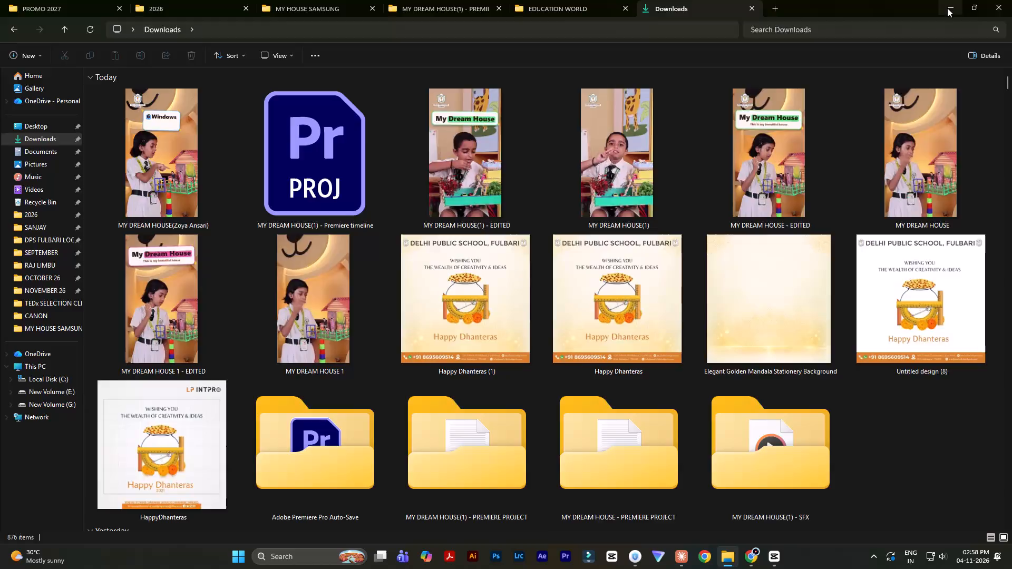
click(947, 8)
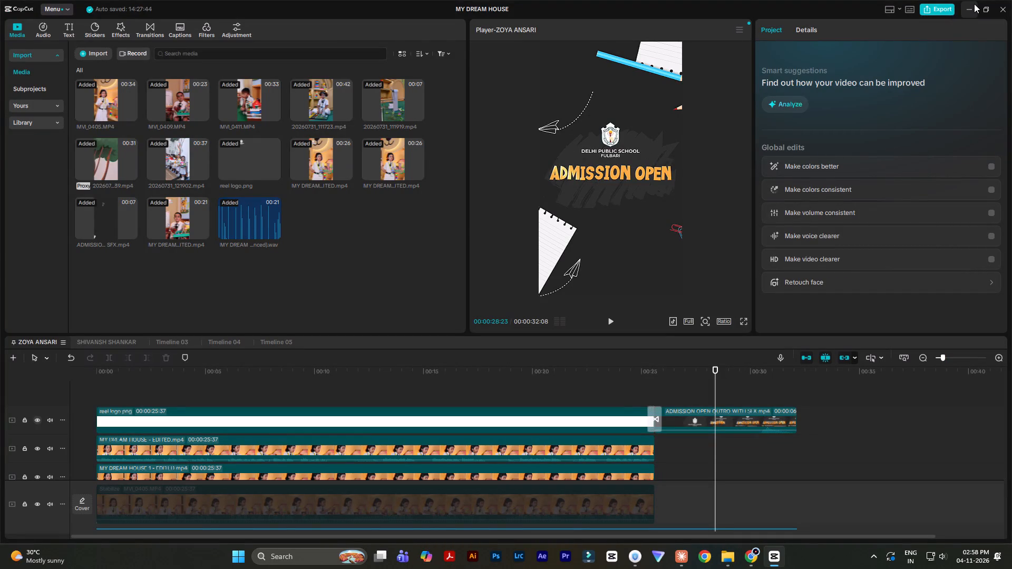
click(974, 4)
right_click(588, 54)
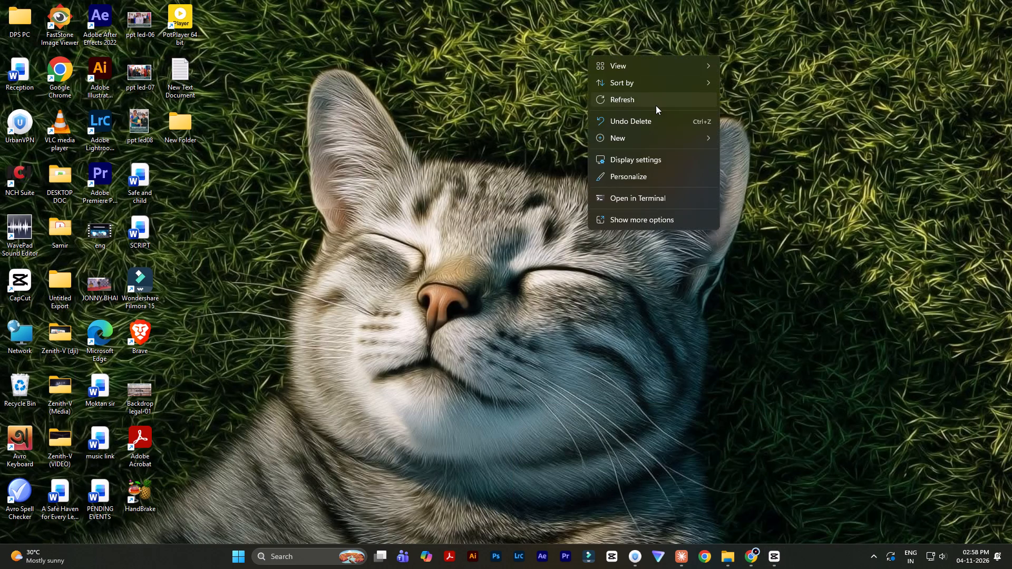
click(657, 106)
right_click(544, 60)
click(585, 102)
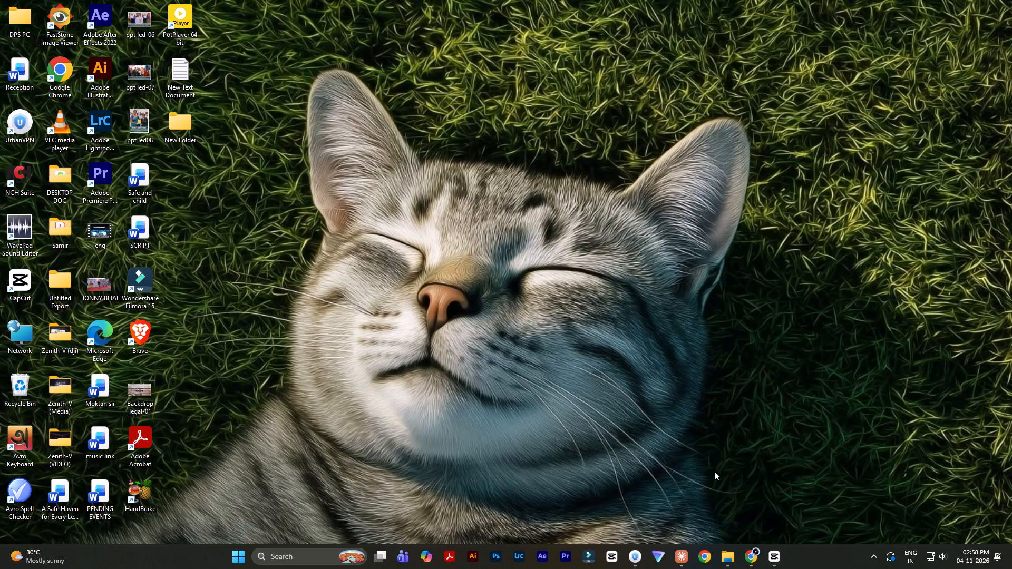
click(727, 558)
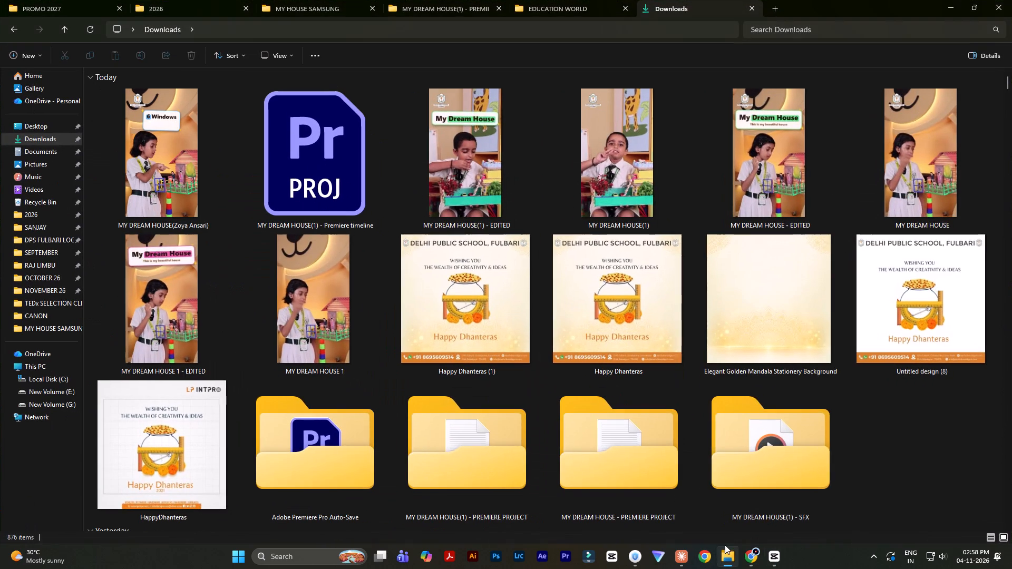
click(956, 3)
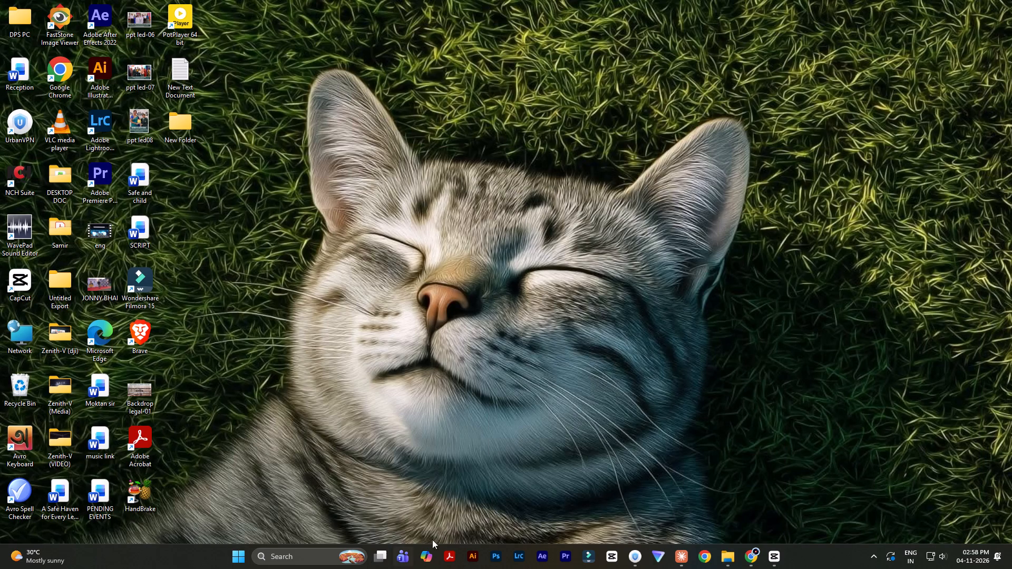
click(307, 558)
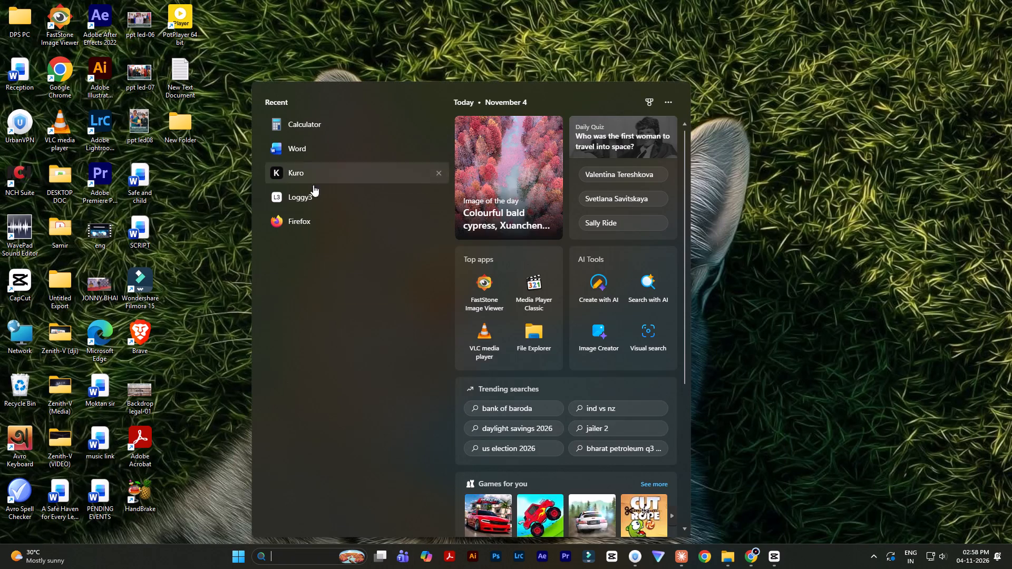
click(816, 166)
Open a new file window from the desktop and look through the PROMO 2027 folder on New Volume (E:).
double_click(69, 272)
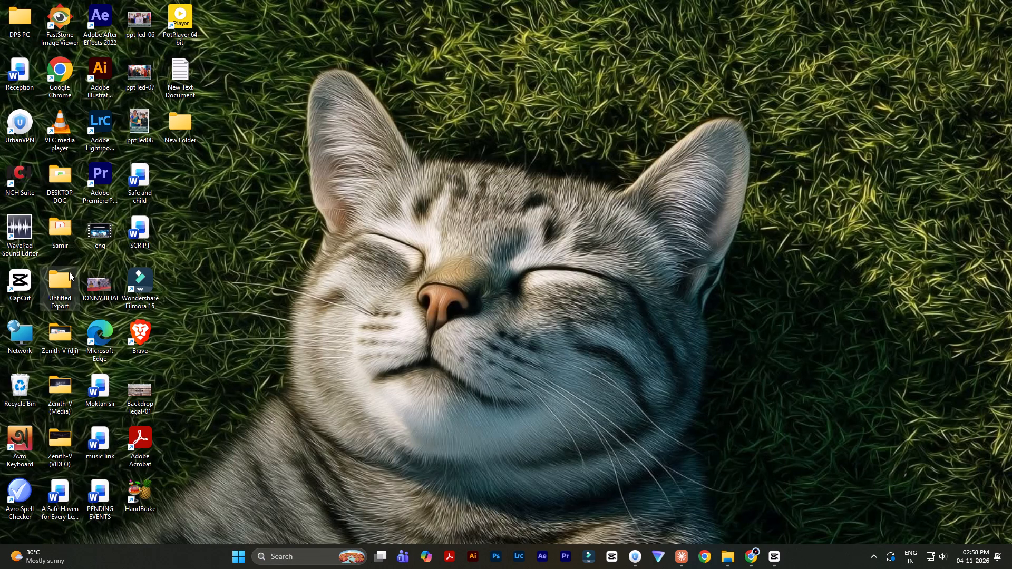
click(65, 395)
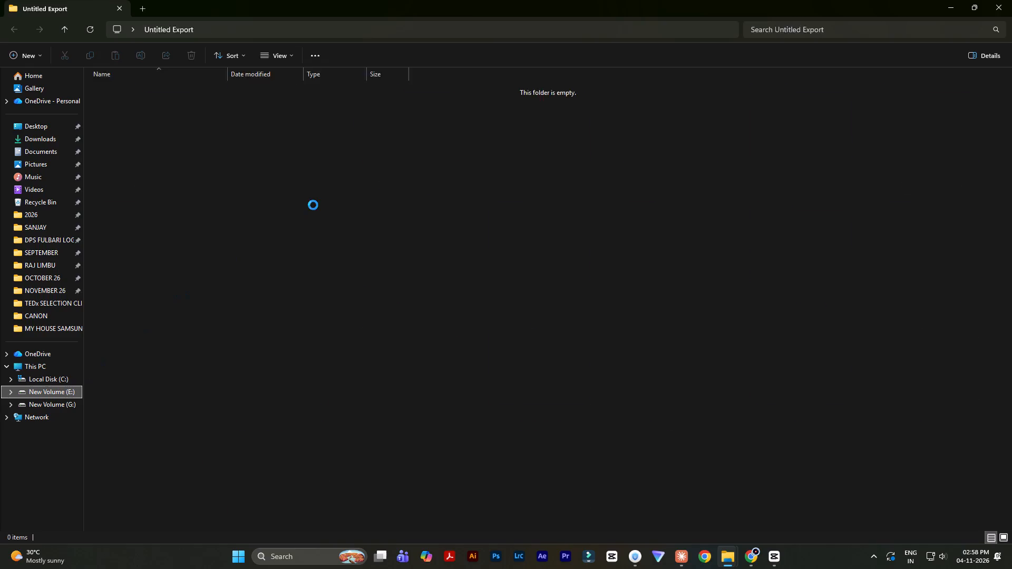
double_click(554, 365)
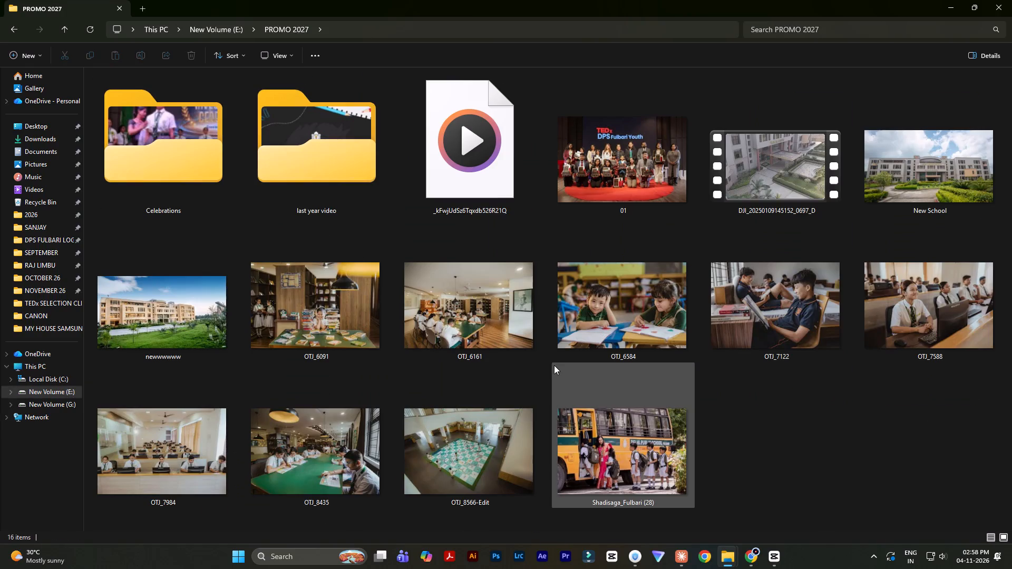
click(820, 398)
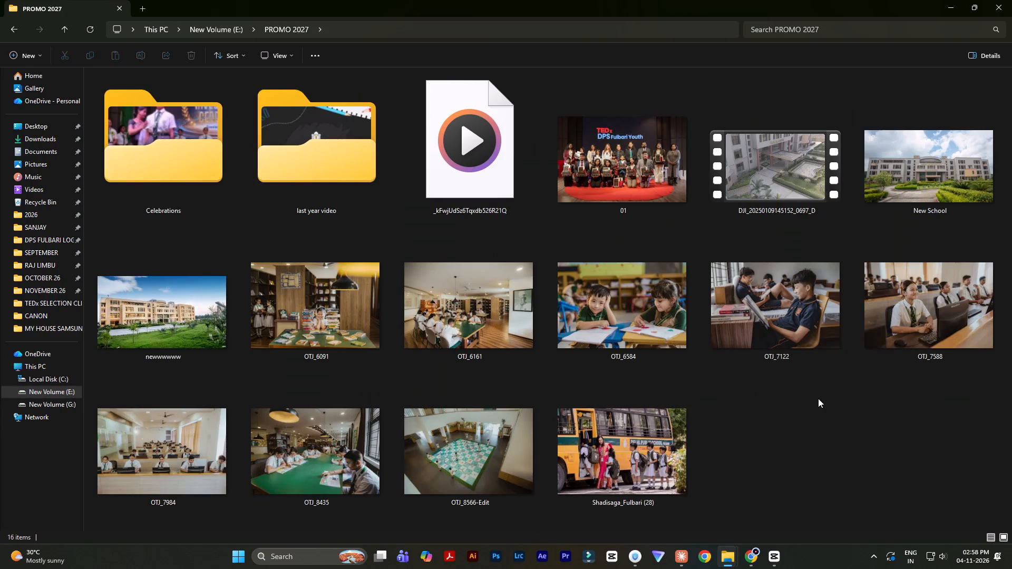
Search the whole of This PC for "drone".
click(42, 369)
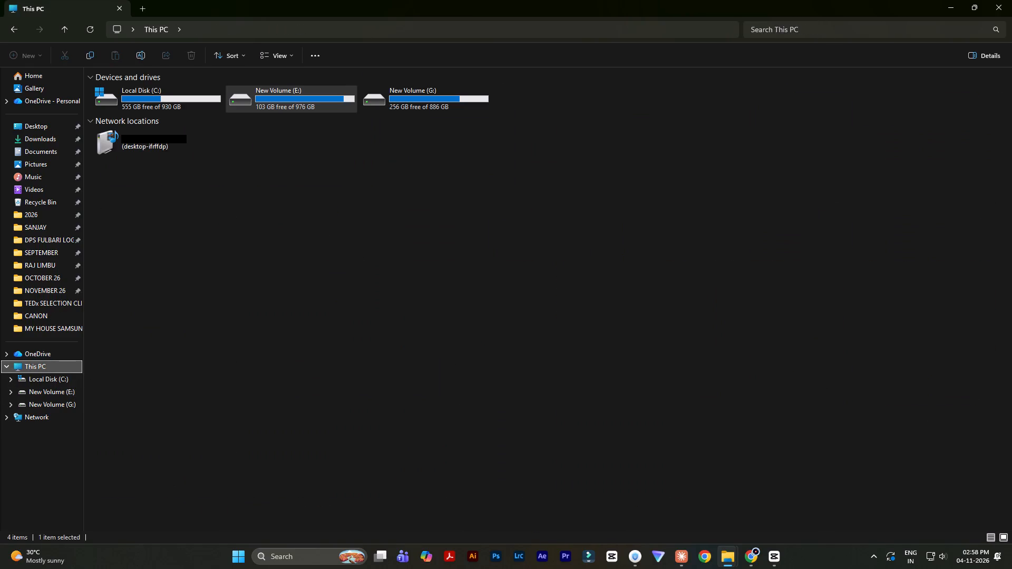
click(804, 34)
text(drone)
key(Return)
key(backslash)
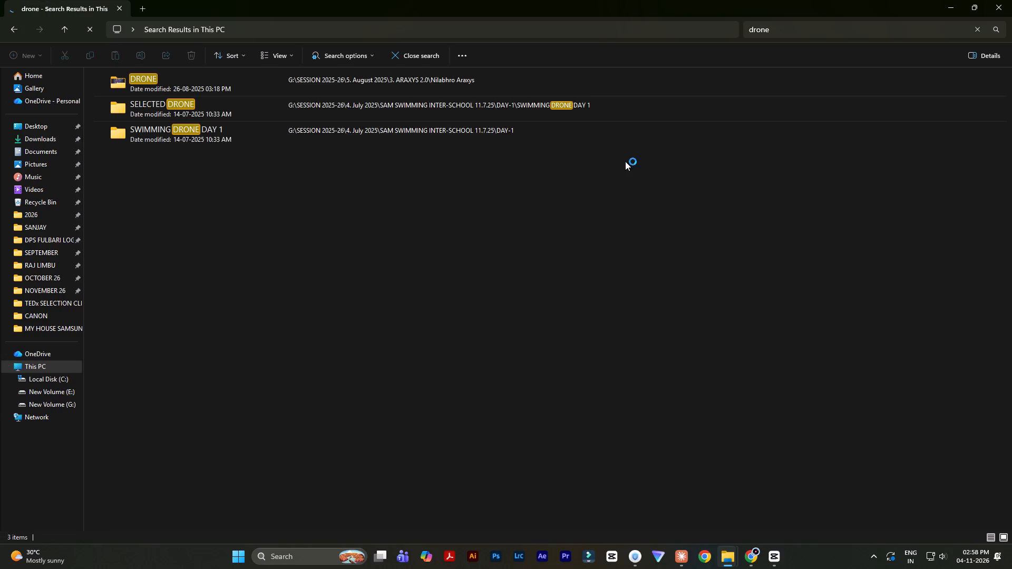
Check the SELECTED DRONE folder and the Drone PNG image among the search results.
double_click(227, 166)
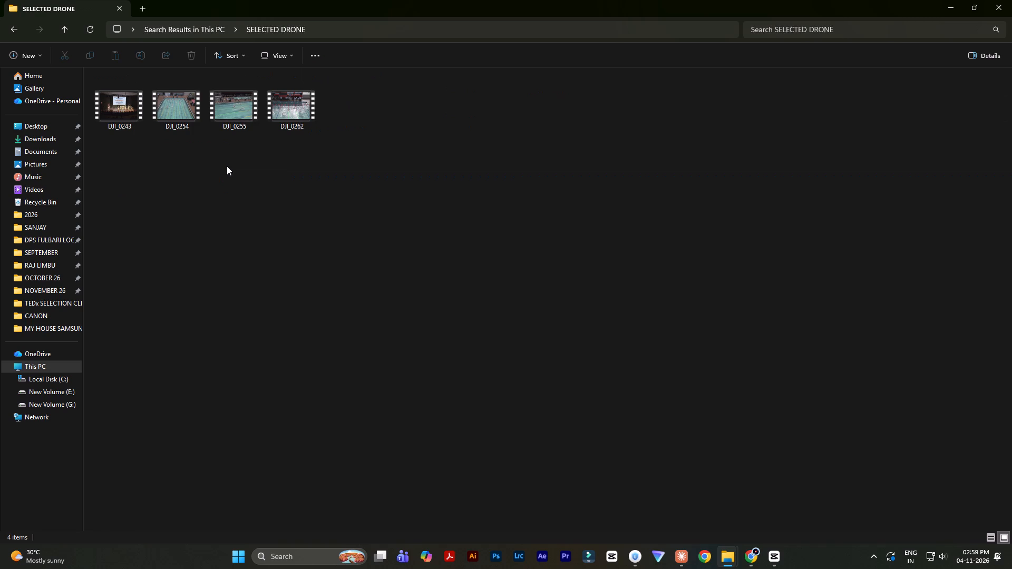
key(BackSpace)
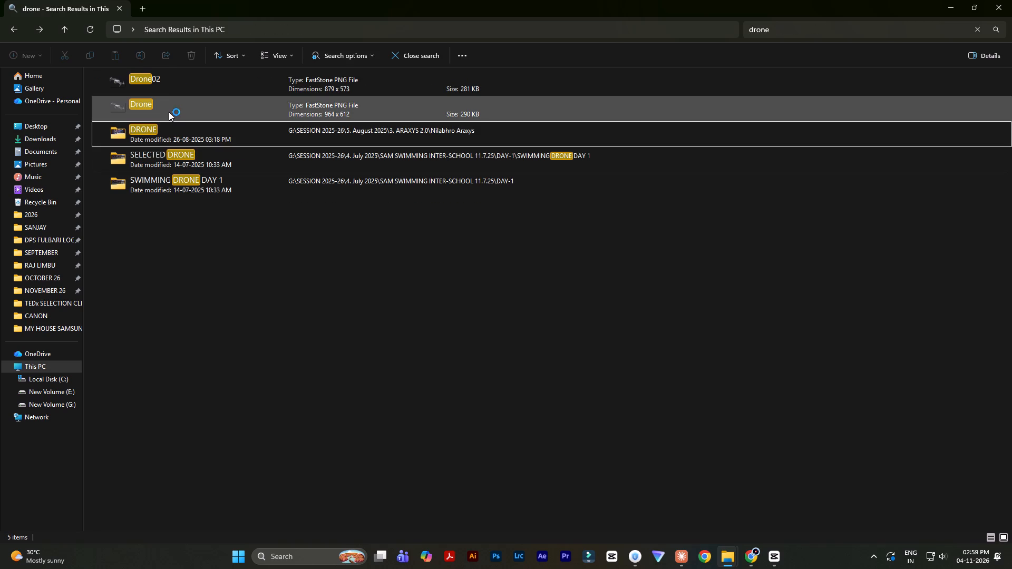
double_click(169, 112)
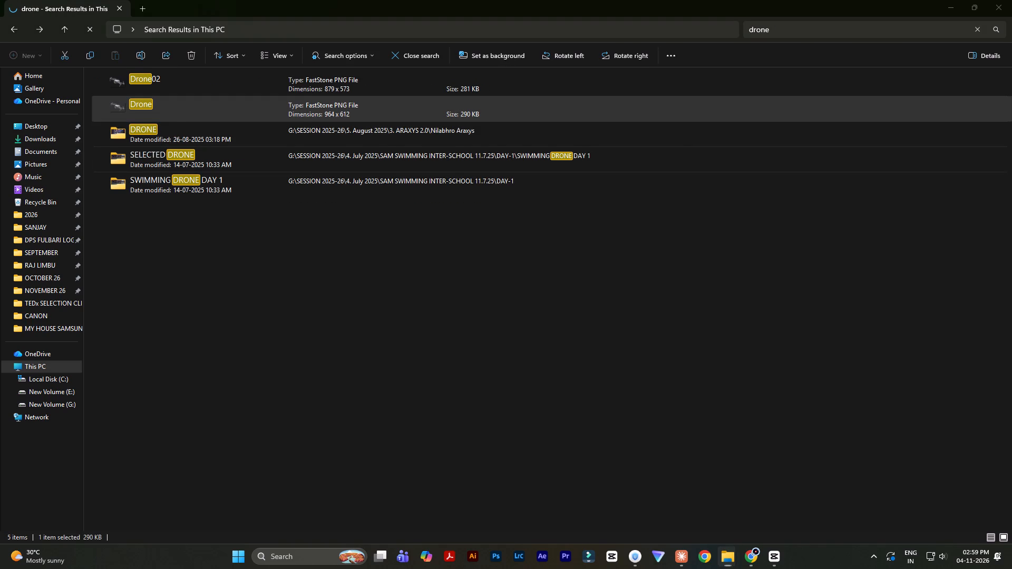
key(Escape)
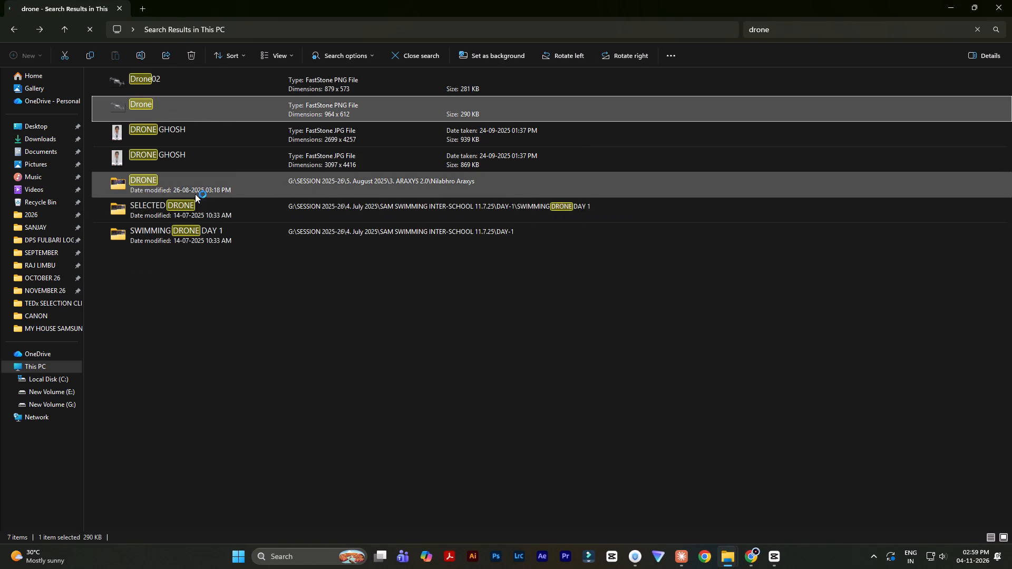
double_click(181, 210)
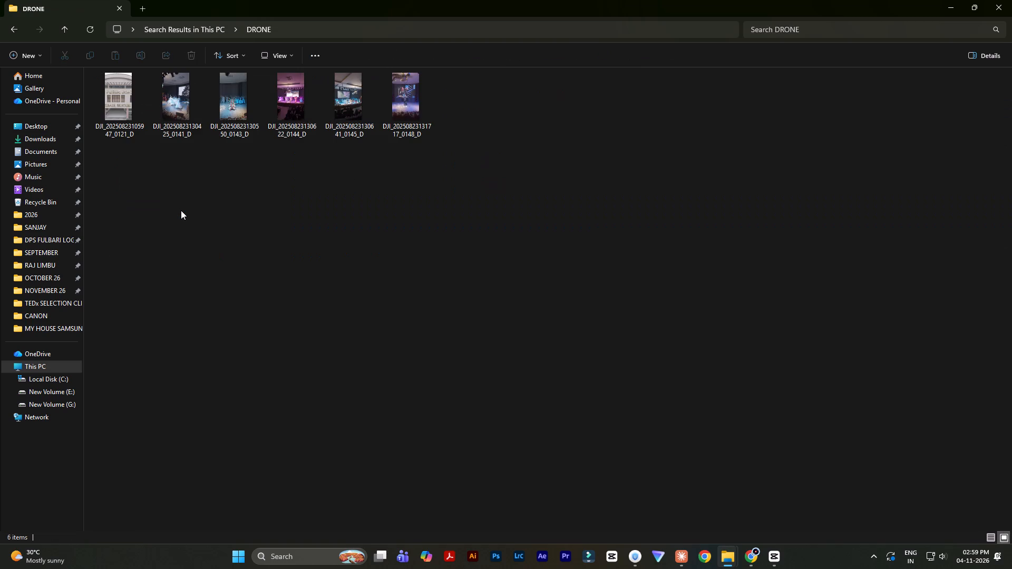
double_click(135, 92)
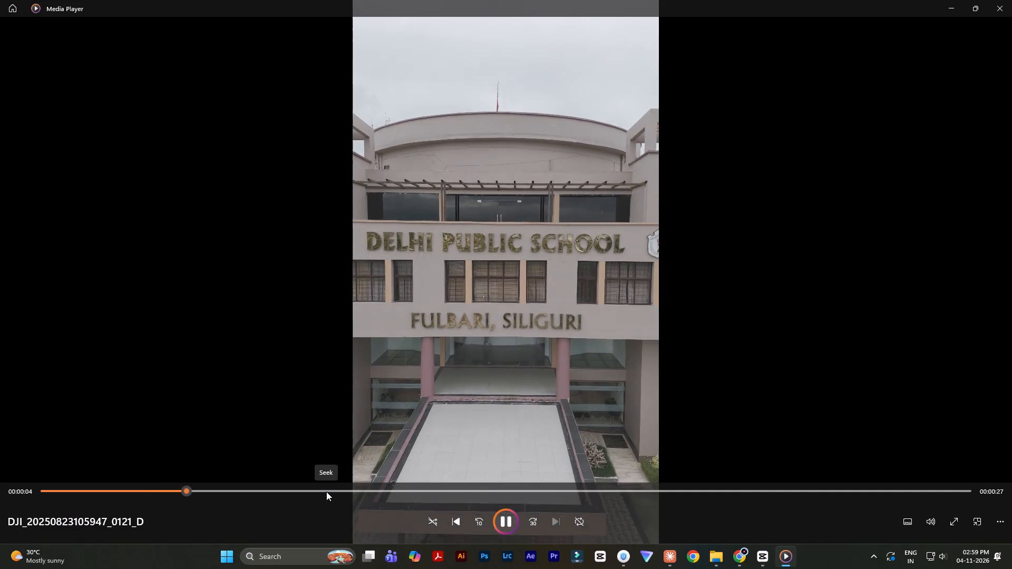
click(326, 492)
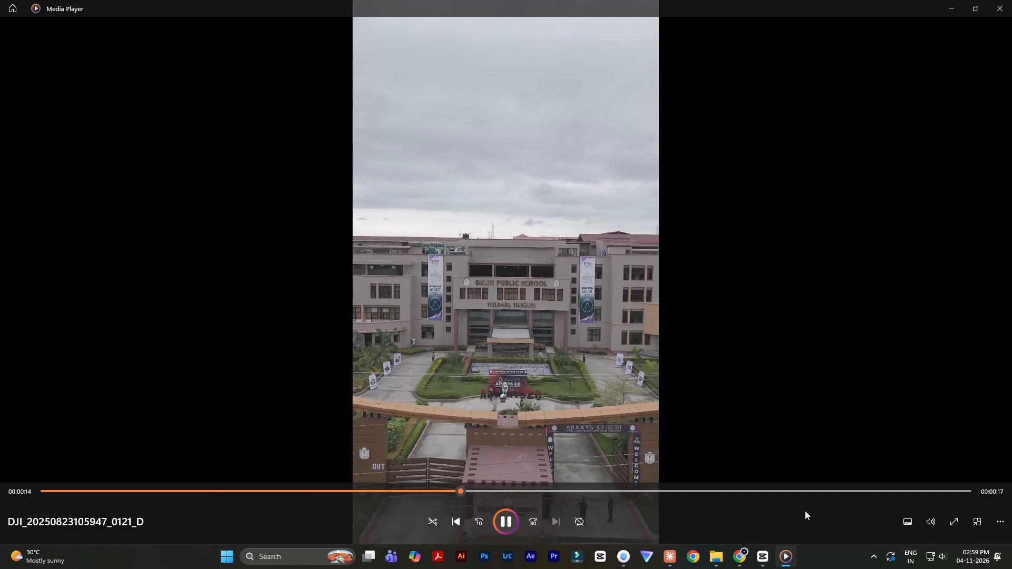
click(1011, 0)
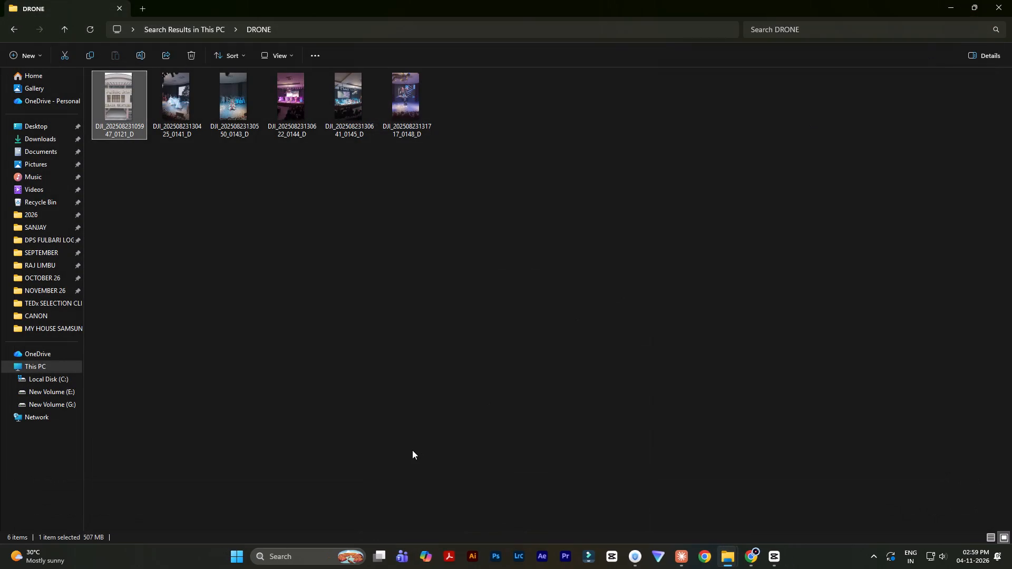
click(417, 320)
key(BackSpace)
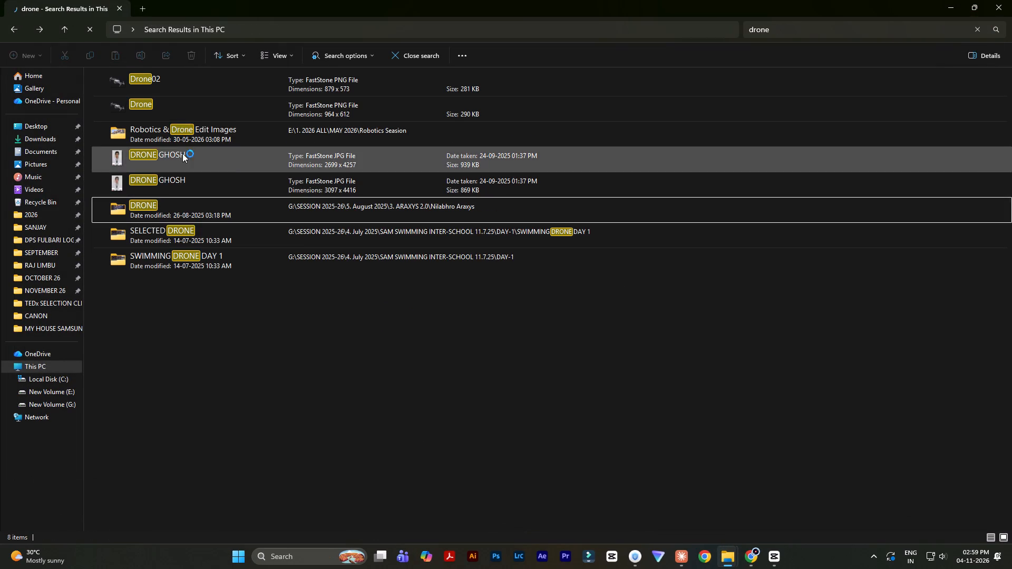
Open the SWIMMING DRONE DAY 1 folder and preview different moments of the clip DJI_0234.
double_click(162, 260)
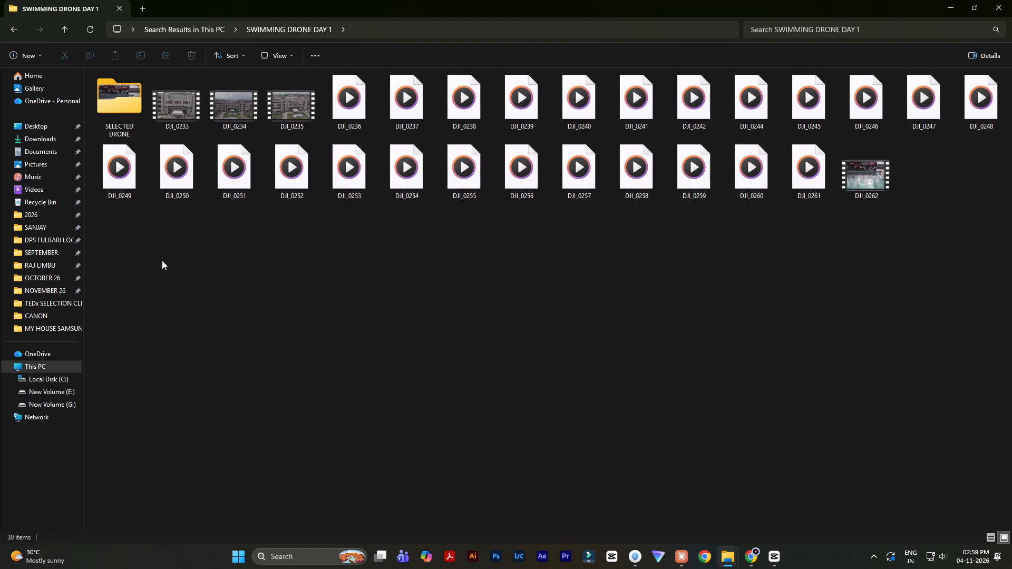
double_click(227, 95)
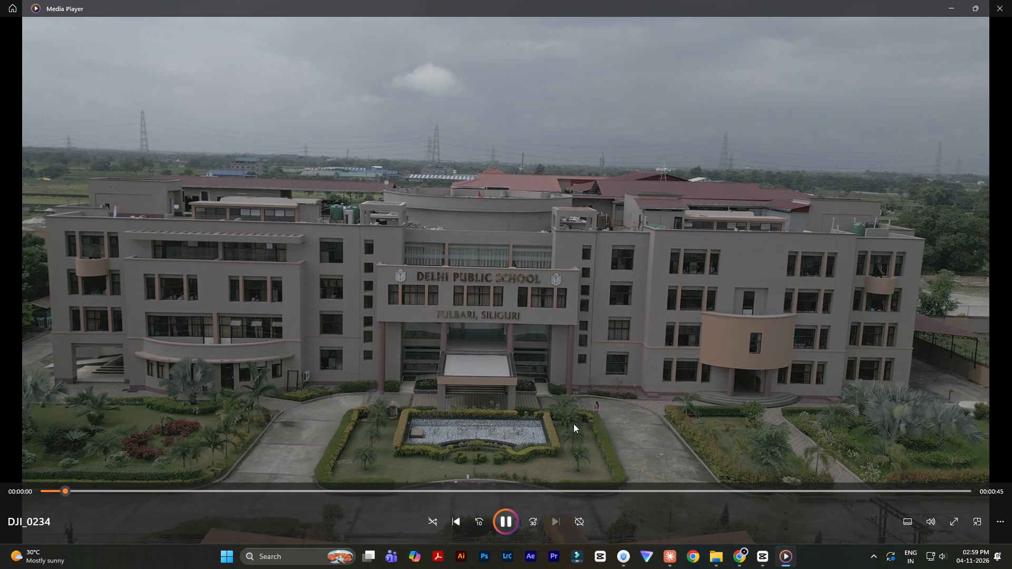
click(268, 491)
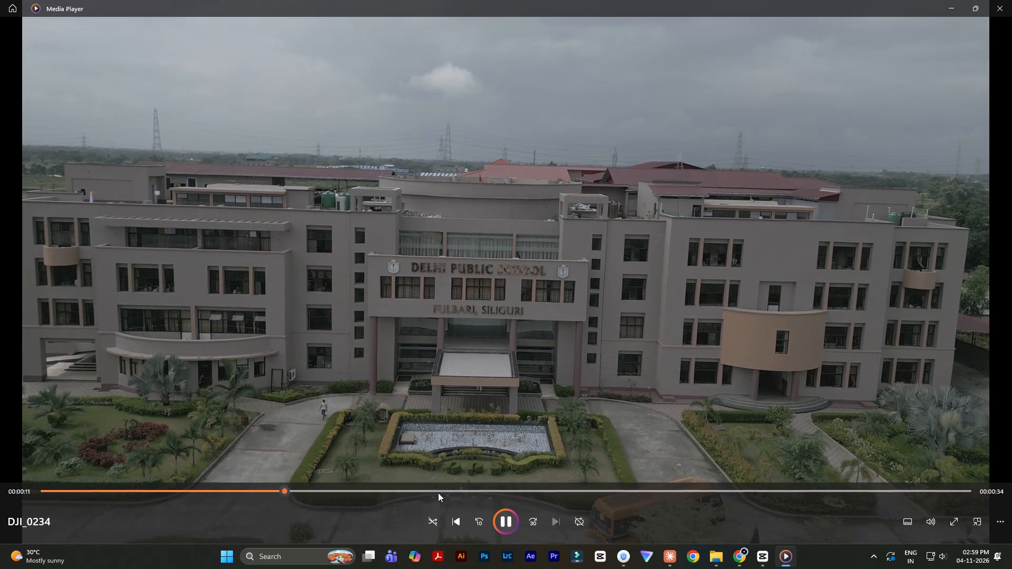
click(438, 493)
click(693, 494)
click(1011, 0)
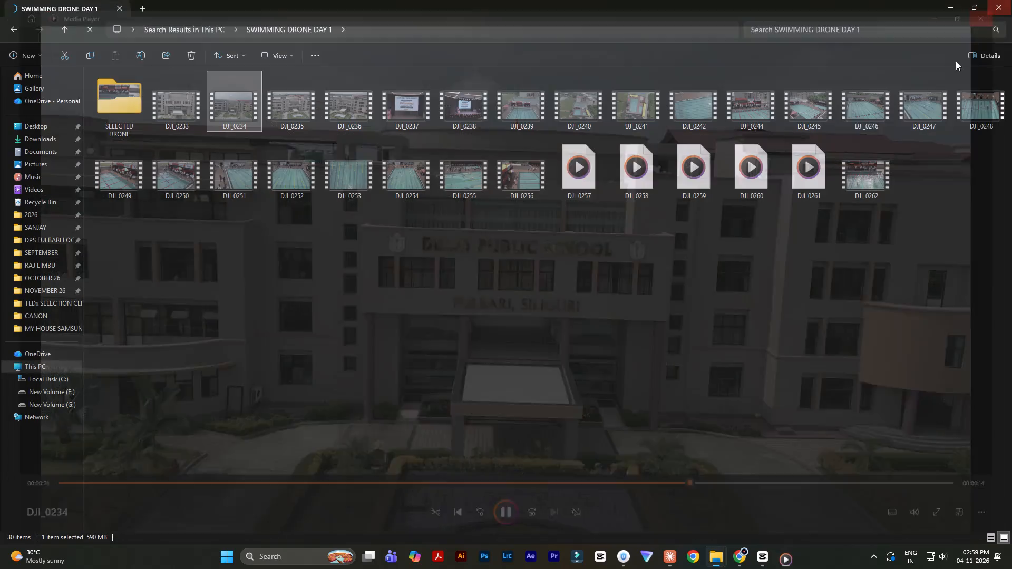
double_click(126, 107)
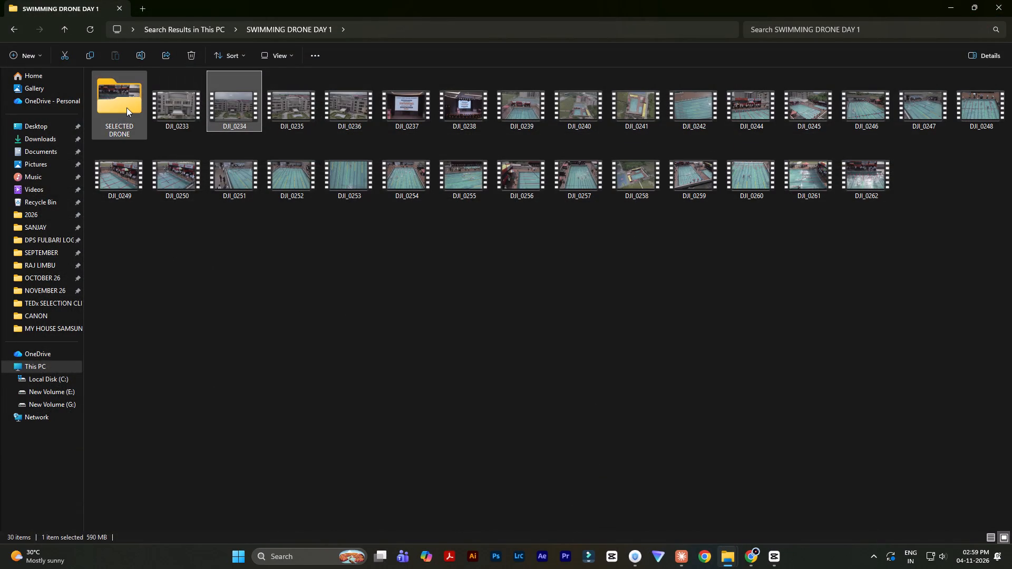
click(15, 31)
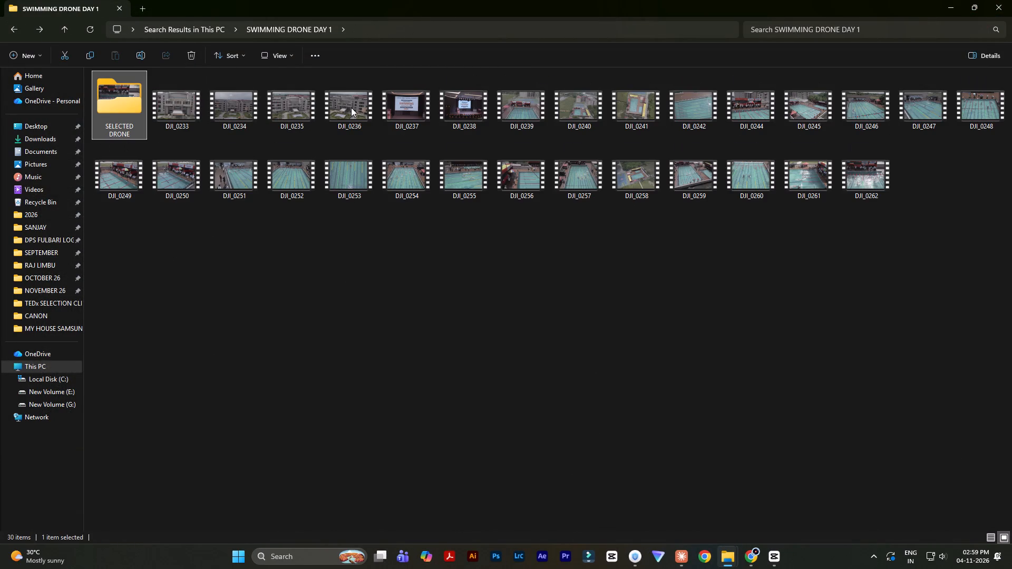
double_click(237, 111)
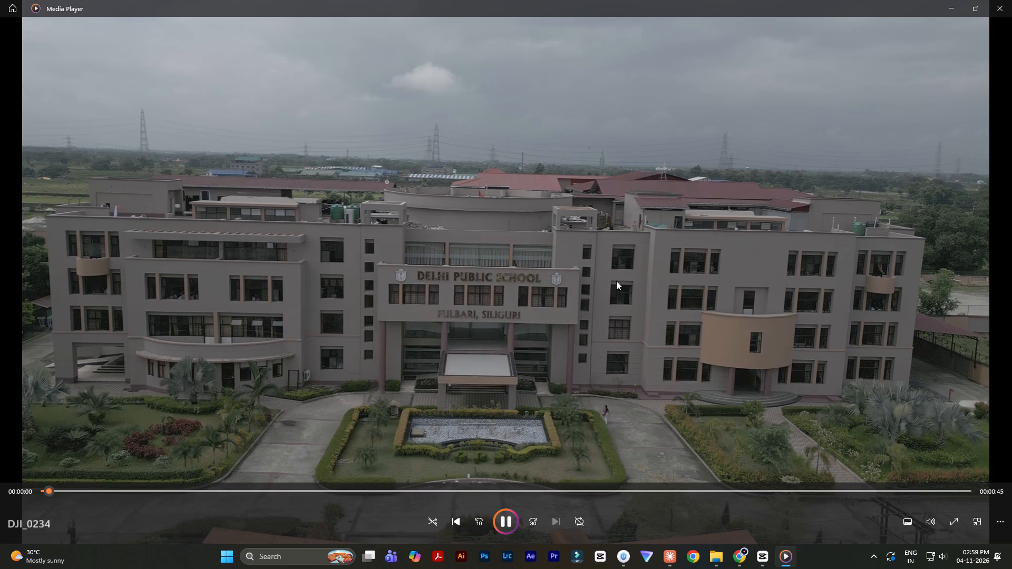
click(285, 489)
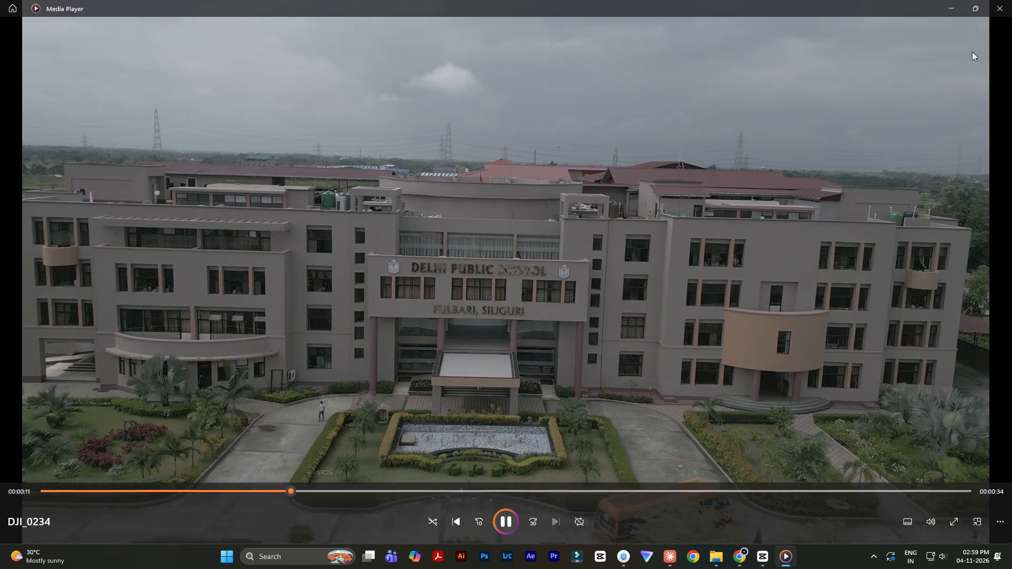
click(1011, 3)
Preview the clip DJI_0233, skipping ahead through it to near its end.
double_click(164, 99)
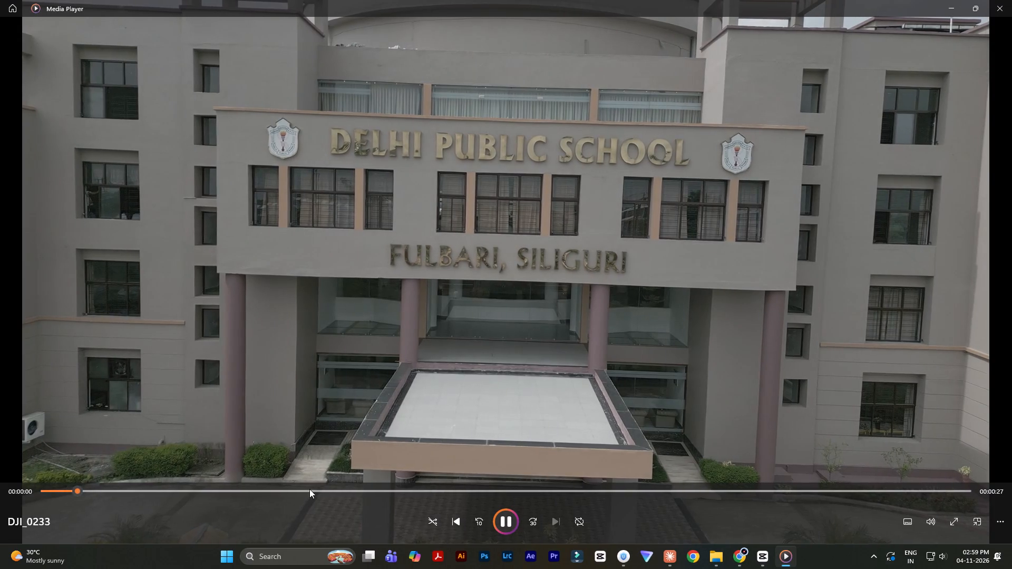
click(309, 490)
click(521, 494)
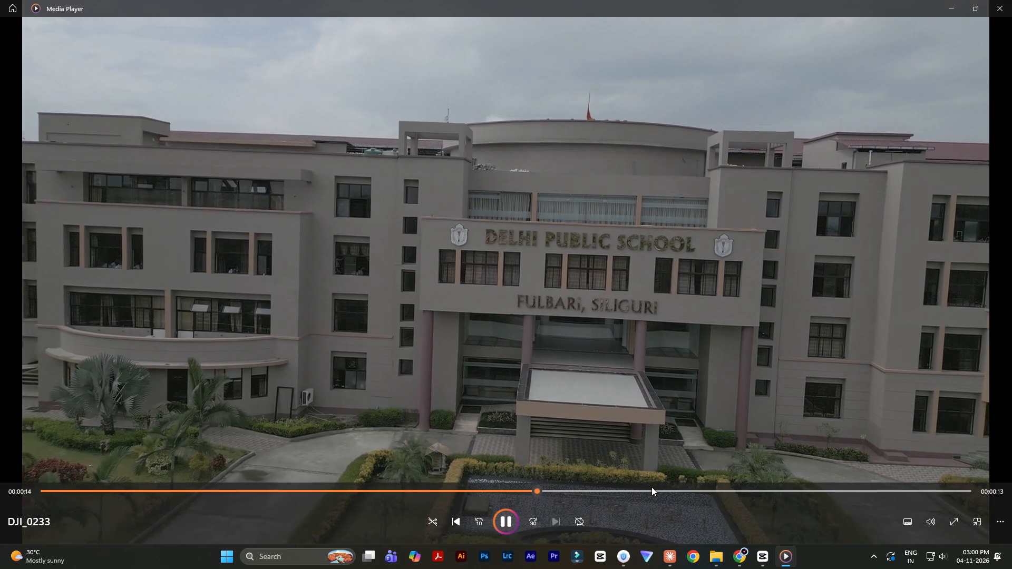
click(651, 487)
click(825, 498)
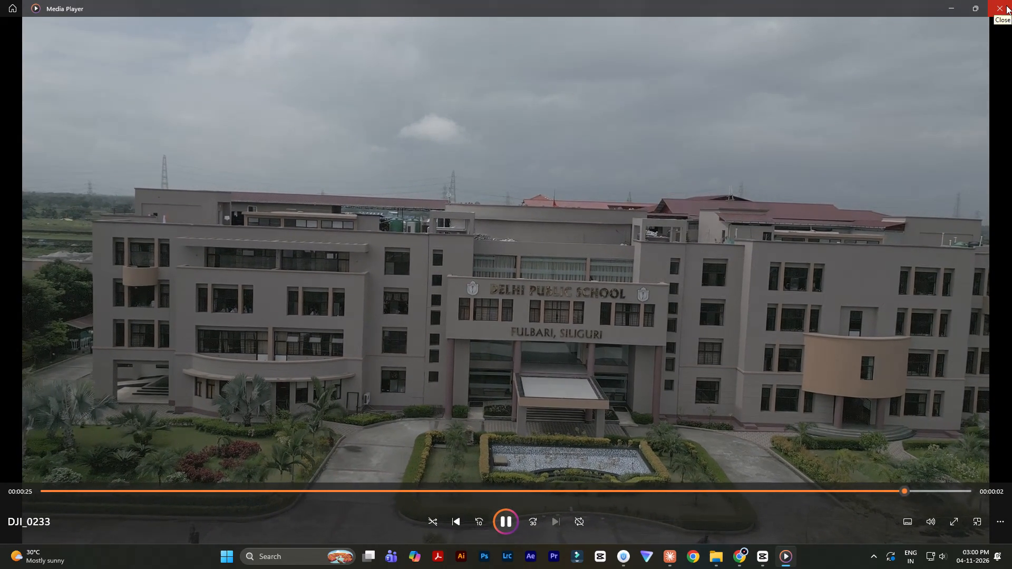
click(1006, 5)
Preview the opening of the clip DJI_0236 and return to the SWIMMING DRONE DAY 1 folder.
double_click(350, 115)
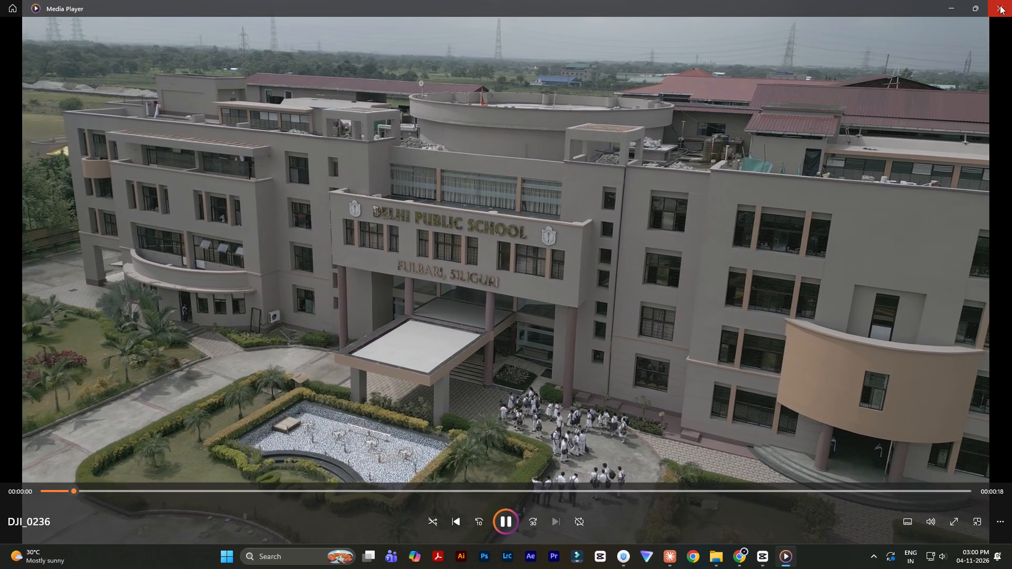
click(1000, 5)
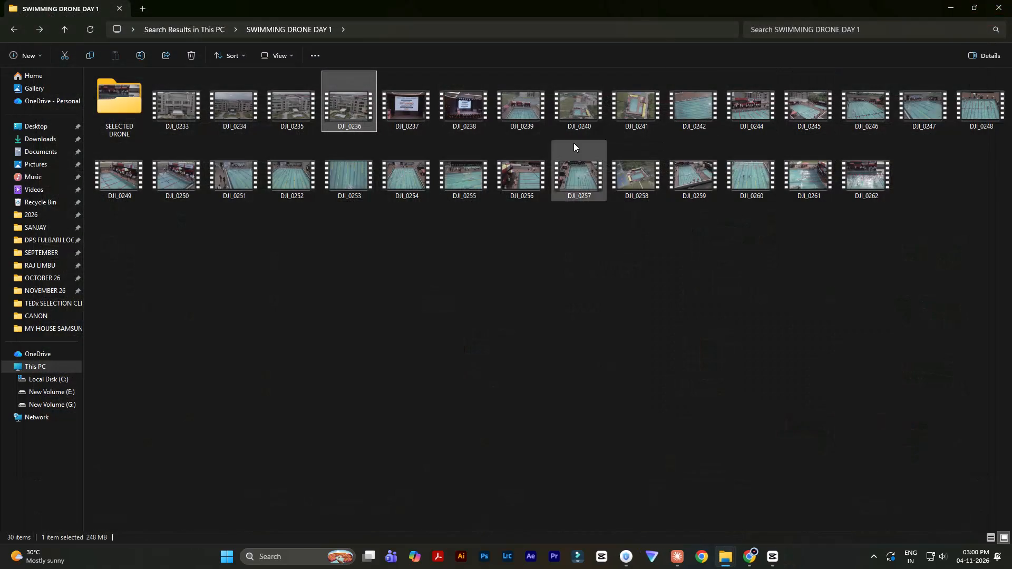
Preview the clip DJI_0235, skipping ahead and pausing partway to check the school building shot, and close the player.
double_click(287, 111)
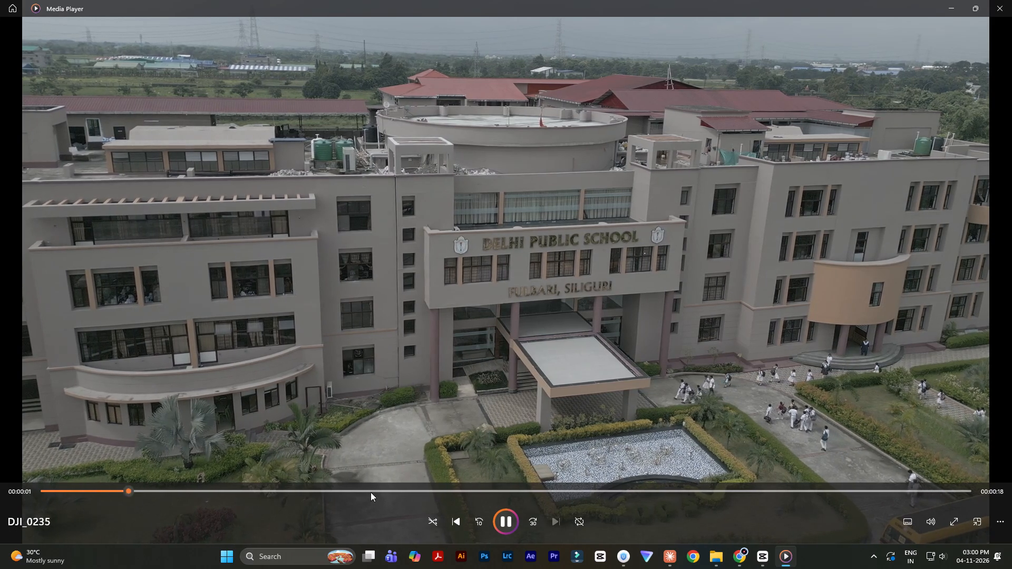
click(371, 492)
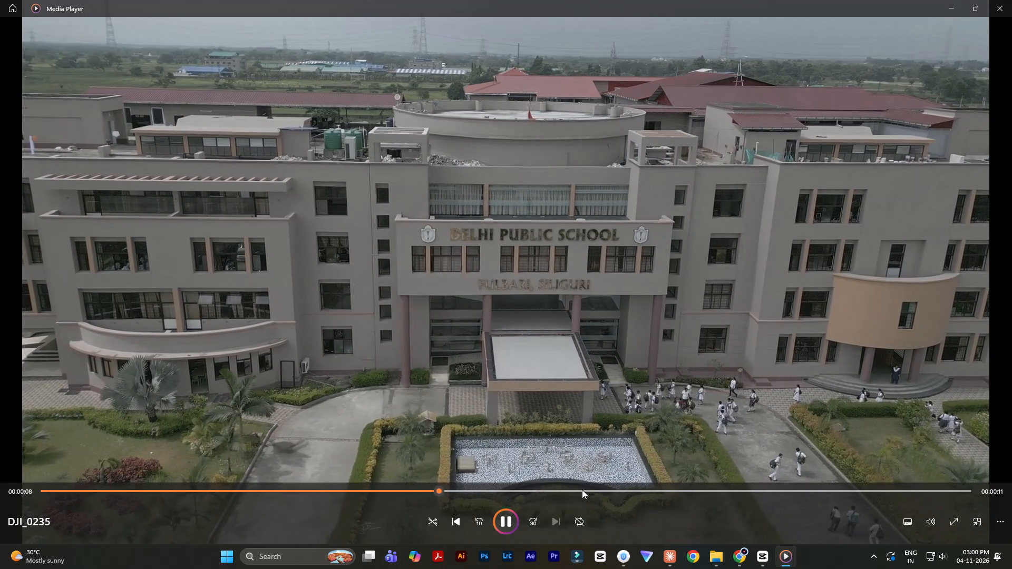
key(space)
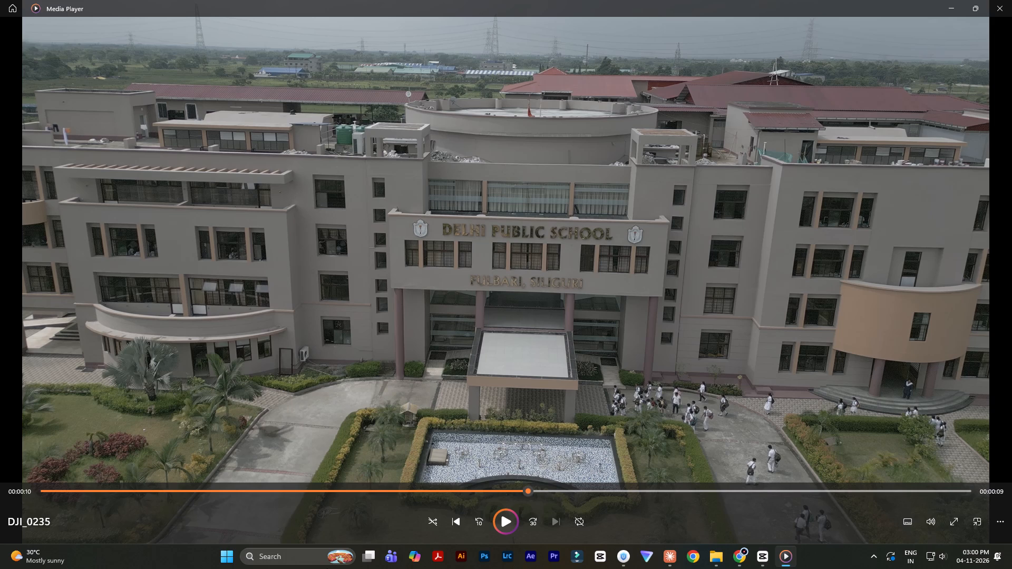
key(space)
click(1011, 0)
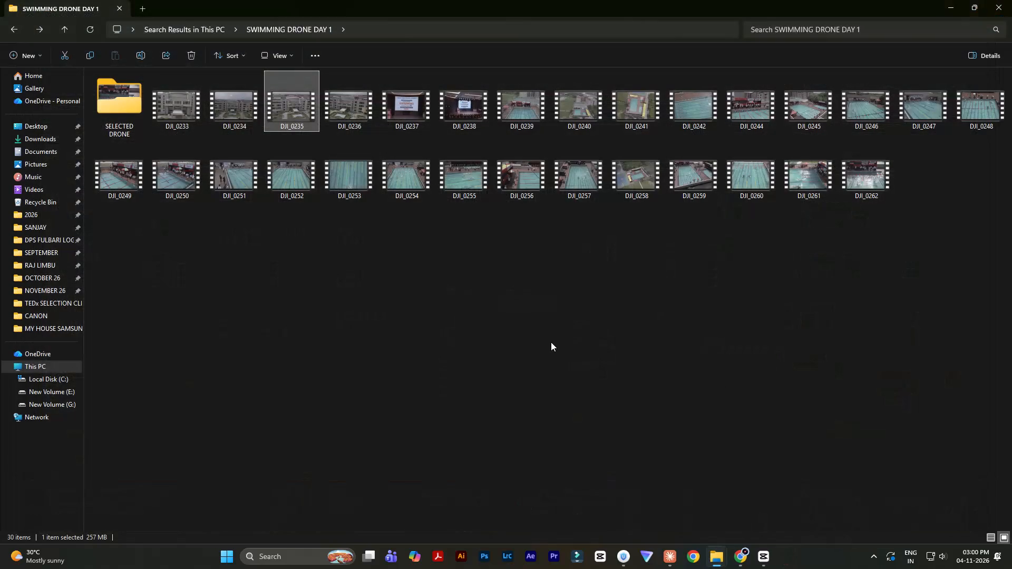
Copy the clip DJI_0235 from SWIMMING DRONE DAY 1 into the PROMO 2027 folder on New Volume (E:).
drag(543, 318, 534, 318)
click(296, 117)
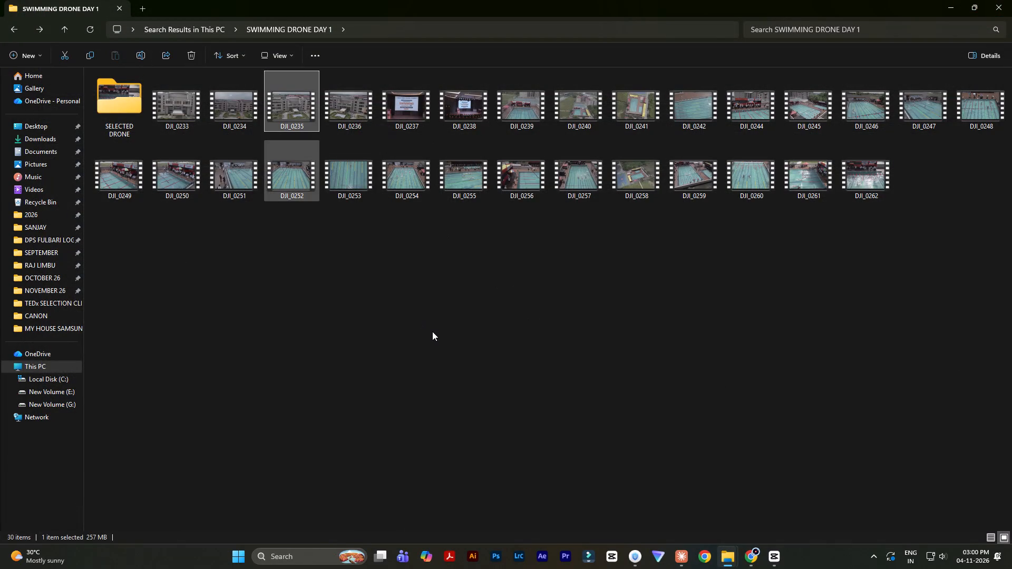
key(ctrl+c)
key(ctrl+c)
key(ctrl+c)
key(ctrl+c)
key(ctrl+c)
key(ctrl+c)
key(ctrl+c)
key(ctrl+c)
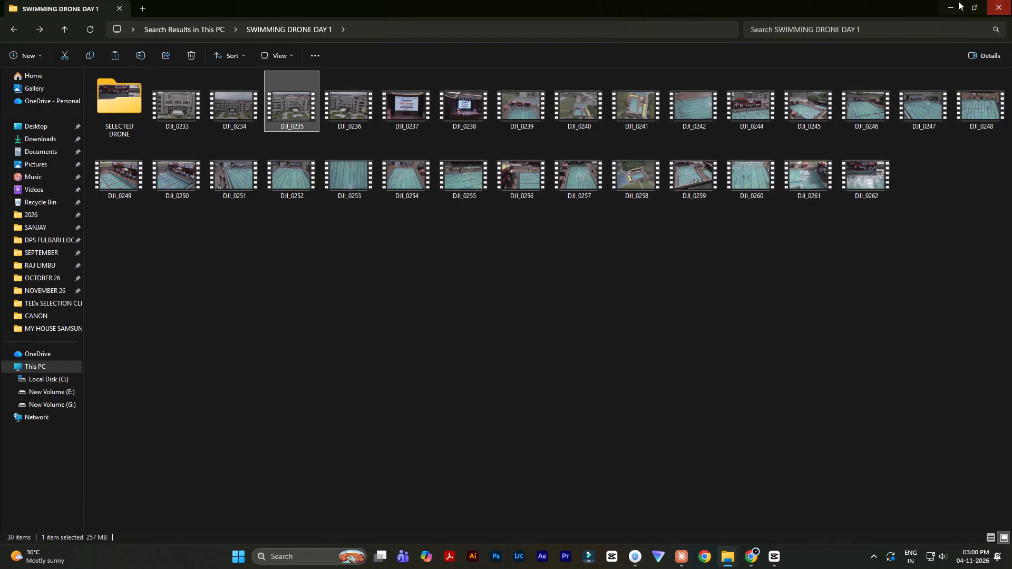
click(951, 4)
double_click(63, 190)
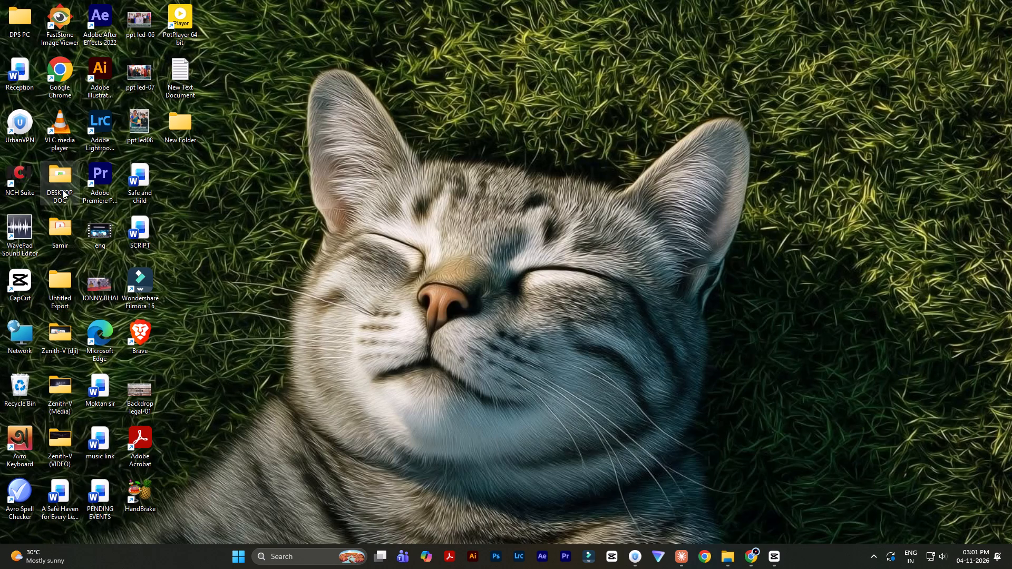
click(55, 392)
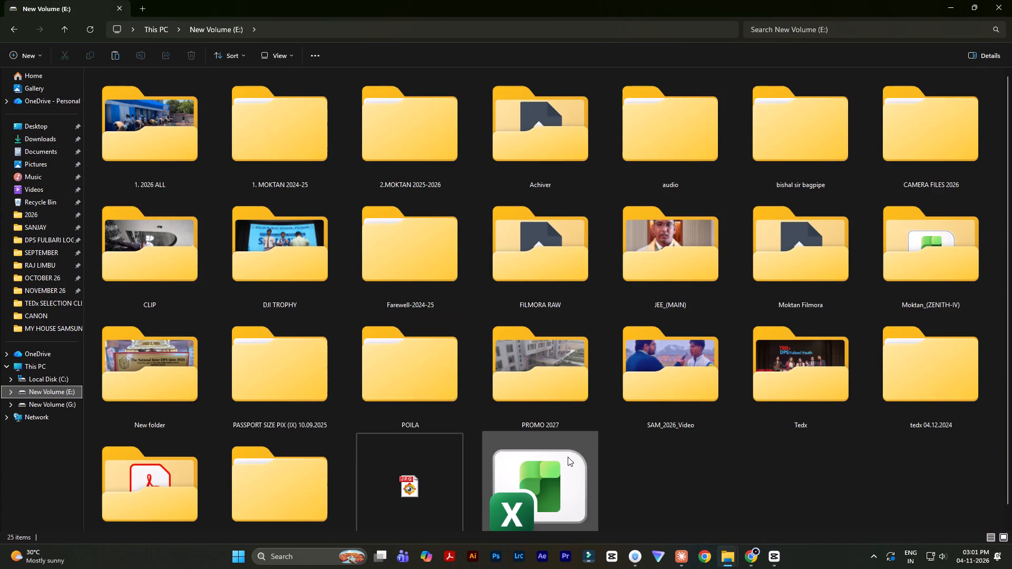
double_click(528, 378)
click(836, 438)
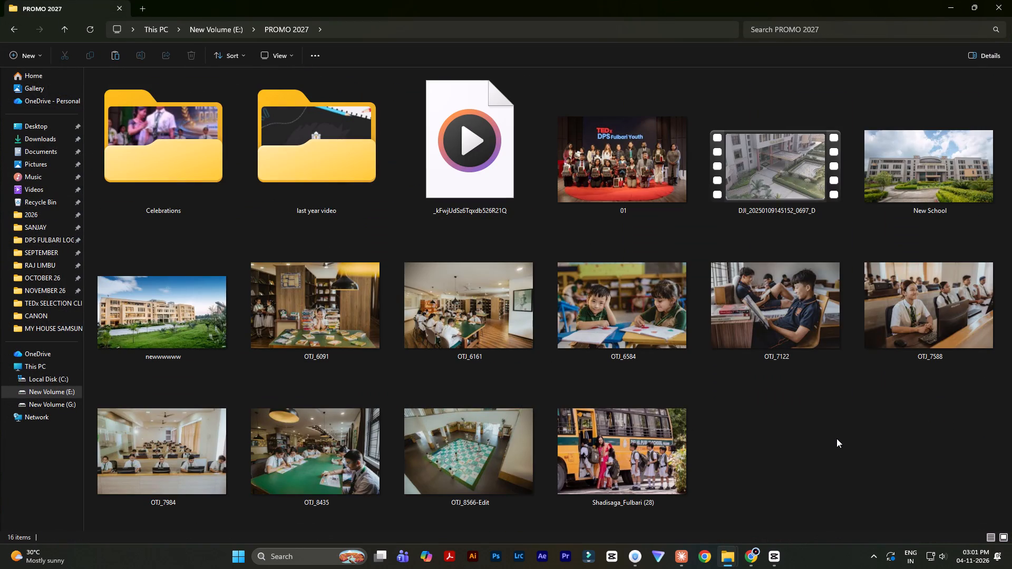
key(ctrl+v)
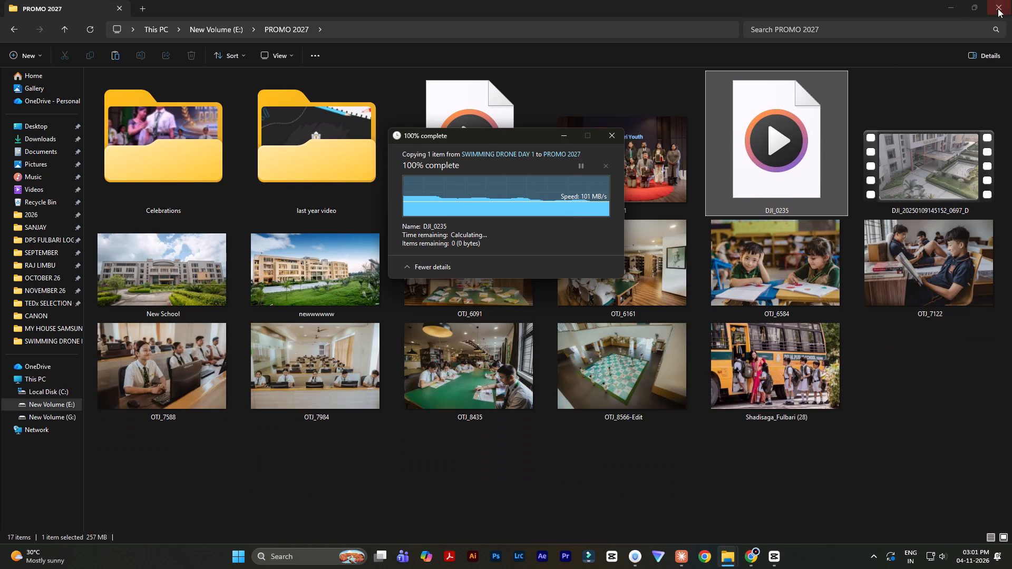
Reduce the PROMO 2027 folder window to a smaller size and move it higher on the desktop.
click(976, 3)
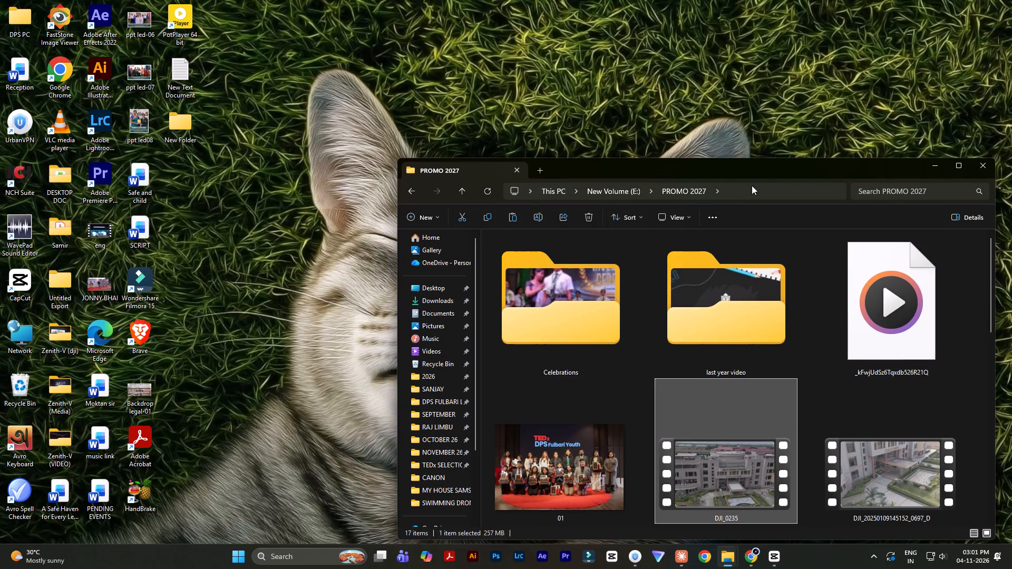
drag(397, 159, 490, 196)
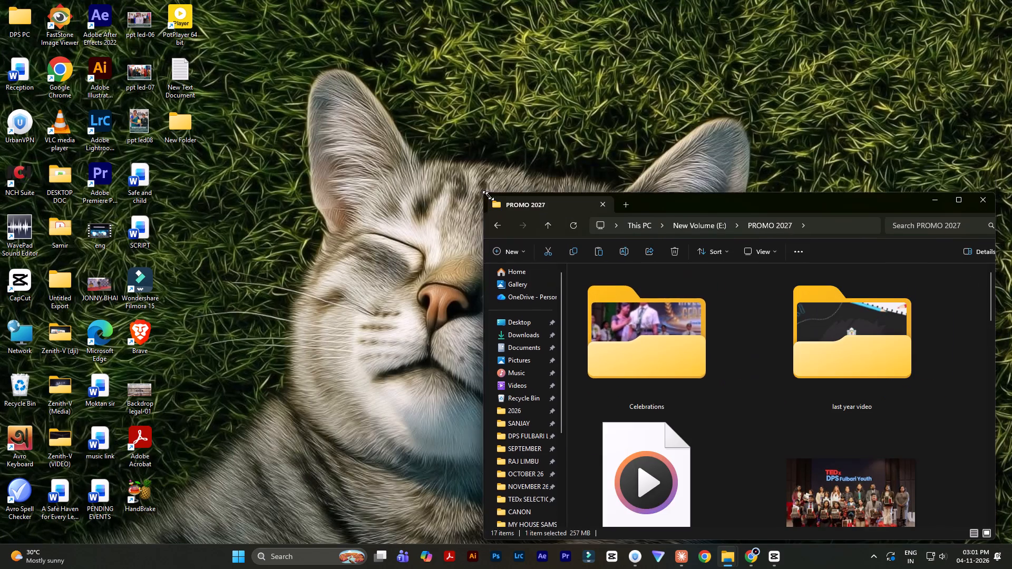
drag(490, 196, 498, 199)
drag(741, 210, 701, 94)
Switch to the drone search window, revisit its results and the SWIMMING DRONE DAY 1 folder, and close that window.
click(734, 553)
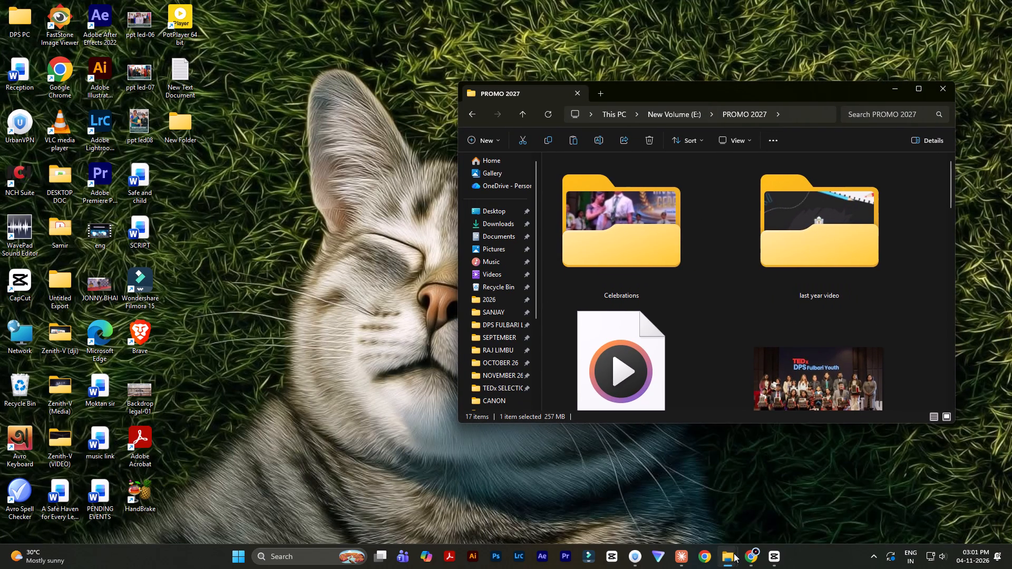
click(733, 513)
click(677, 348)
key(BackSpace)
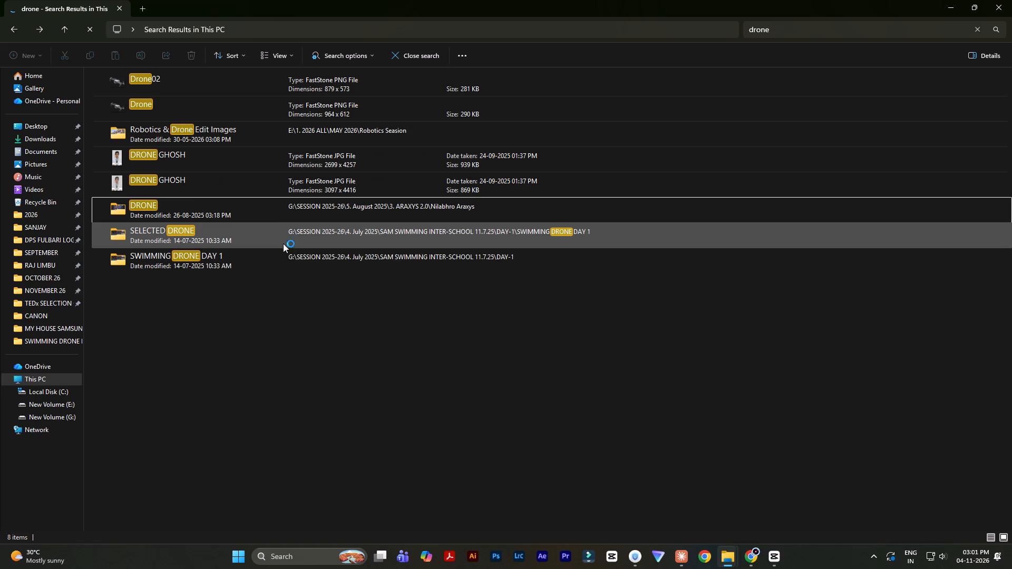
double_click(265, 263)
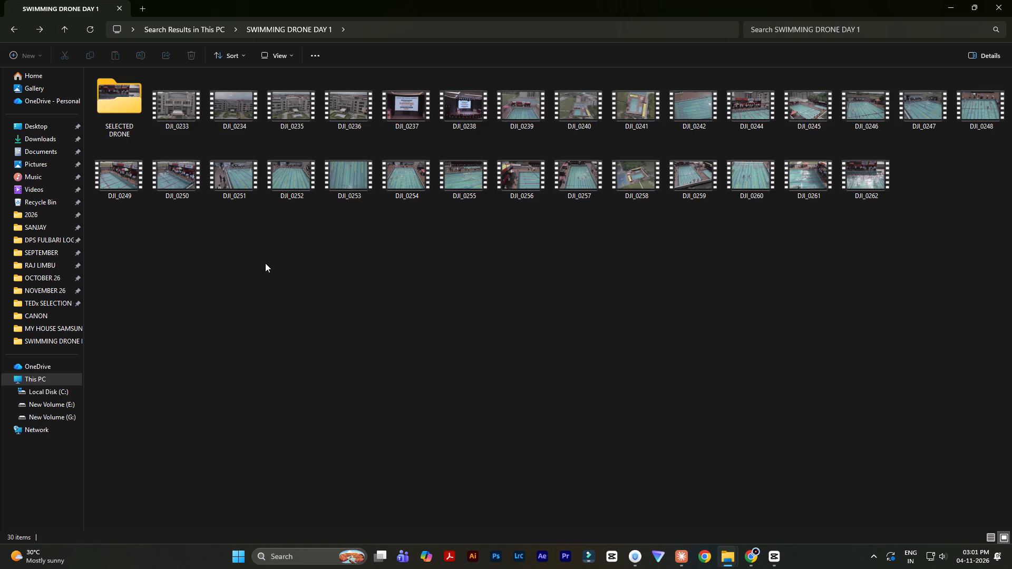
click(1011, 0)
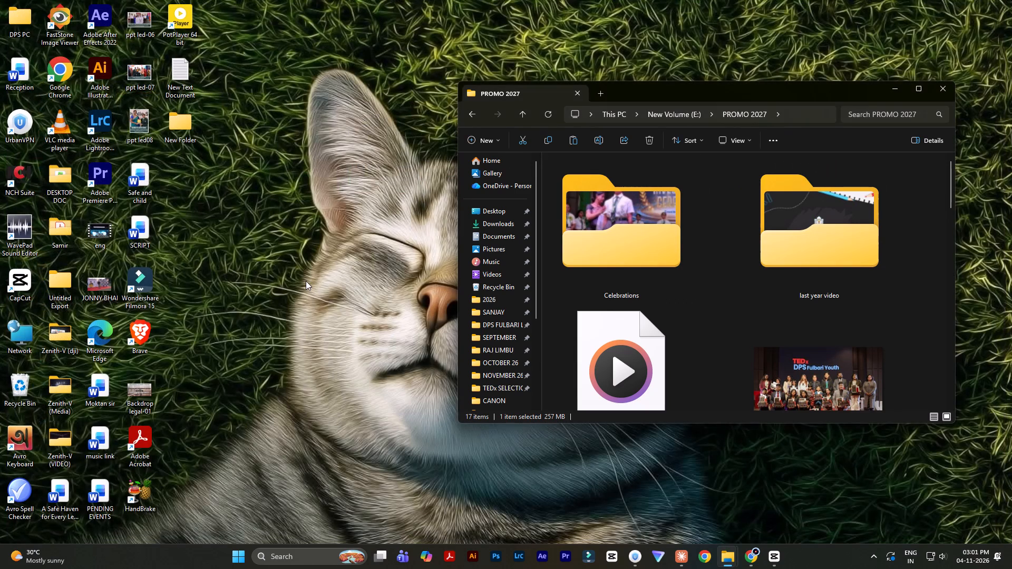
Empty the Recycle Bin.
right_click(16, 398)
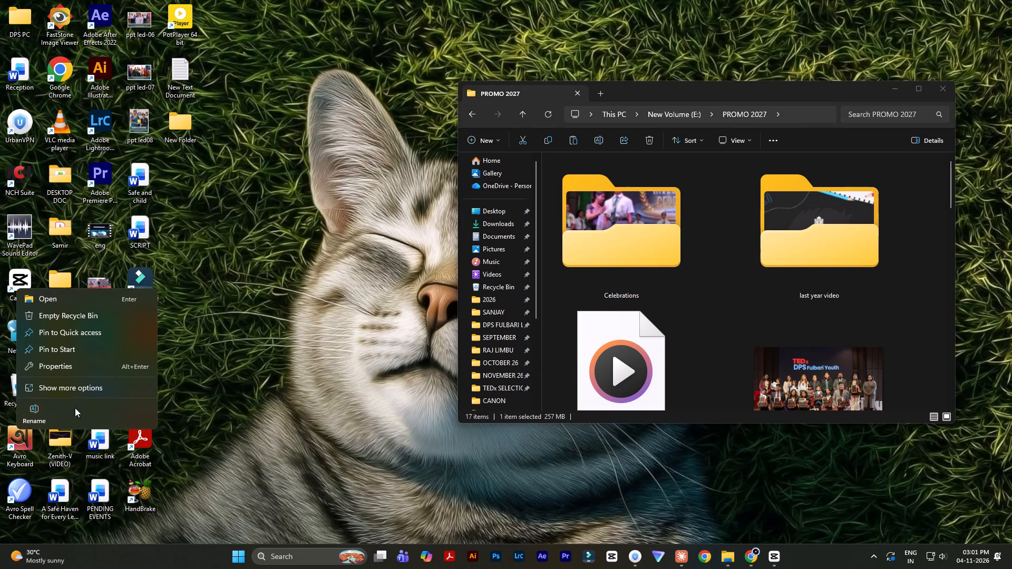
click(81, 316)
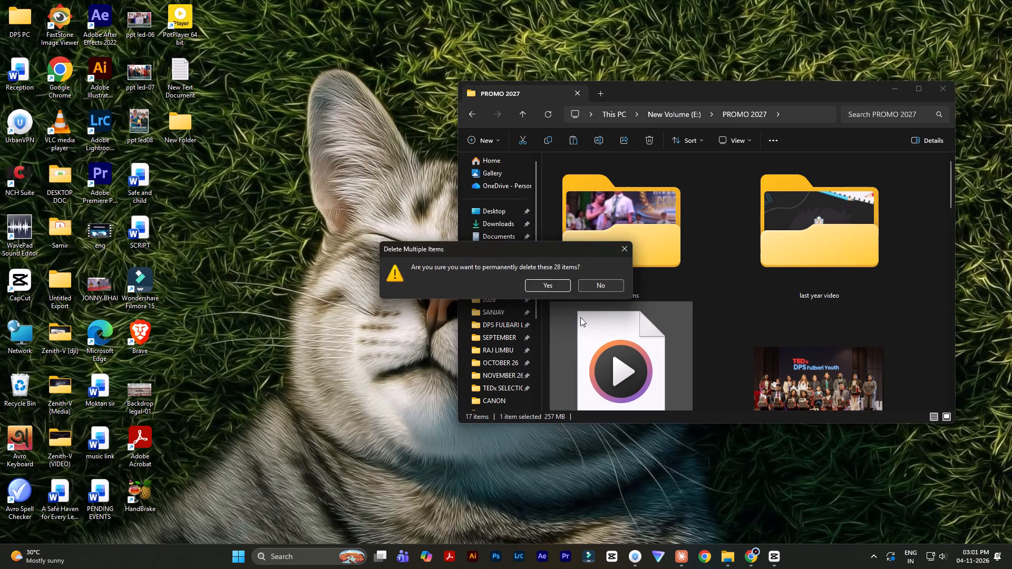
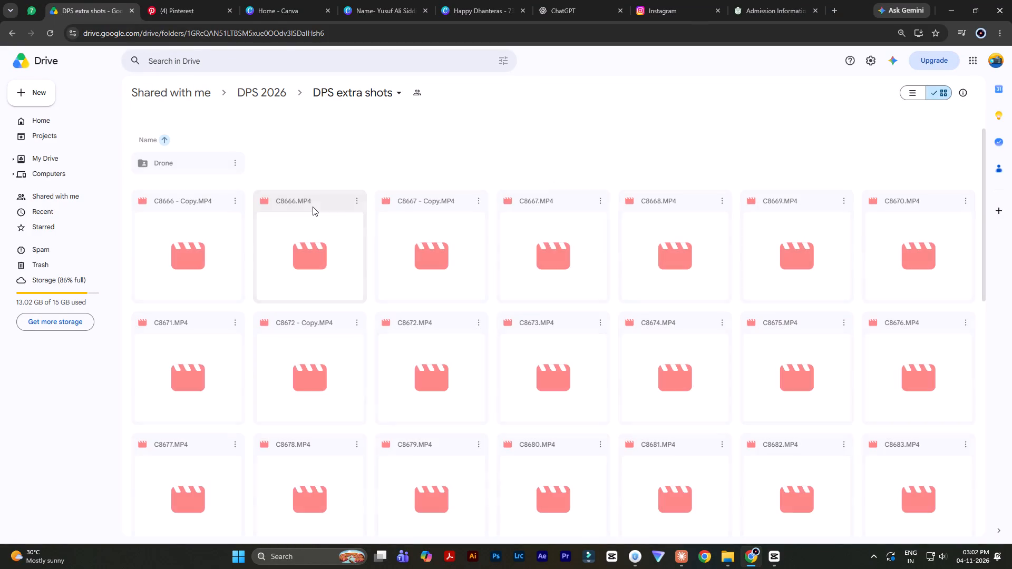
Open the Drone folder inside DPS extra shots and browse its clips for shots of the school building.
double_click(182, 170)
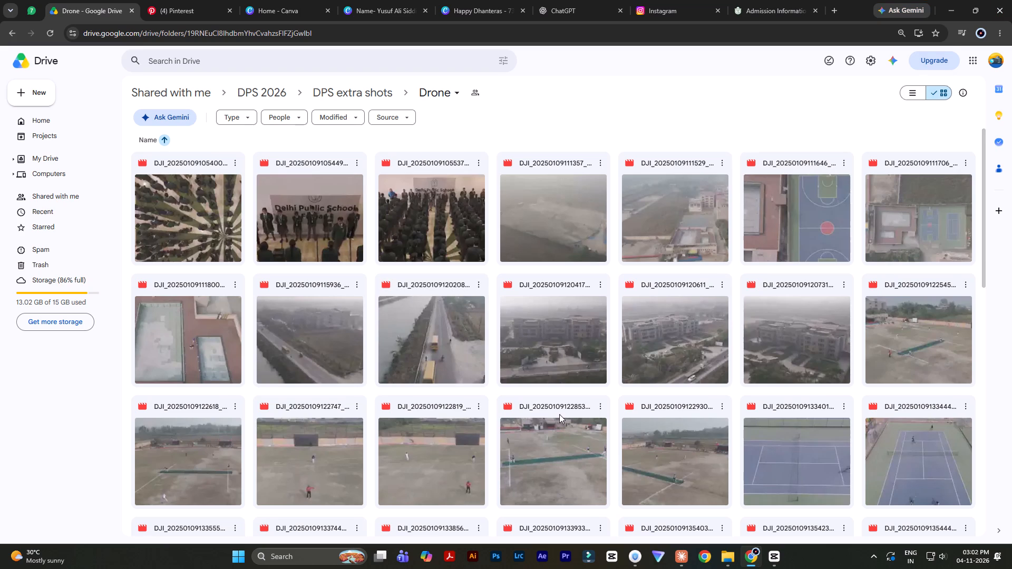
scroll(595, 368, down, 4)
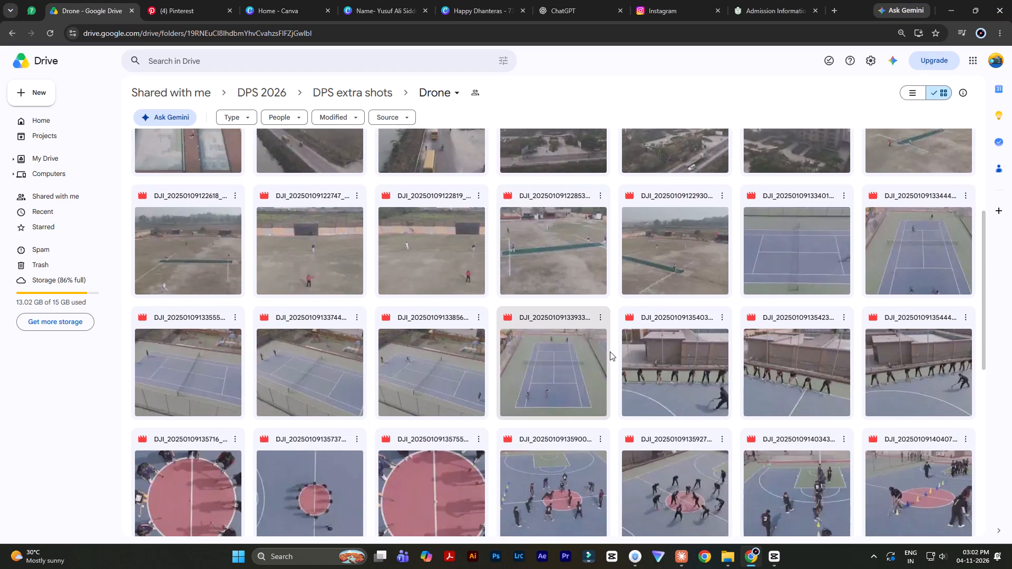
scroll(610, 351, down, 3)
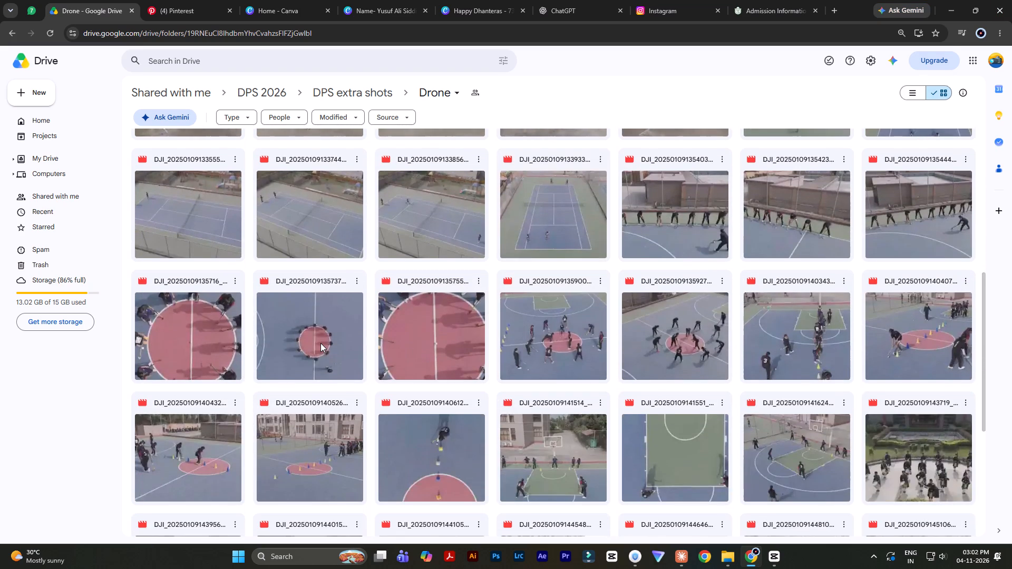
scroll(864, 307, down, 3)
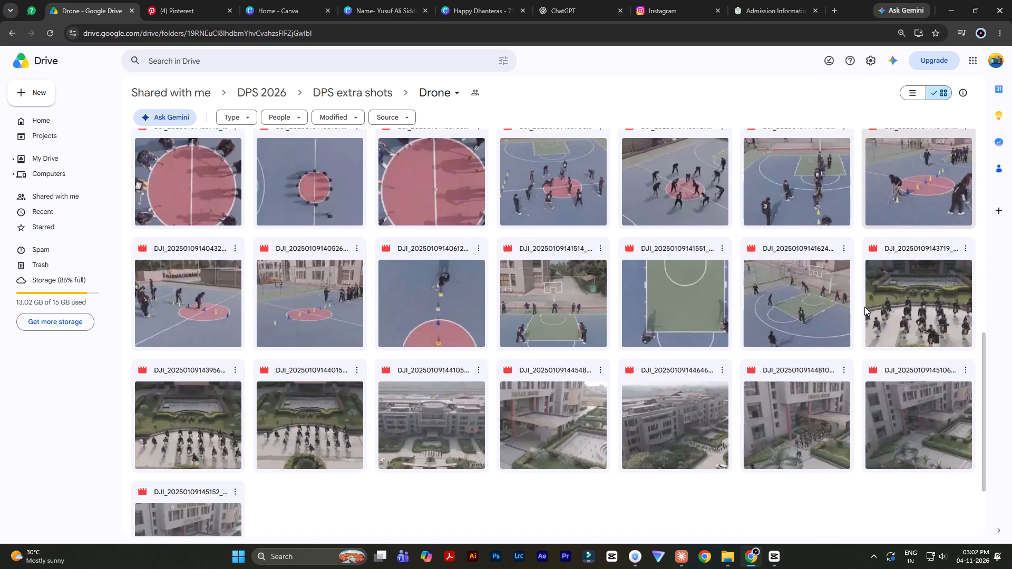
scroll(864, 307, down, 2)
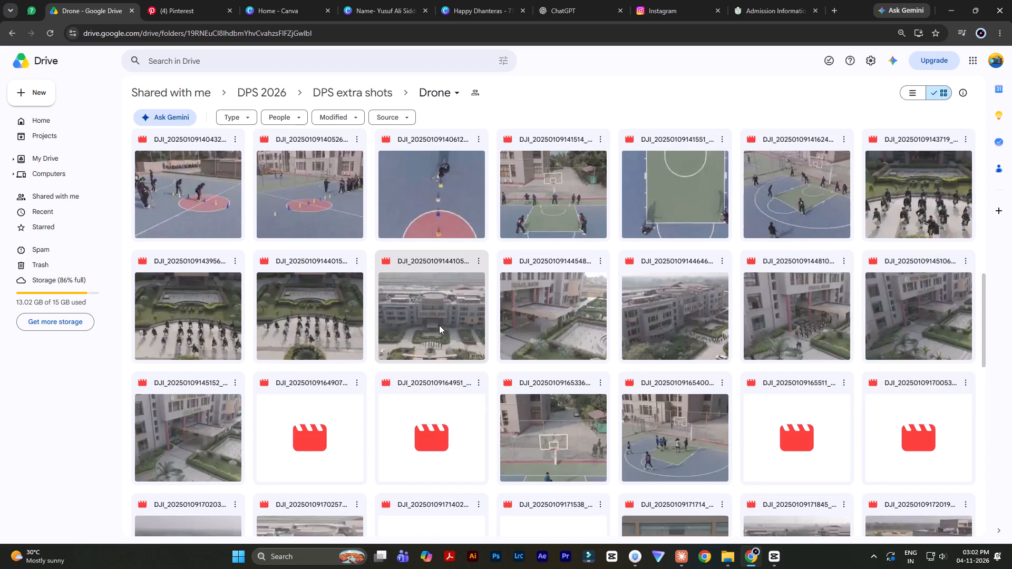
click(480, 264)
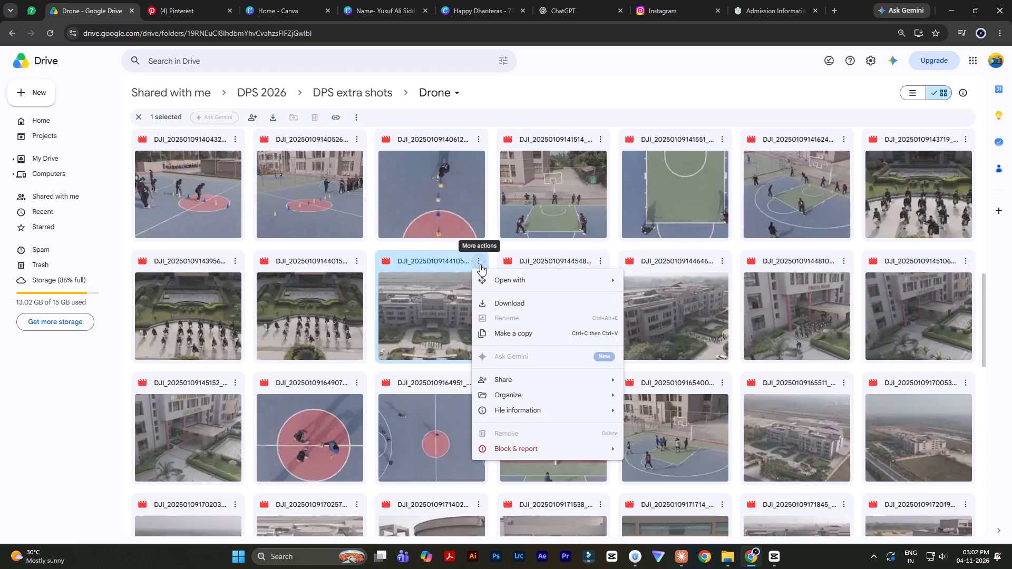
click(702, 284)
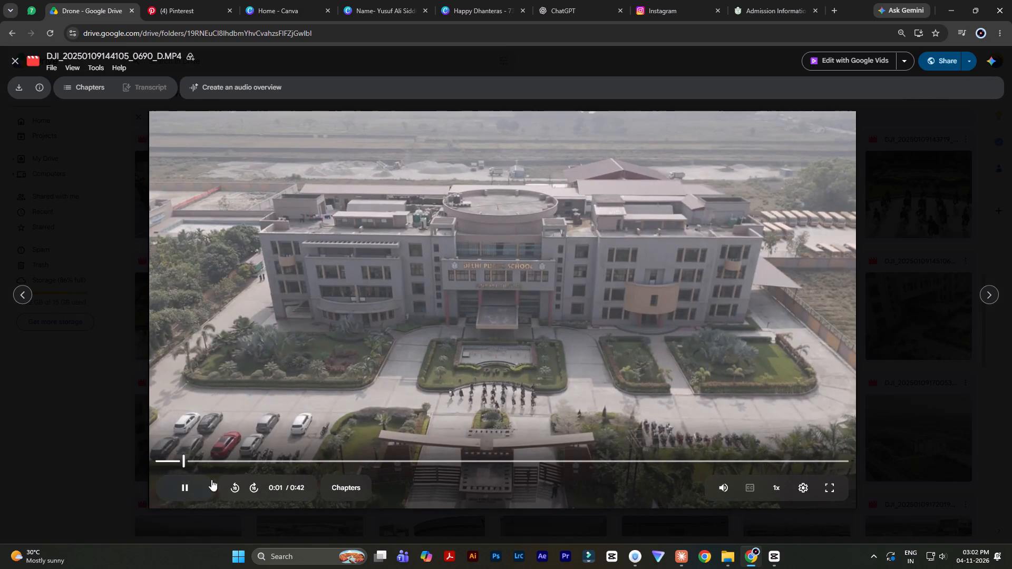
click(278, 459)
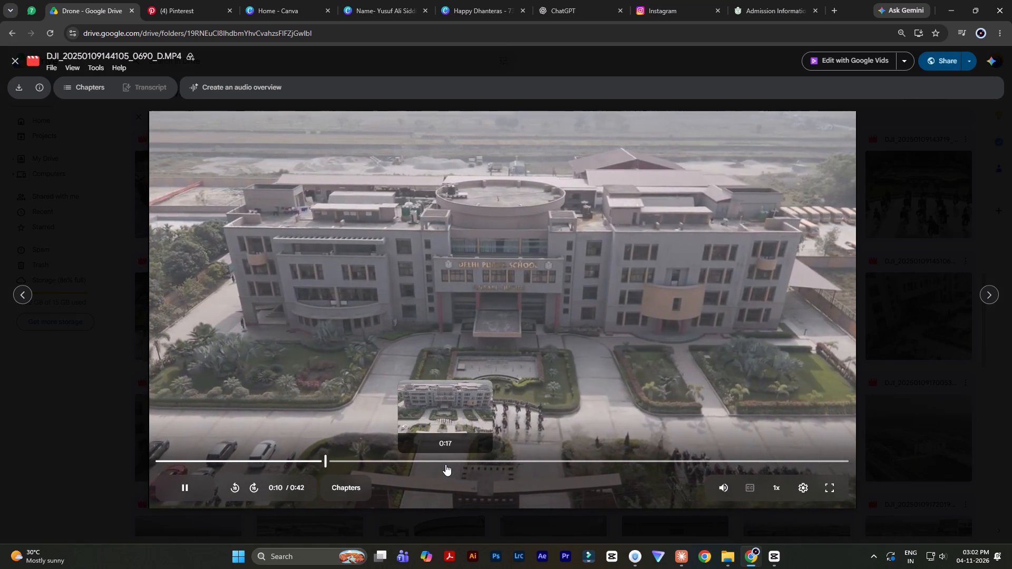
click(445, 463)
click(539, 463)
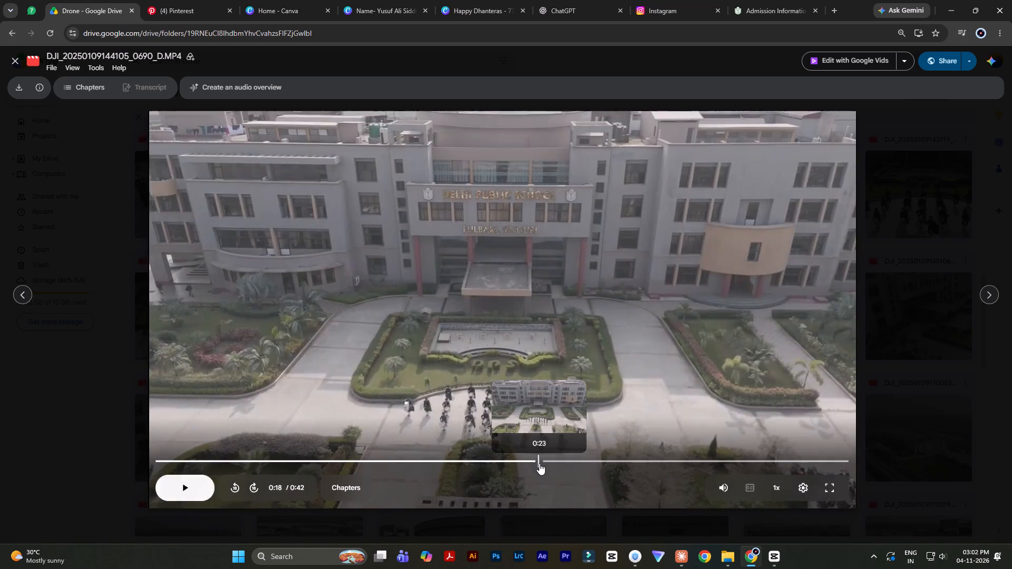
click(630, 462)
click(753, 460)
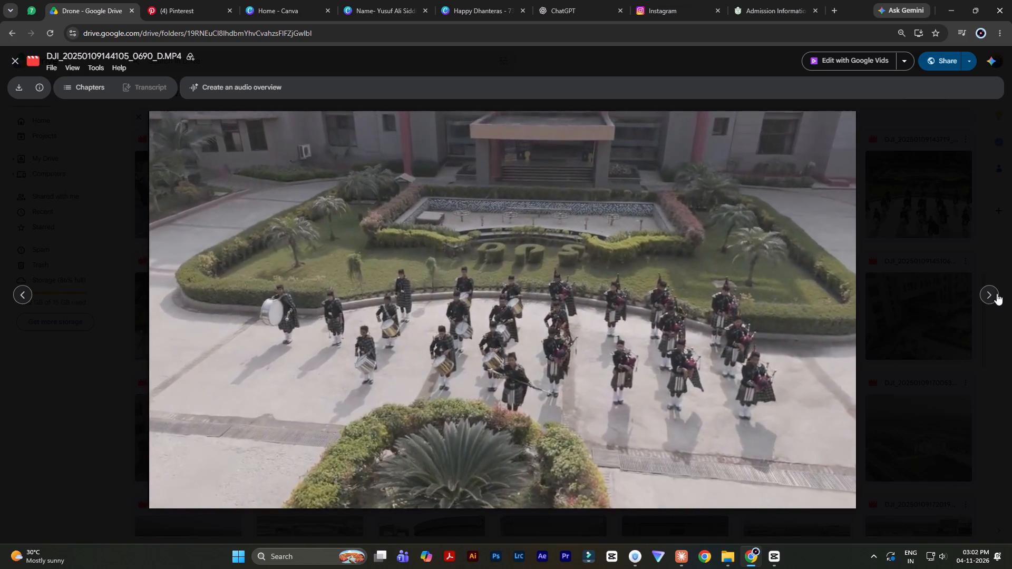
click(988, 298)
click(988, 298)
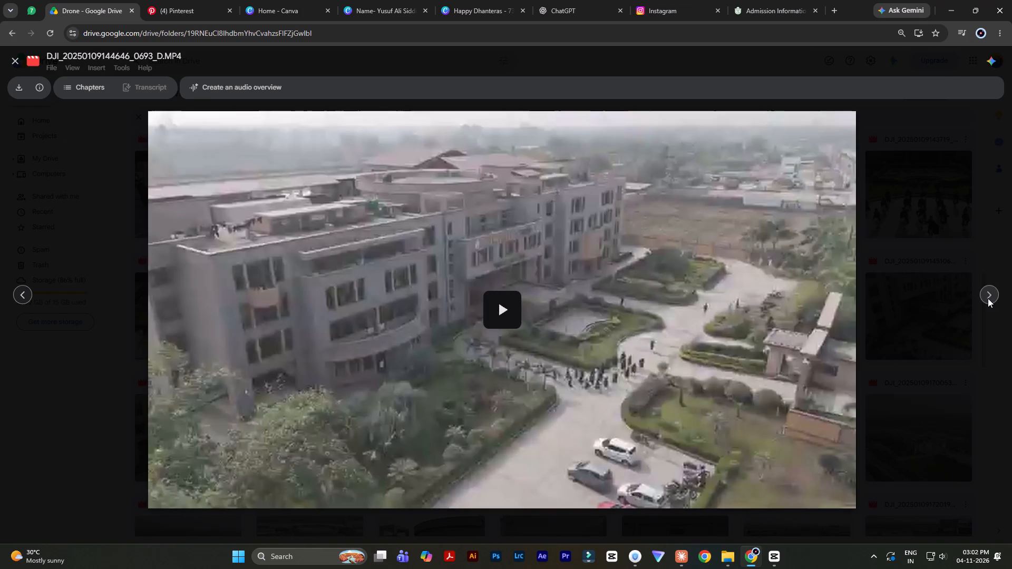
click(988, 298)
click(988, 298)
click(988, 298)
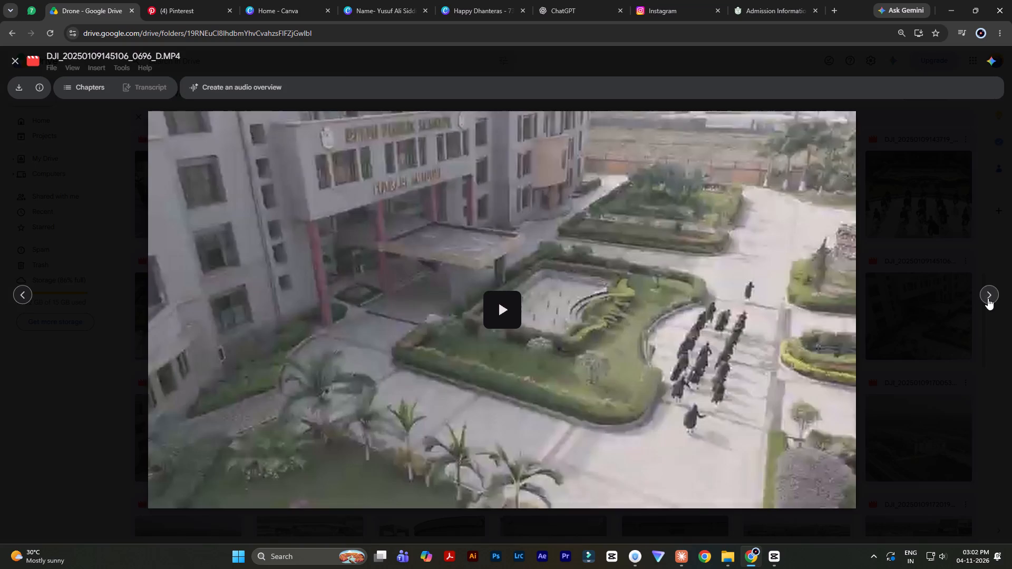
click(988, 298)
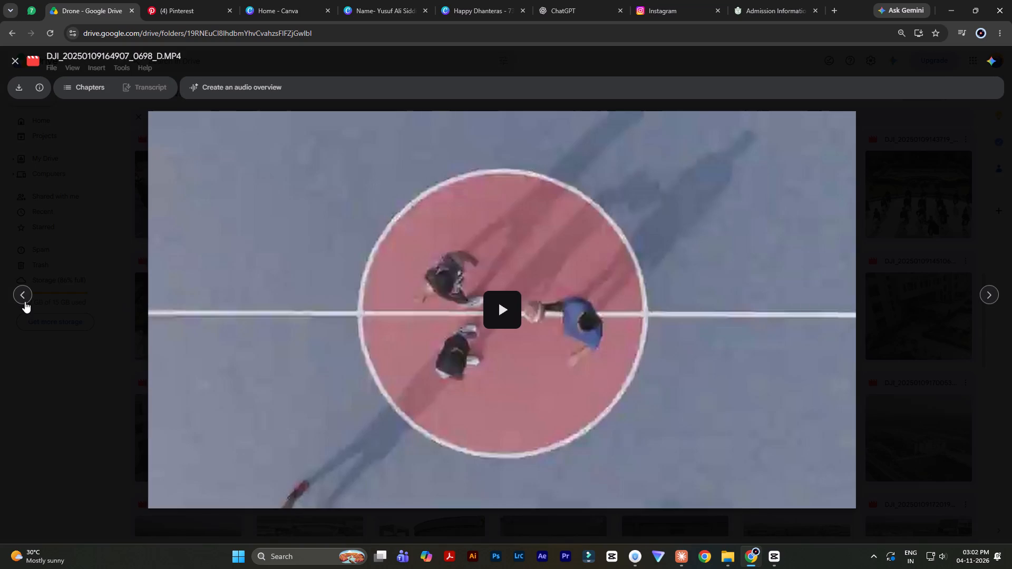
triple_click(28, 287)
triple_click(28, 287)
click(28, 287)
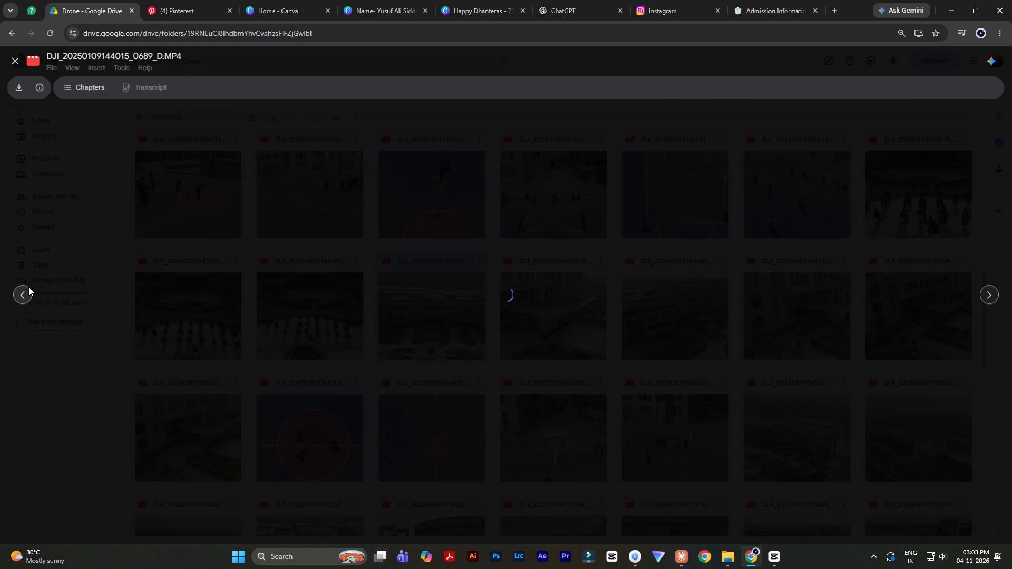
click(967, 144)
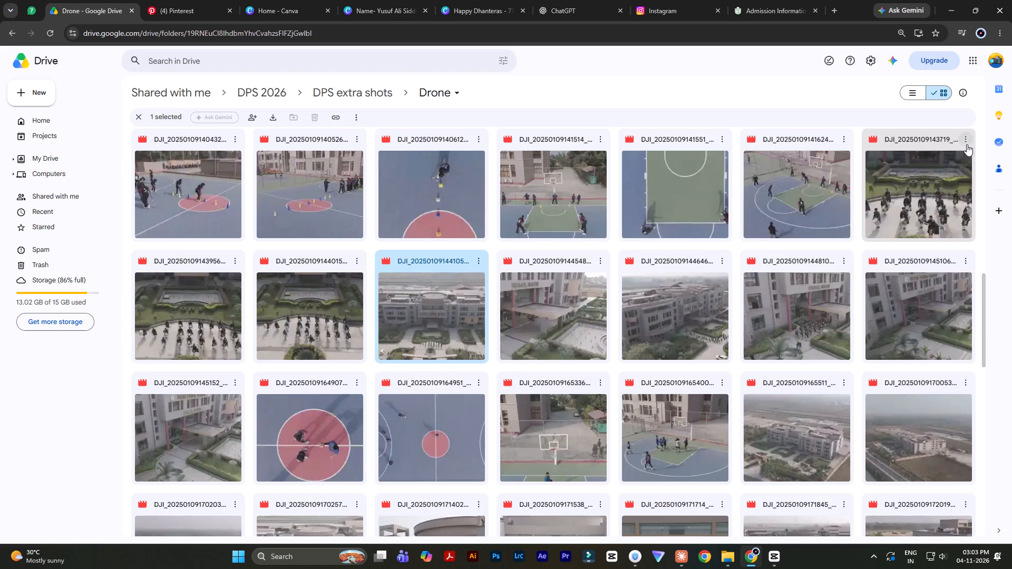
scroll(480, 346, up, 11)
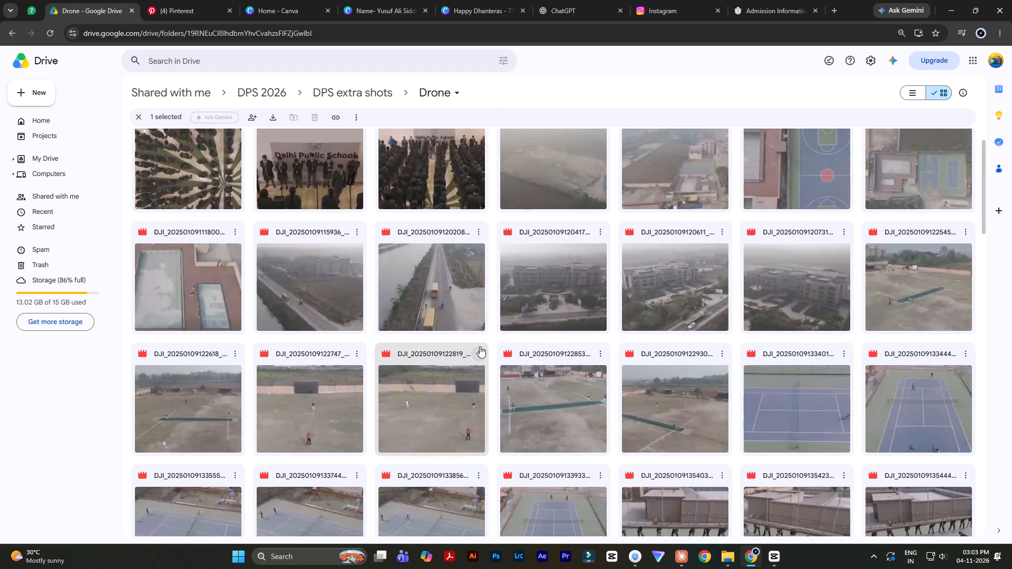
scroll(480, 346, up, 2)
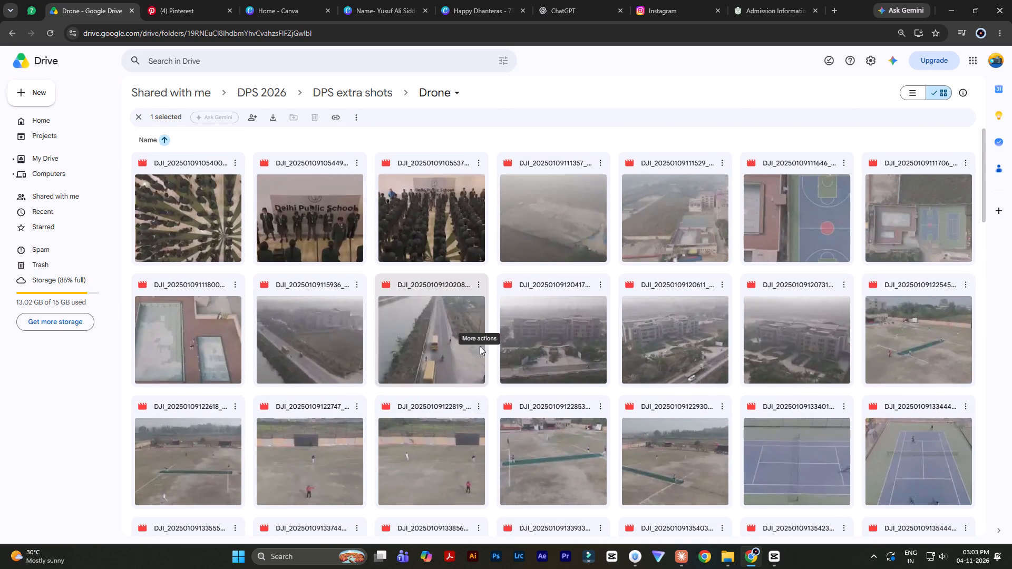
click(568, 340)
click(597, 278)
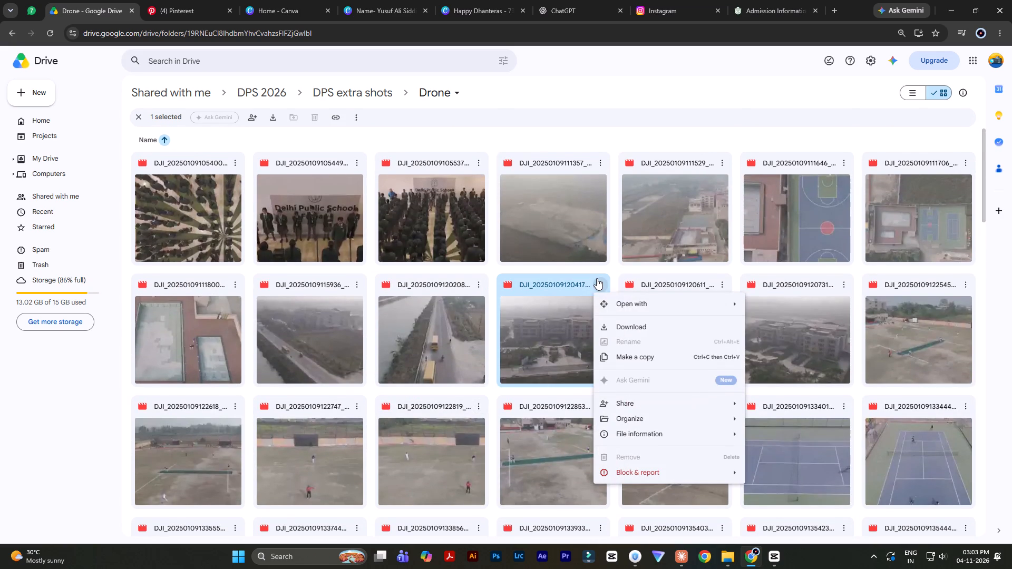
click(791, 306)
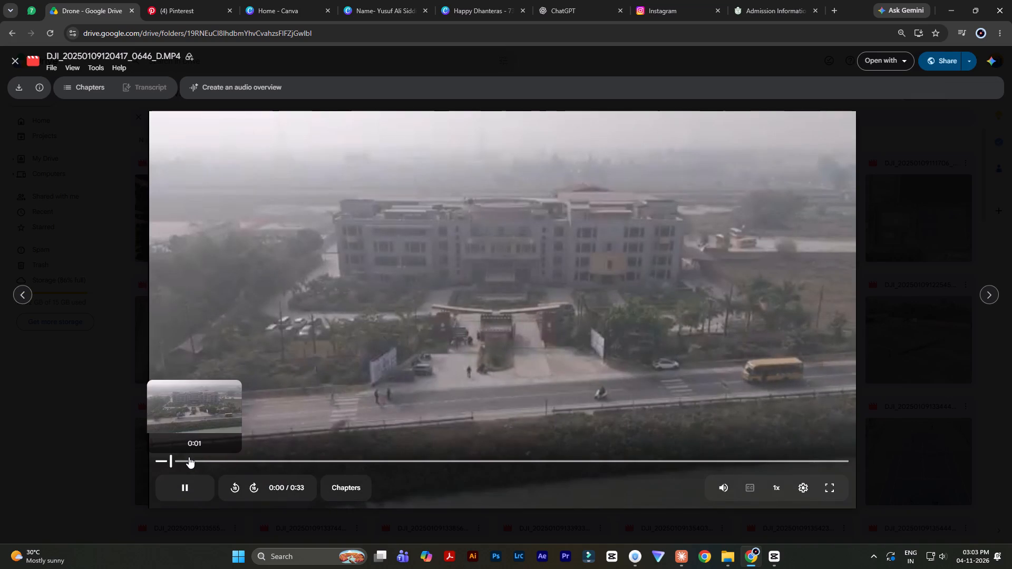
click(222, 458)
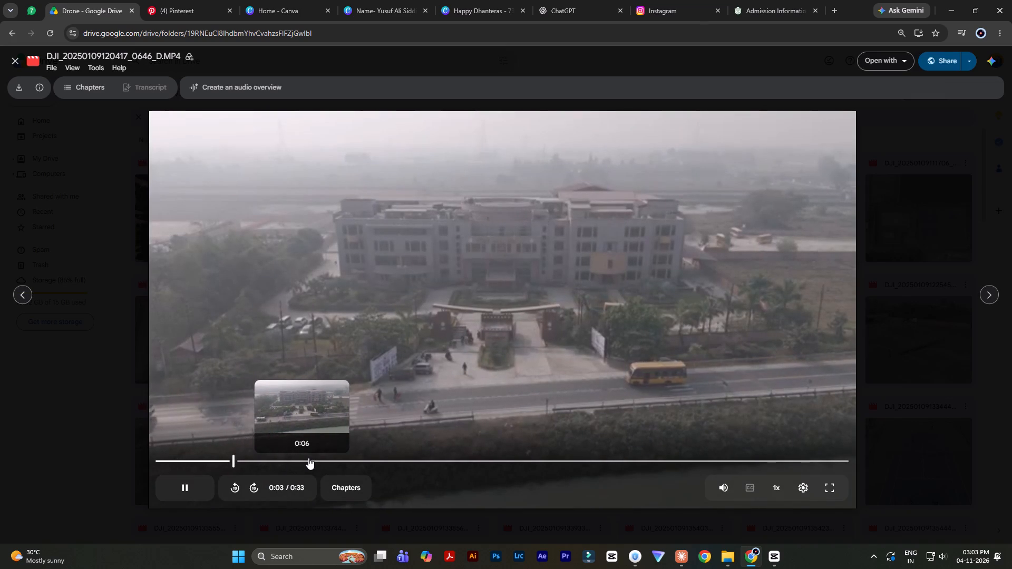
click(313, 460)
click(396, 464)
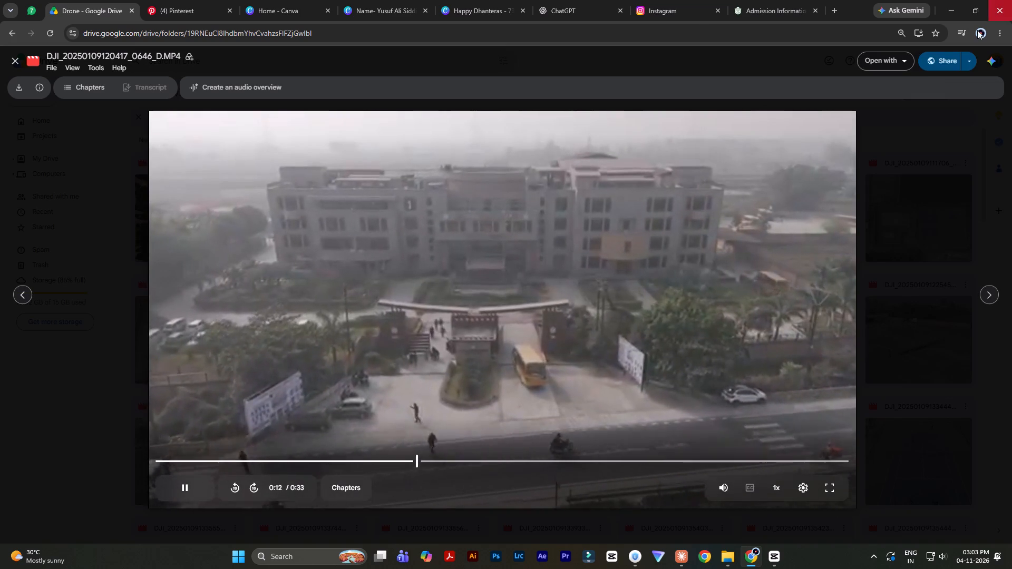
click(934, 293)
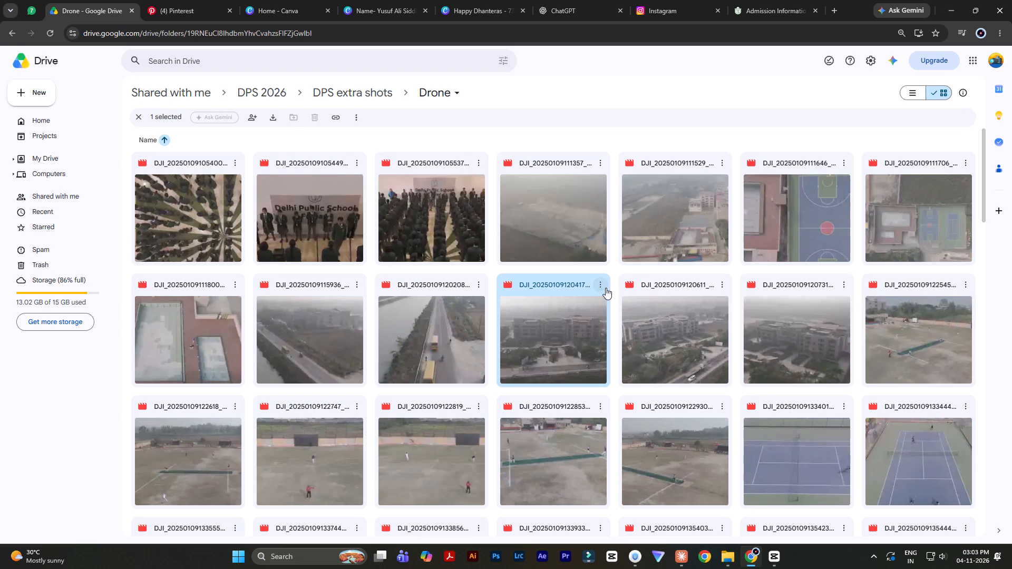
click(601, 285)
click(637, 323)
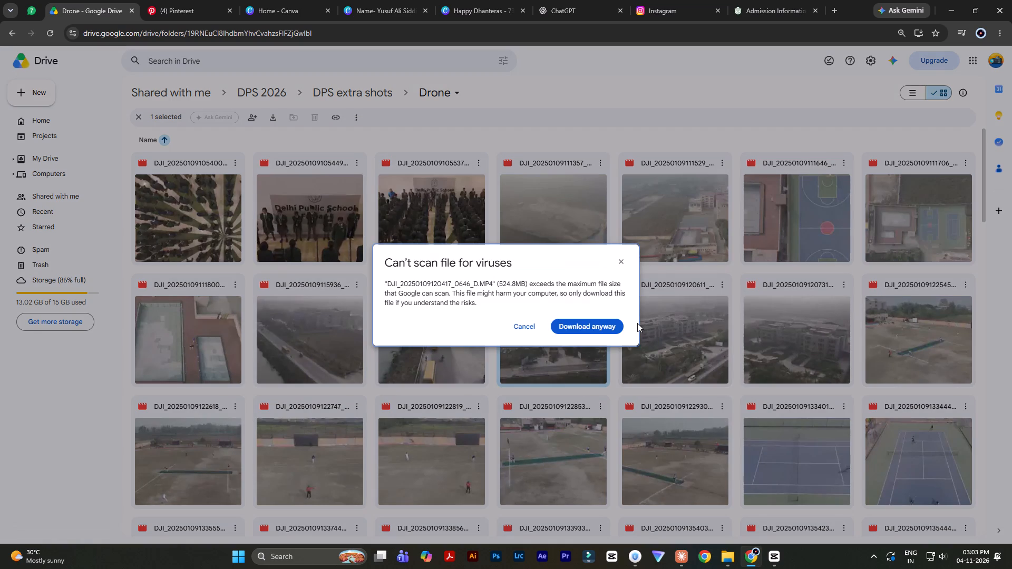
click(610, 323)
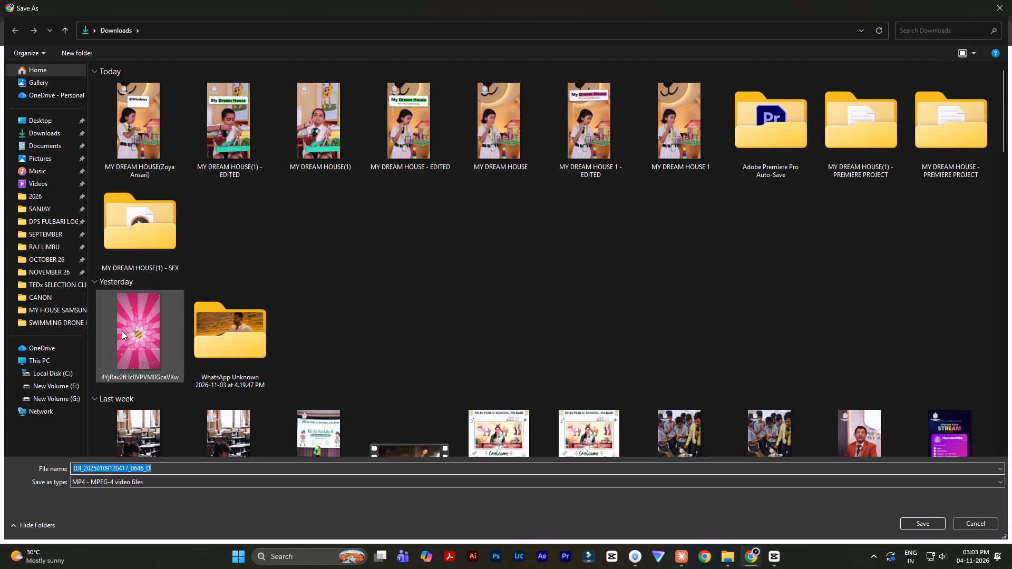
click(79, 384)
scroll(606, 333, down, 2)
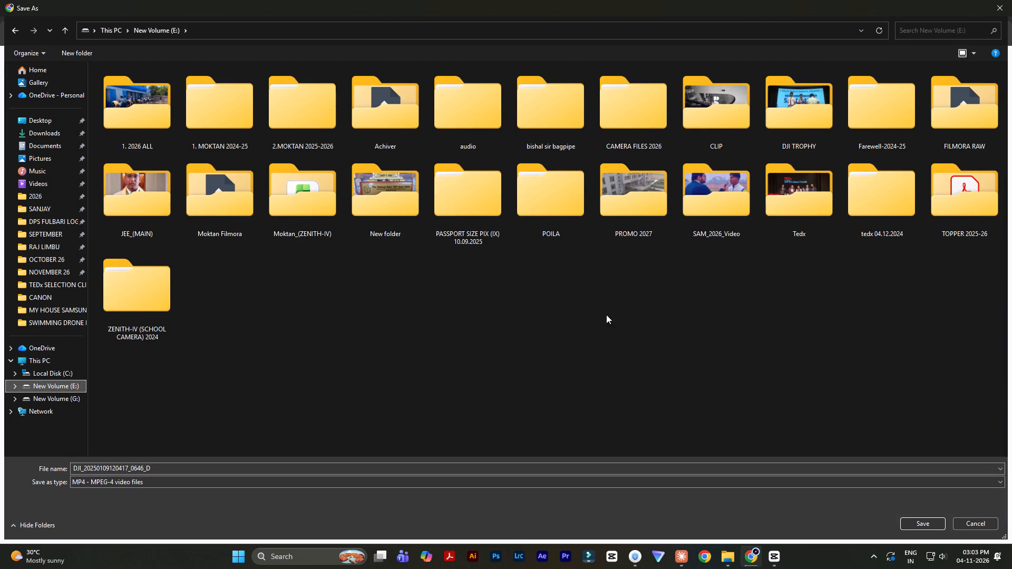
double_click(623, 188)
right_click(122, 253)
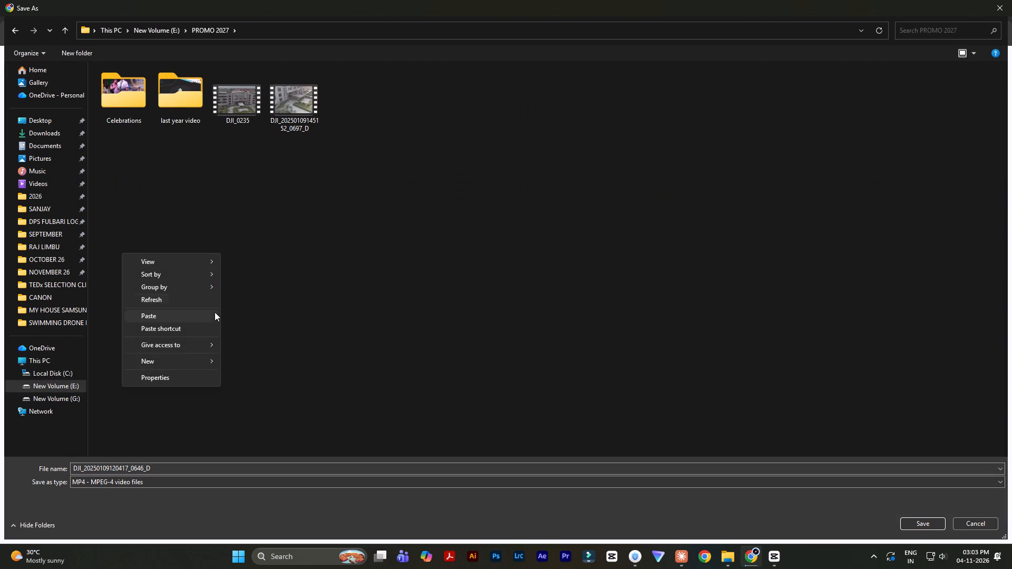
click(197, 365)
click(264, 356)
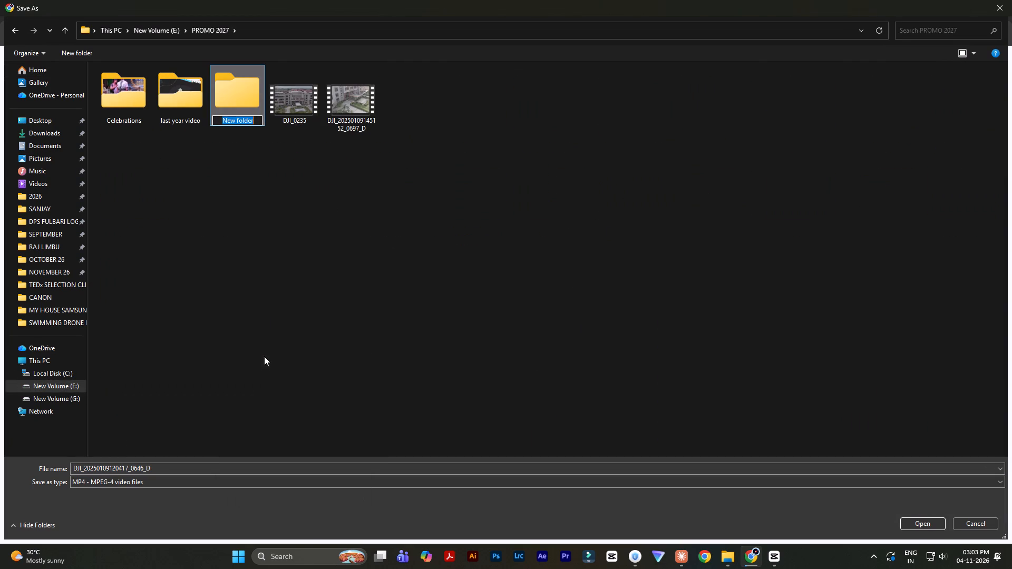
text(NIL)
key(Return)
key(Return)
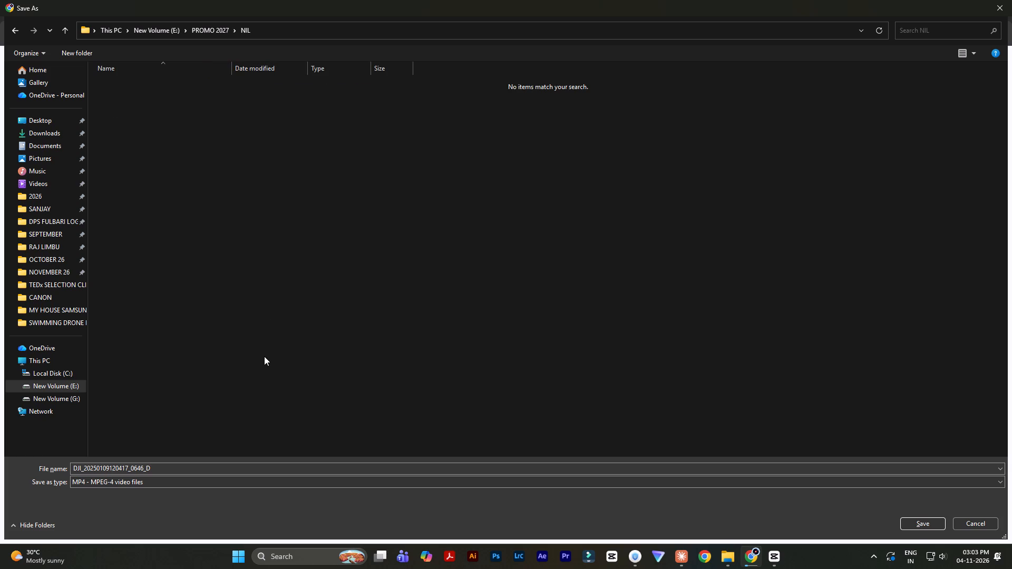
click(908, 522)
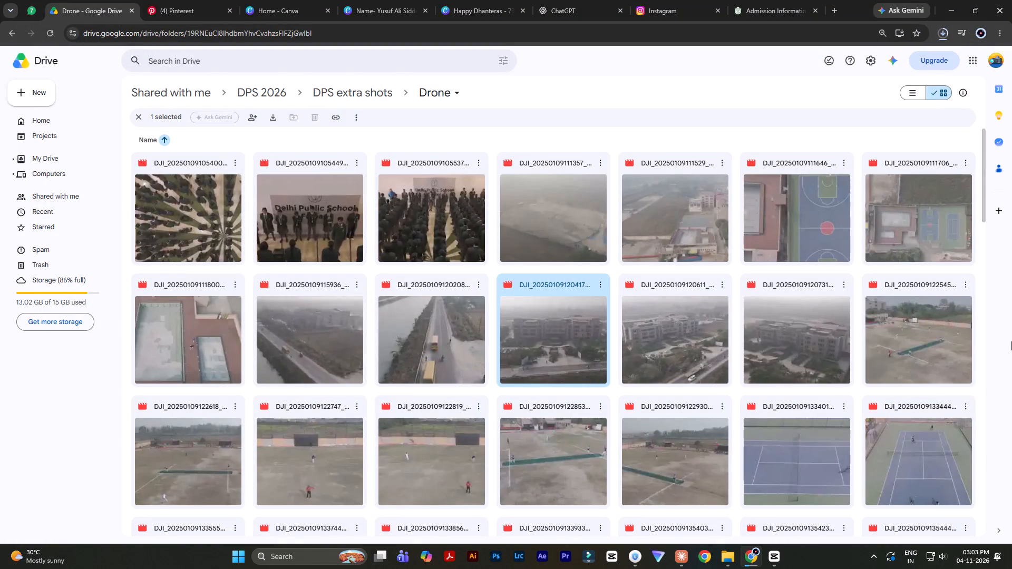
click(966, 284)
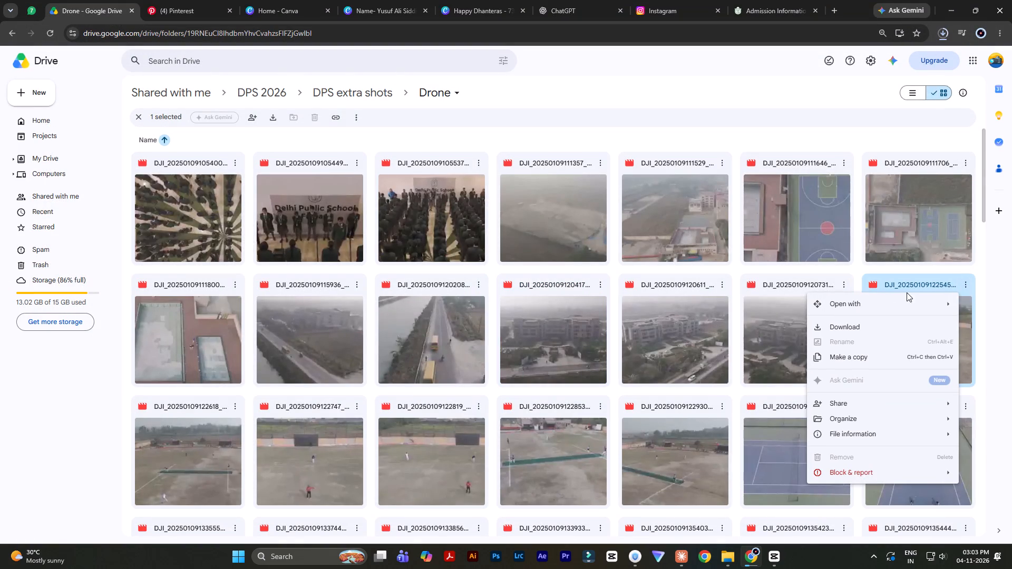
click(732, 303)
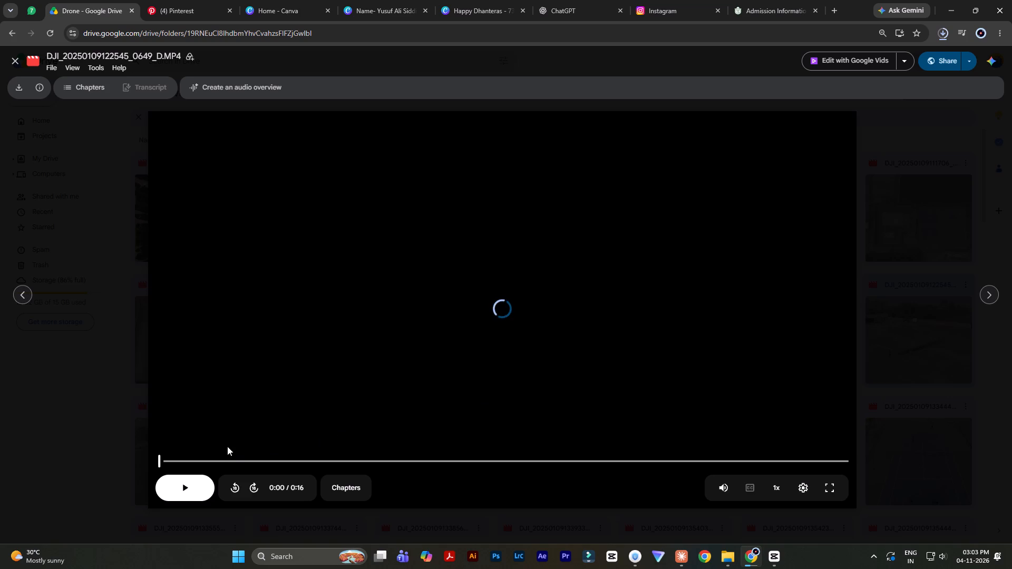
click(223, 463)
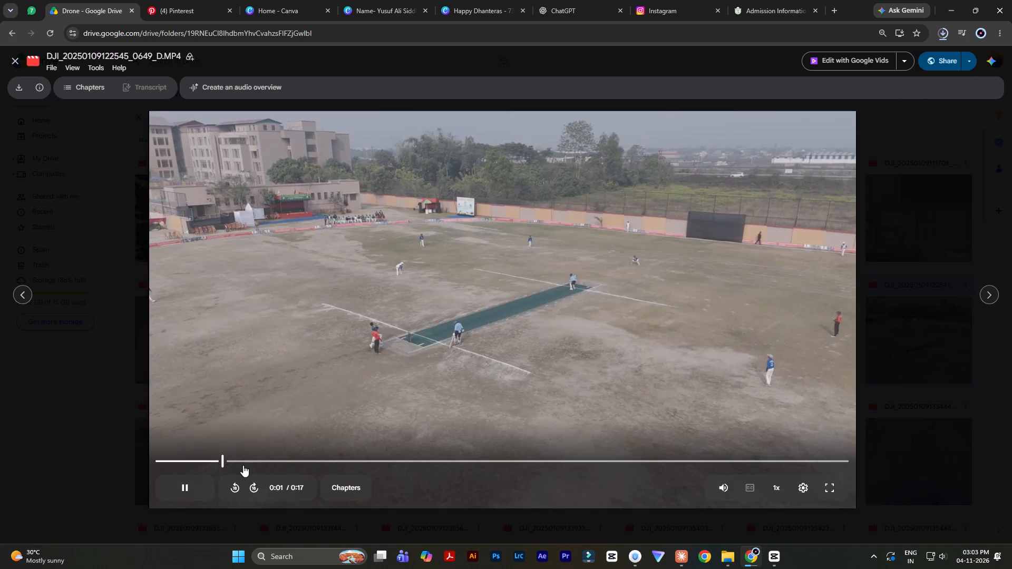
click(274, 466)
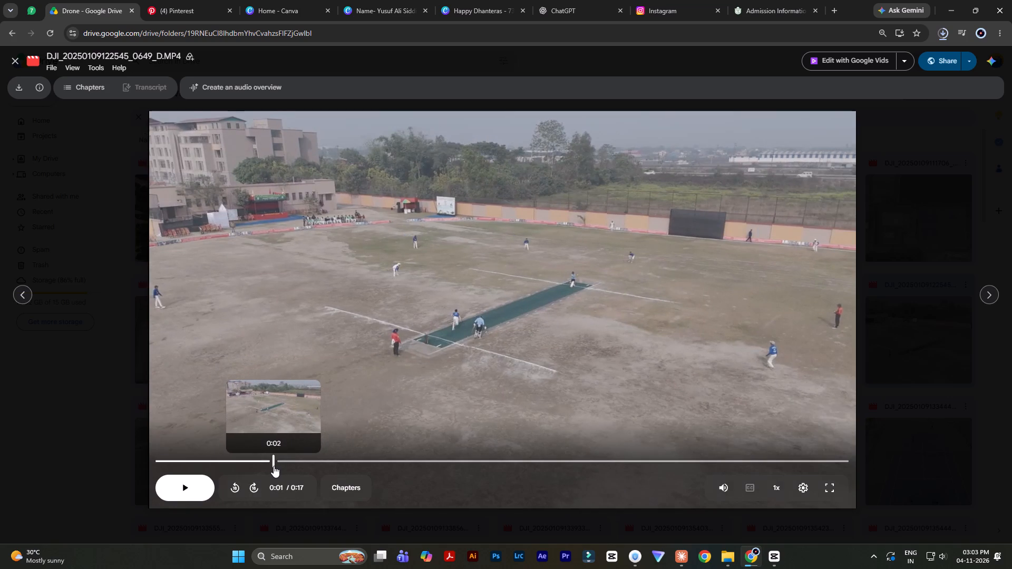
key(space)
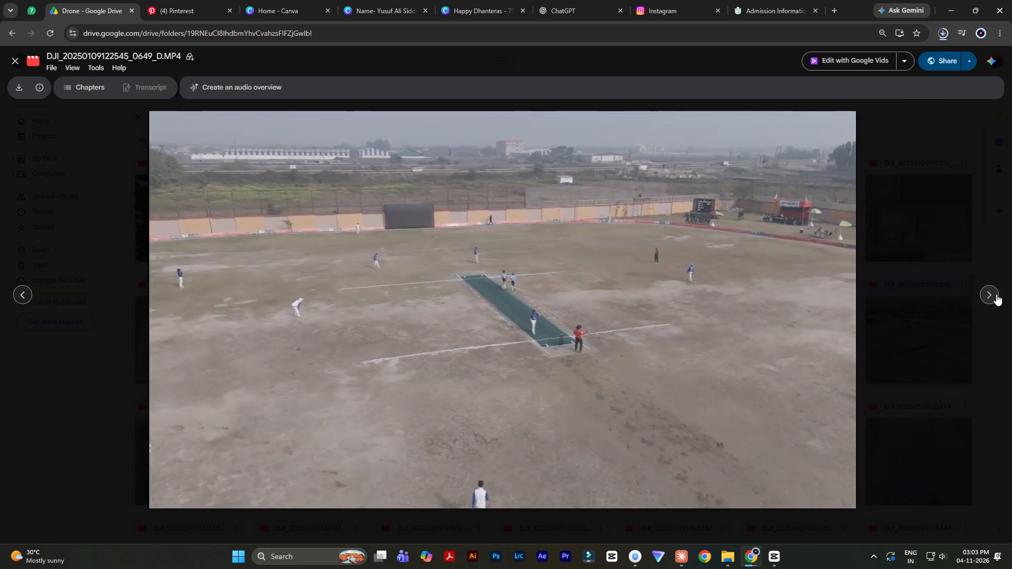
click(996, 294)
click(500, 303)
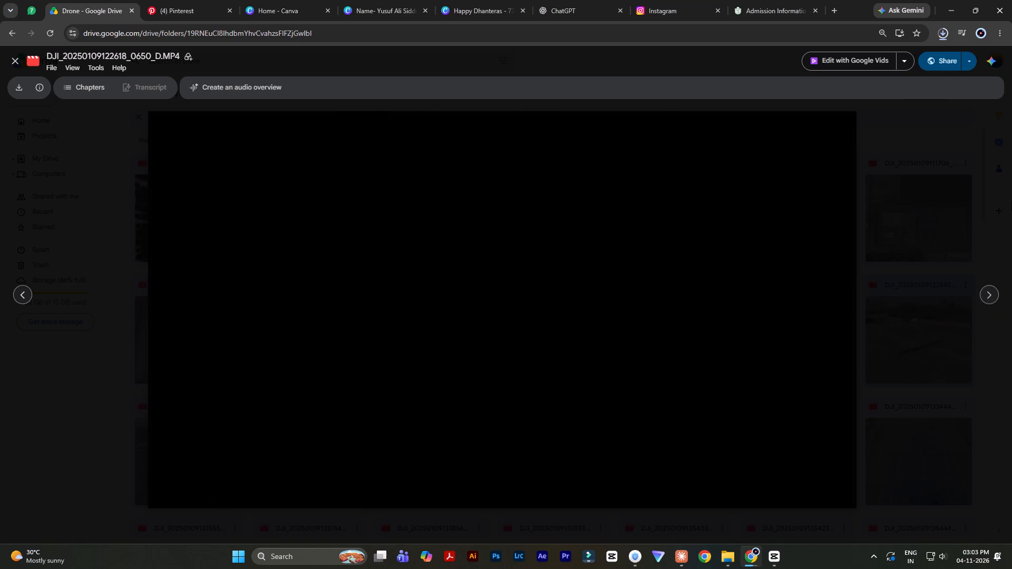
click(283, 464)
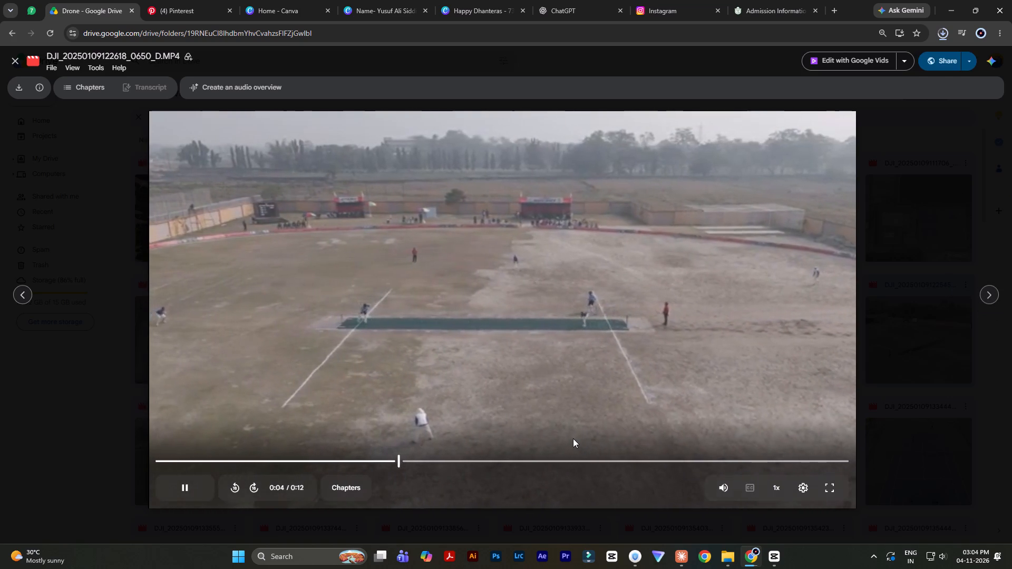
click(81, 270)
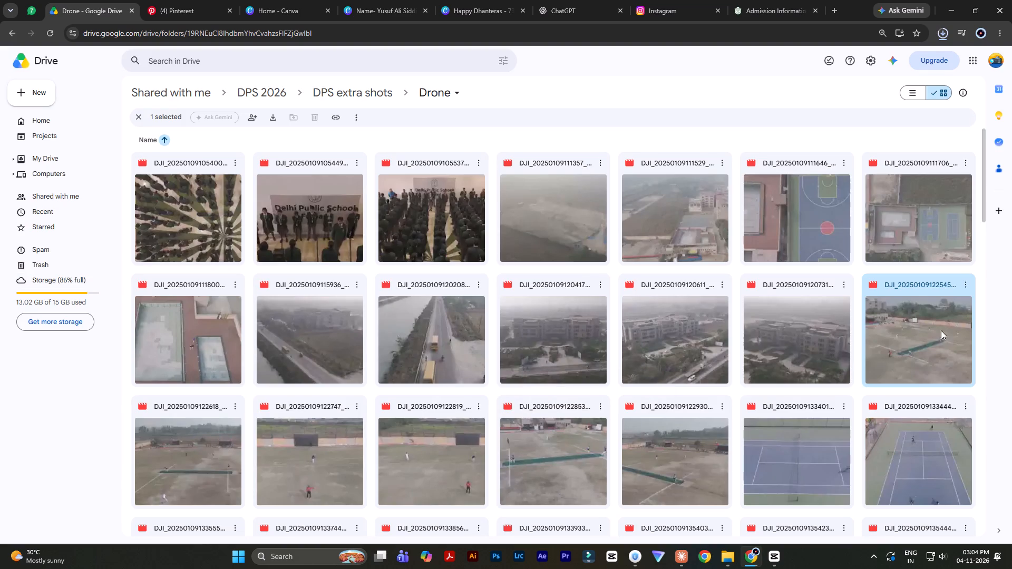
click(965, 283)
click(878, 333)
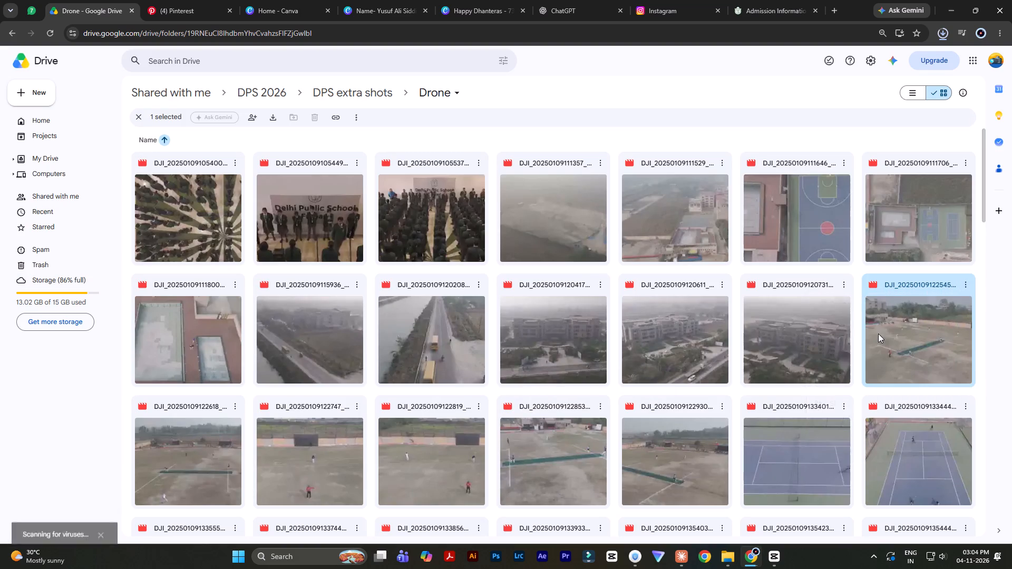
scroll(215, 424, down, 2)
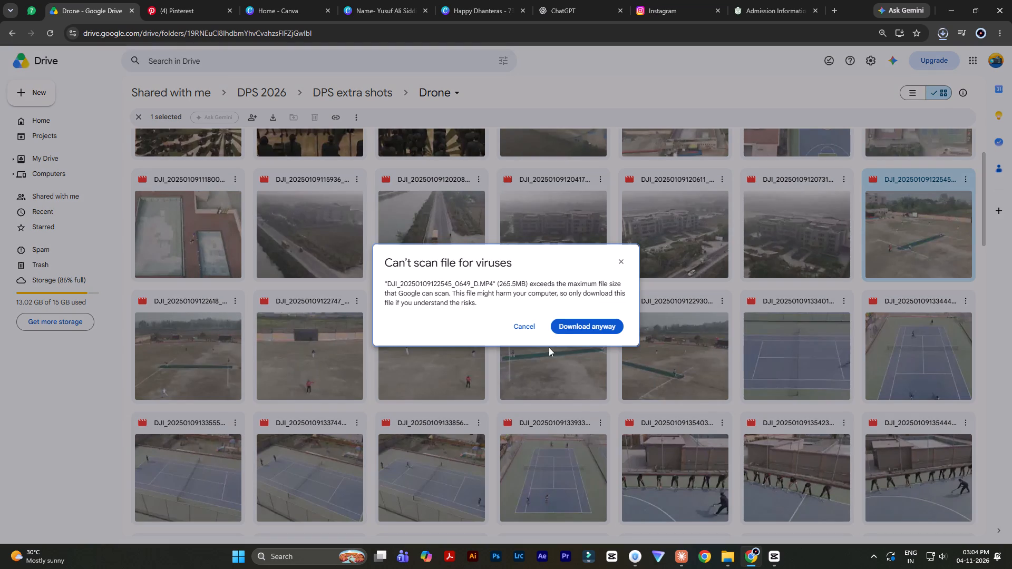
click(578, 322)
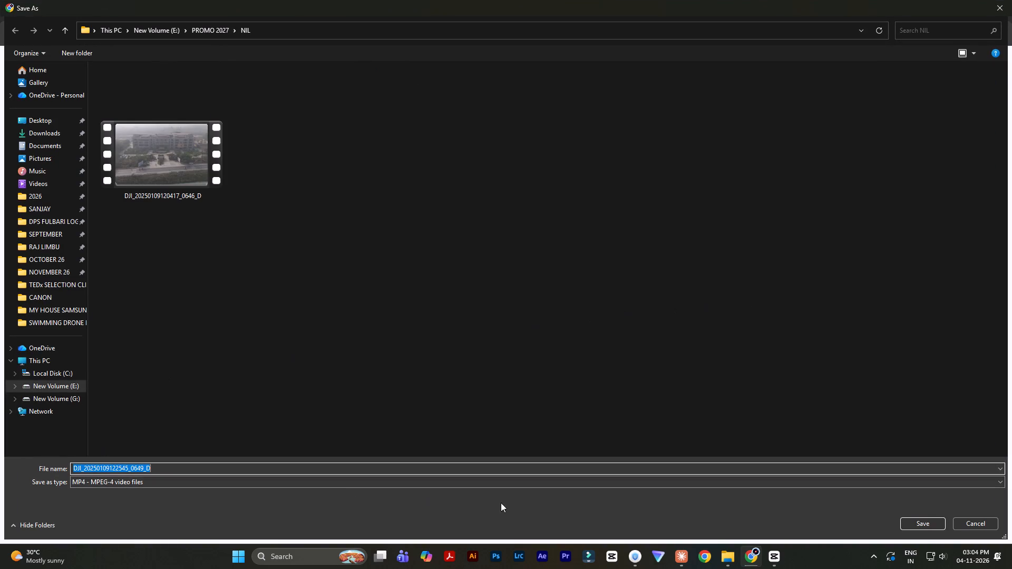
click(920, 525)
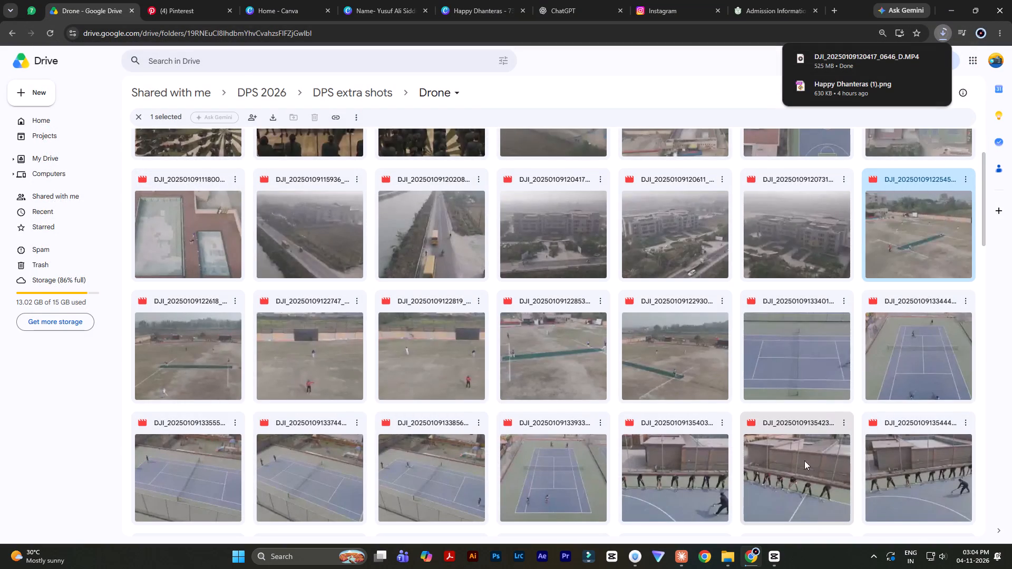
click(846, 298)
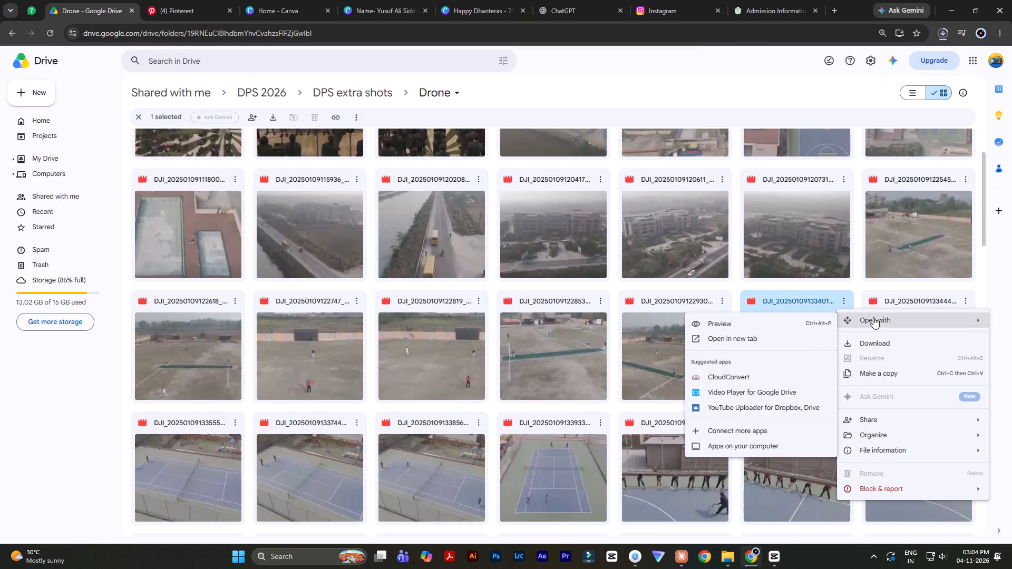
click(802, 318)
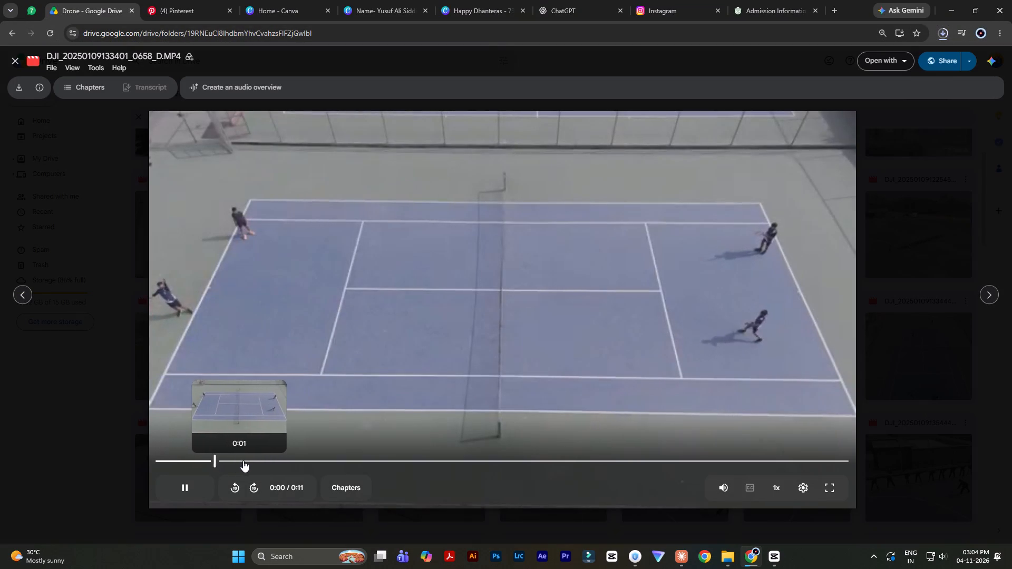
click(342, 458)
click(460, 461)
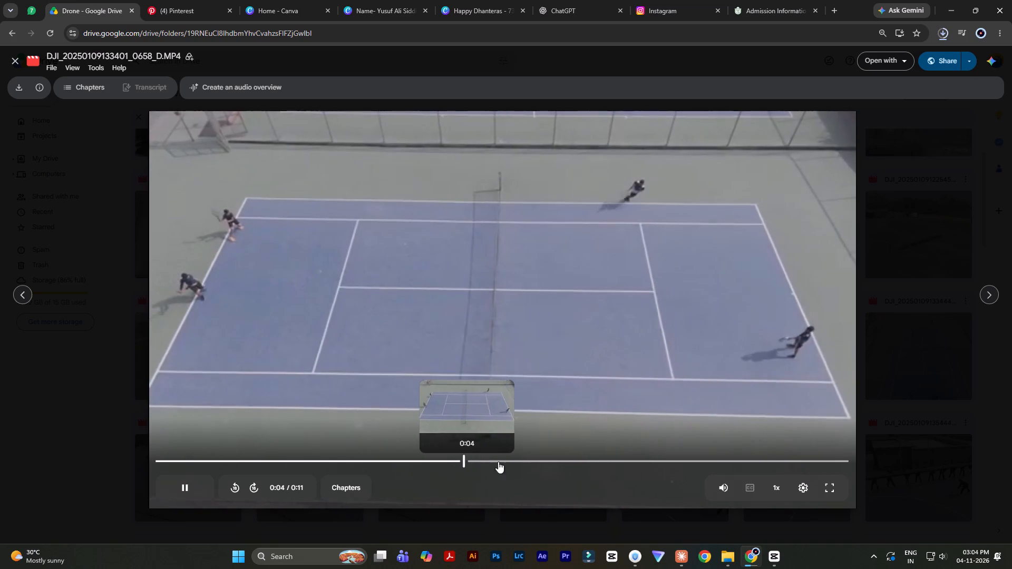
click(601, 462)
click(711, 462)
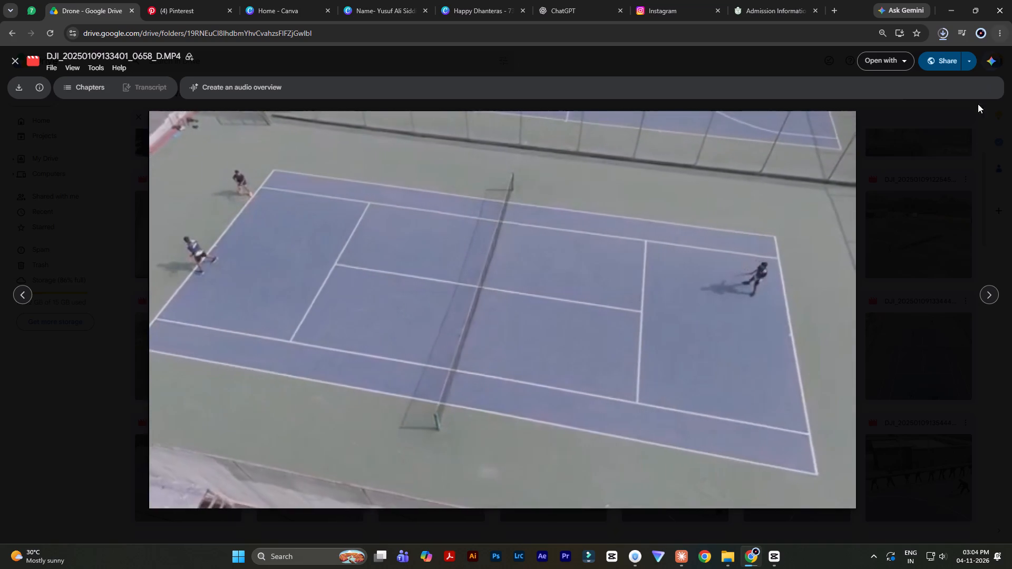
click(963, 155)
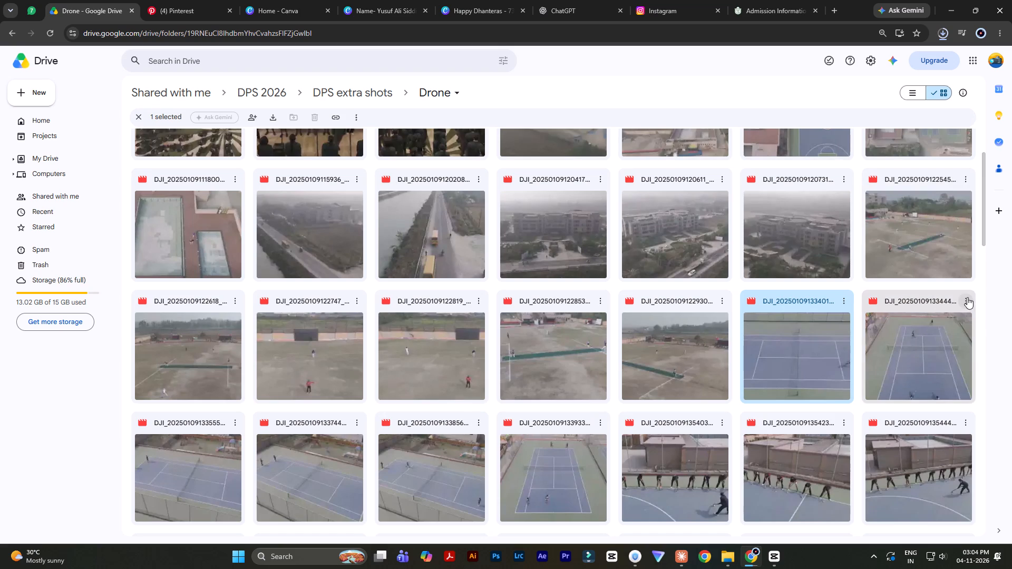
click(967, 297)
click(728, 323)
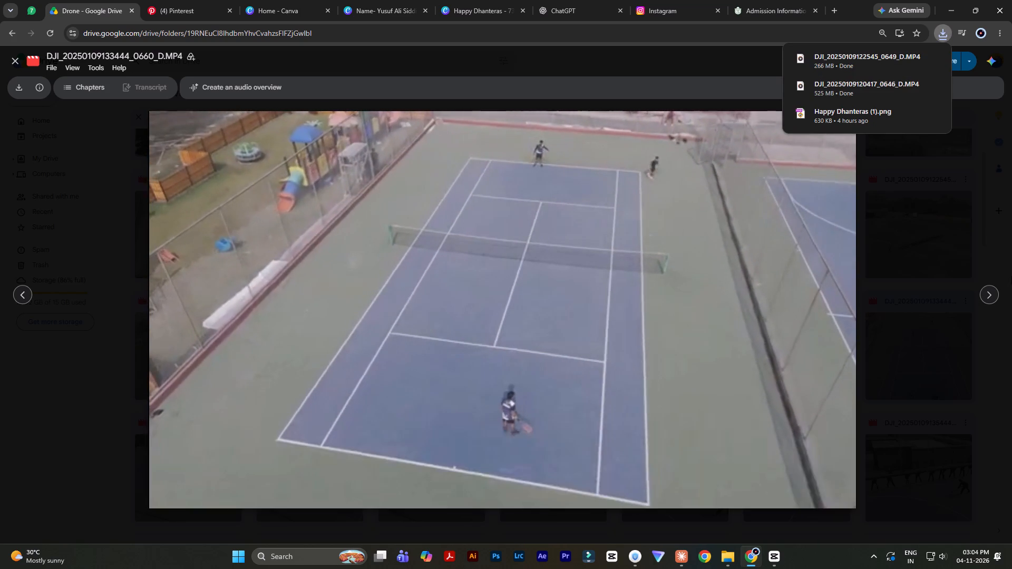
click(967, 179)
click(965, 301)
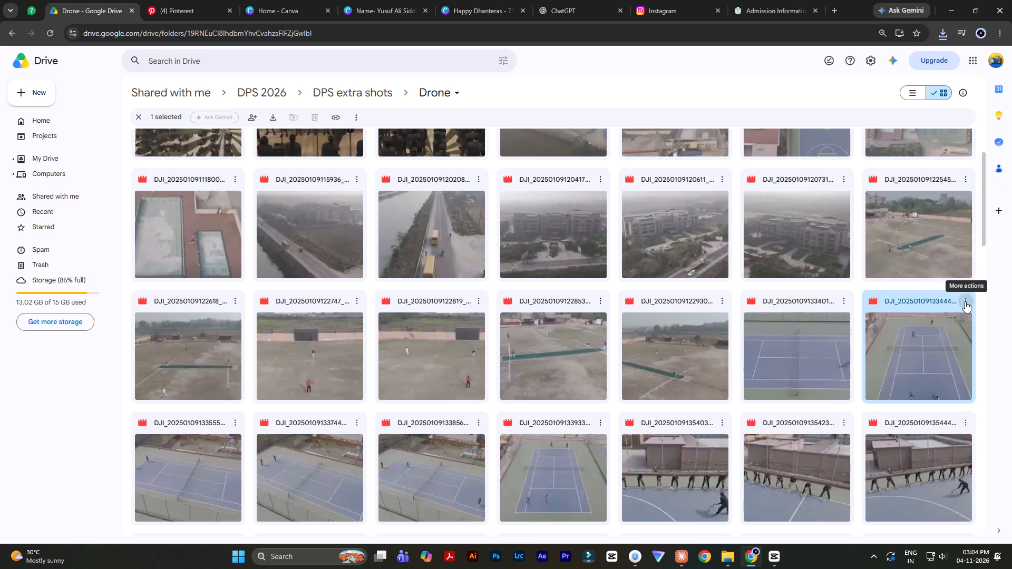
click(876, 342)
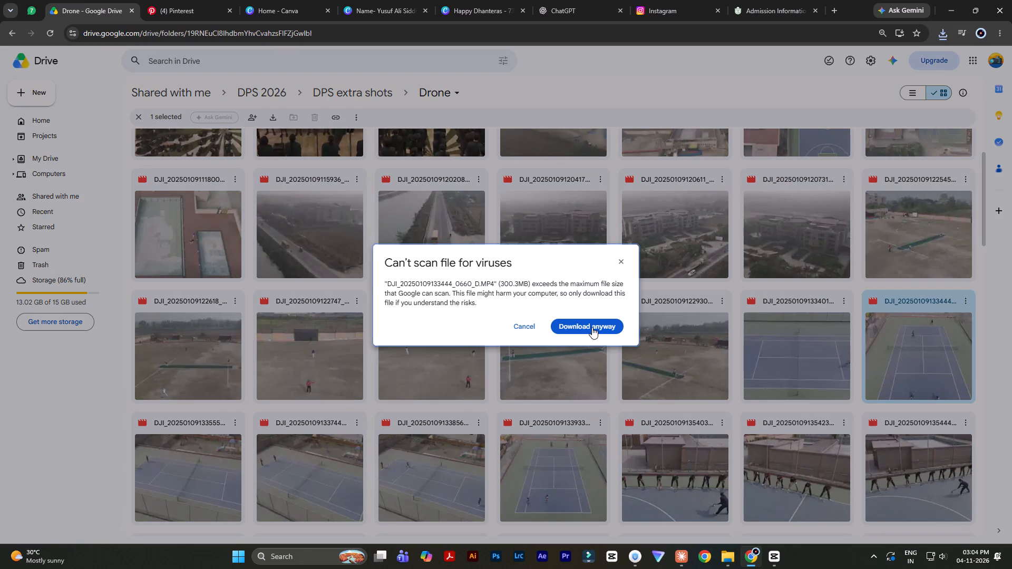
click(592, 327)
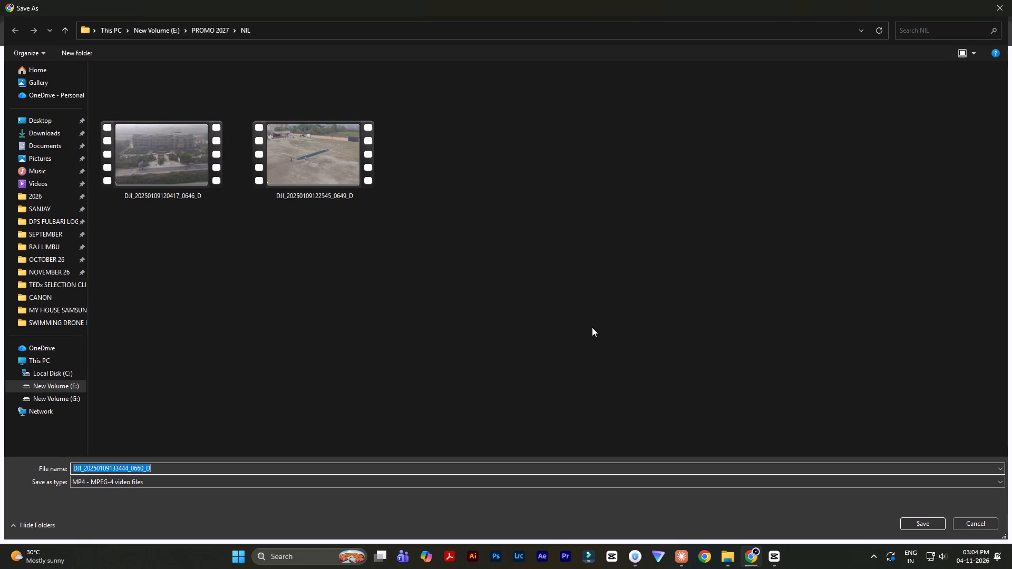
key(Return)
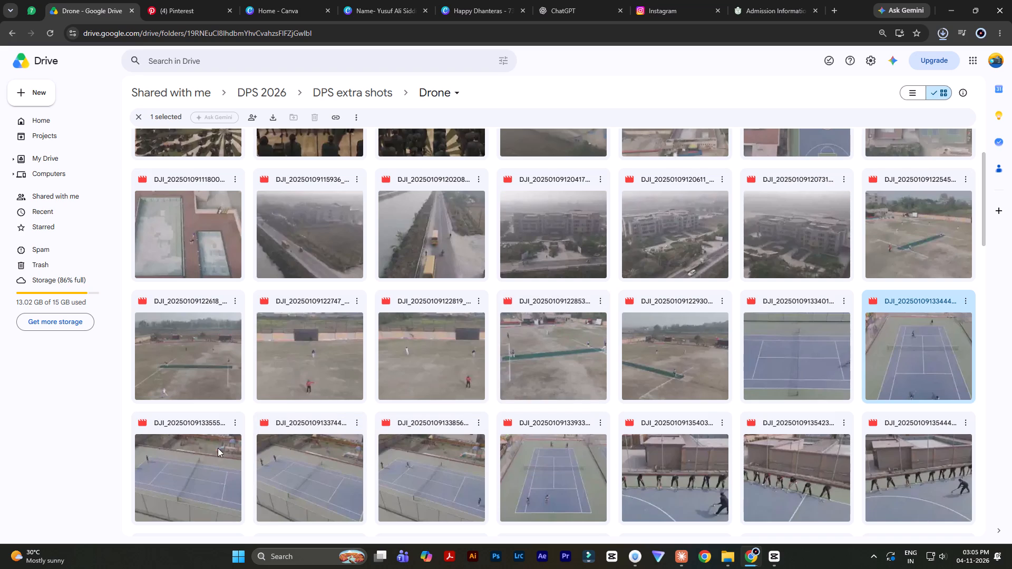
click(236, 420)
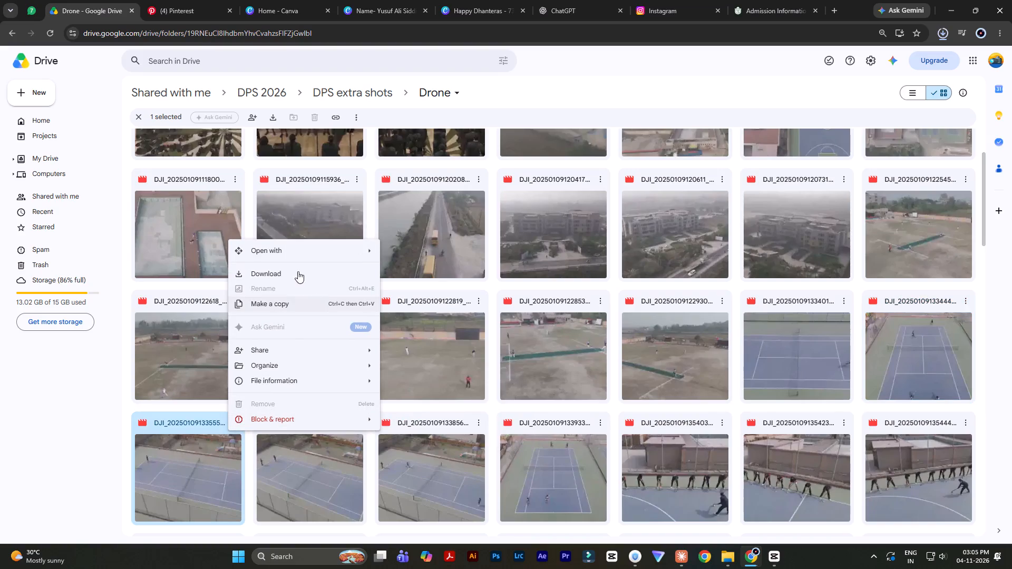
click(448, 253)
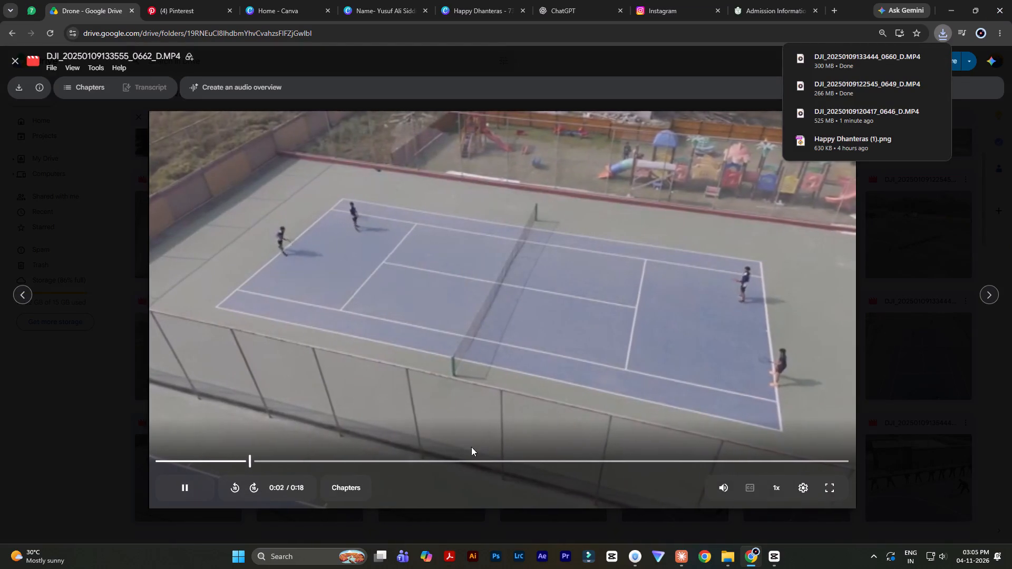
click(465, 459)
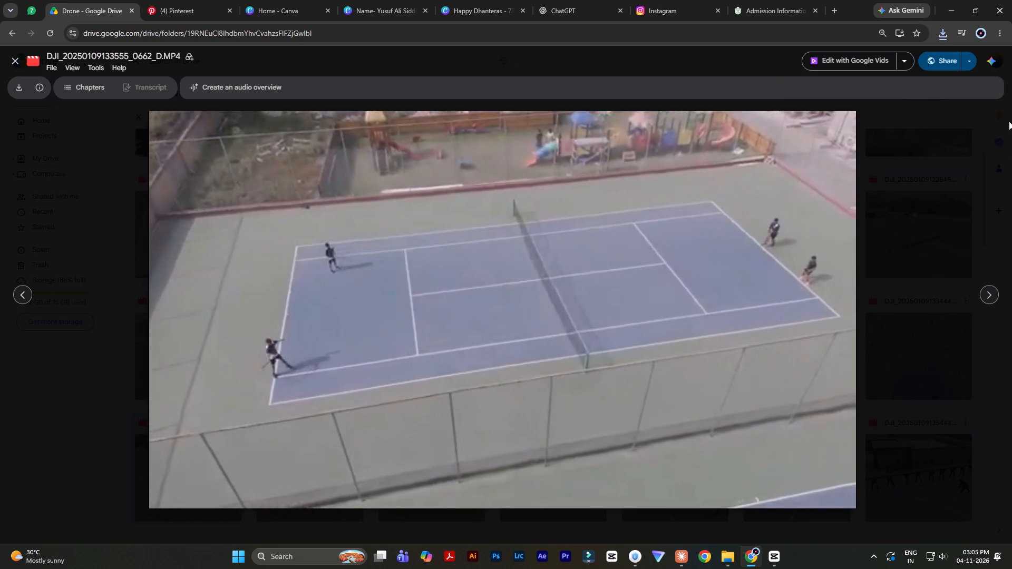
click(997, 149)
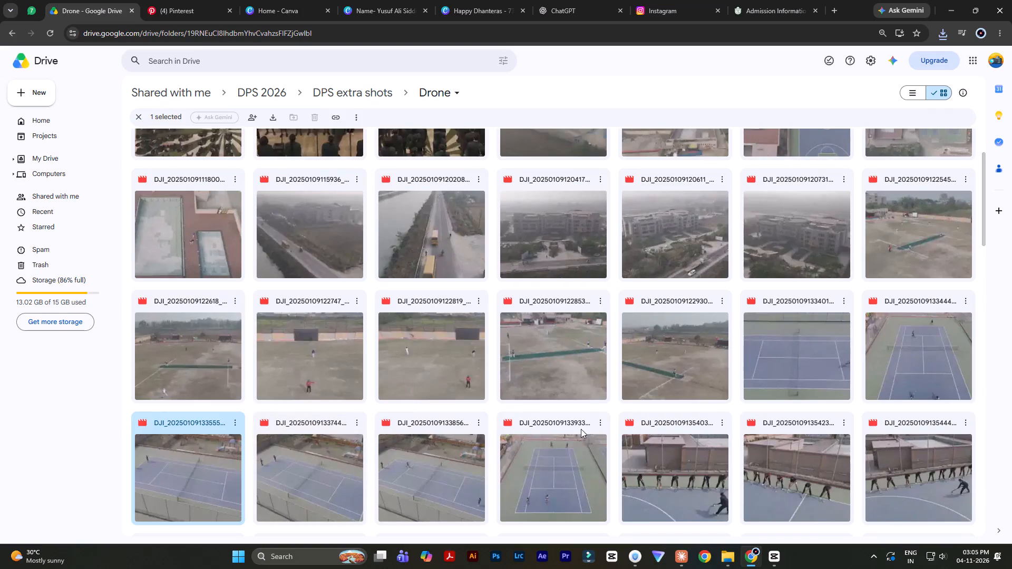
click(598, 425)
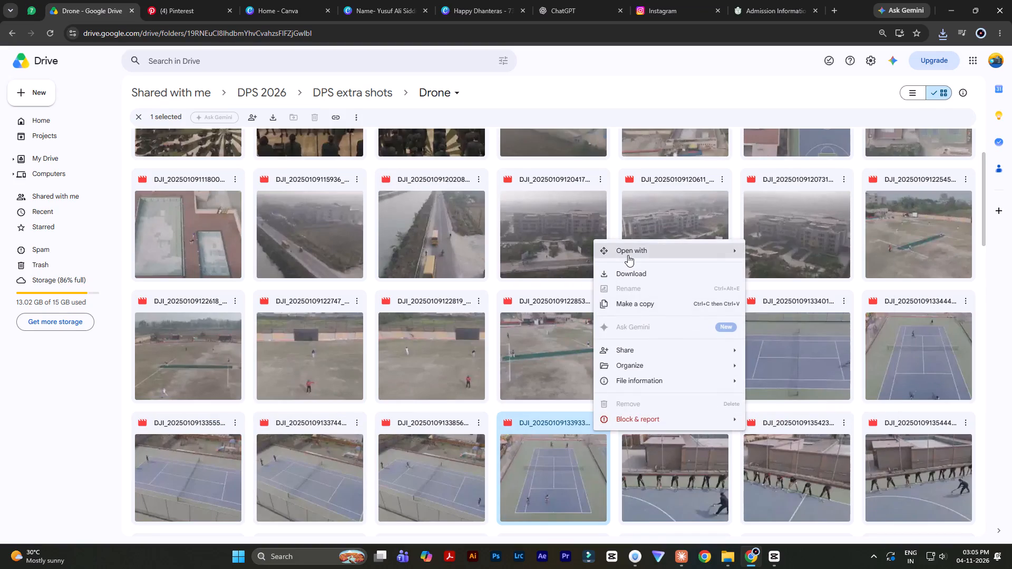
click(835, 250)
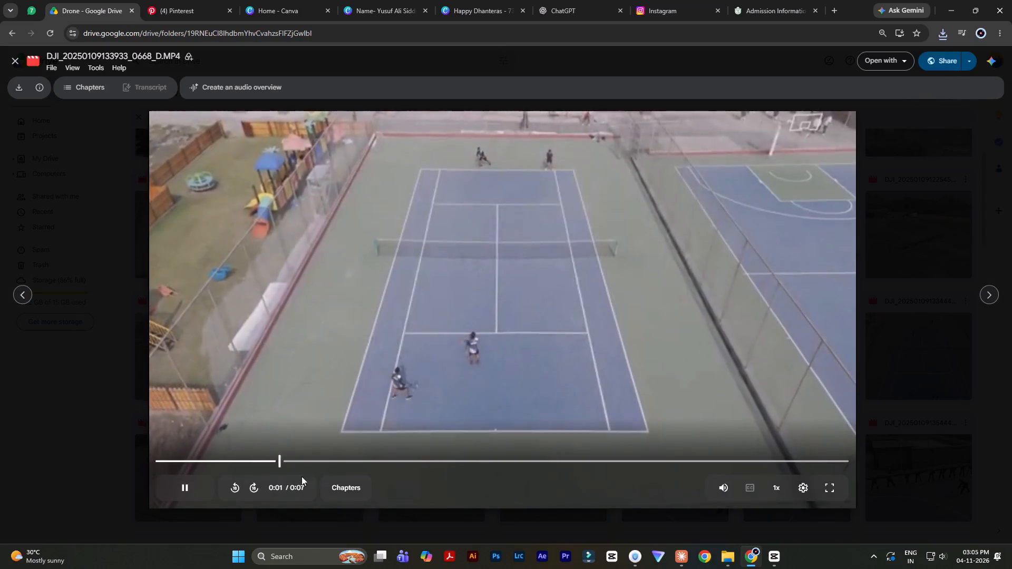
click(977, 162)
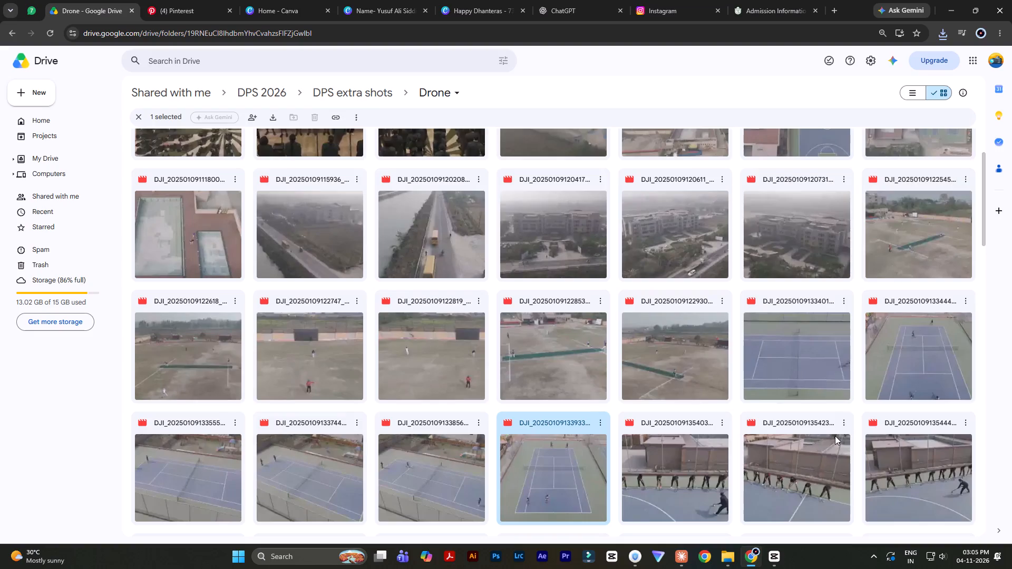
scroll(835, 436, down, 2)
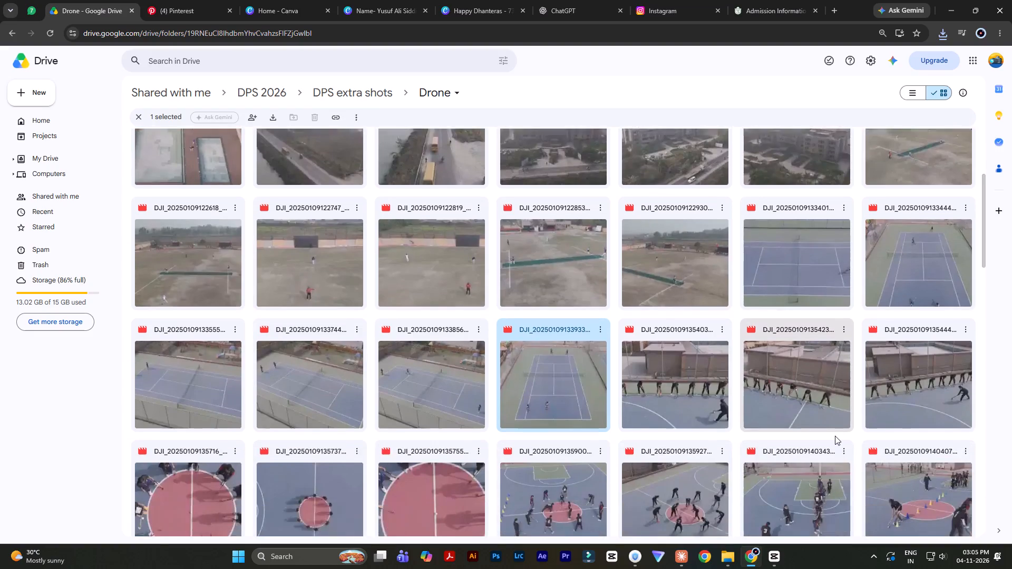
scroll(817, 445, down, 2)
click(351, 331)
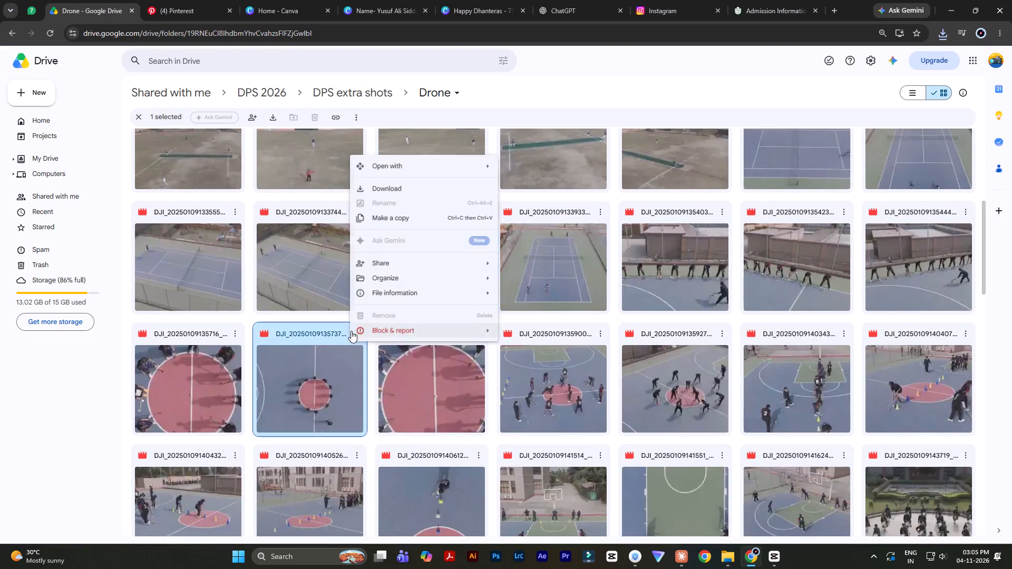
click(538, 166)
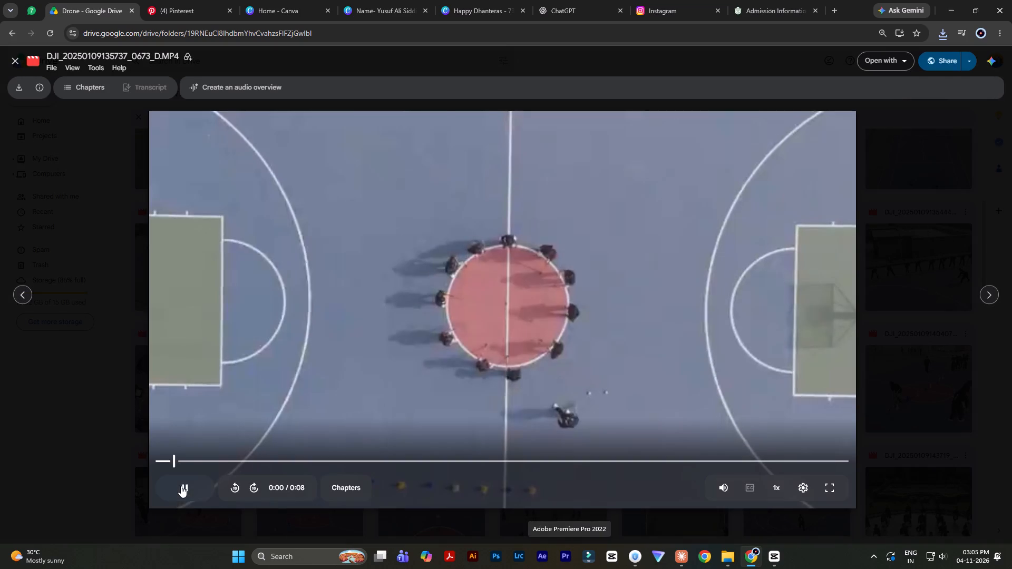
click(181, 486)
click(181, 486)
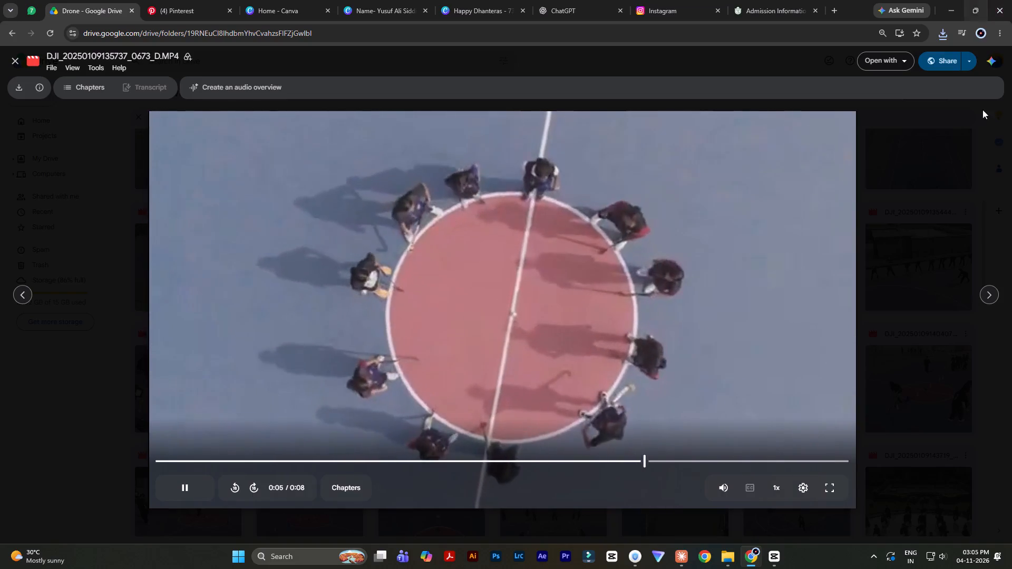
click(922, 208)
click(355, 334)
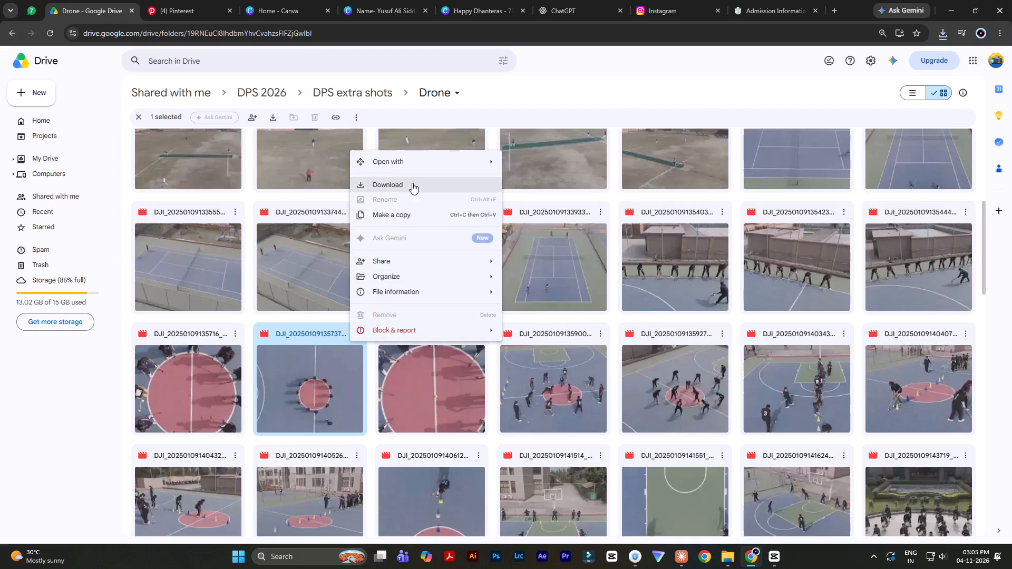
click(412, 183)
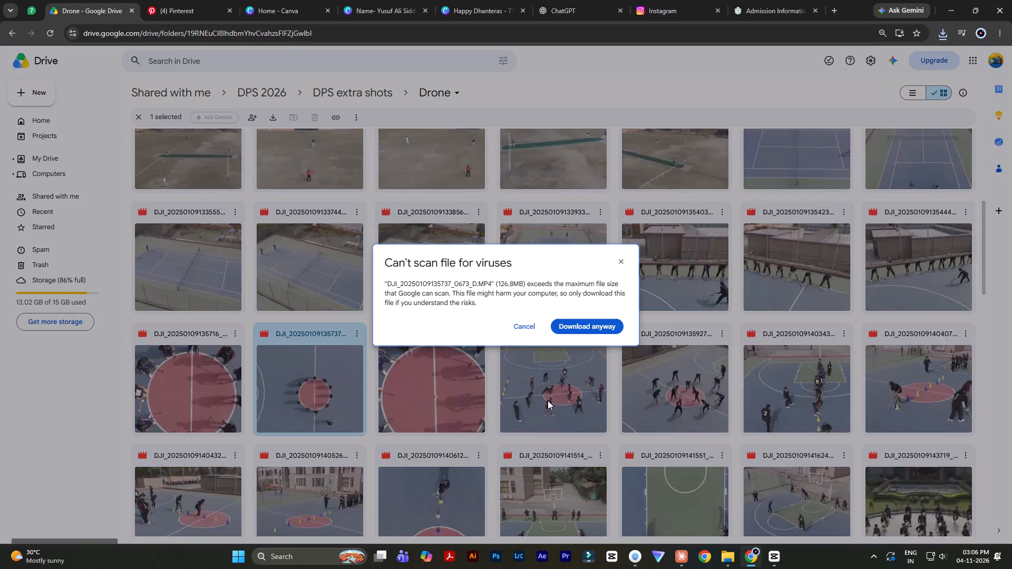
click(588, 330)
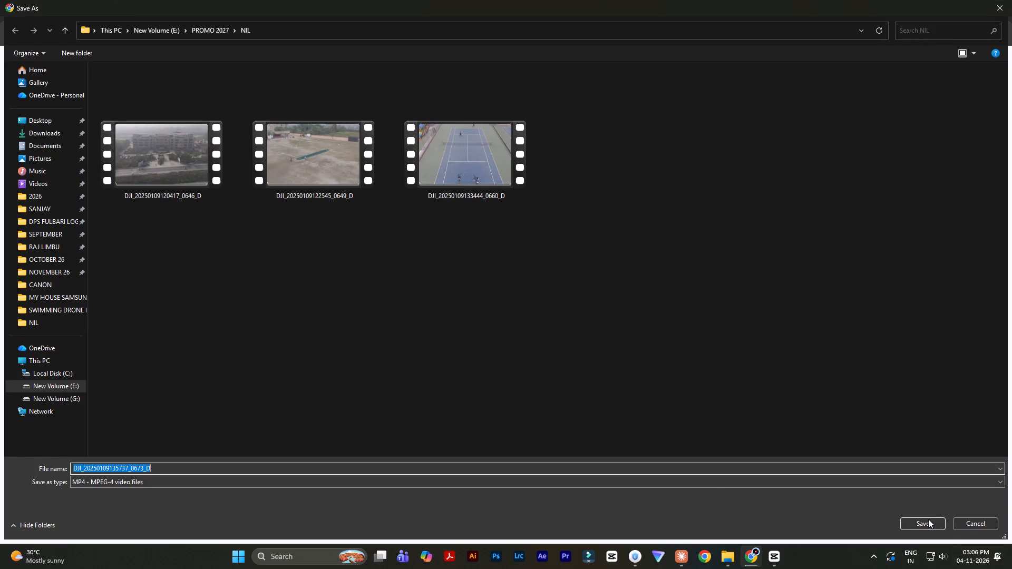
click(927, 526)
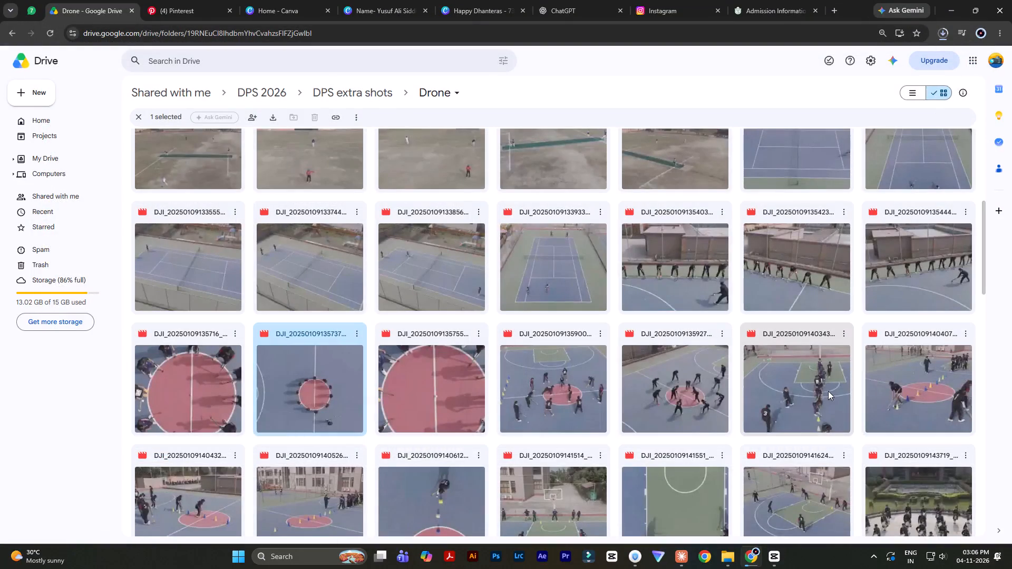
click(601, 333)
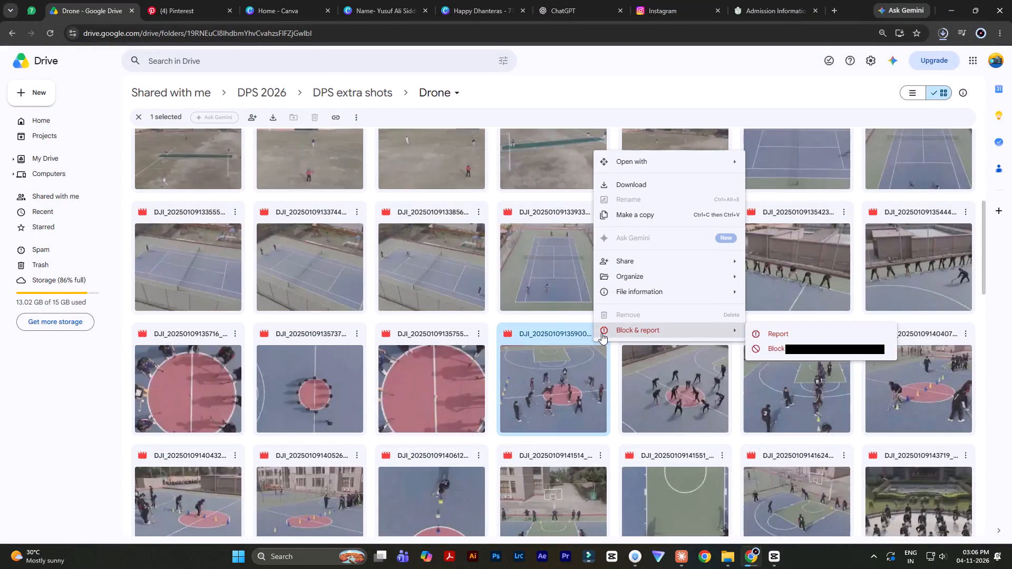
click(796, 161)
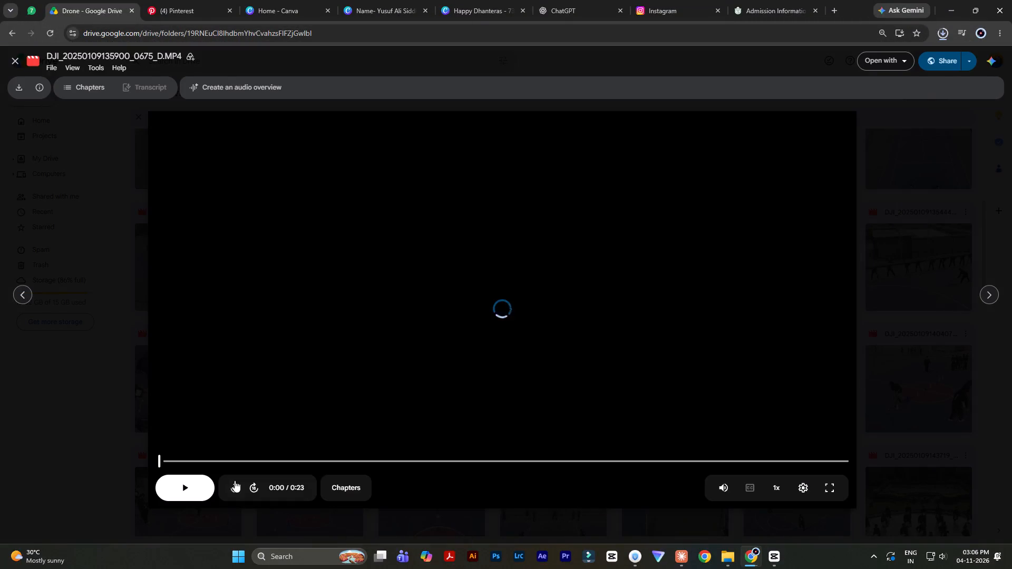
click(240, 463)
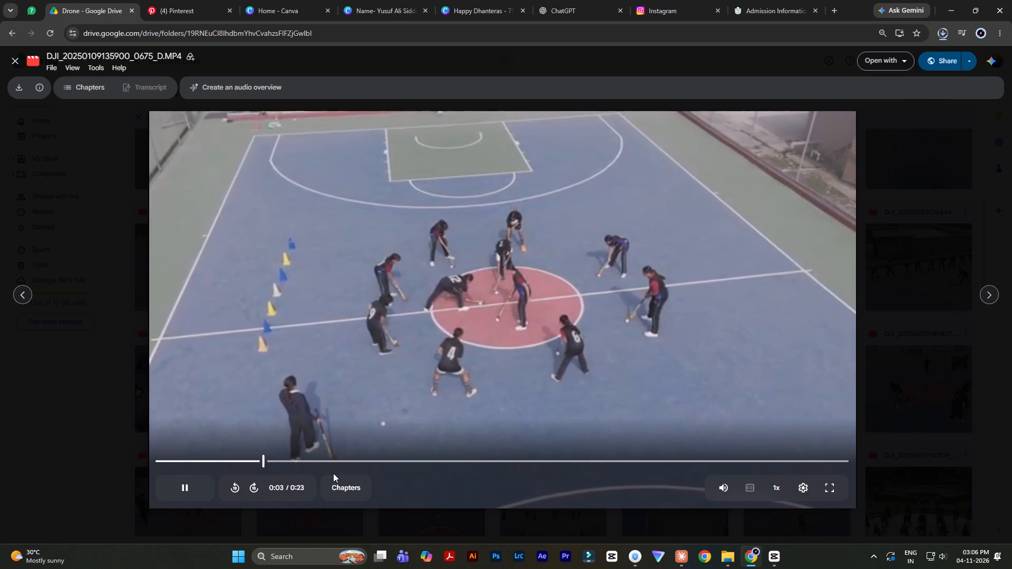
click(334, 461)
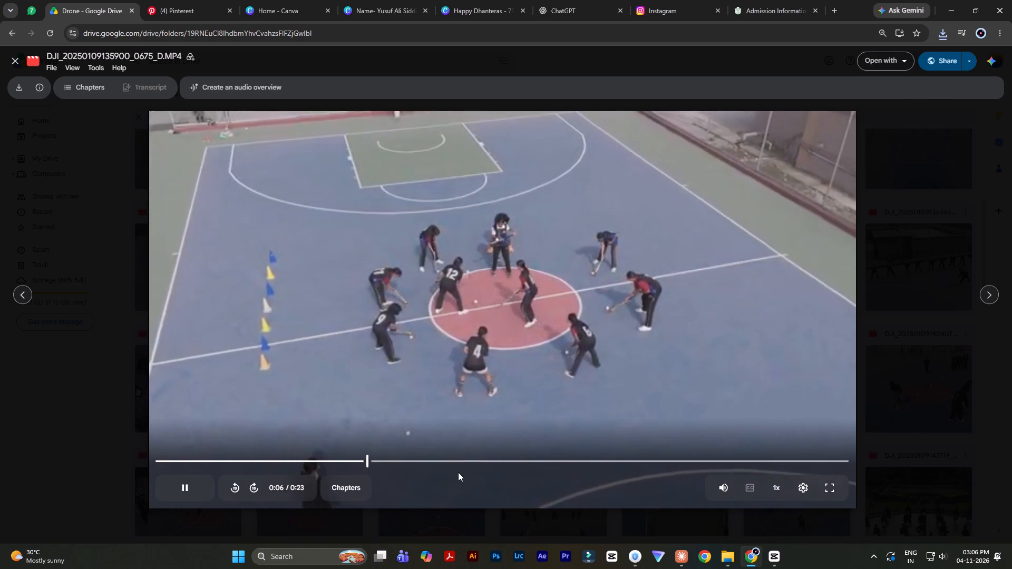
click(454, 464)
click(583, 463)
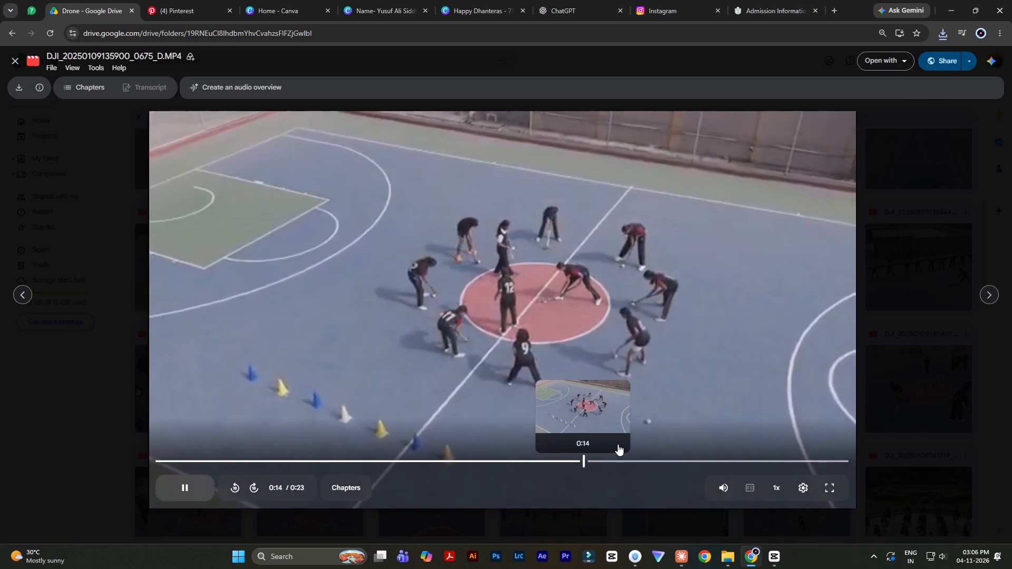
click(922, 226)
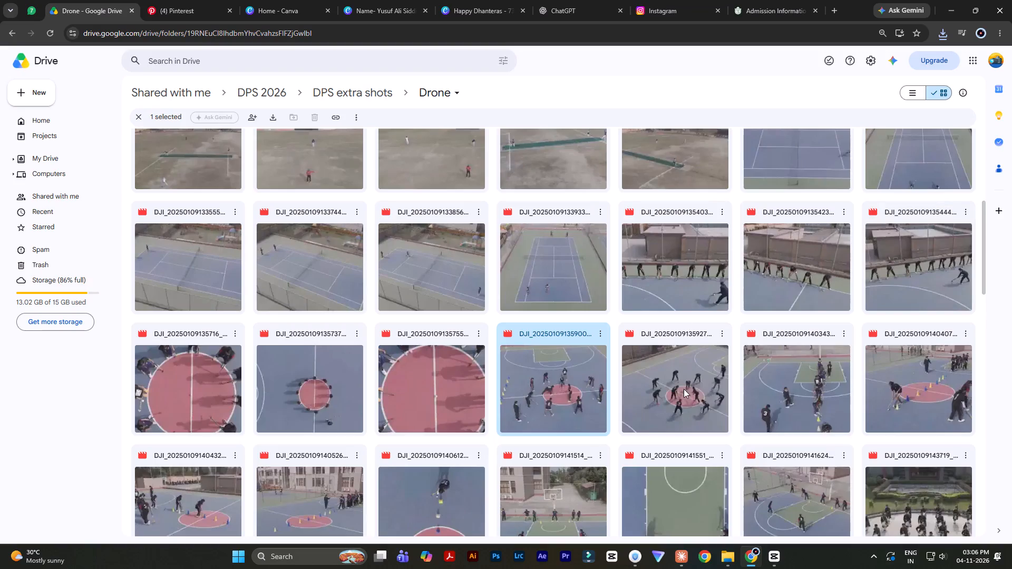
click(717, 328)
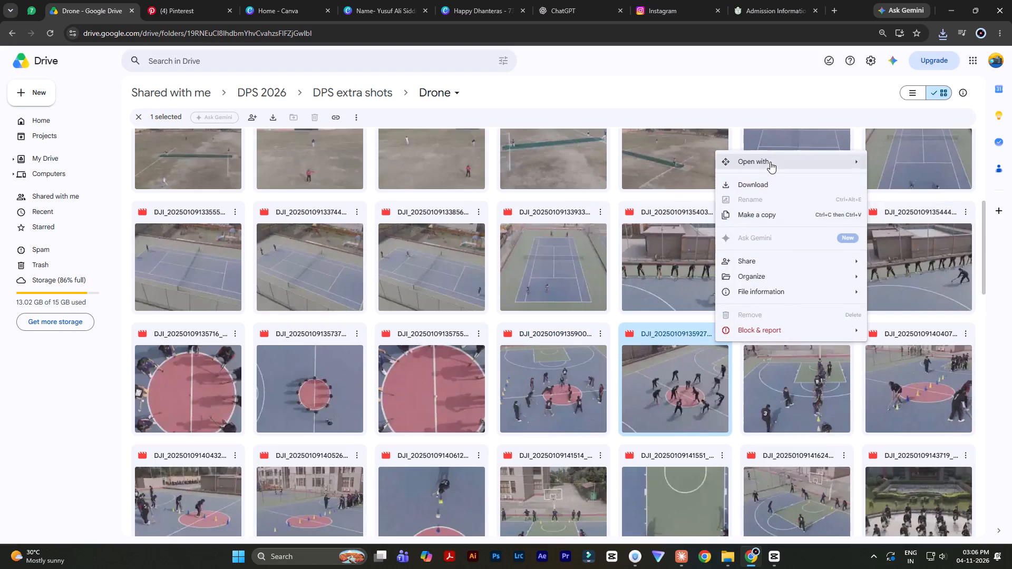
click(657, 169)
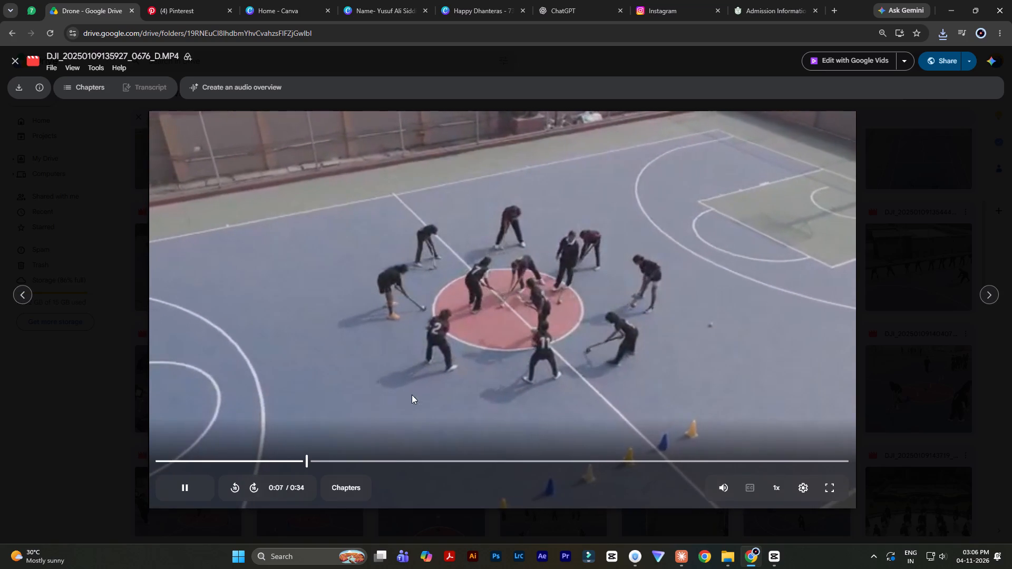
click(381, 463)
click(526, 462)
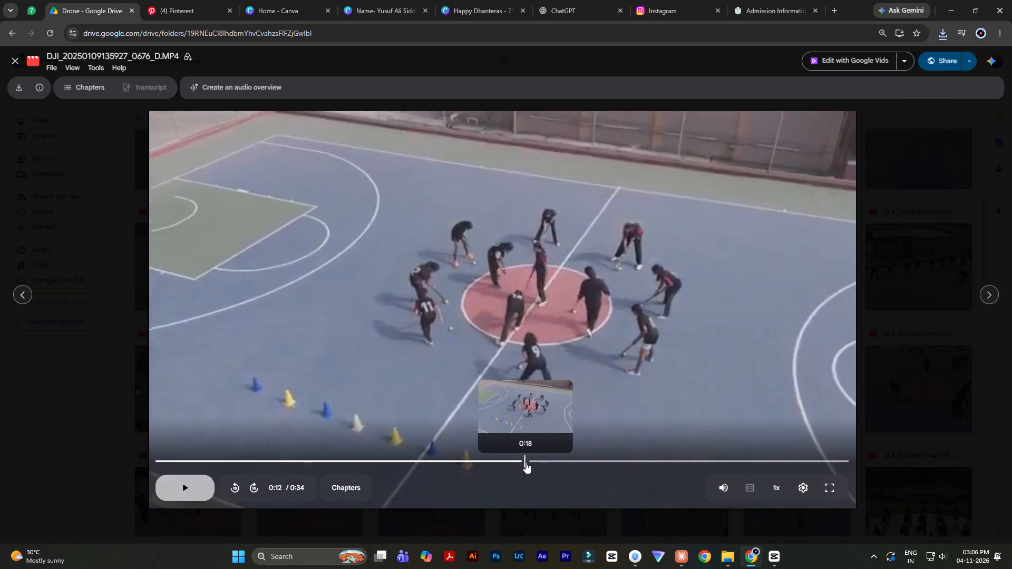
click(606, 463)
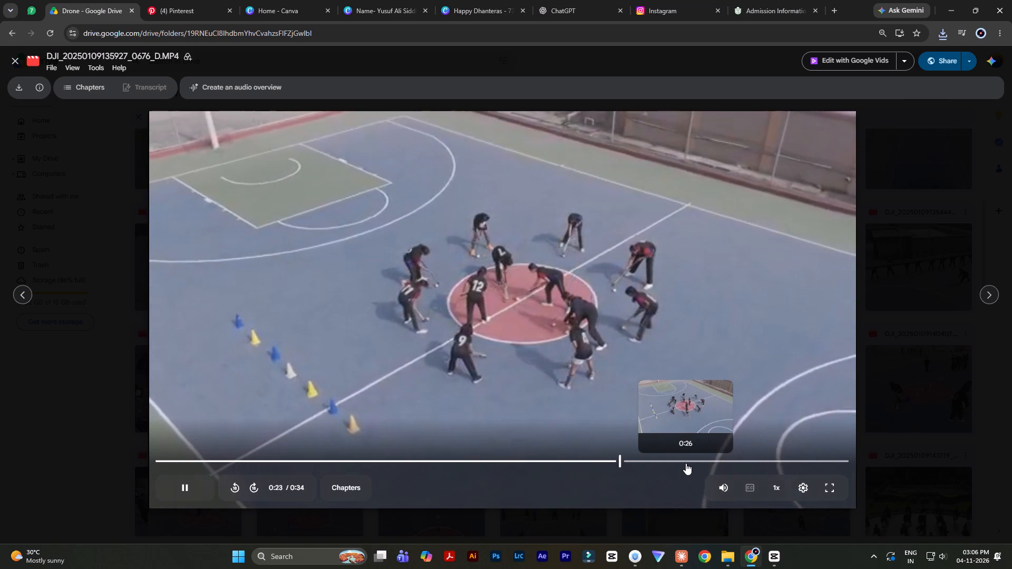
click(714, 462)
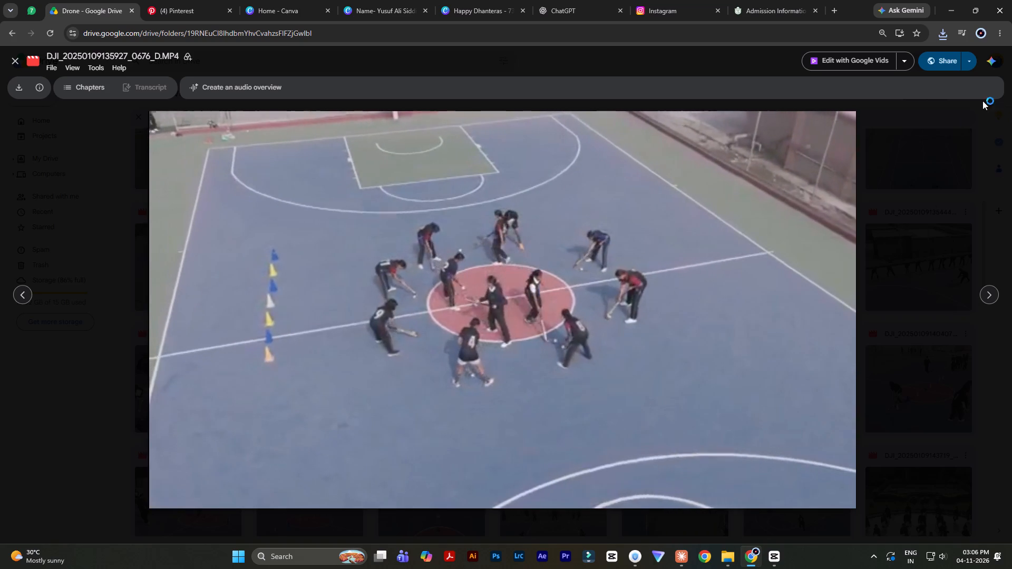
click(991, 193)
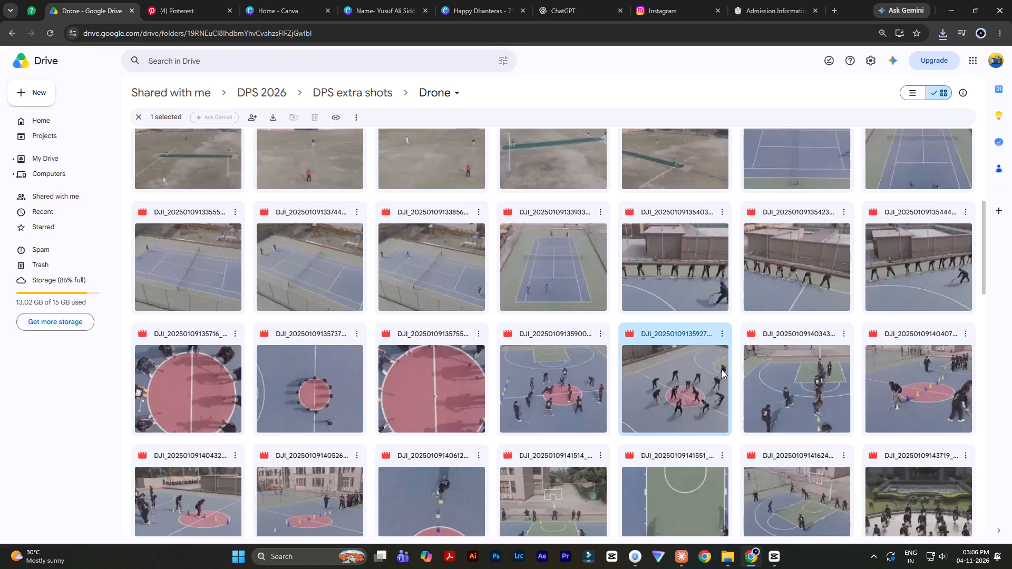
click(723, 331)
click(762, 179)
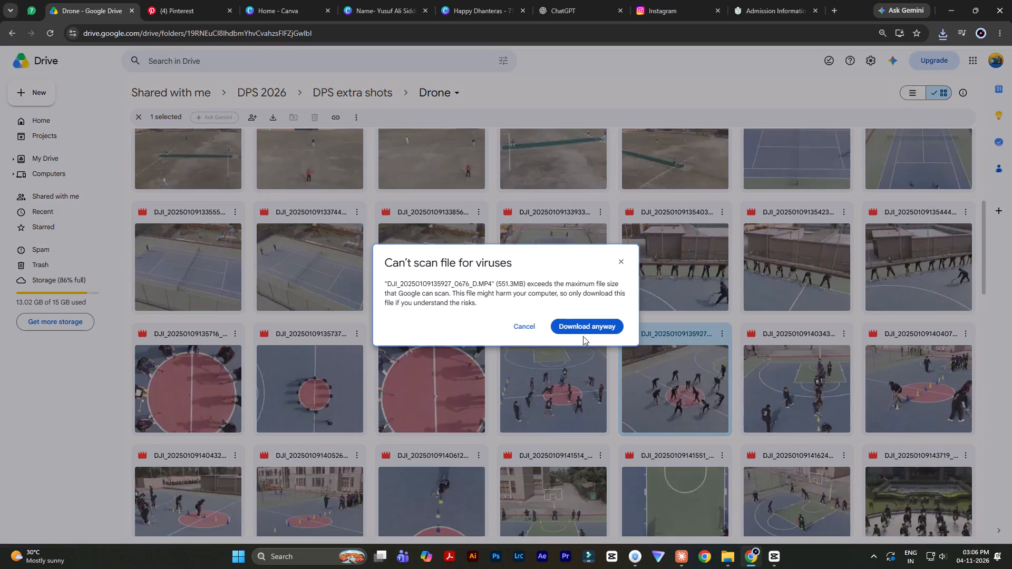
click(590, 329)
click(849, 331)
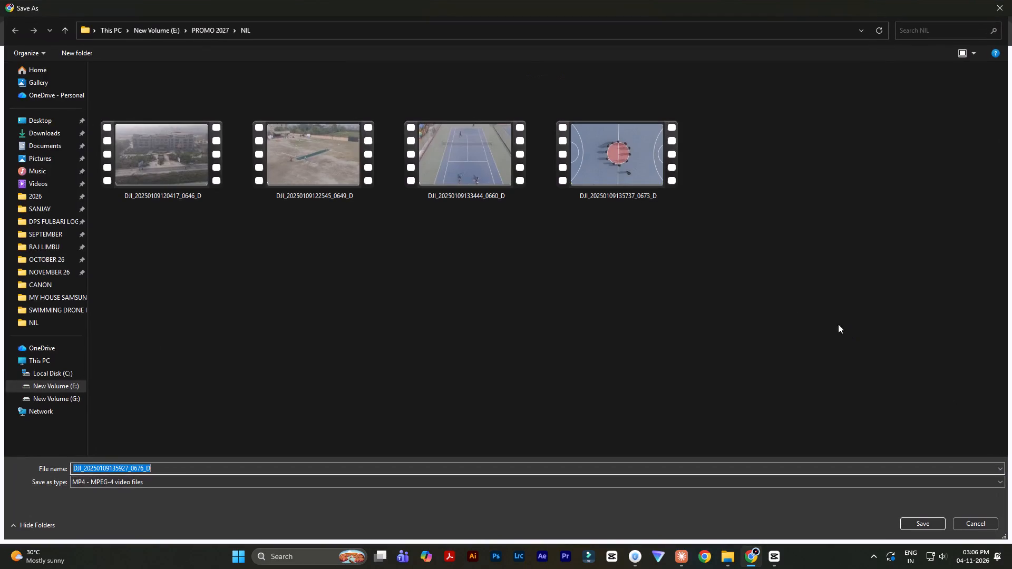
click(930, 524)
scroll(810, 363, down, 3)
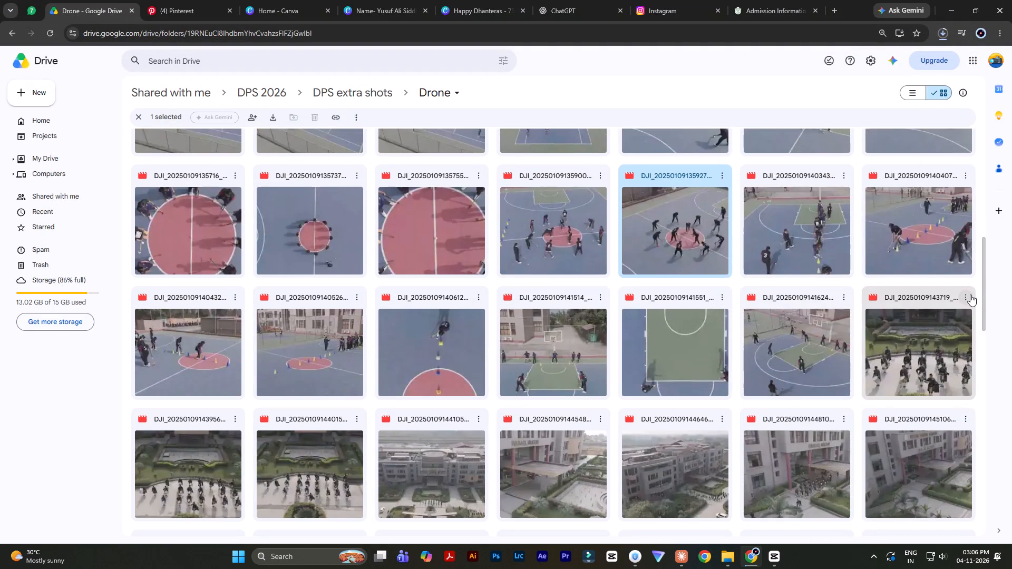
click(969, 294)
click(879, 342)
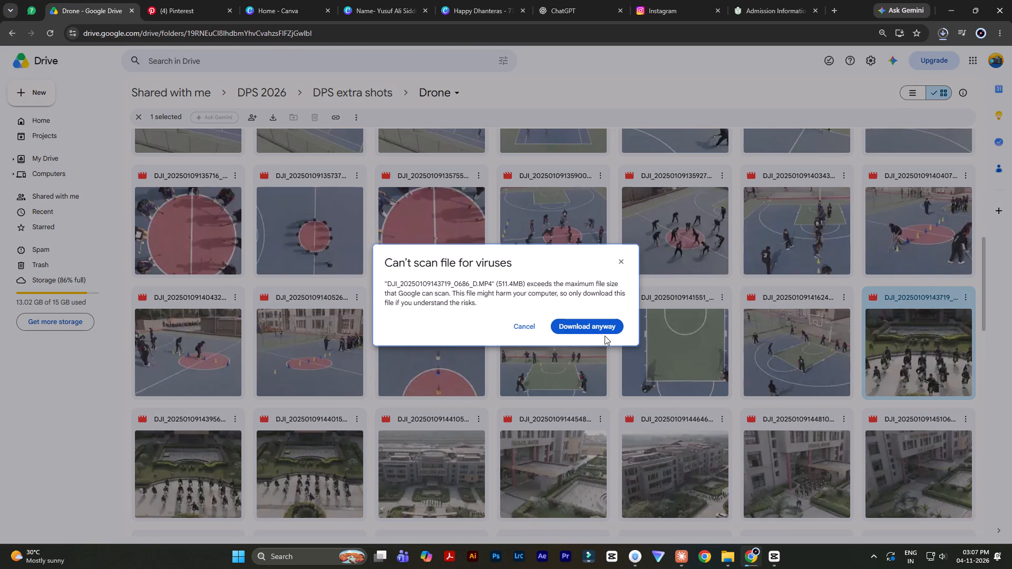
click(599, 331)
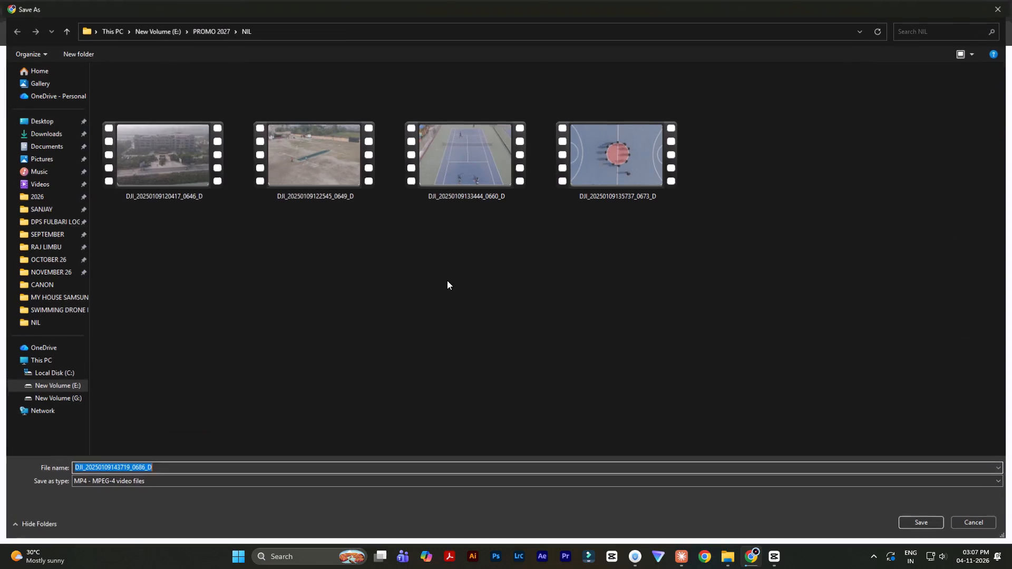
click(923, 528)
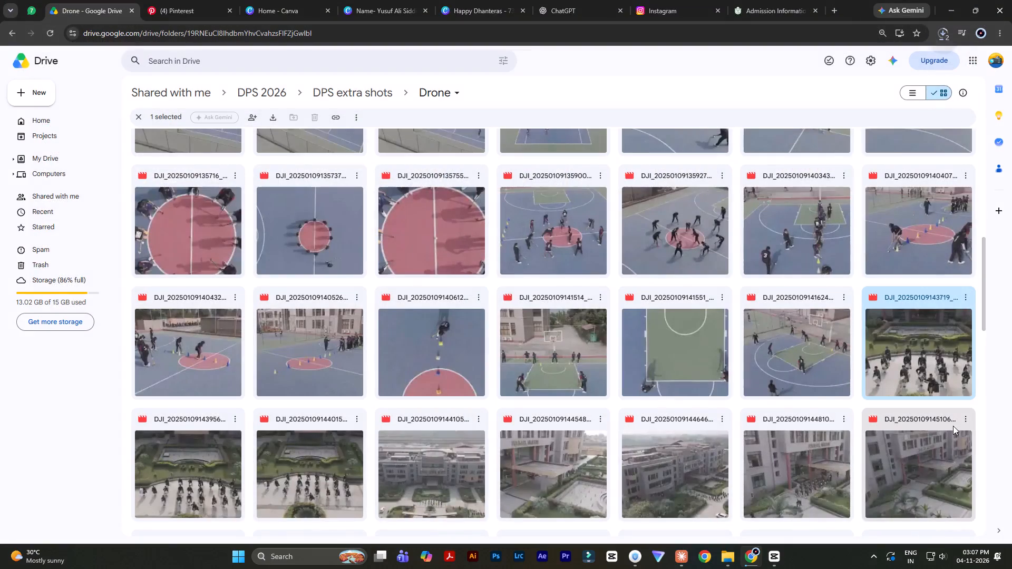
scroll(498, 376, down, 4)
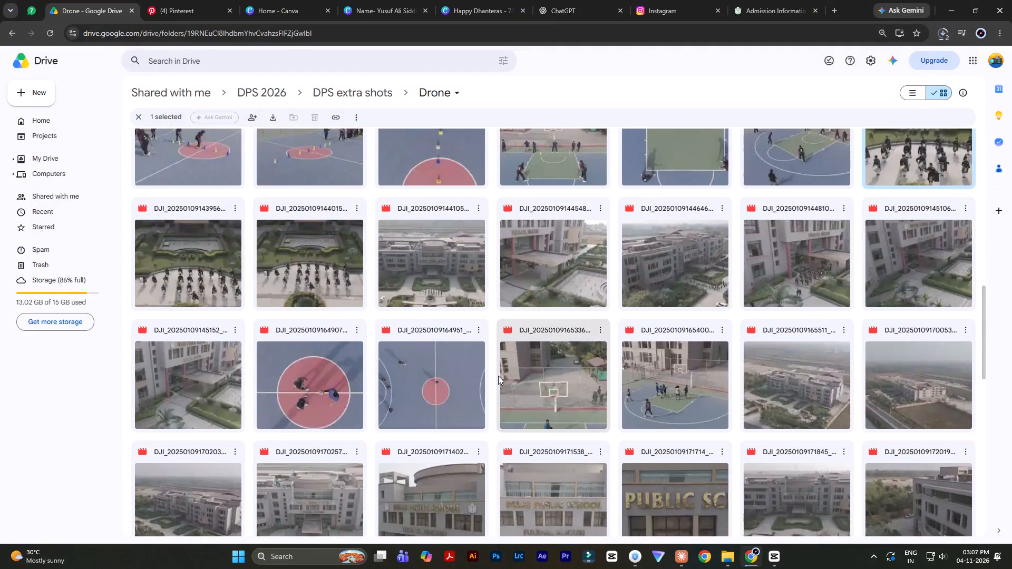
click(355, 328)
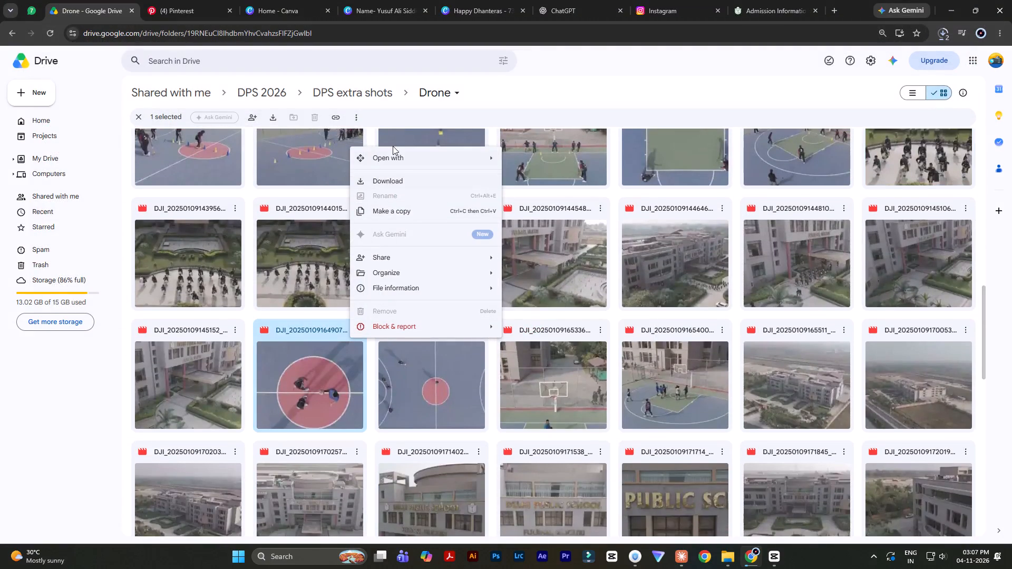
click(387, 181)
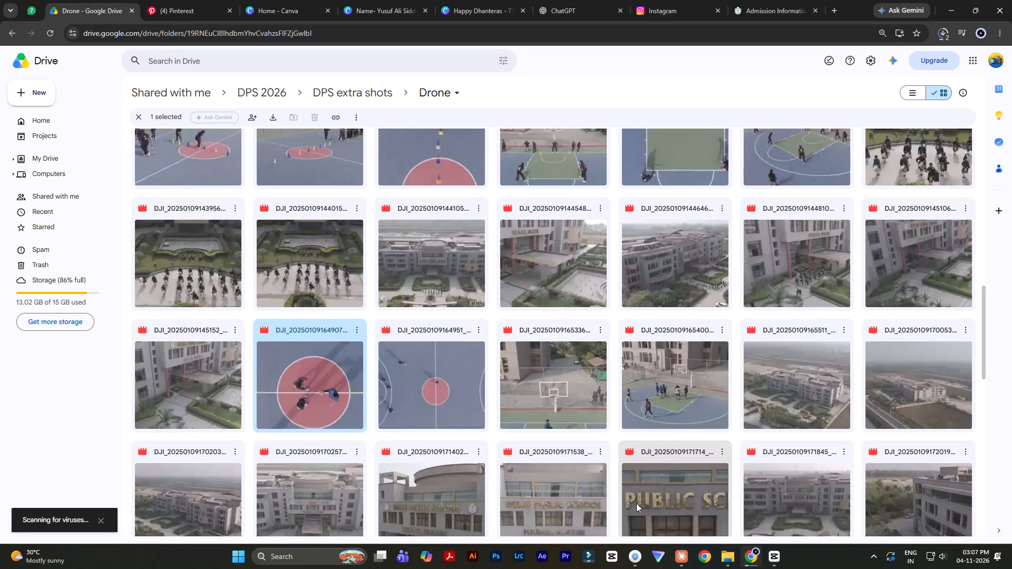
scroll(636, 503, down, 5)
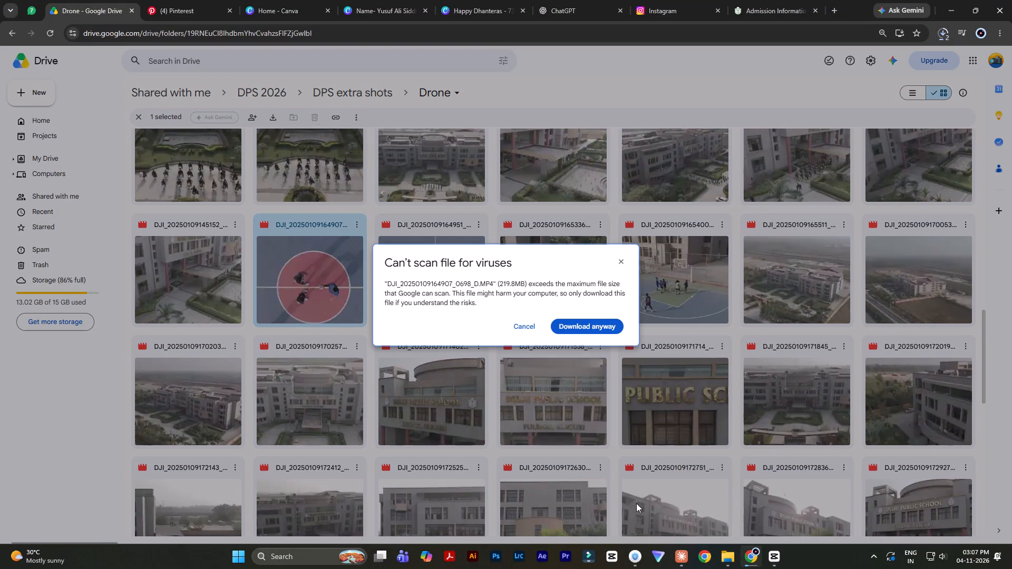
click(572, 329)
scroll(890, 433, down, 2)
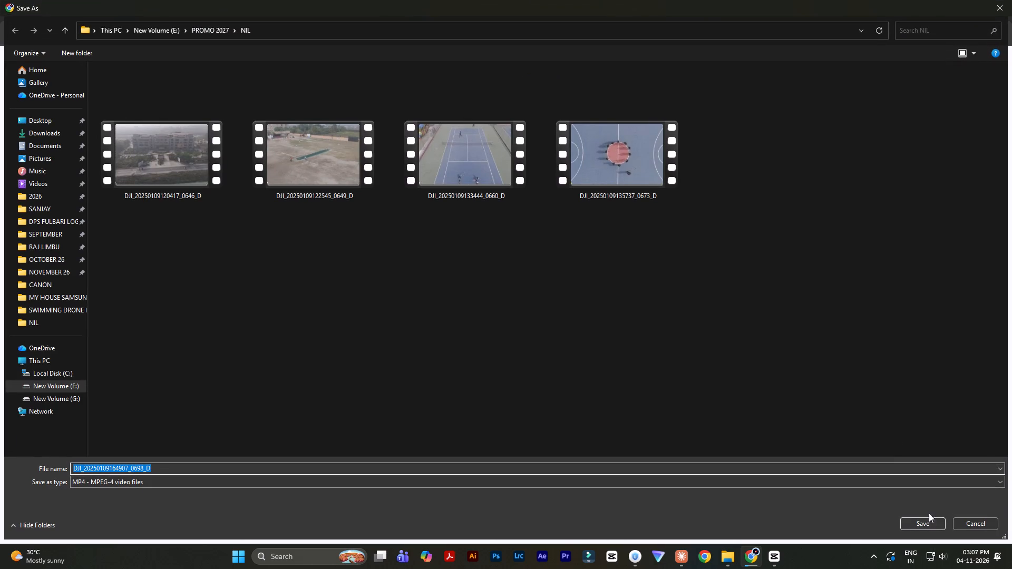
click(928, 519)
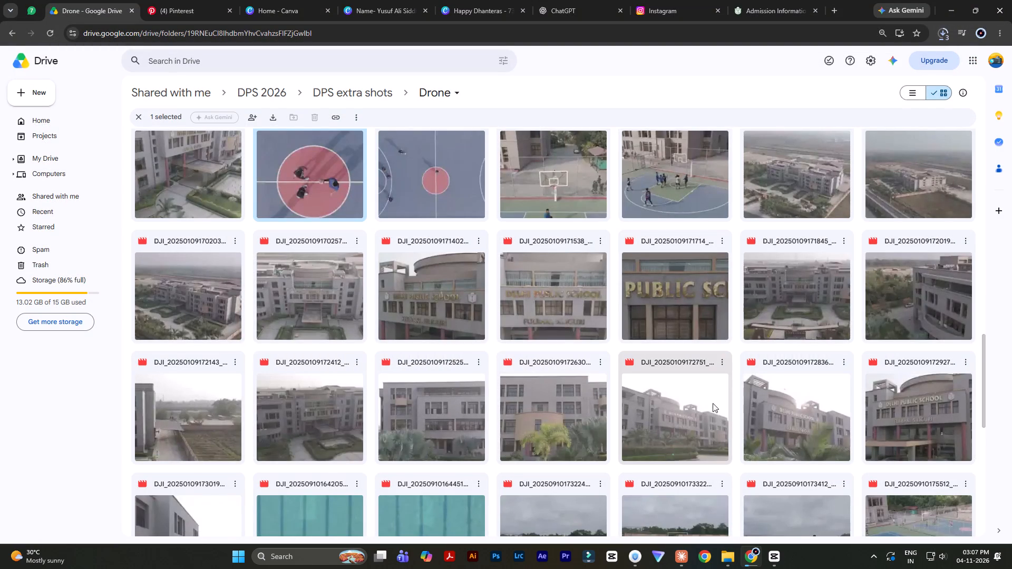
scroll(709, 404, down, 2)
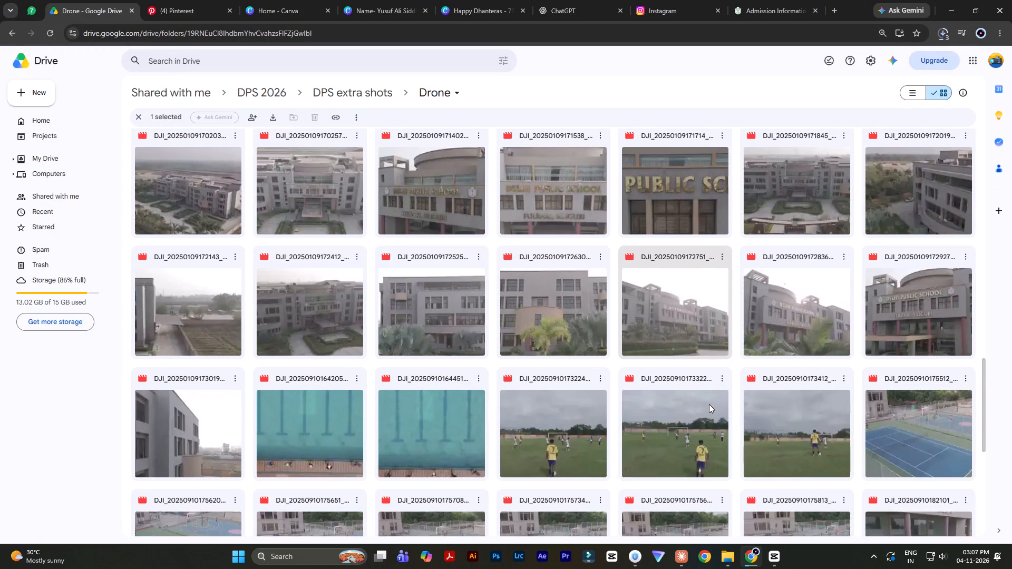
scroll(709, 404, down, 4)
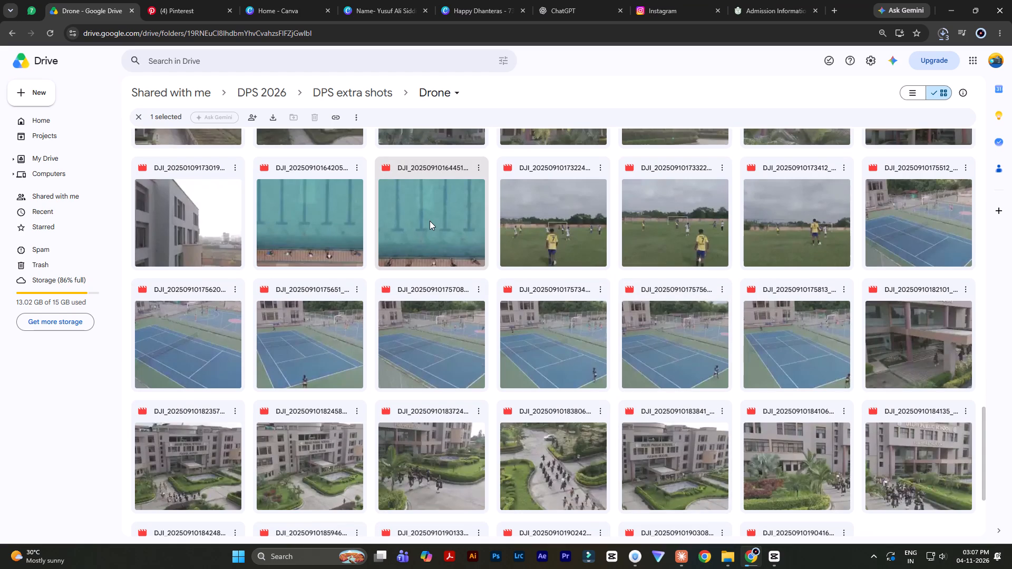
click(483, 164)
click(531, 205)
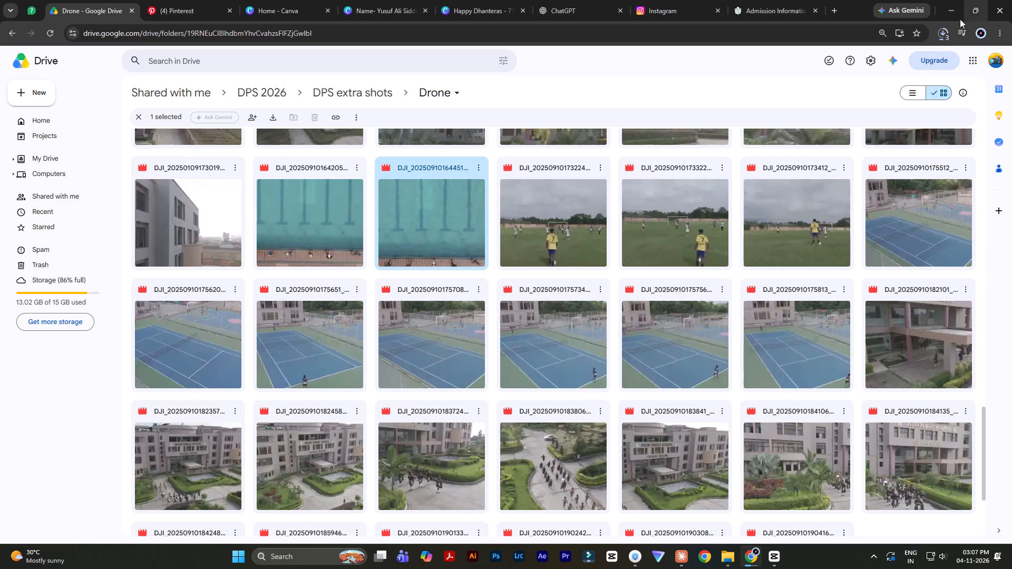
Check the progress of the running clip downloads in the recent download history.
click(945, 26)
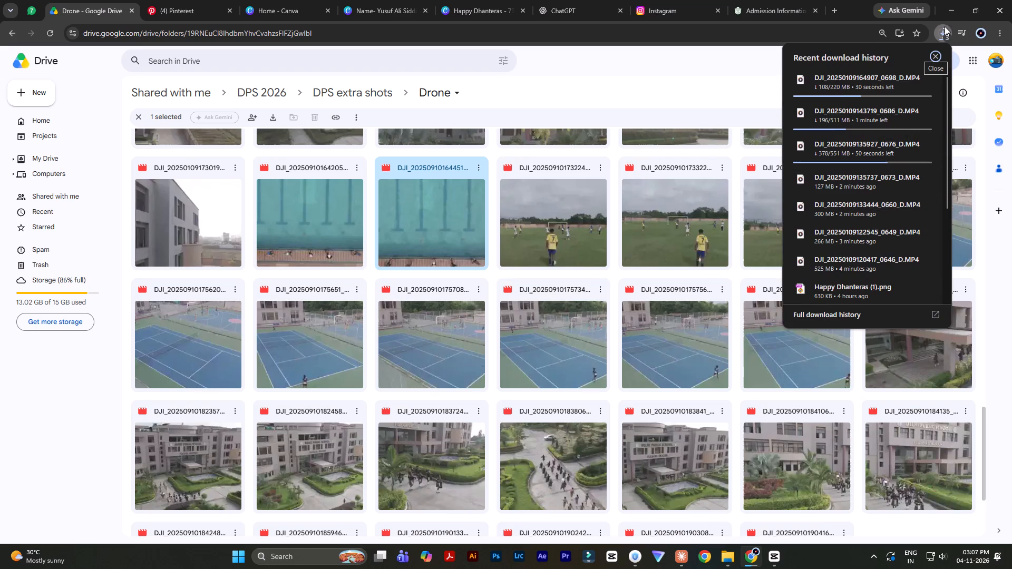
click(945, 26)
scroll(686, 301, down, 5)
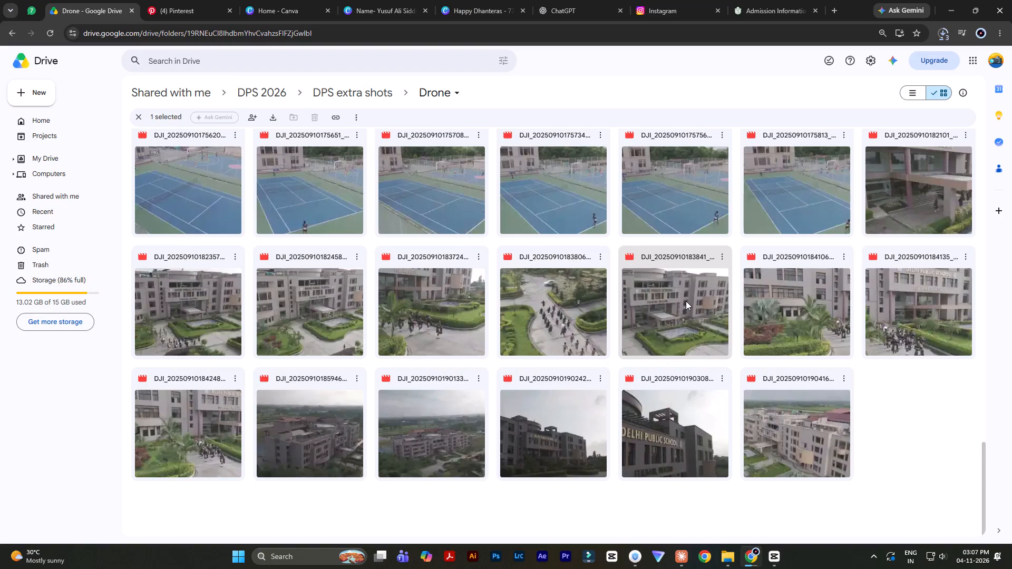
click(480, 376)
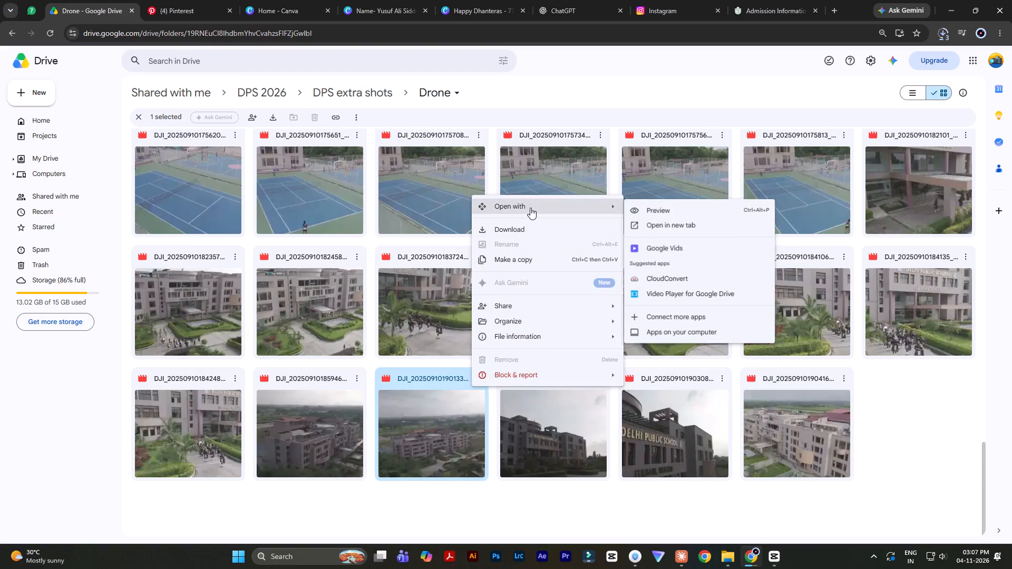
click(651, 205)
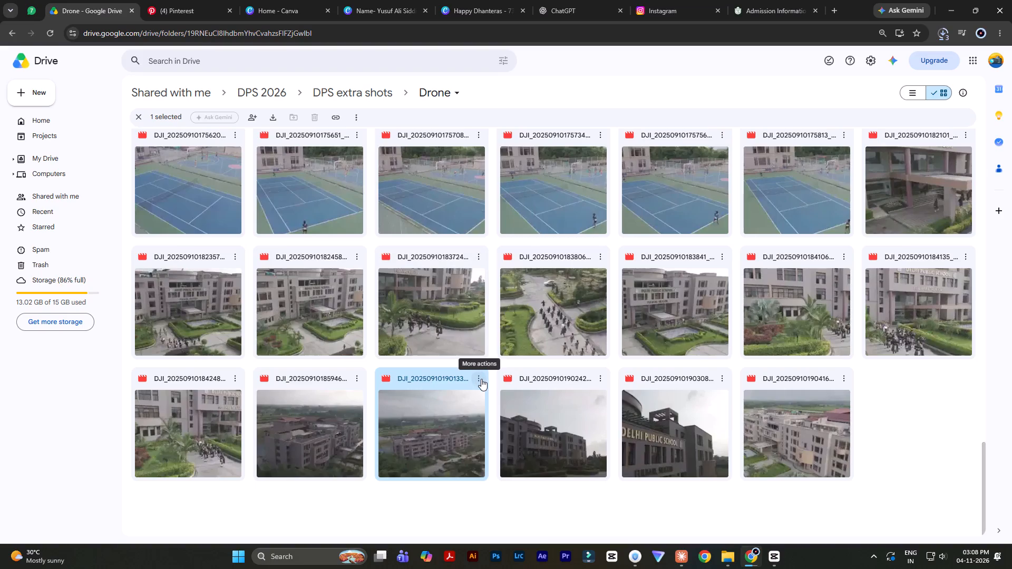
click(481, 379)
click(672, 209)
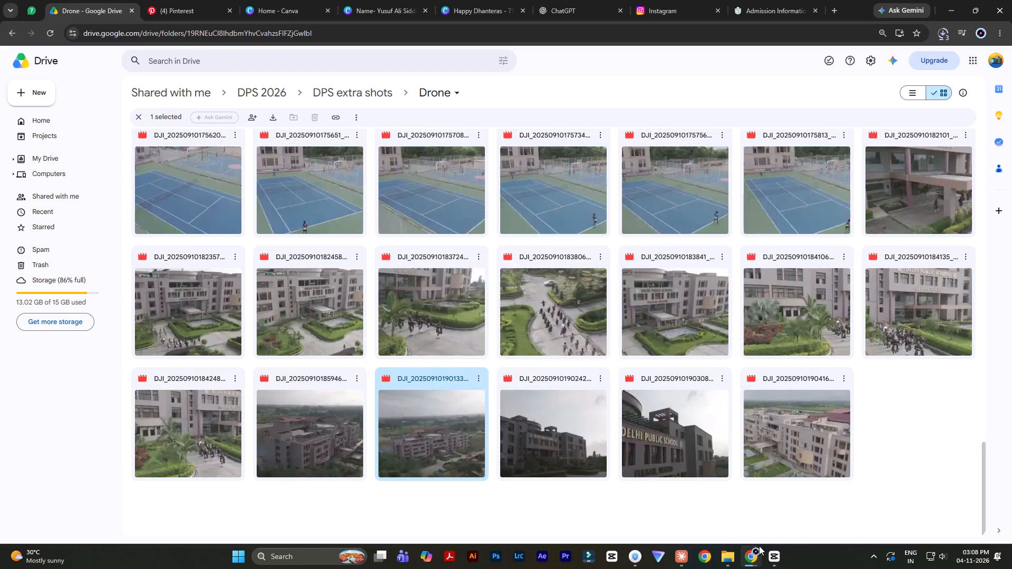
click(954, 431)
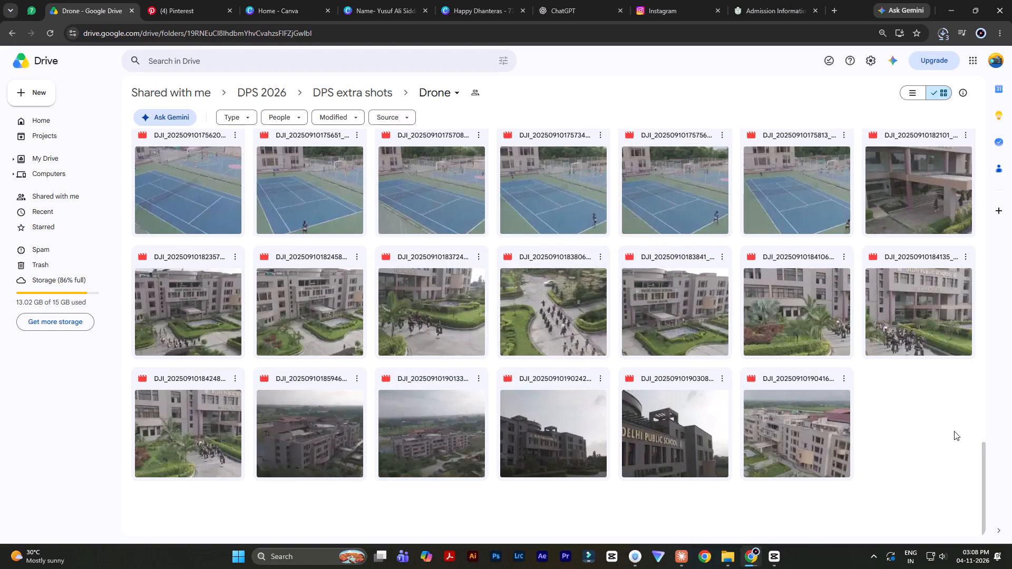
click(602, 377)
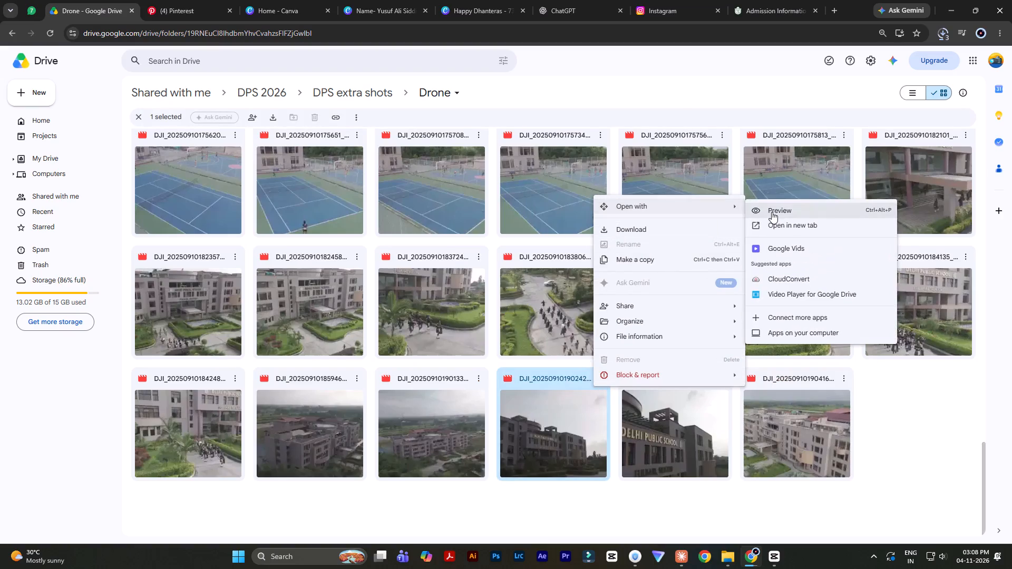
click(772, 212)
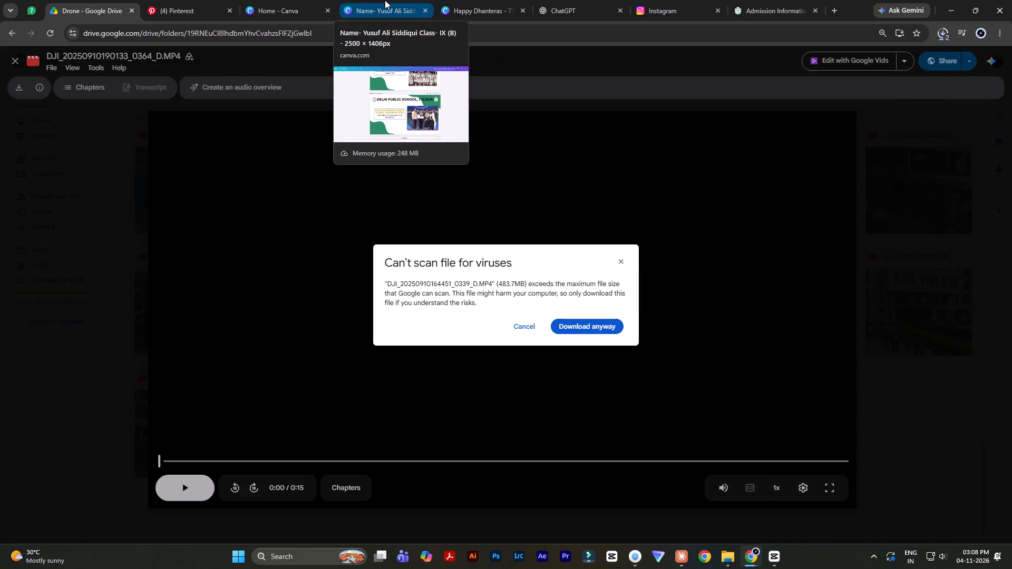
click(596, 335)
click(598, 328)
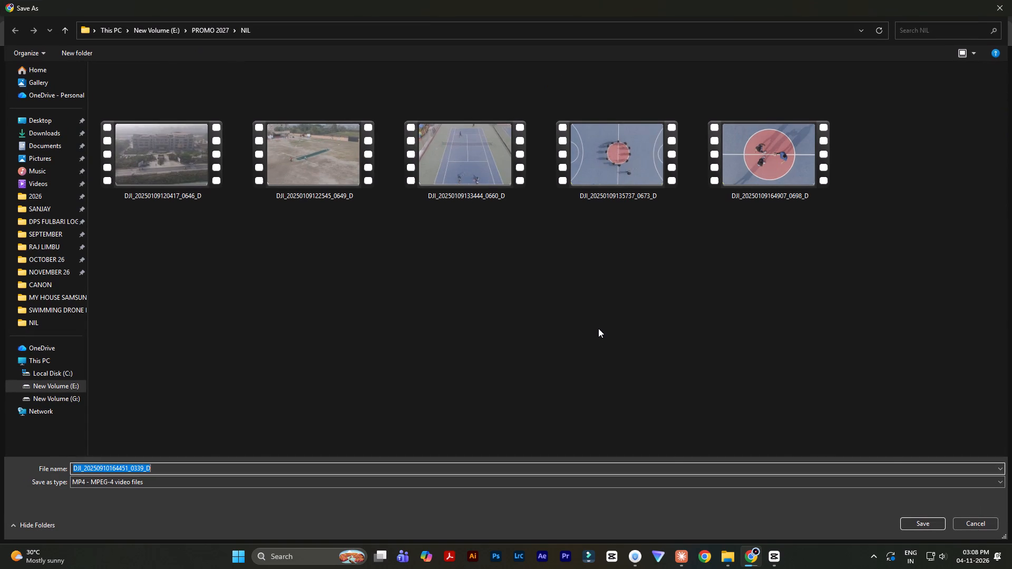
click(918, 526)
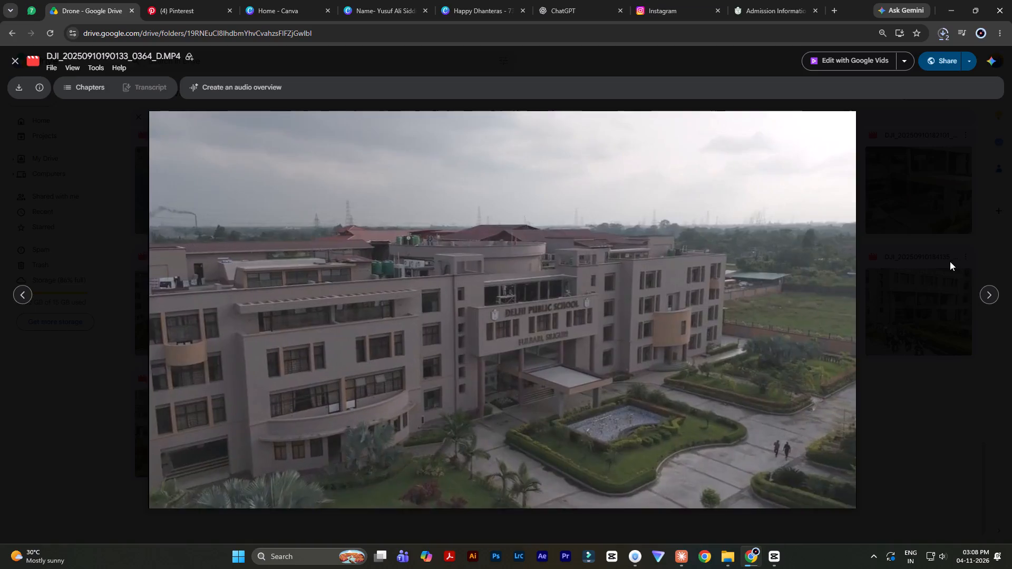
click(950, 261)
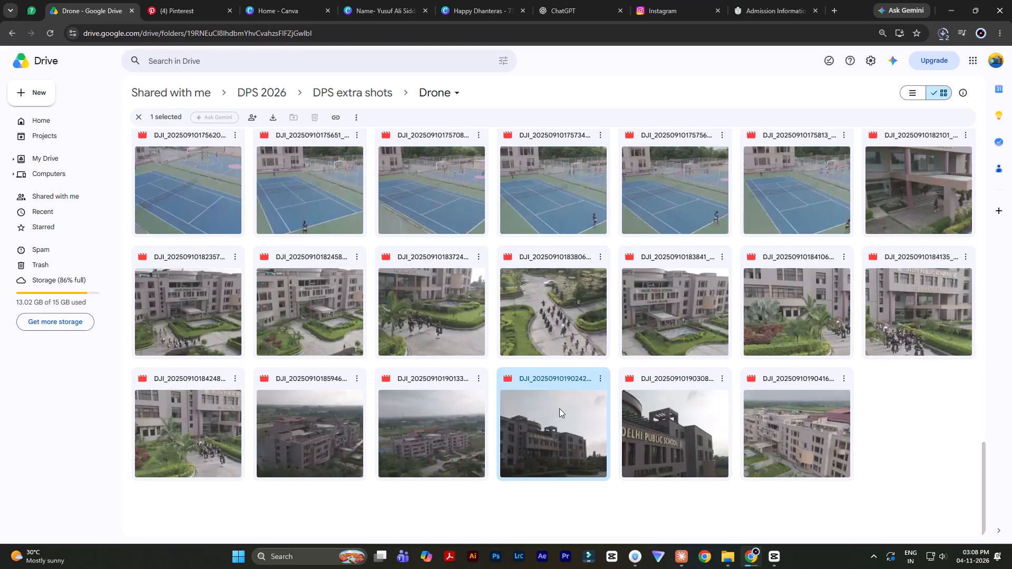
click(598, 381)
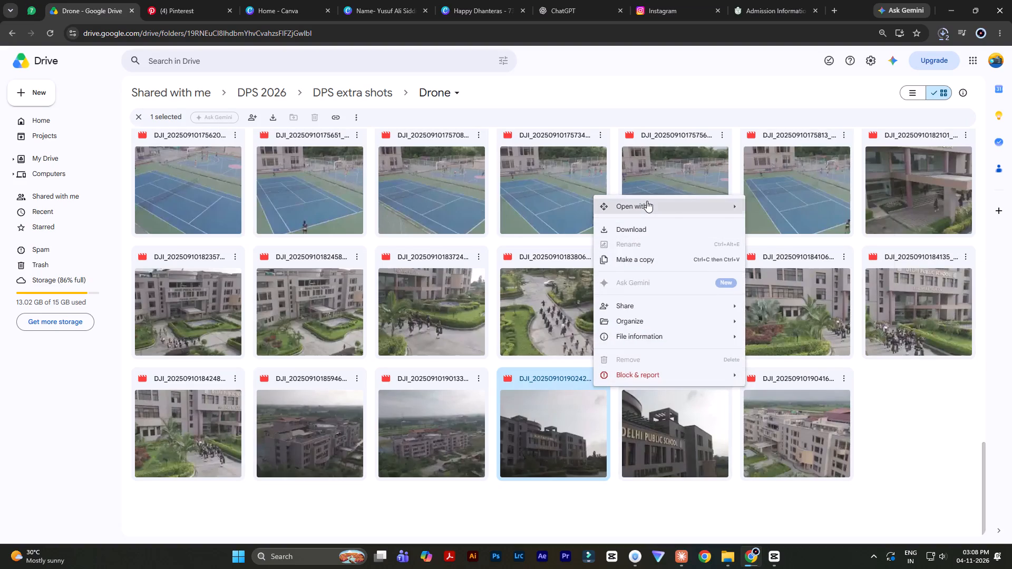
click(646, 230)
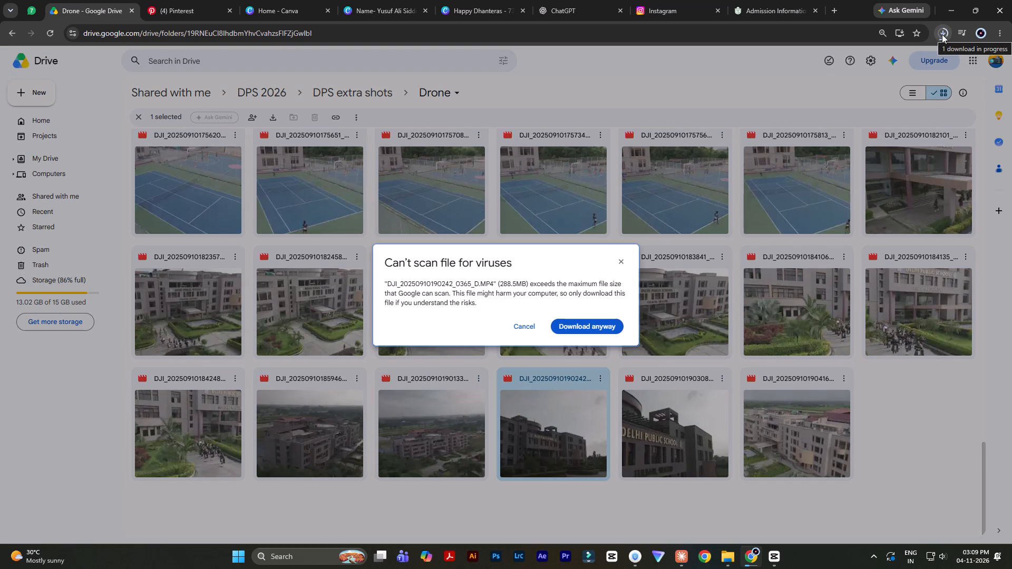
click(589, 325)
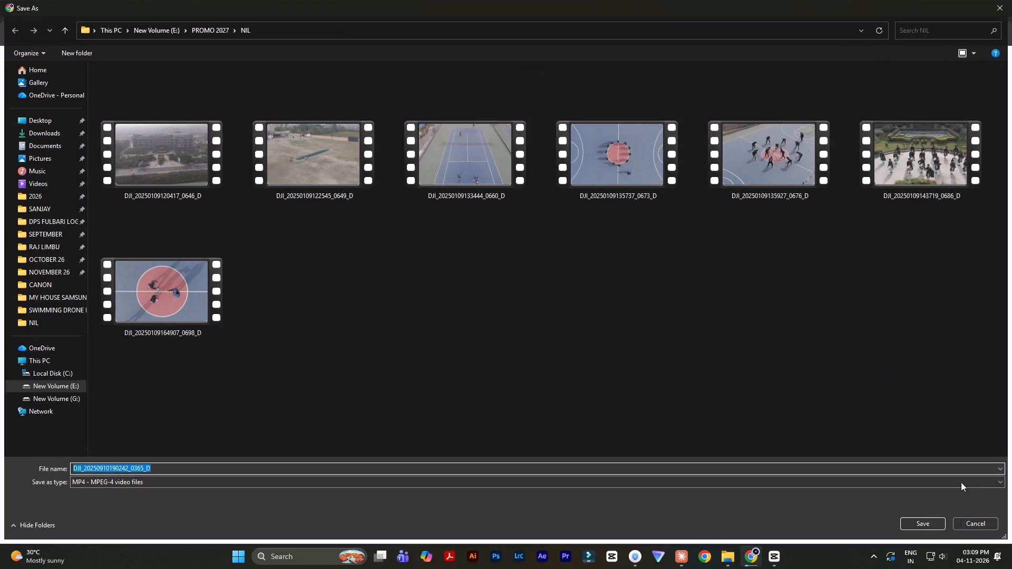
click(925, 525)
click(842, 380)
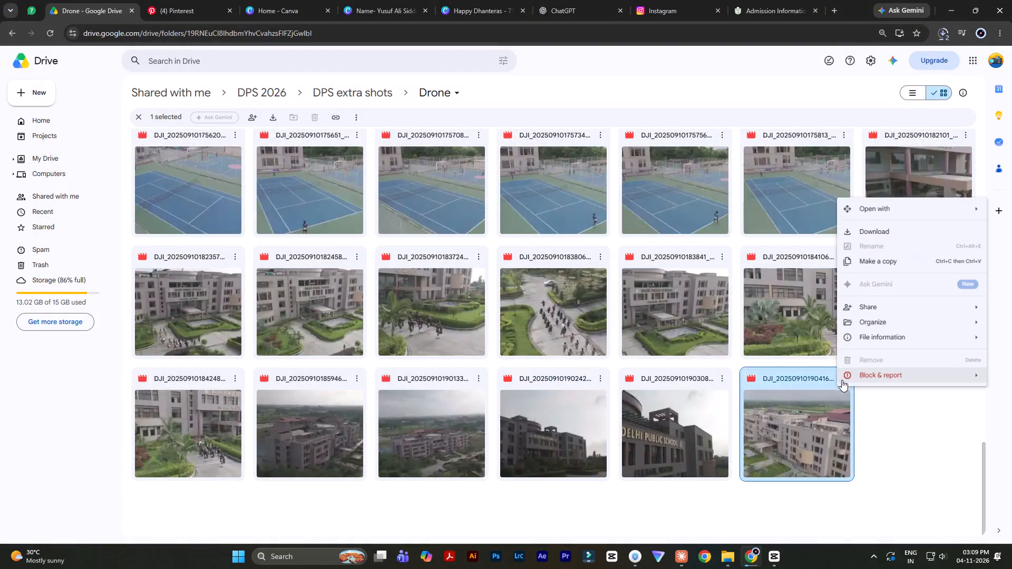
click(864, 232)
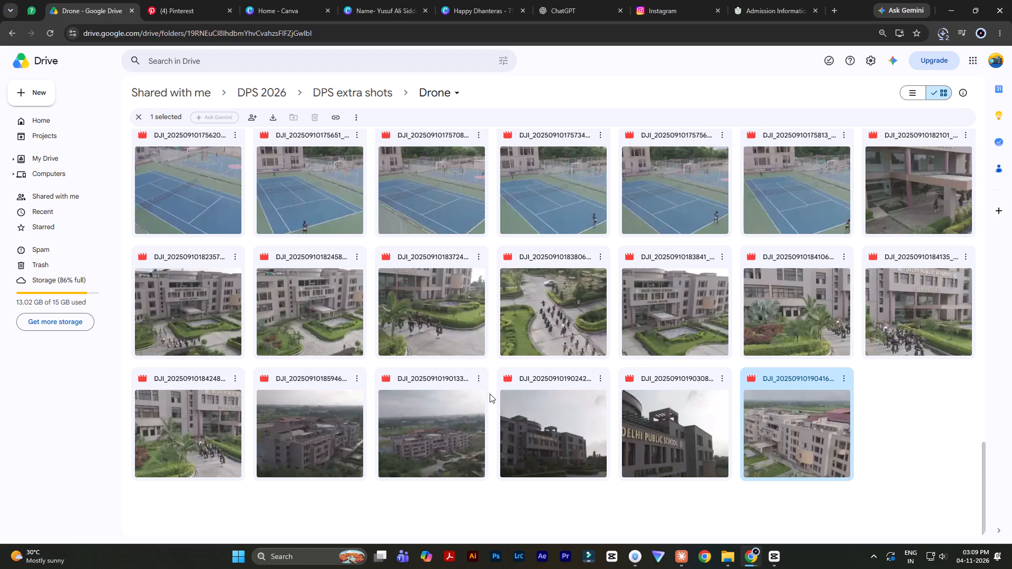
click(232, 380)
click(281, 225)
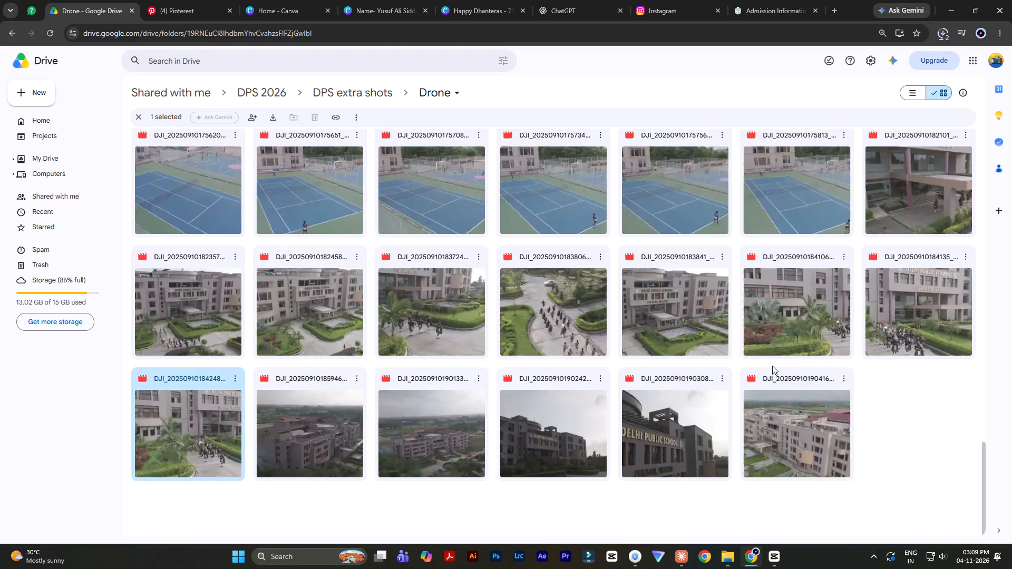
Check the progress of the running clip downloads in the recent download history.
click(939, 34)
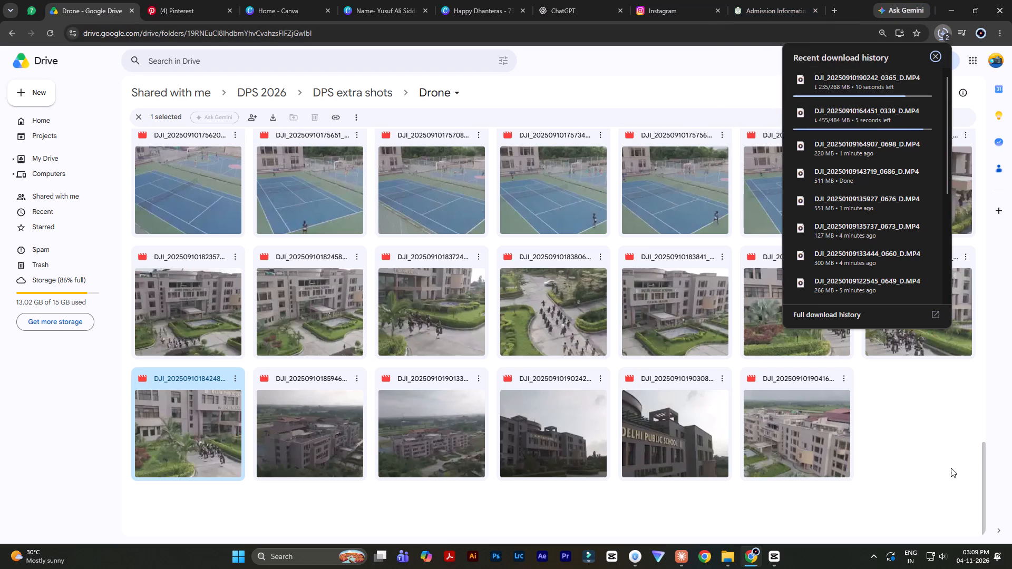
click(930, 455)
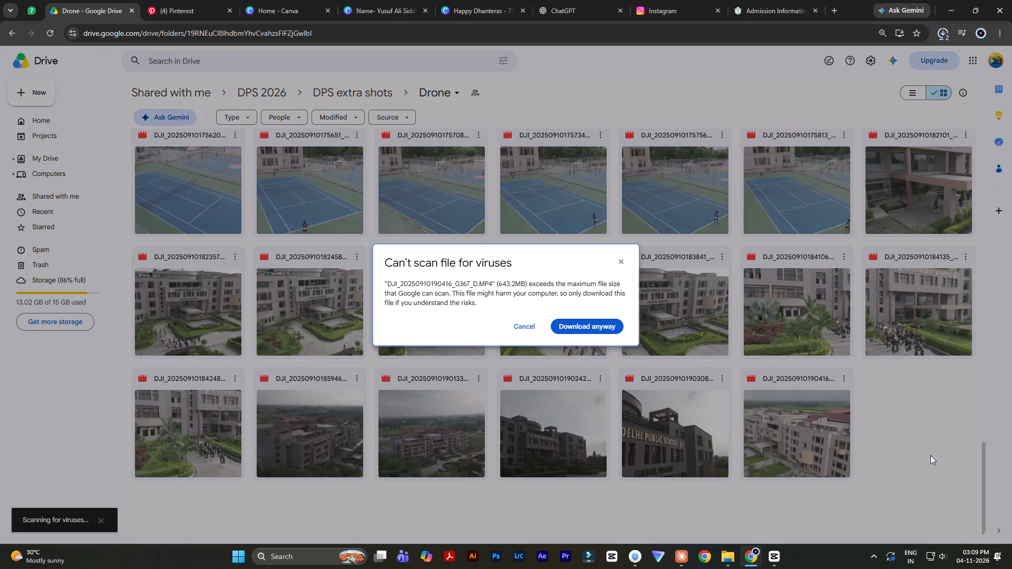
click(587, 329)
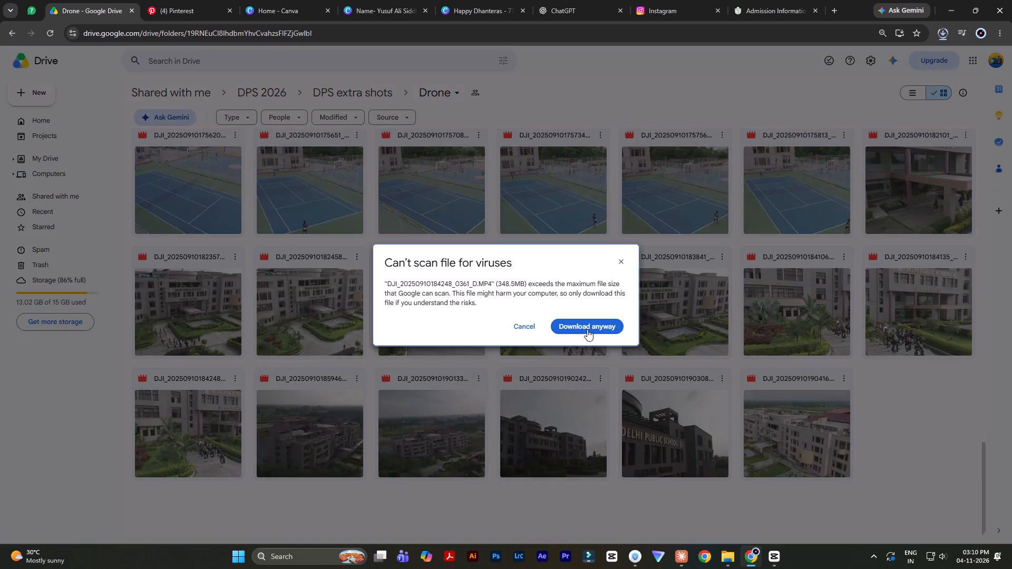
click(596, 322)
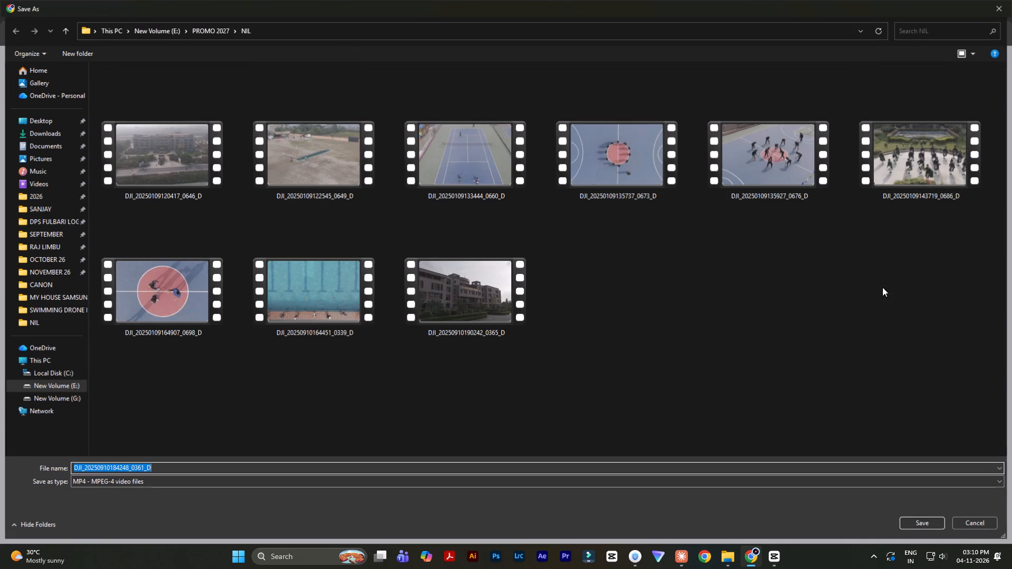
click(911, 523)
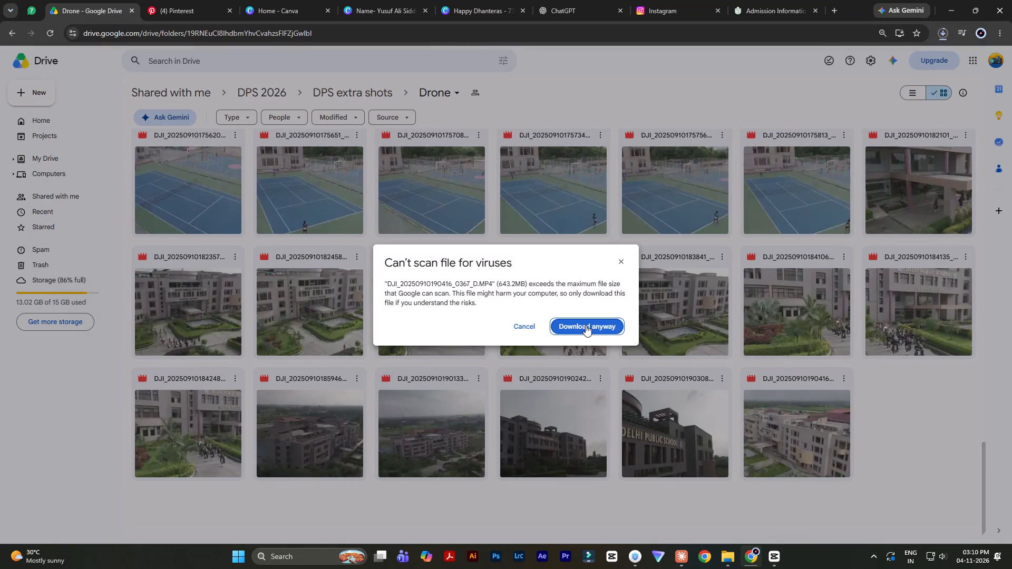
click(586, 325)
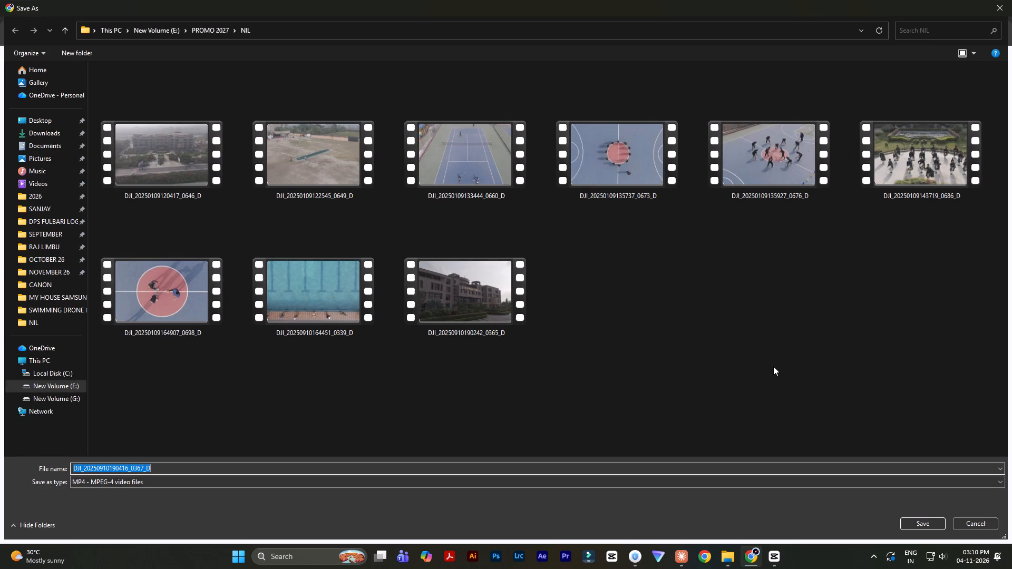
click(937, 523)
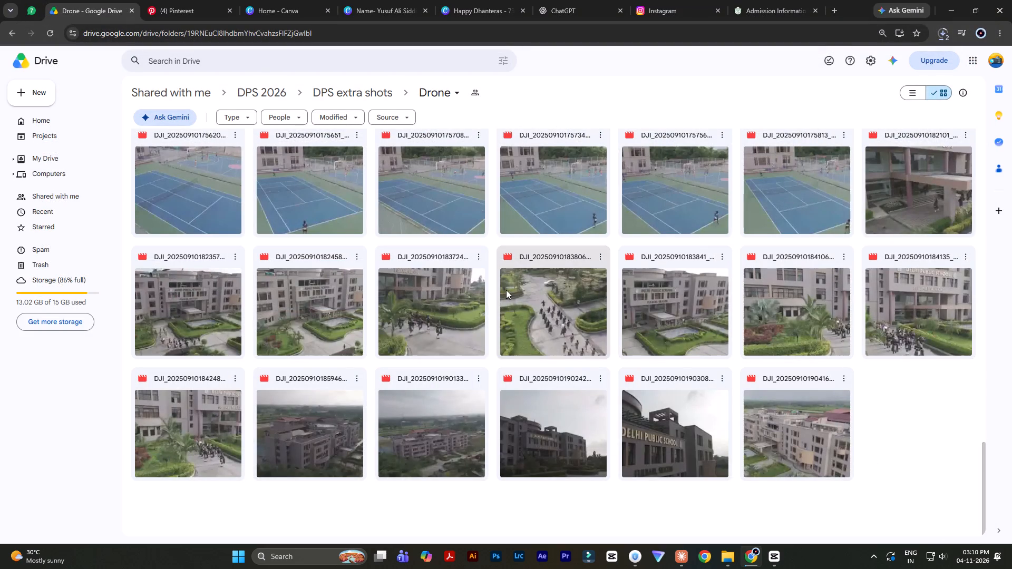
click(480, 259)
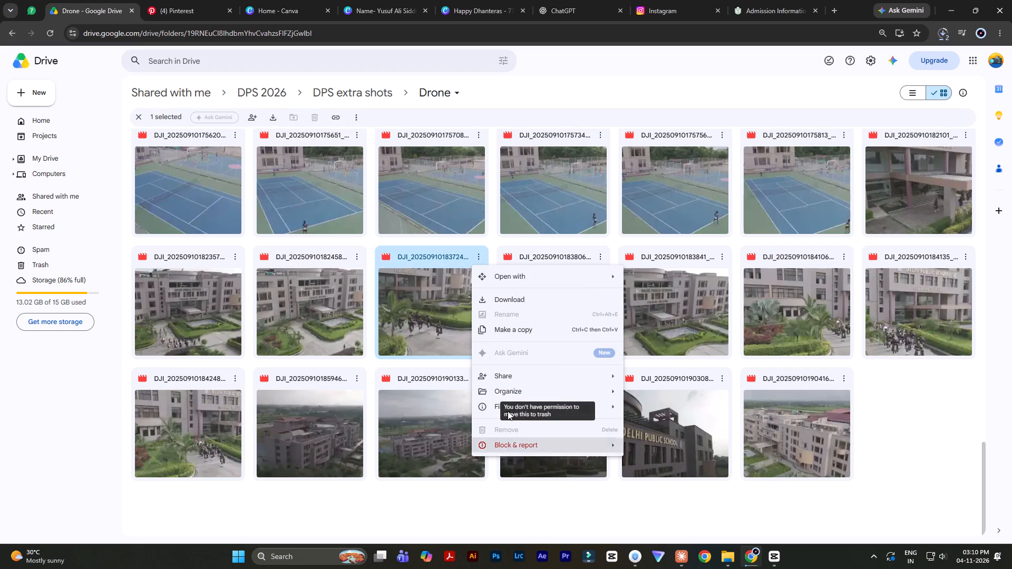
click(490, 302)
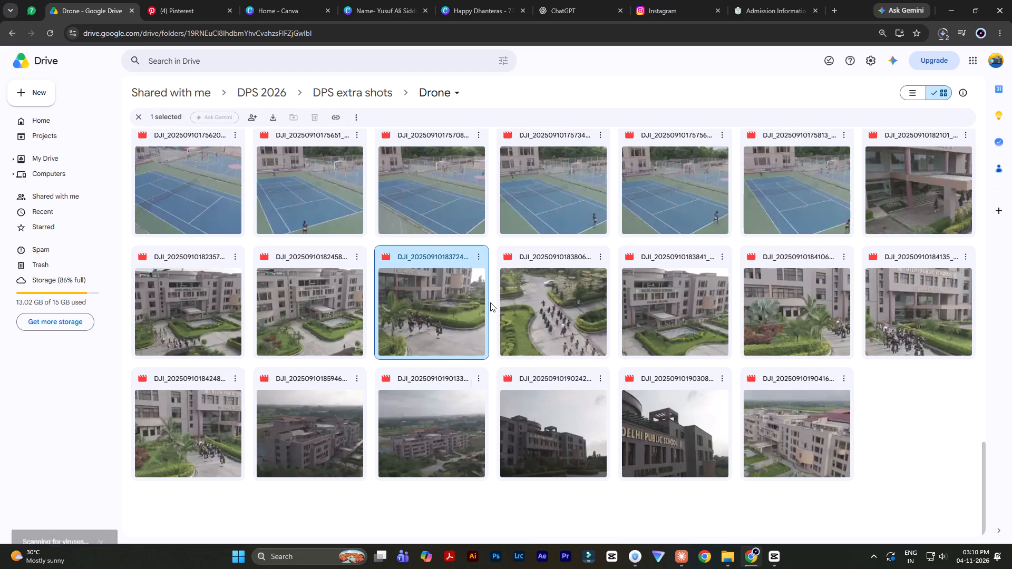
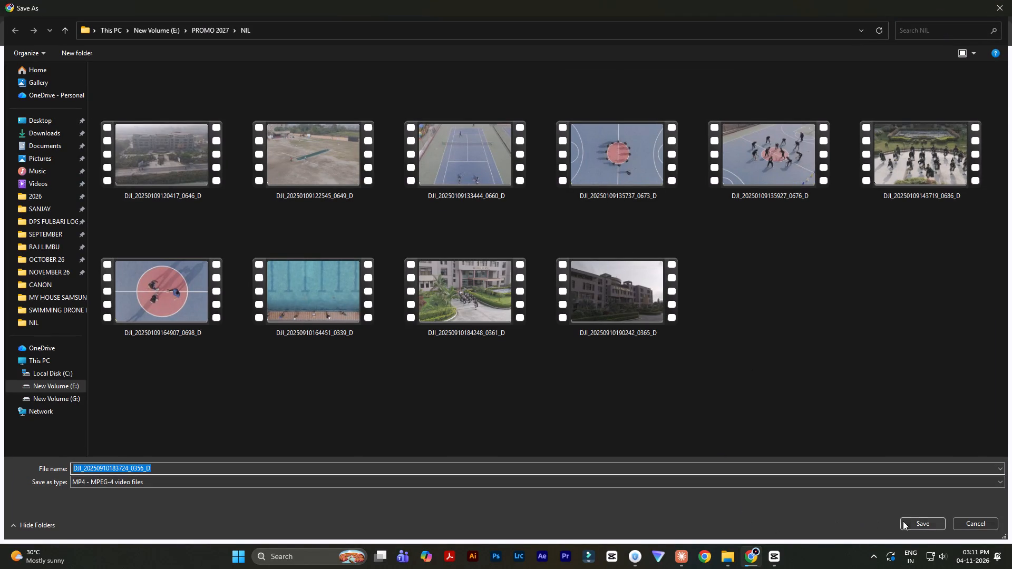
click(929, 523)
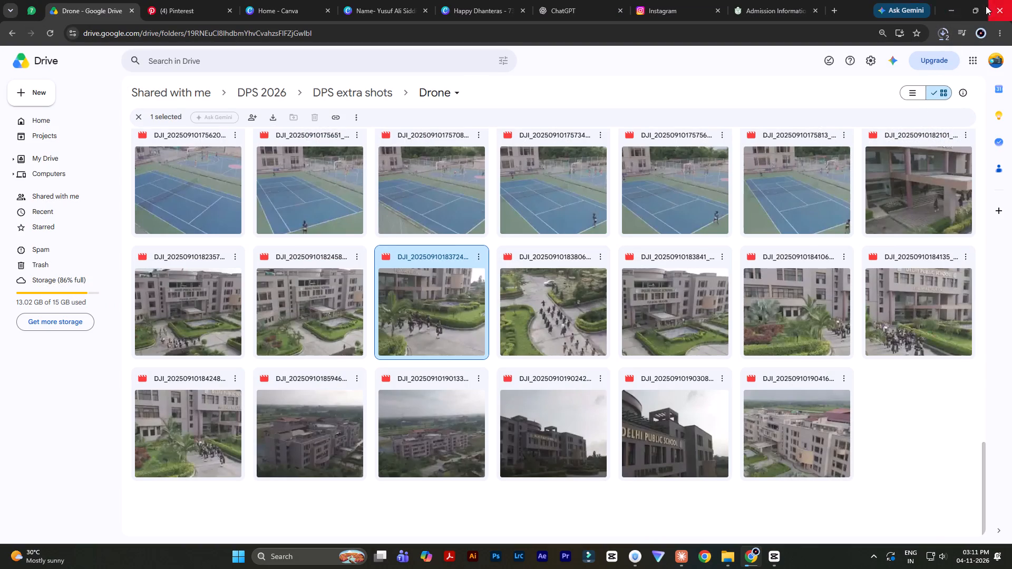
Clear the open windows, switch to Wondershare Filmora and create a new 16:9 project.
click(946, 12)
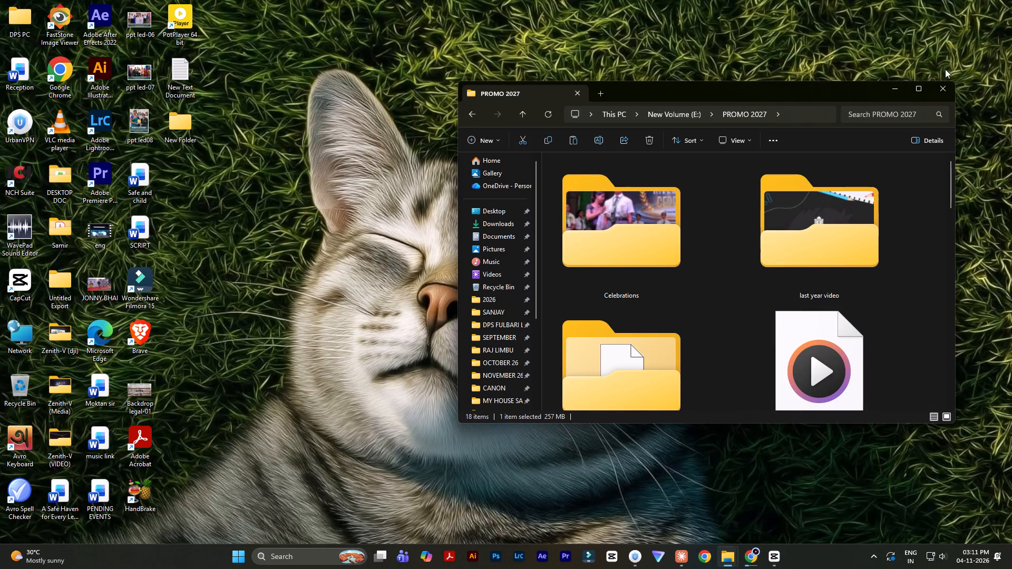
click(938, 91)
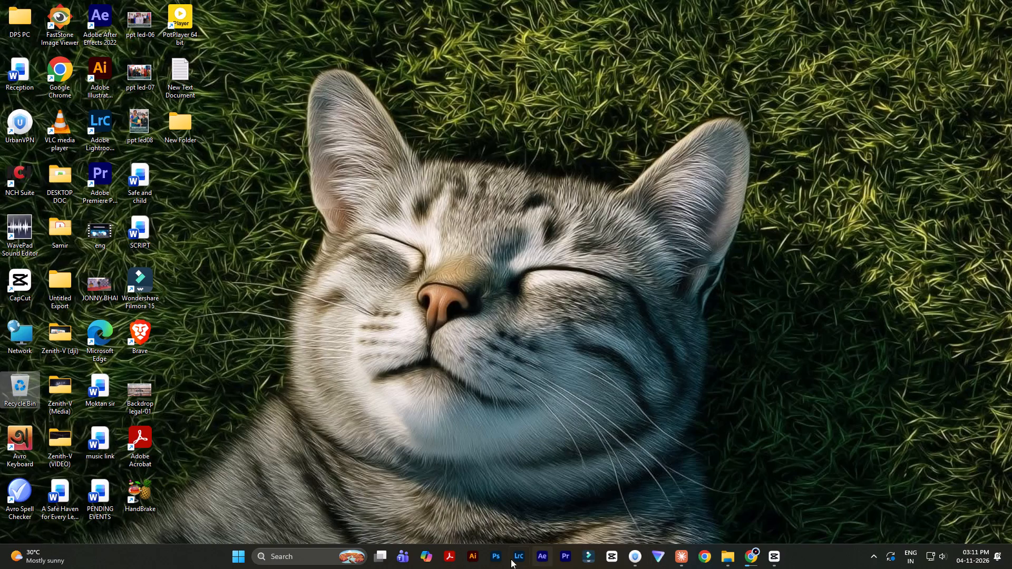
click(590, 564)
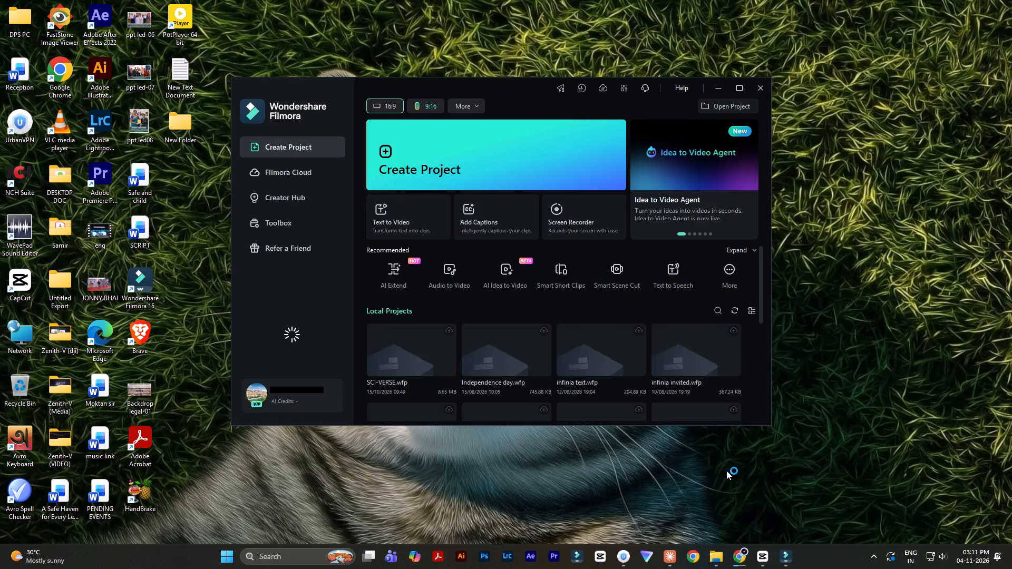
click(435, 161)
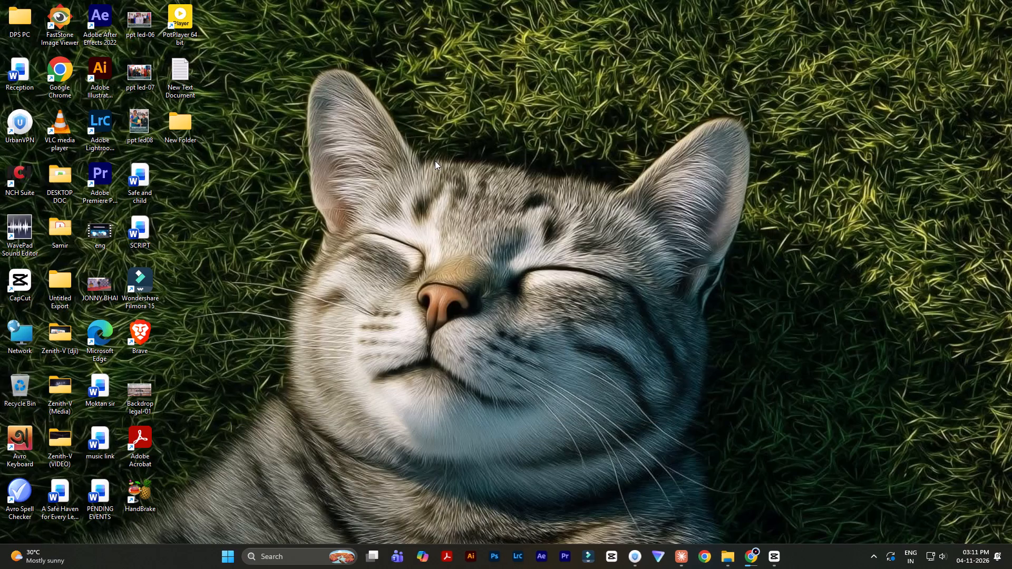
Switch to Chrome, open Facebook in a new tab and go to the Delhi Public School, Fulbari, Siliguri page.
click(735, 558)
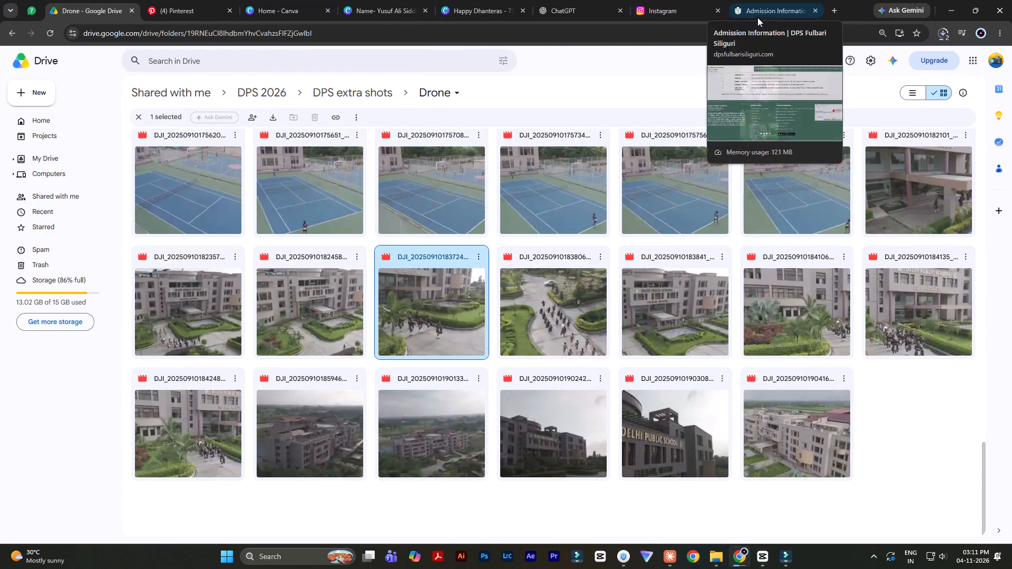
click(834, 7)
click(468, 222)
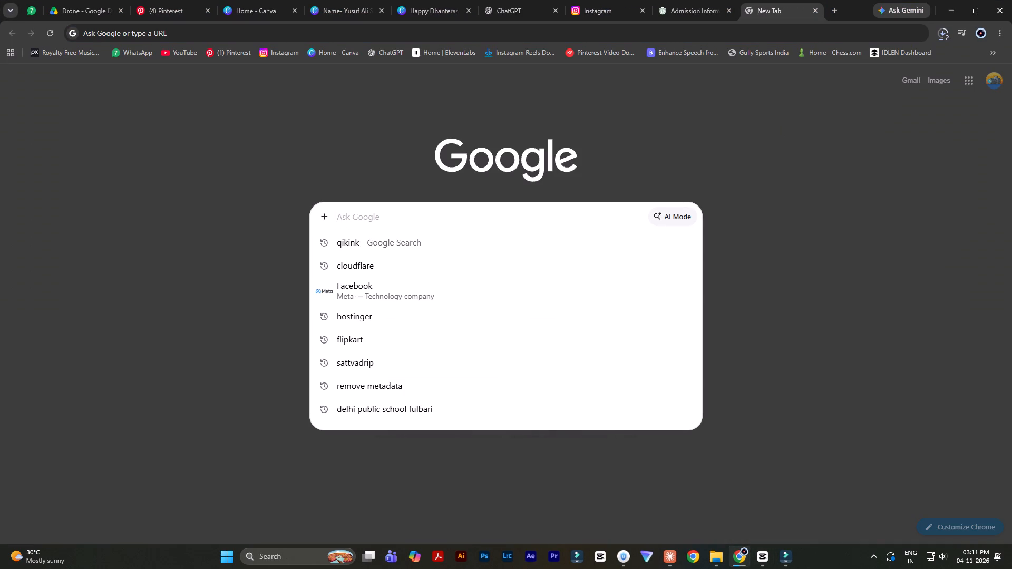
click(353, 291)
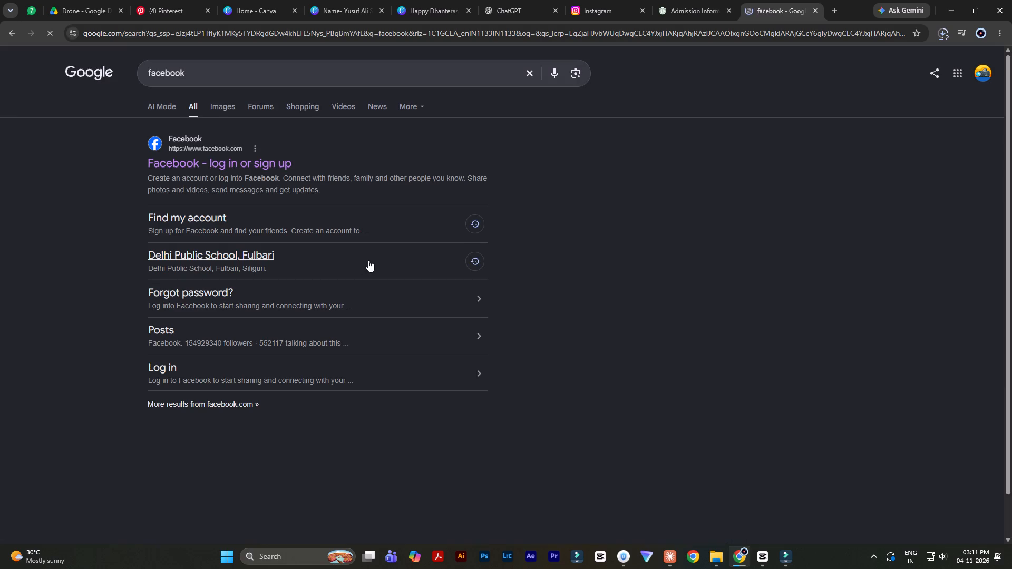
click(233, 161)
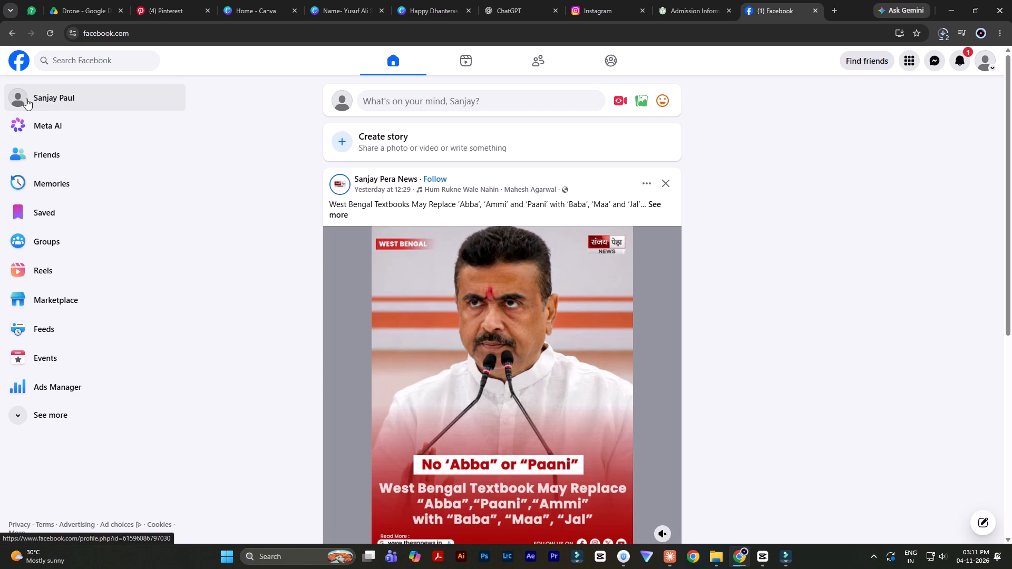
click(981, 64)
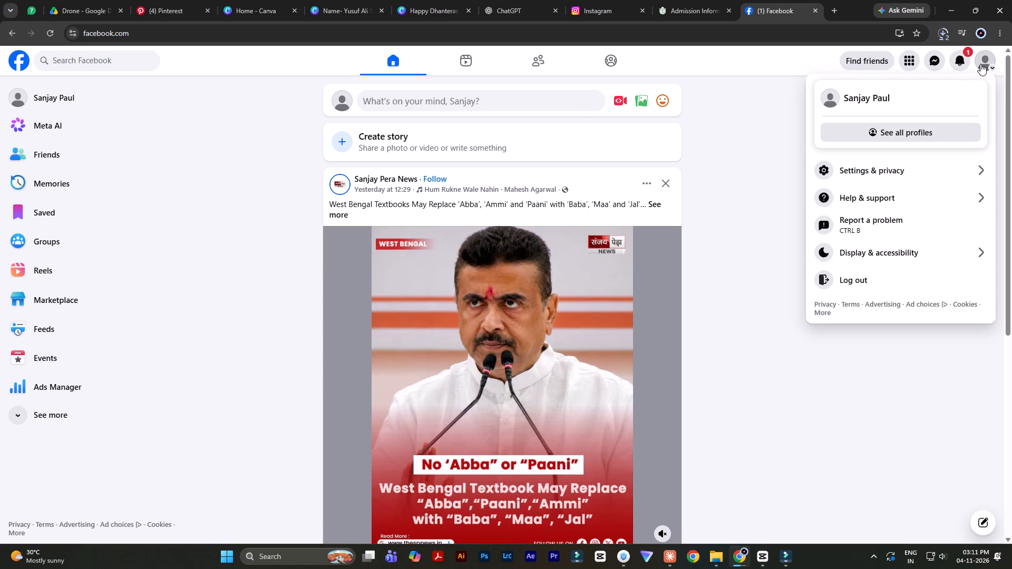
click(23, 64)
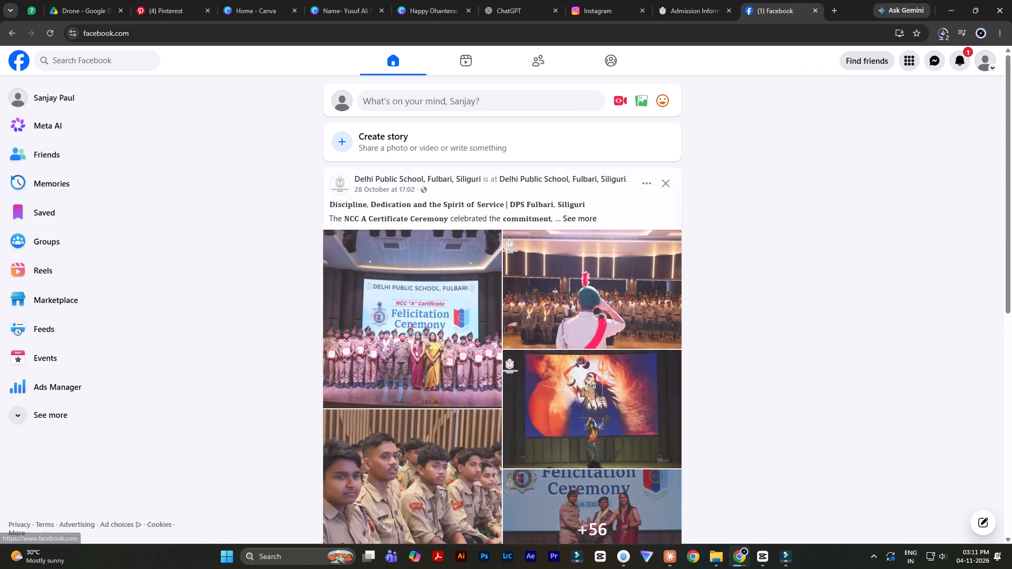
click(92, 60)
click(414, 180)
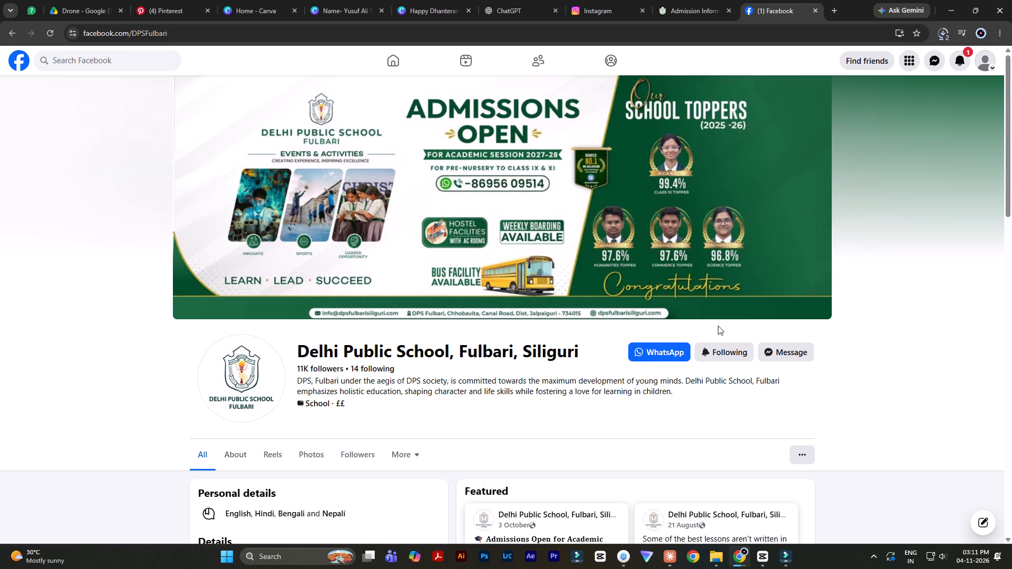
Look through the school page's photos and photo albums for usable promo material.
scroll(718, 326, down, 12)
scroll(718, 326, up, 2)
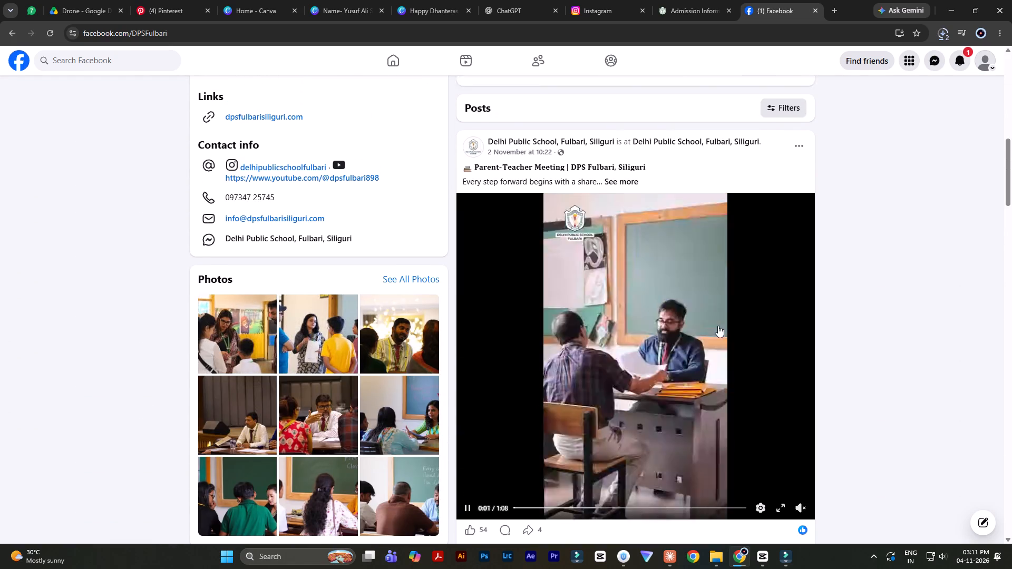
scroll(718, 326, up, 7)
click(411, 297)
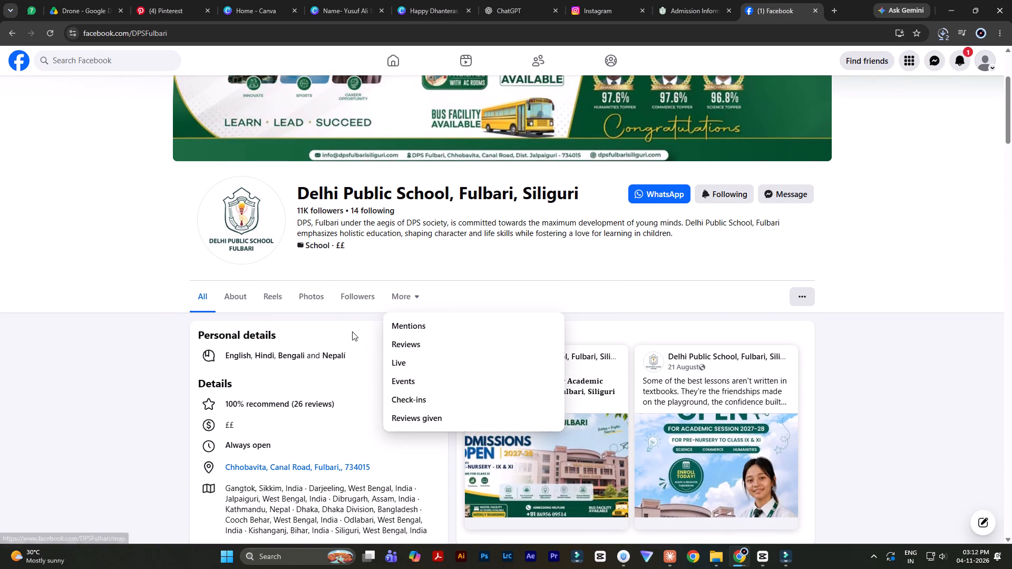
click(303, 299)
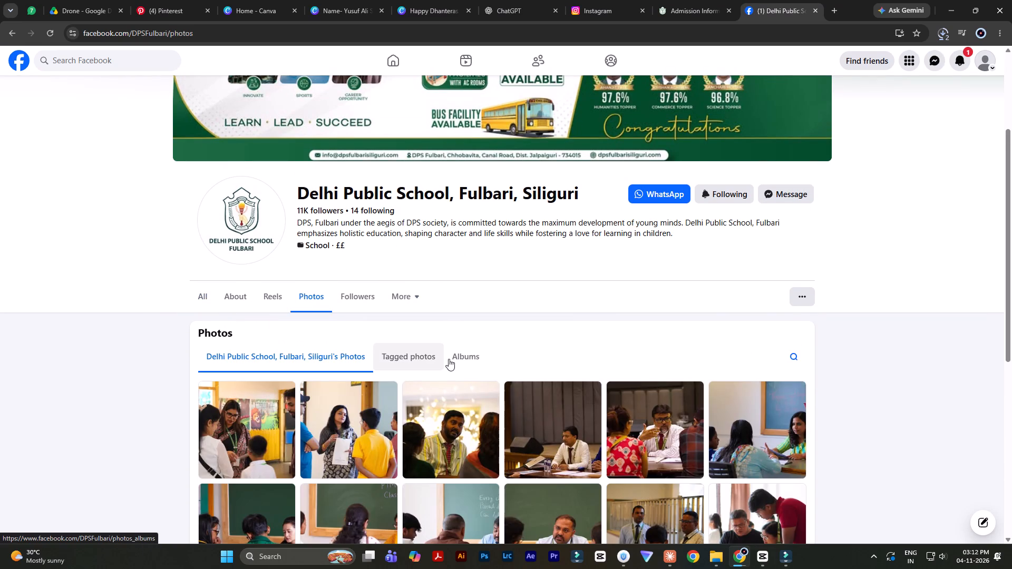
scroll(602, 295, down, 6)
scroll(602, 295, up, 6)
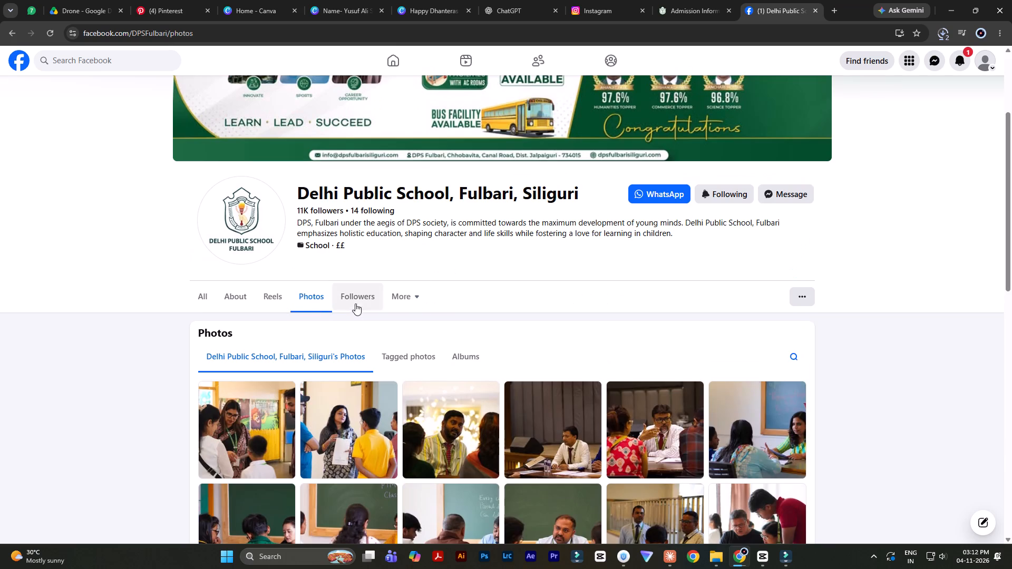
click(488, 354)
click(466, 356)
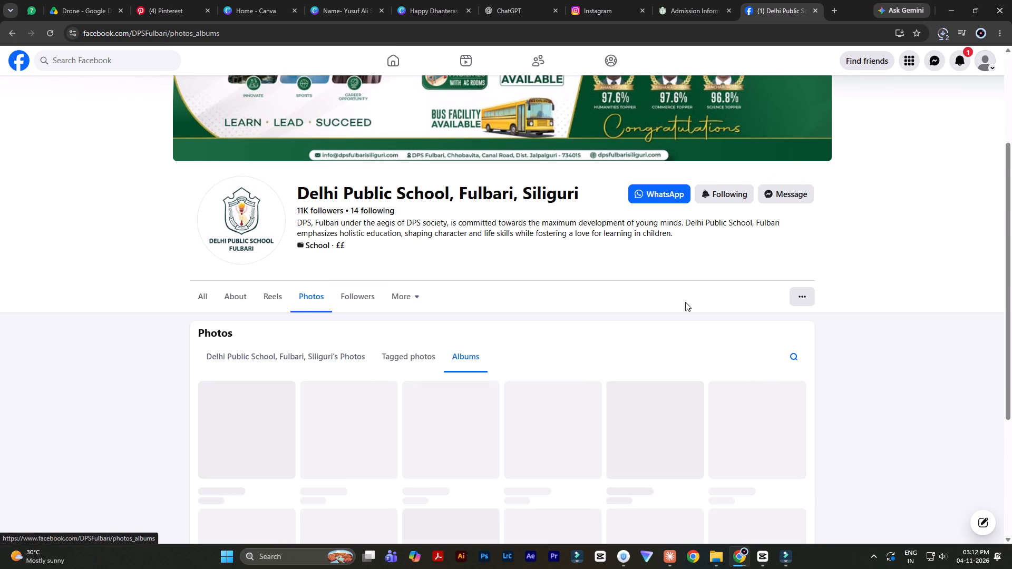
scroll(685, 302, down, 11)
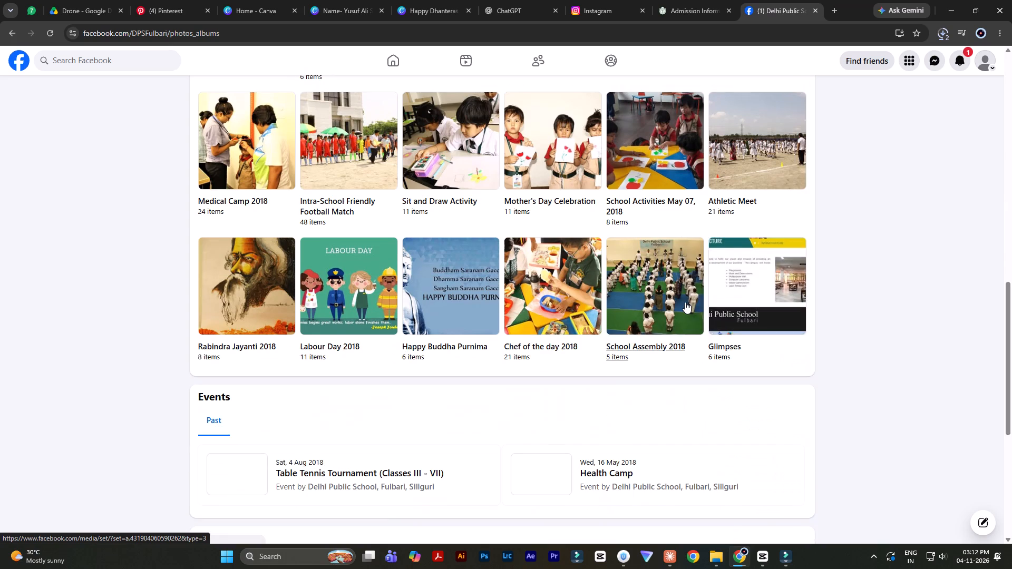
scroll(685, 302, down, 2)
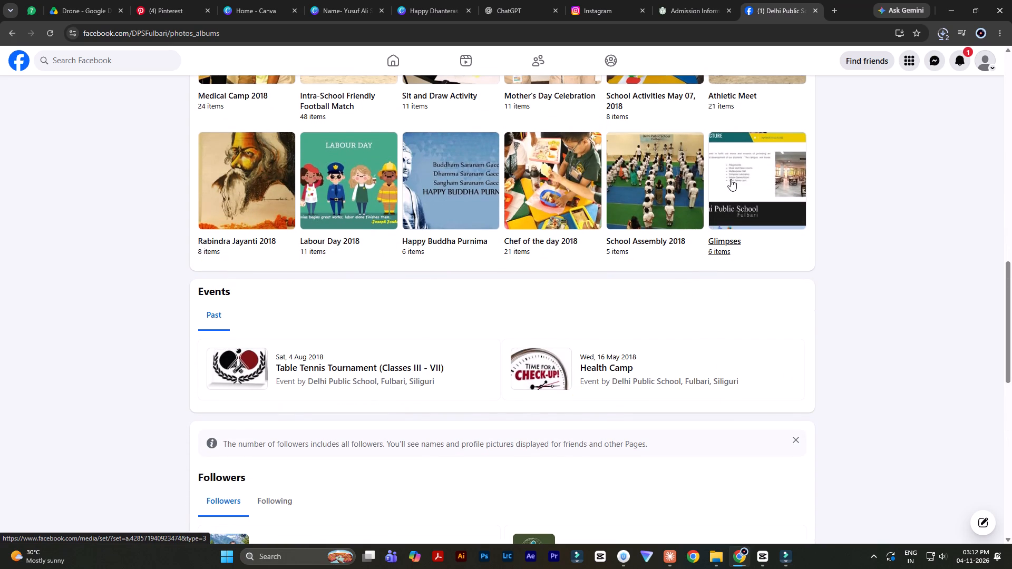
scroll(731, 179, up, 10)
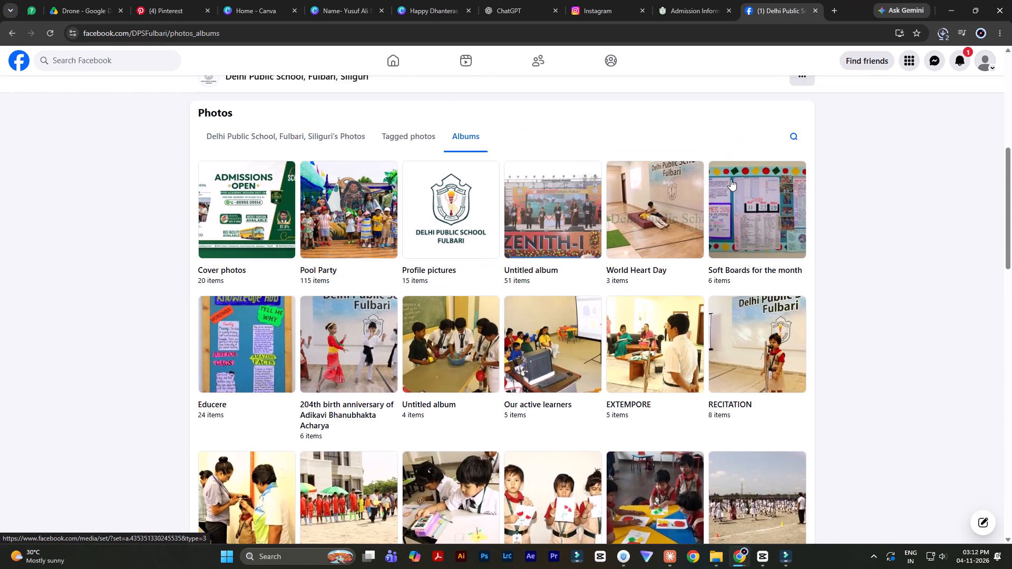
scroll(731, 179, up, 3)
Browse the school page's reels for promo references.
click(278, 293)
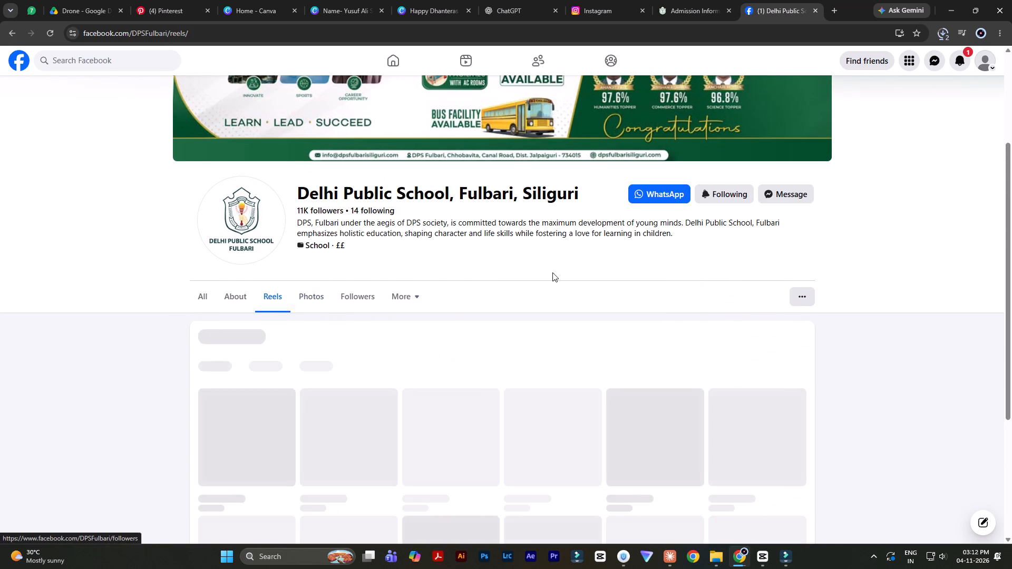
scroll(560, 271, down, 5)
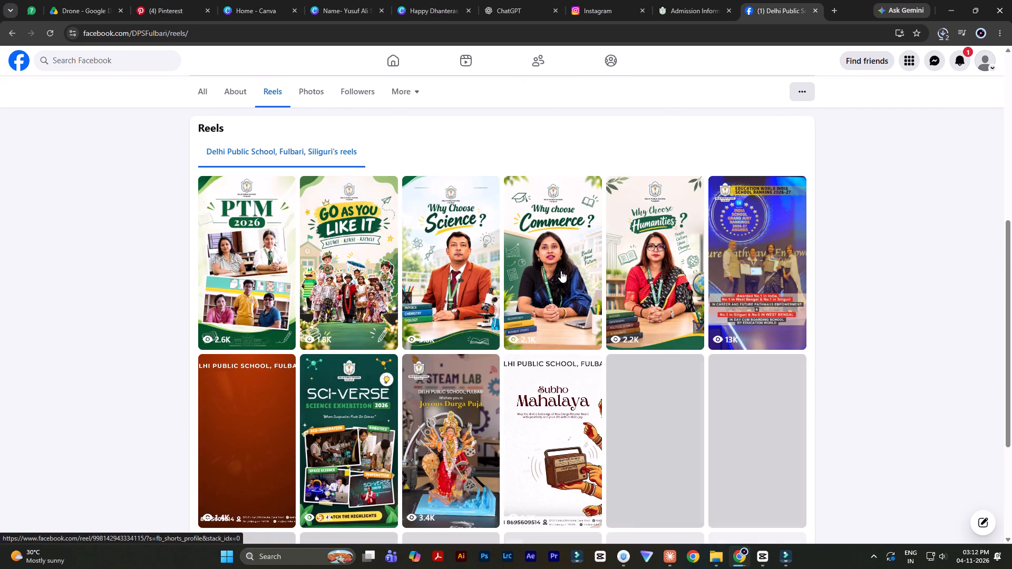
scroll(561, 271, down, 1)
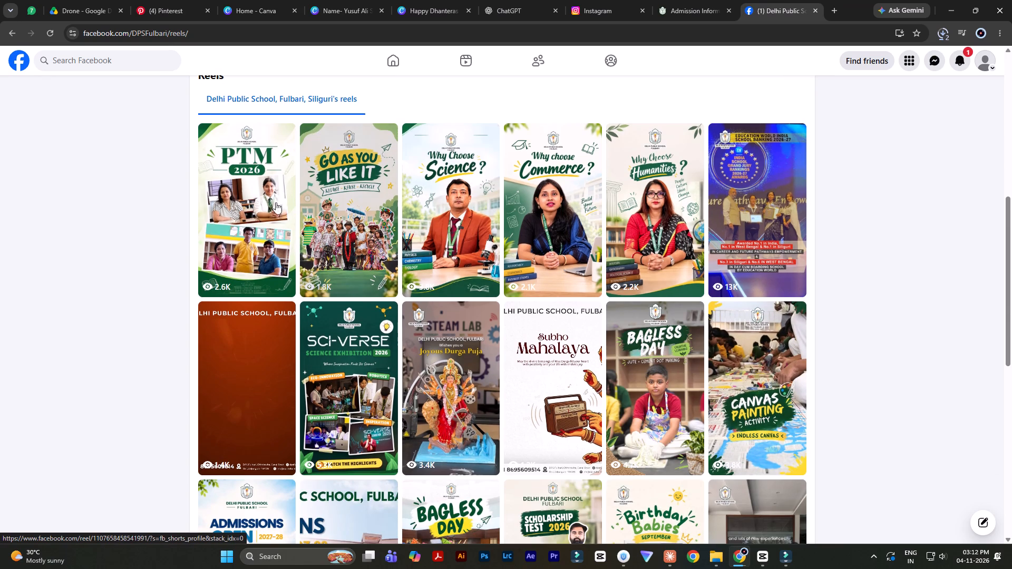
scroll(869, 339, down, 4)
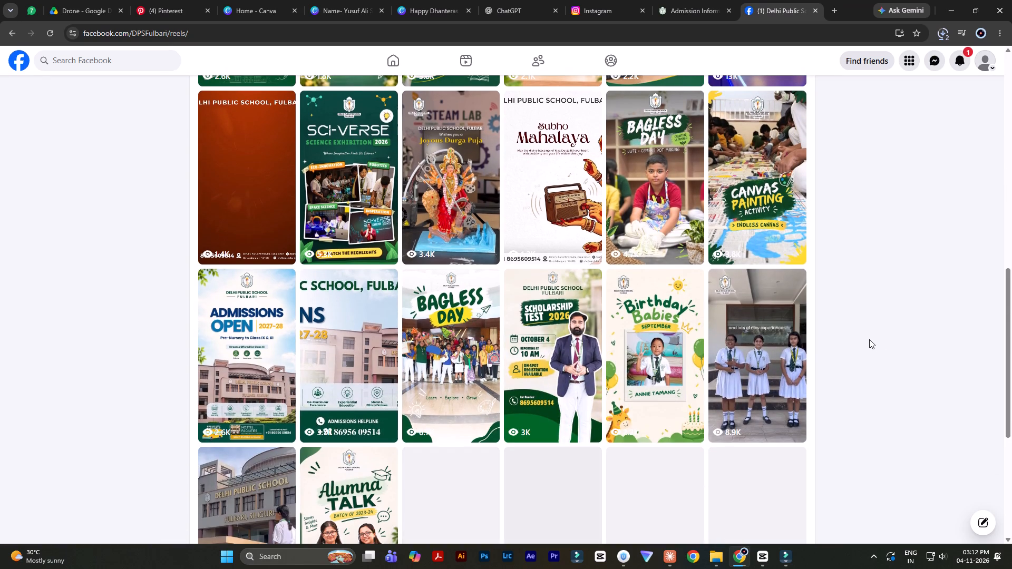
scroll(713, 377, down, 4)
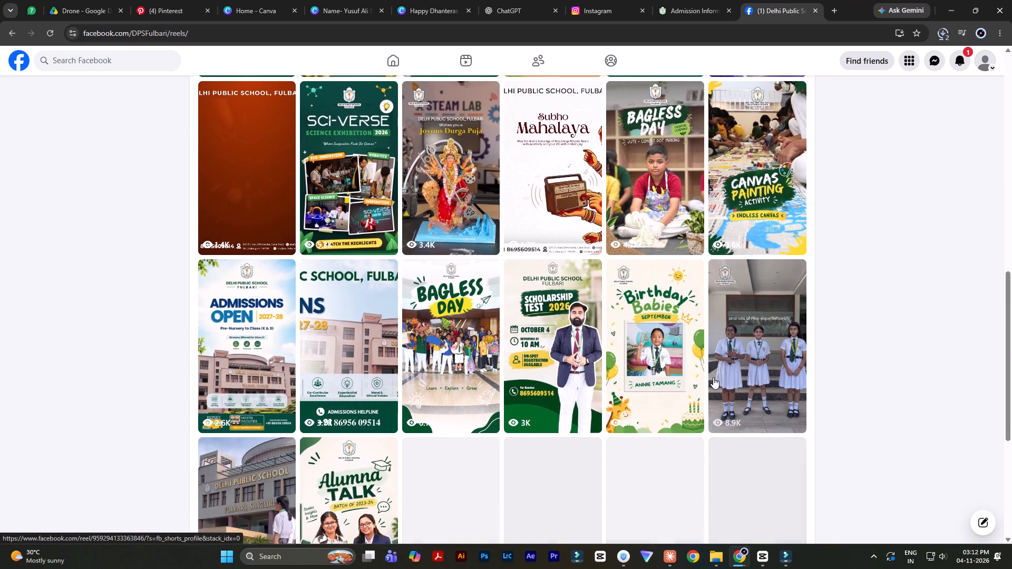
scroll(713, 377, down, 10)
scroll(713, 377, up, 6)
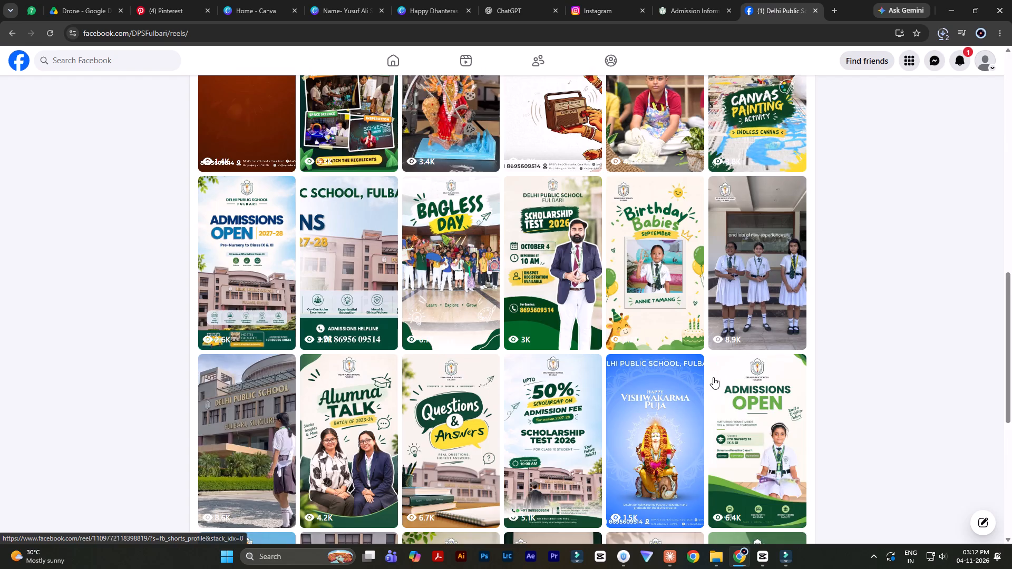
scroll(713, 377, up, 20)
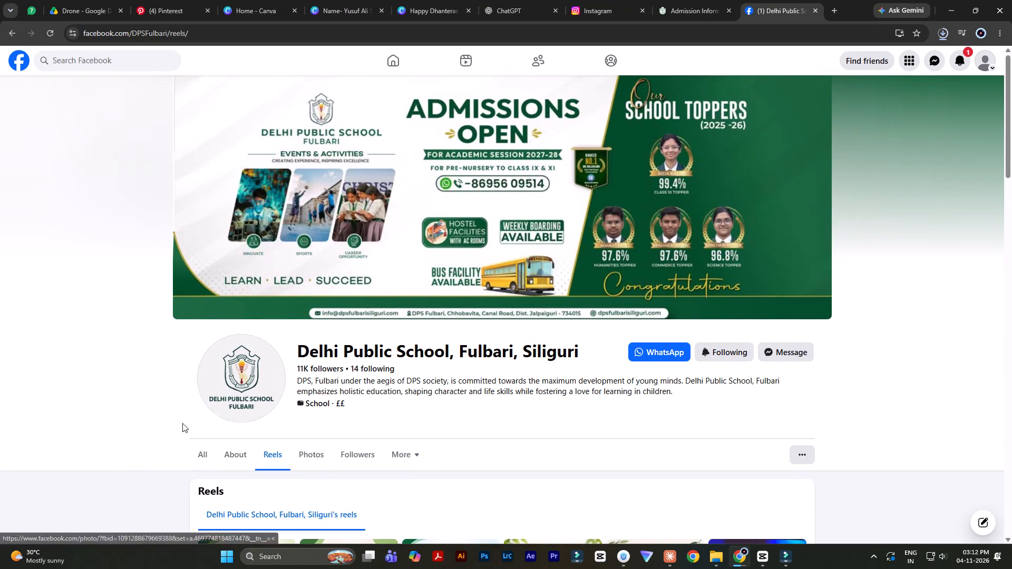
Browse the school page's full post feed and view the Go As You Like It audience photo enlarged.
click(202, 463)
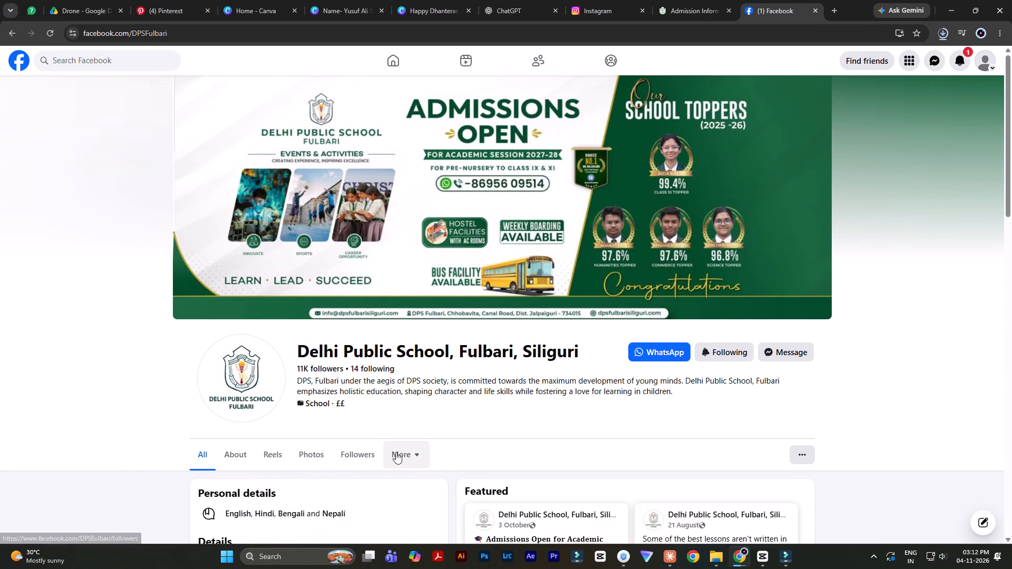
click(415, 455)
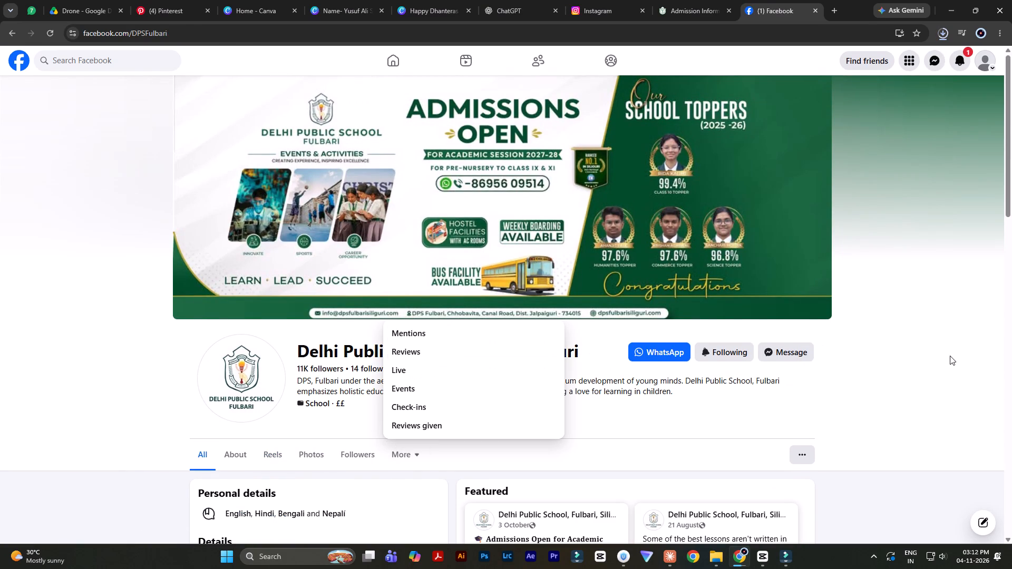
click(904, 356)
scroll(904, 356, down, 10)
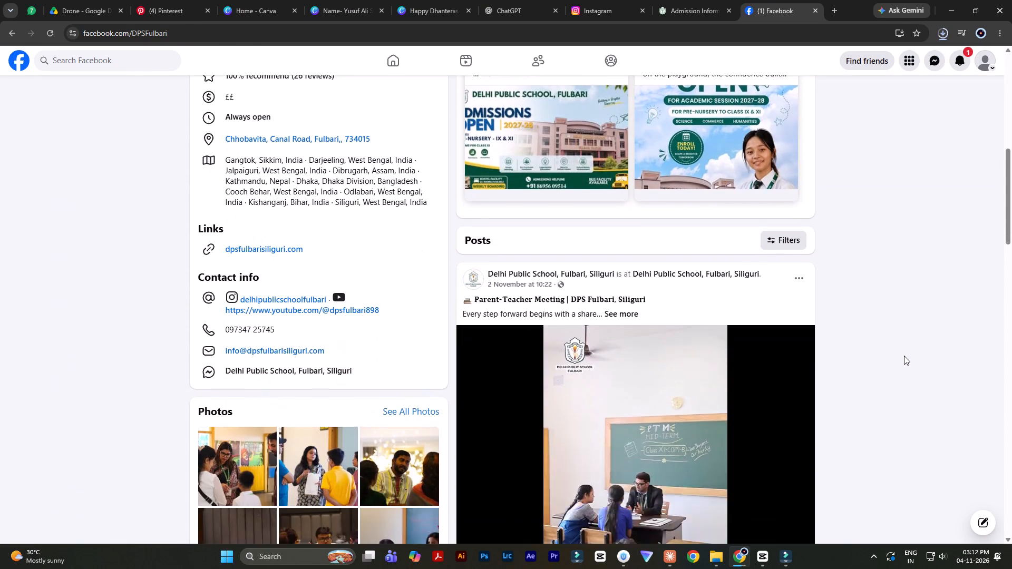
scroll(904, 356, down, 10)
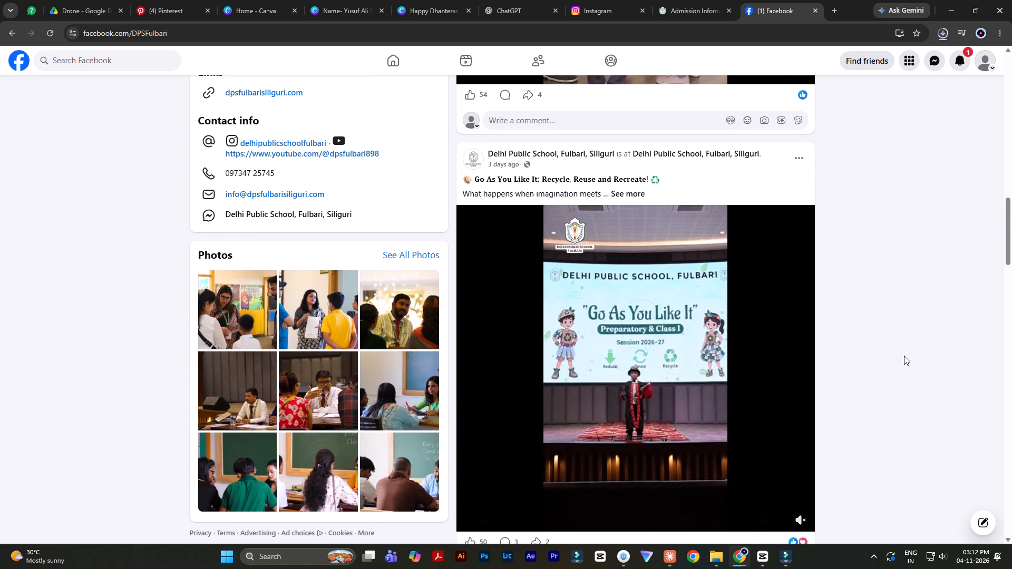
scroll(904, 356, down, 19)
scroll(904, 356, down, 6)
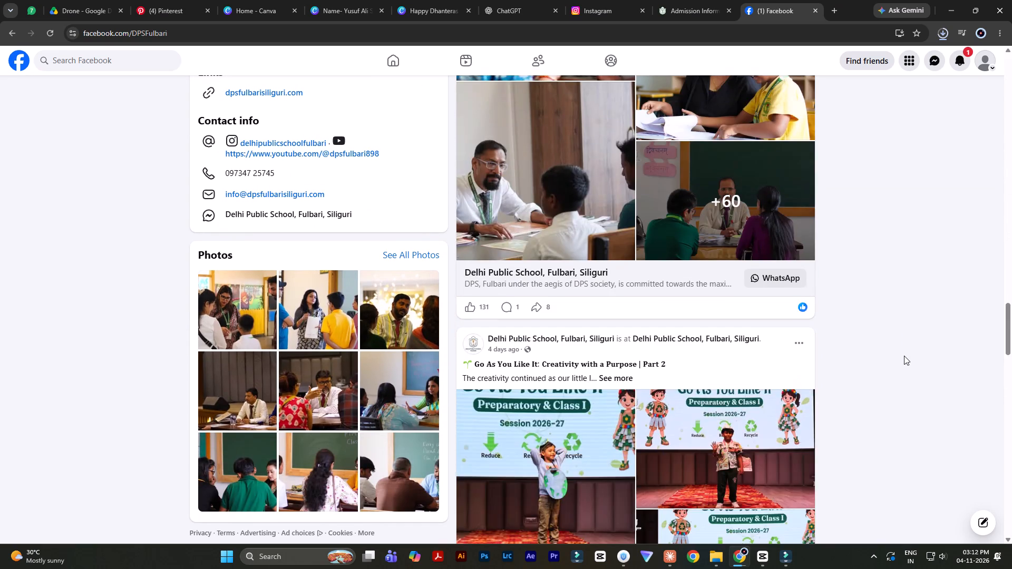
scroll(904, 356, down, 18)
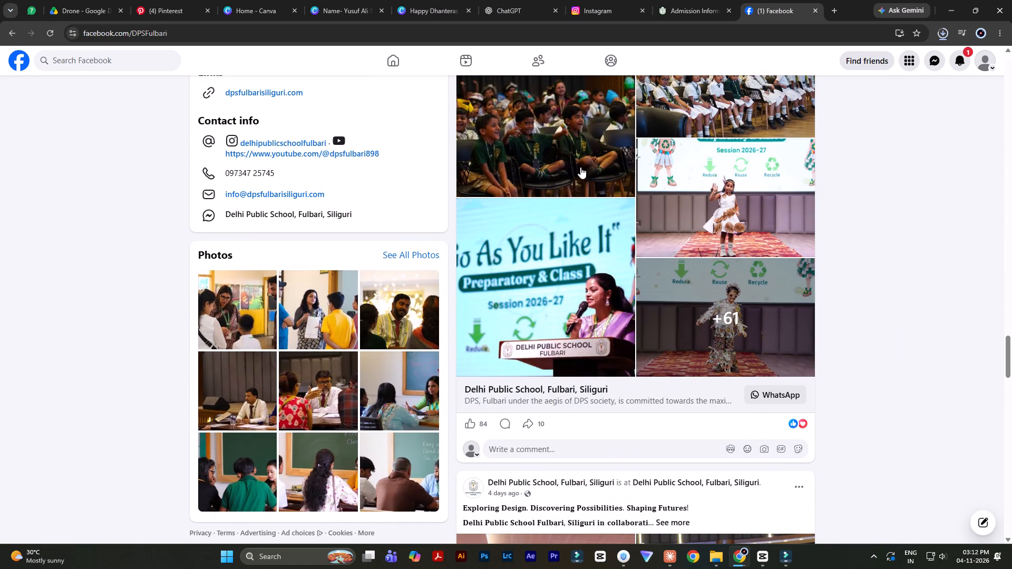
scroll(831, 470, down, 6)
scroll(880, 405, down, 1)
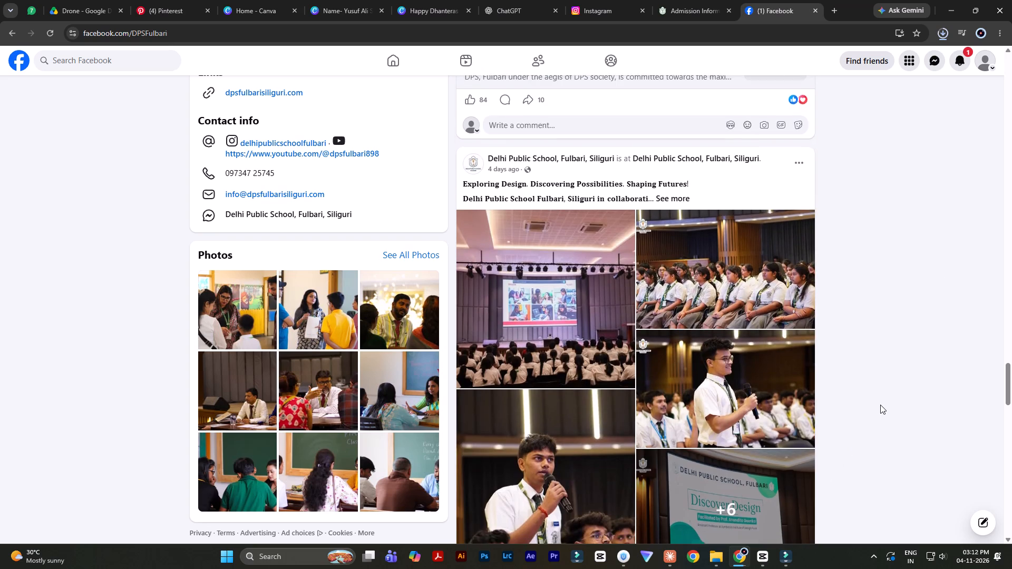
scroll(880, 405, down, 1)
scroll(880, 405, up, 11)
click(599, 256)
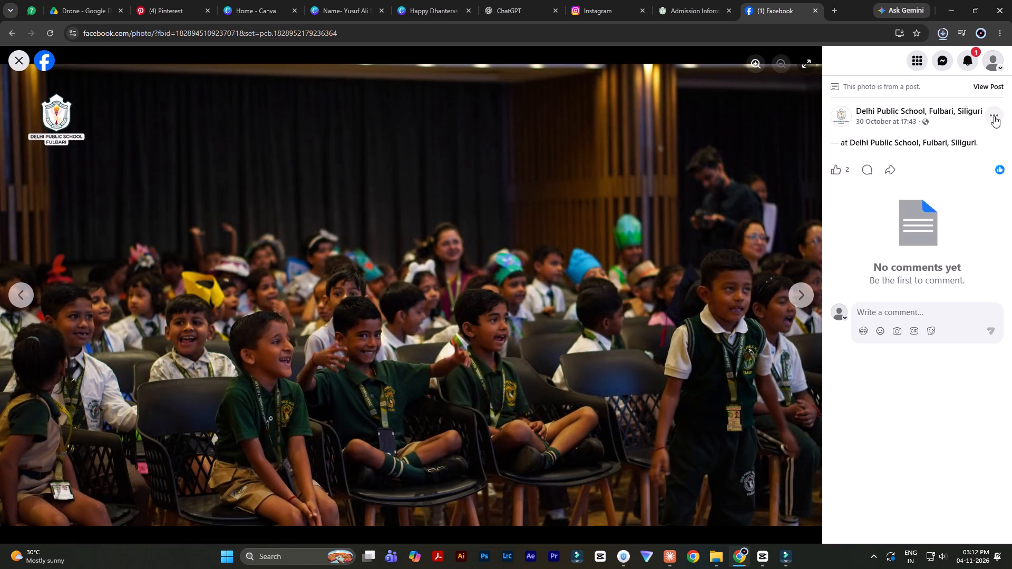
click(17, 66)
scroll(875, 252, down, 16)
scroll(862, 280, down, 7)
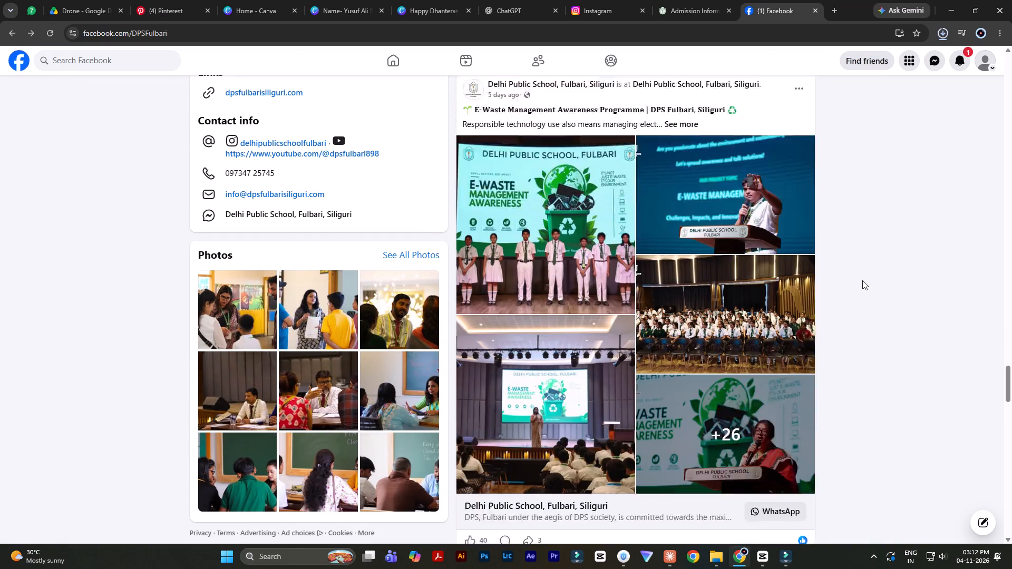
scroll(862, 280, down, 14)
scroll(862, 280, down, 7)
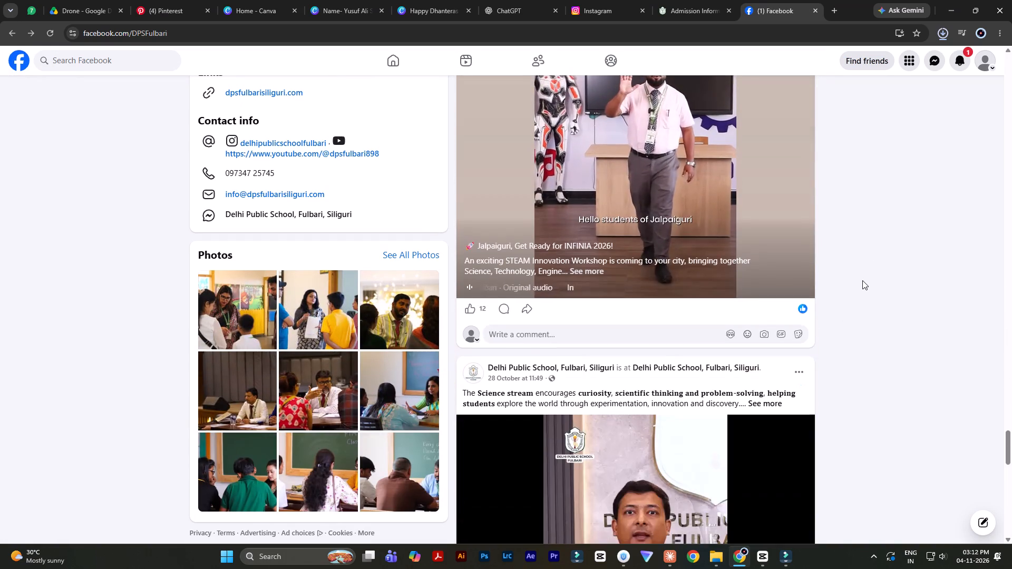
scroll(862, 280, down, 14)
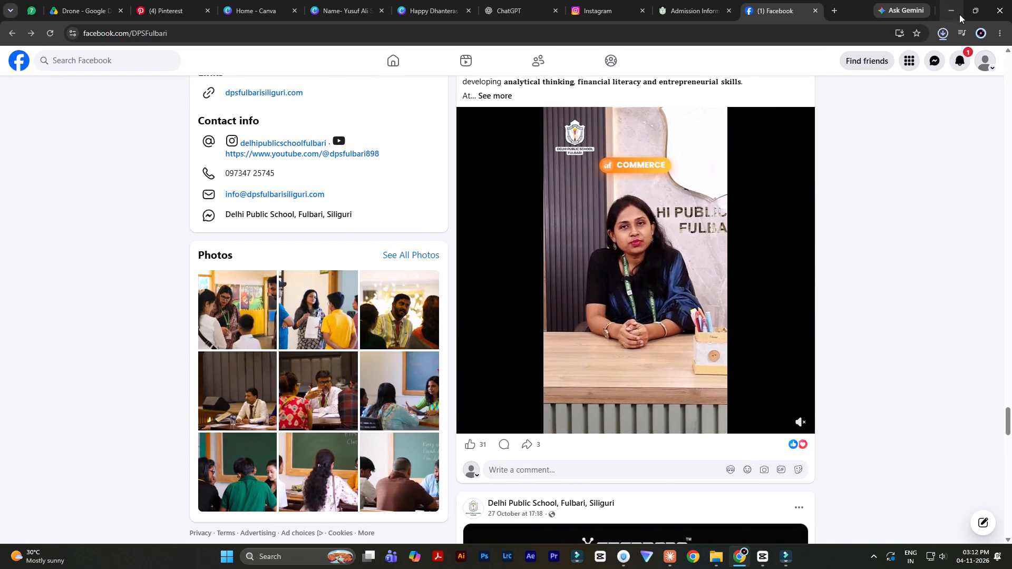
click(957, 13)
Bring the first promo new video from the PROMO 2027 last year video folder on drive E into the Filmora project.
click(723, 563)
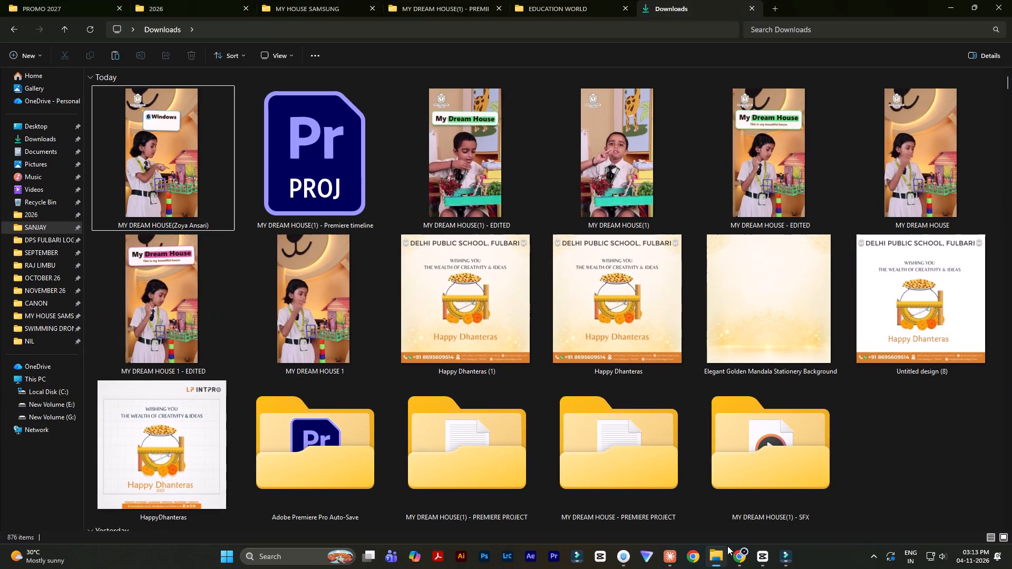
click(45, 410)
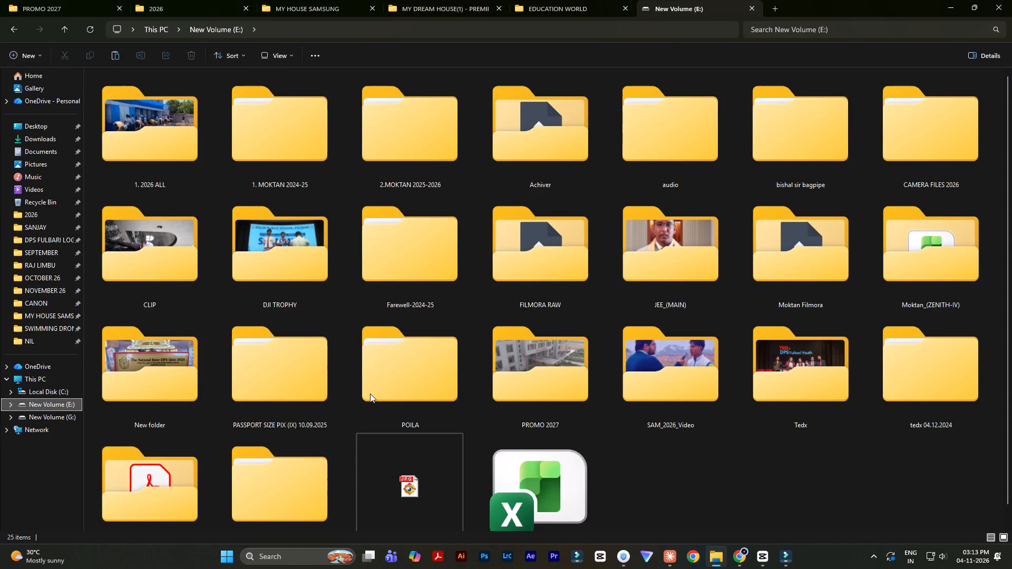
double_click(562, 382)
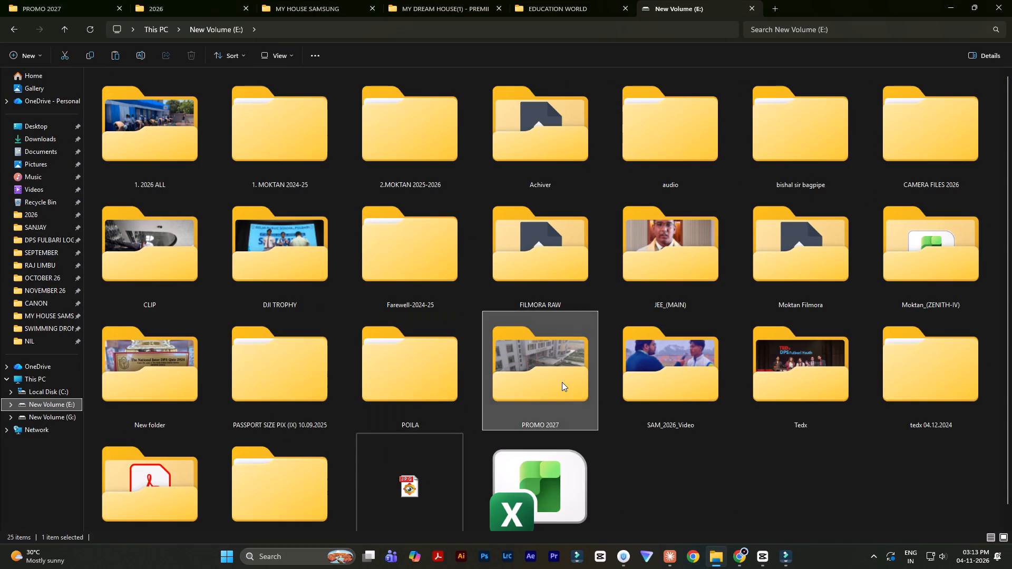
double_click(290, 175)
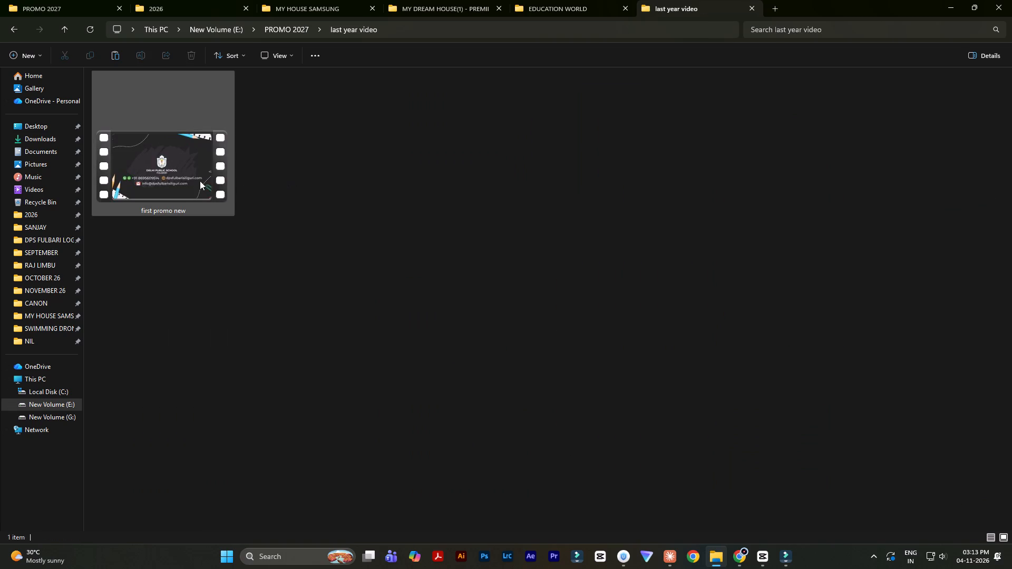
drag(142, 165, 753, 519)
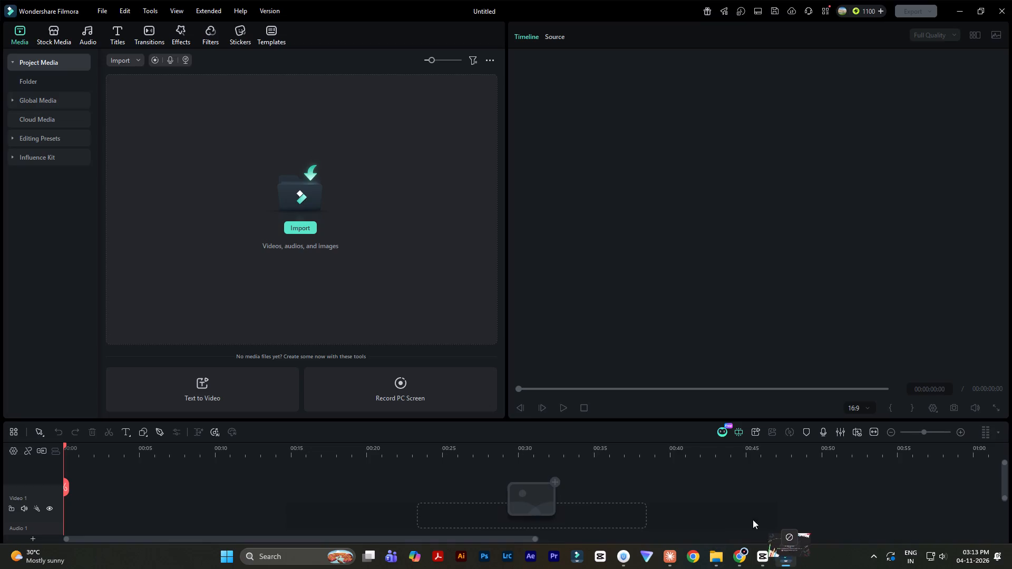
Place last year's "first promo new" video at the start of the Video 1 track.
drag(753, 519, 11, 513)
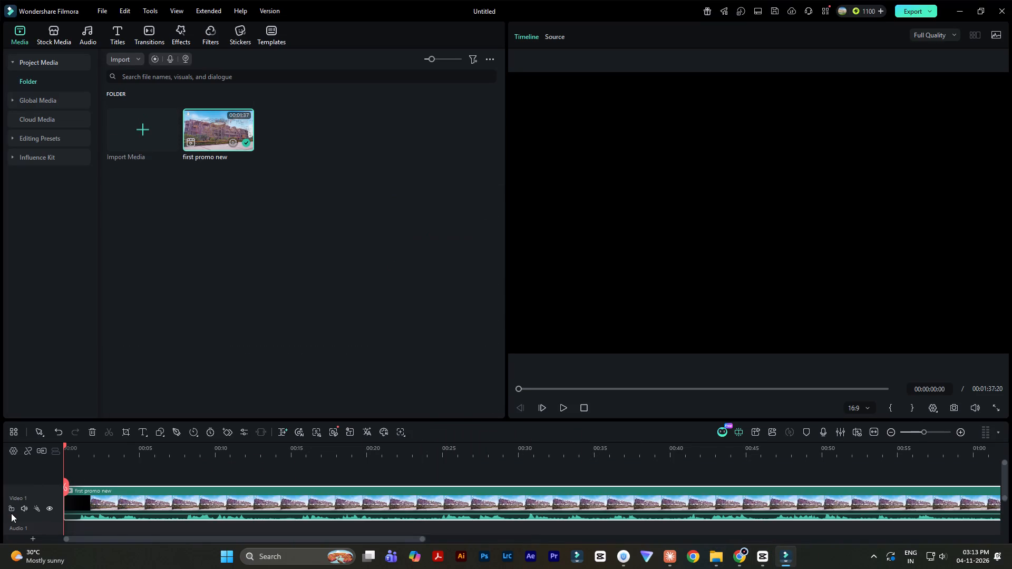
Play the opening of the promo, raise the system volume to roughly three quarters, and stop playback.
key(space)
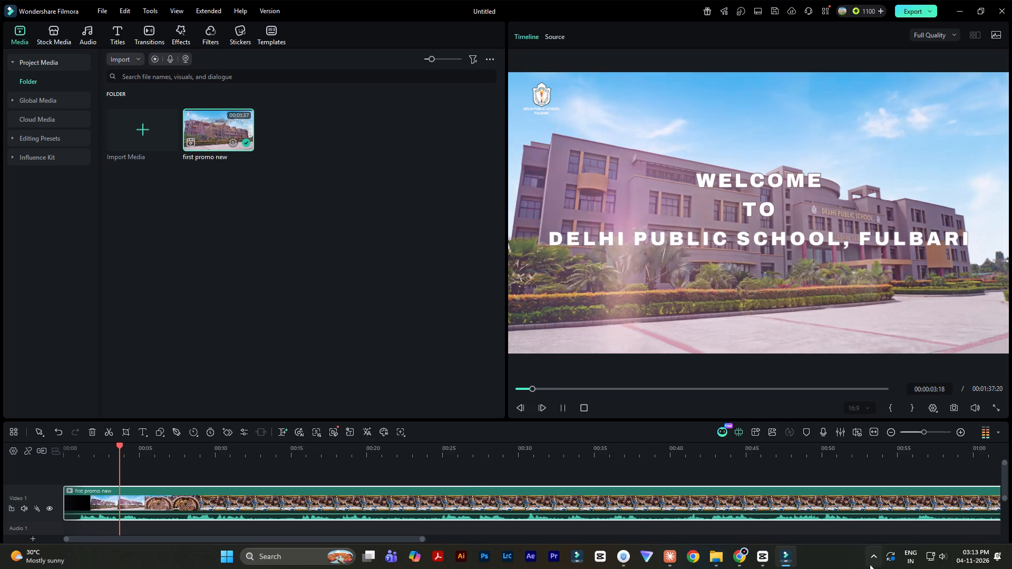
click(943, 556)
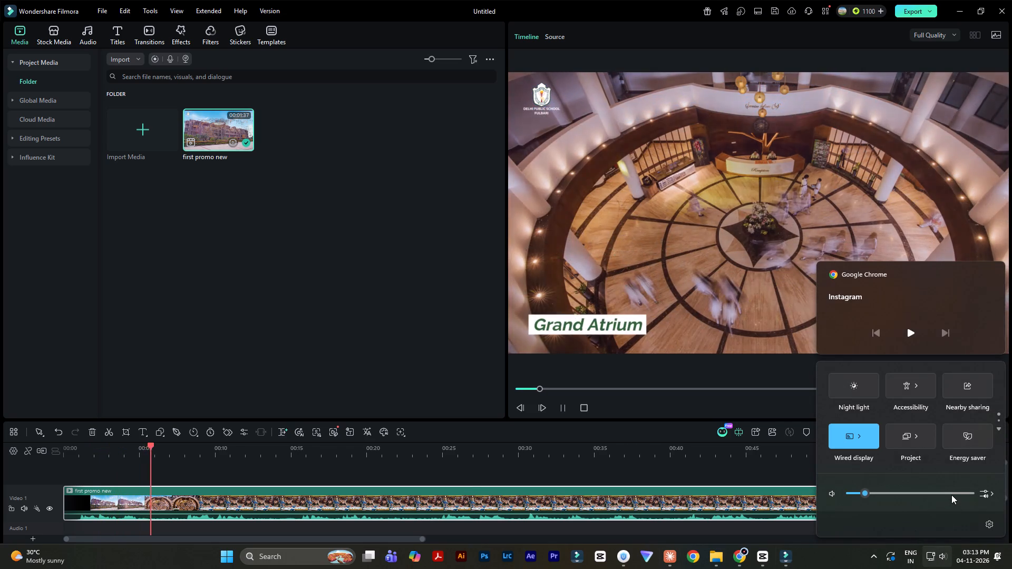
click(951, 494)
click(939, 495)
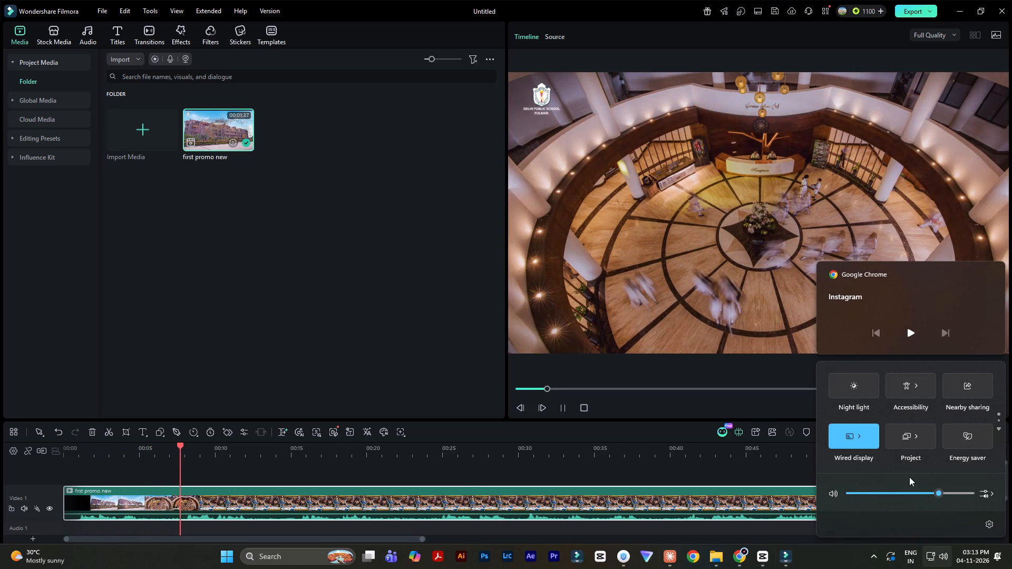
click(198, 247)
key(space)
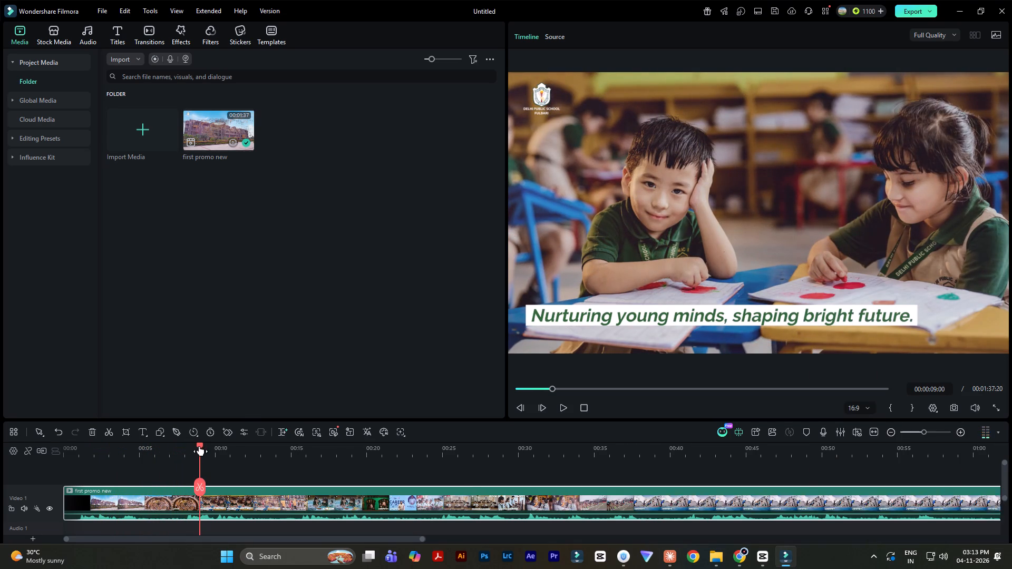
Return the playhead to the start and detach the promo clip's audio onto the Audio 1 track.
drag(199, 446, 0, 445)
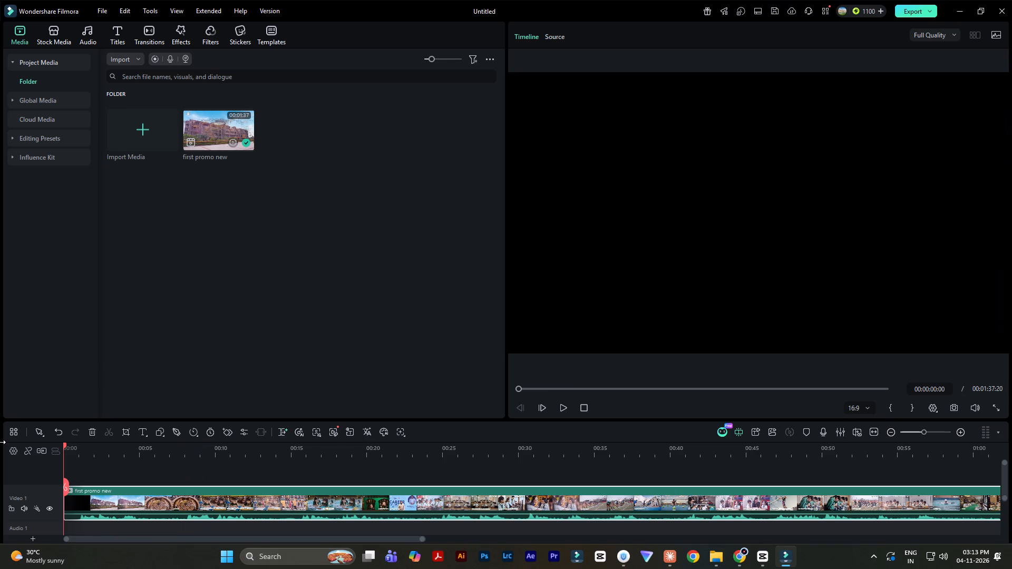
key(ctrl+shift+d)
key(ctrl+alt+d)
click(457, 501)
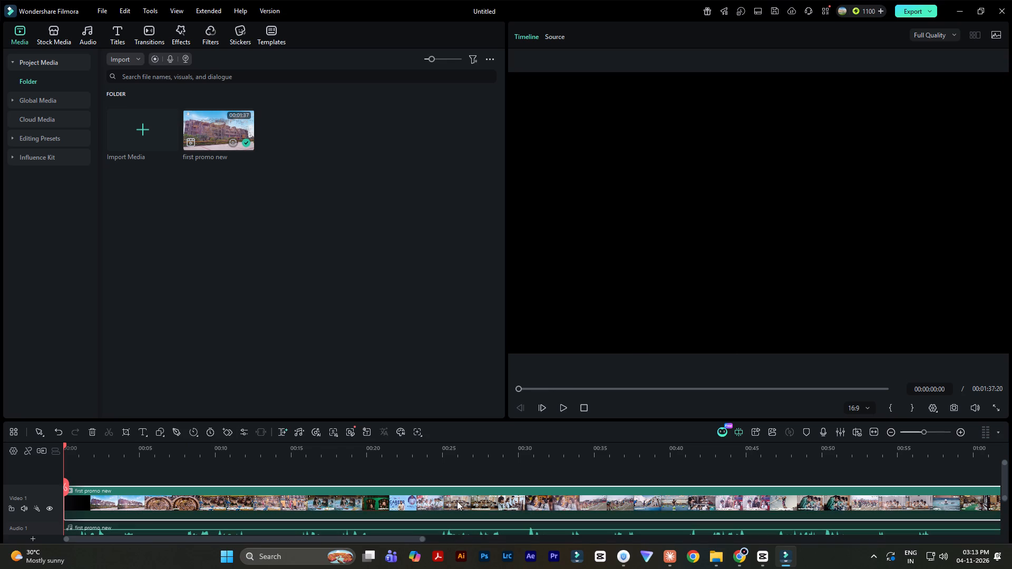
Split the promo's video at 00:00:05:19, at the Grand Atrium shot, and delete the opening segment while keeping the detached audio.
key(space)
ctrl+scroll(446, 504, up, 3)
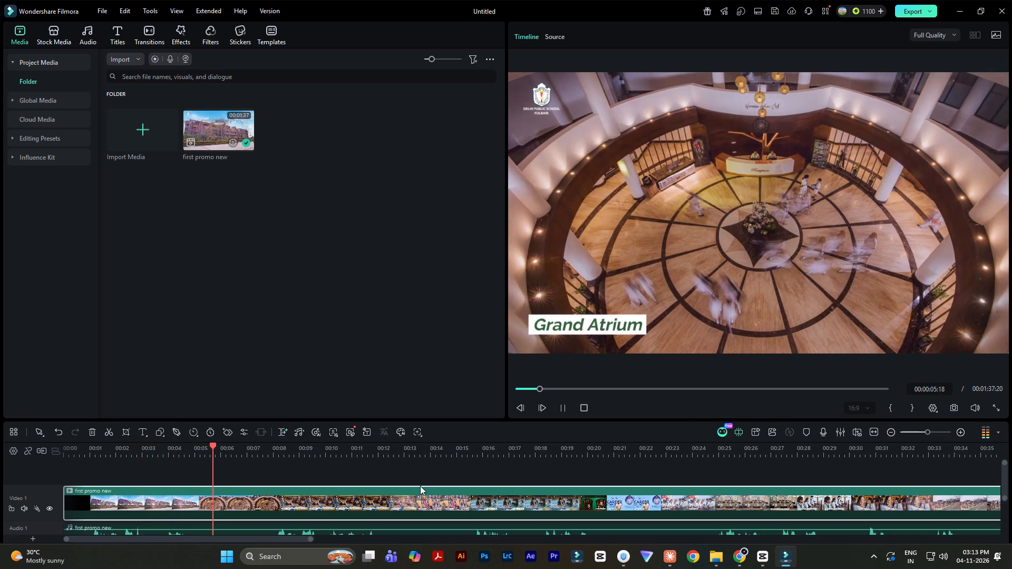
key(space)
drag(223, 447, 209, 447)
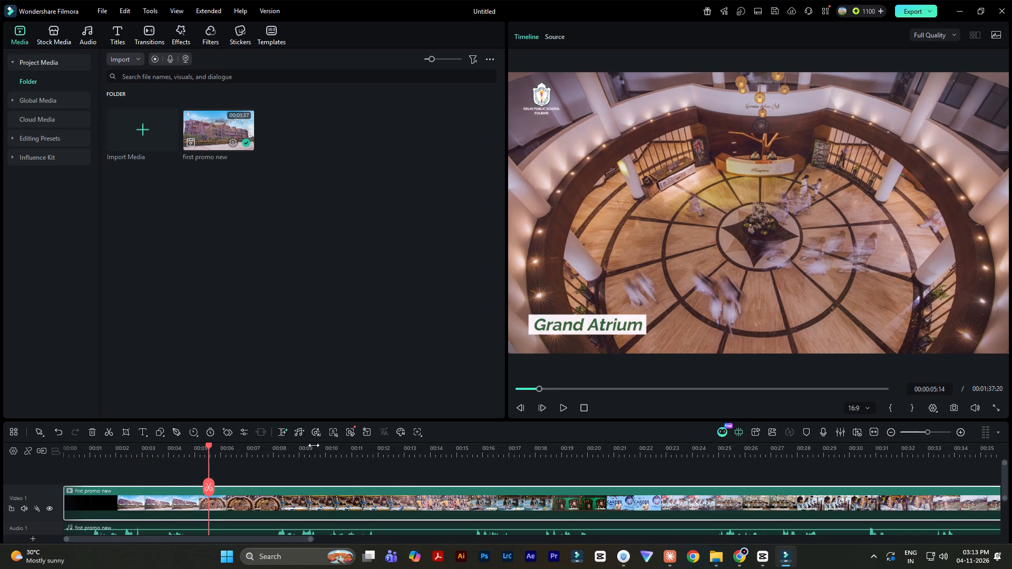
drag(401, 420, 404, 351)
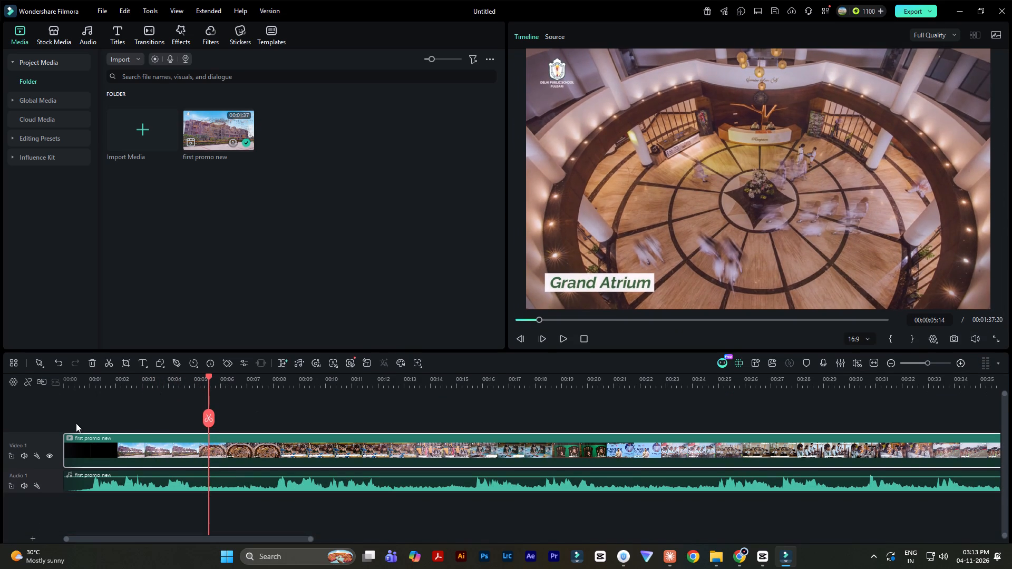
click(64, 378)
key(space)
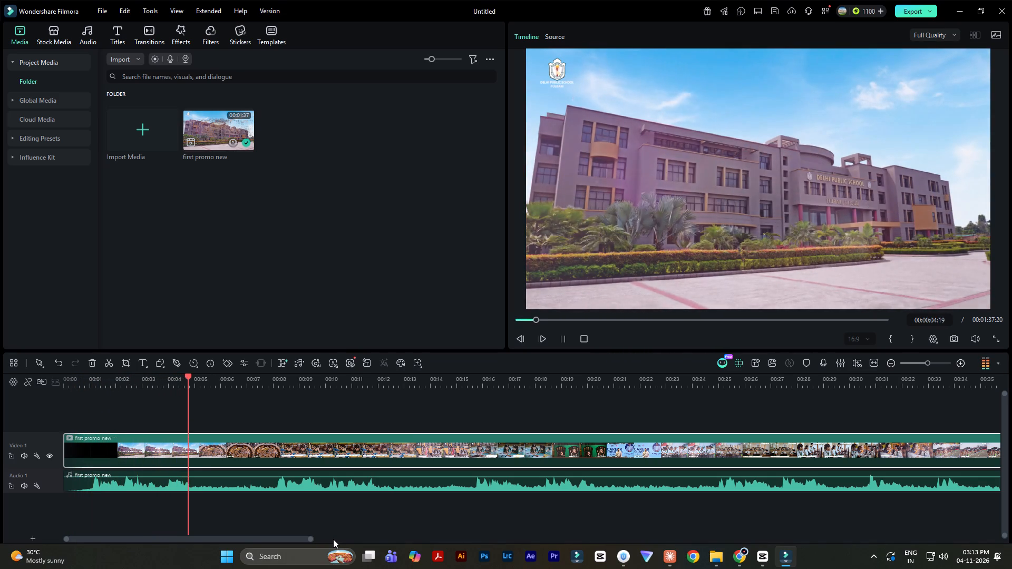
key(space)
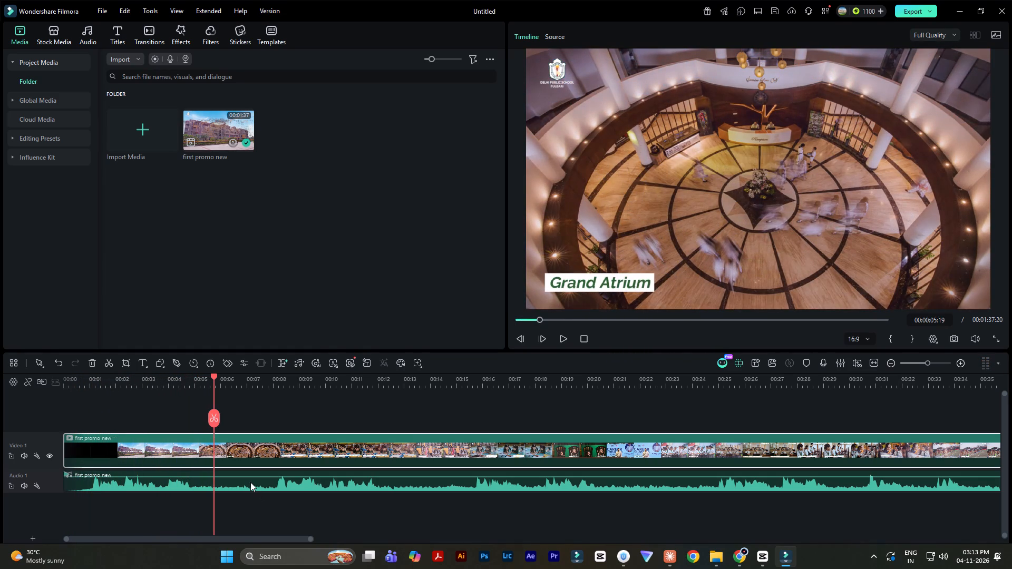
key(ctrl+b)
click(143, 456)
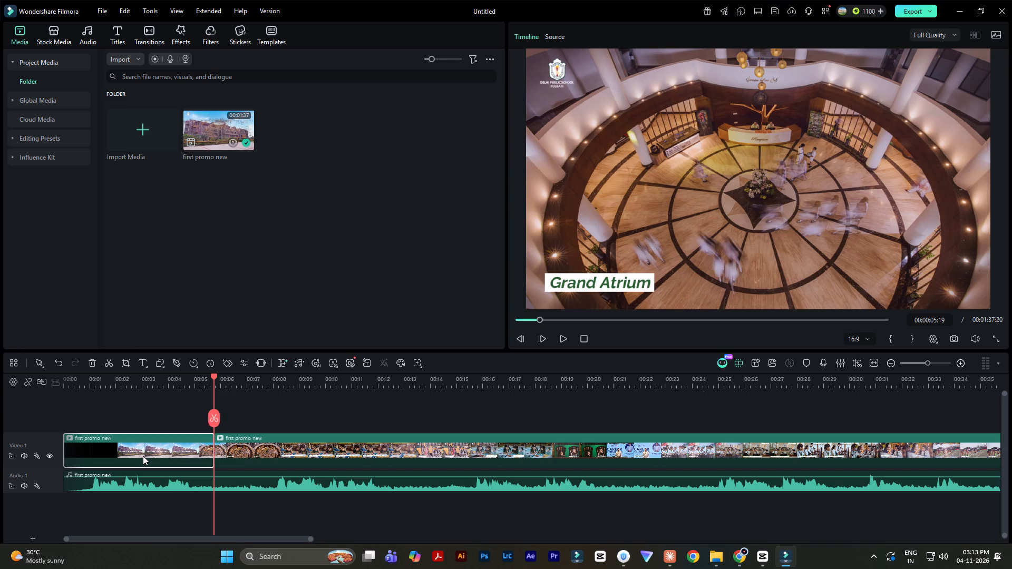
key(Delete)
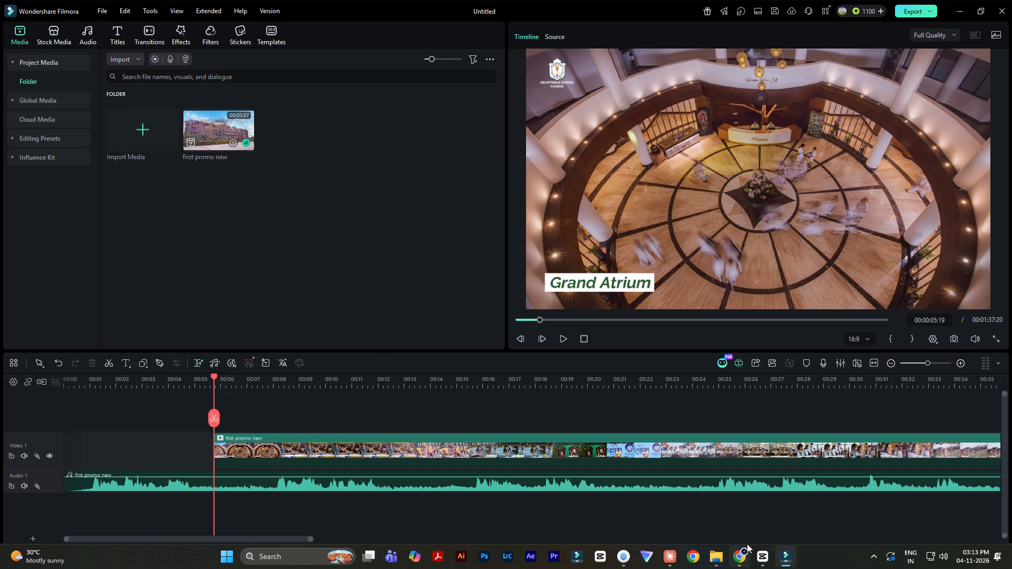
Save the project under the name NEW PROMO.
key(ctrl+s)
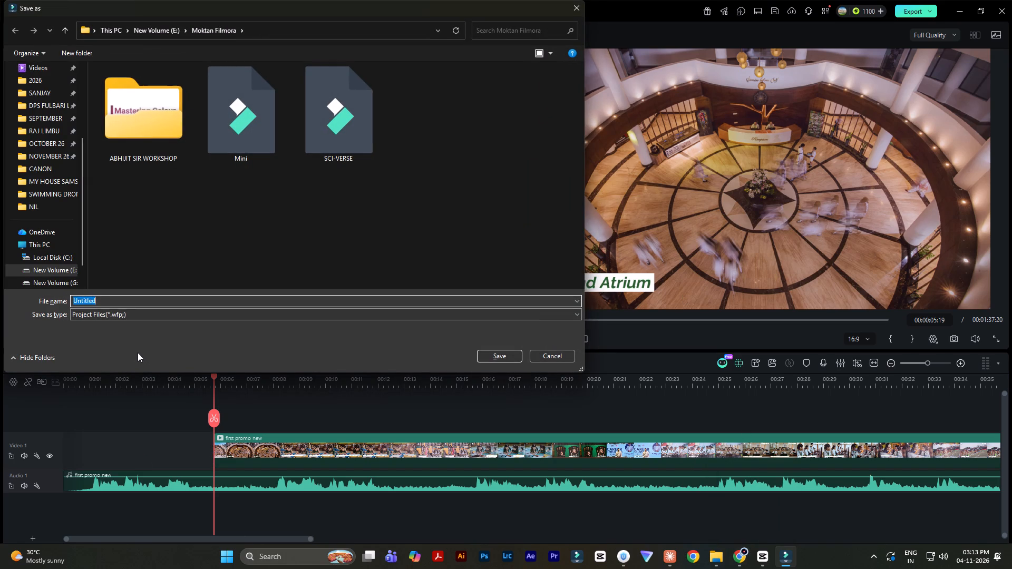
text(NEW)
key(space)
text(PROMO)
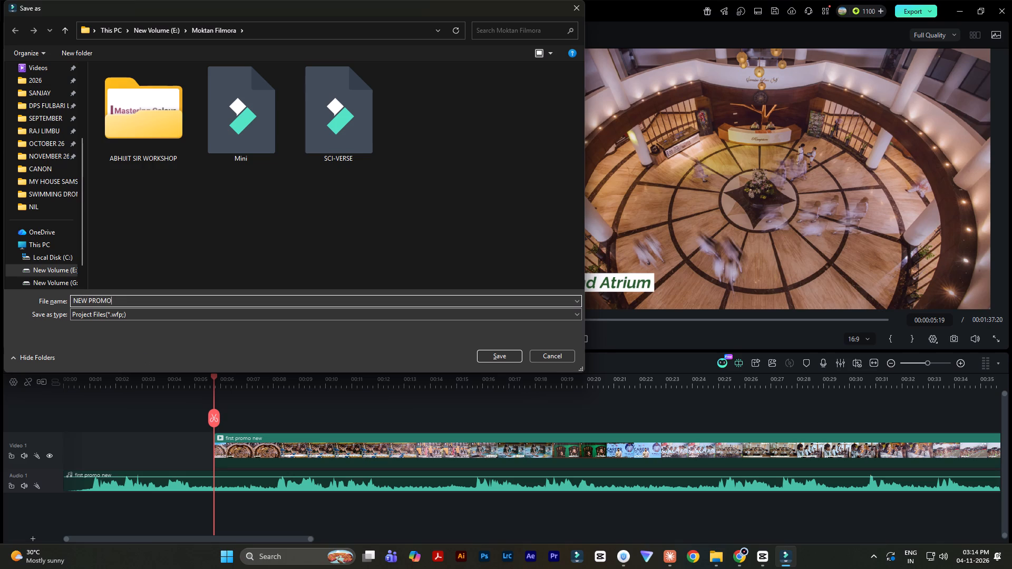
key(Return)
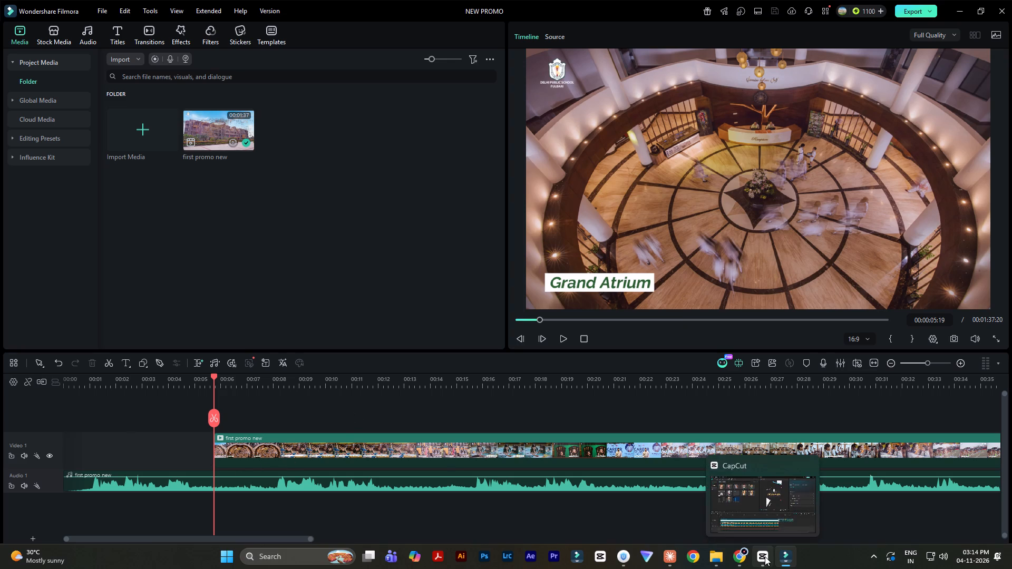
key(ctrl+s)
drag(711, 561, 860, 561)
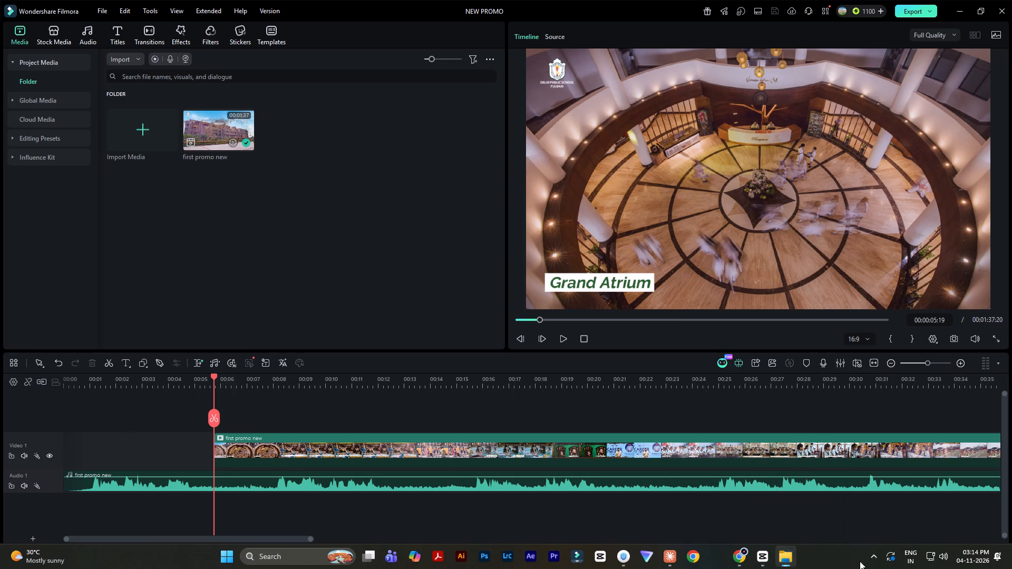
drag(860, 561, 846, 557)
click(783, 561)
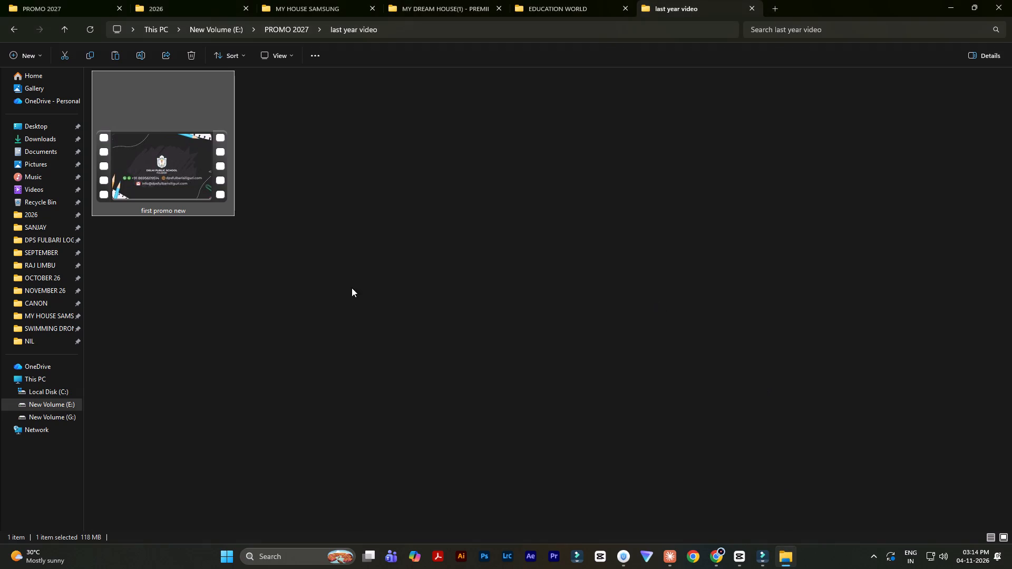
click(352, 288)
click(12, 28)
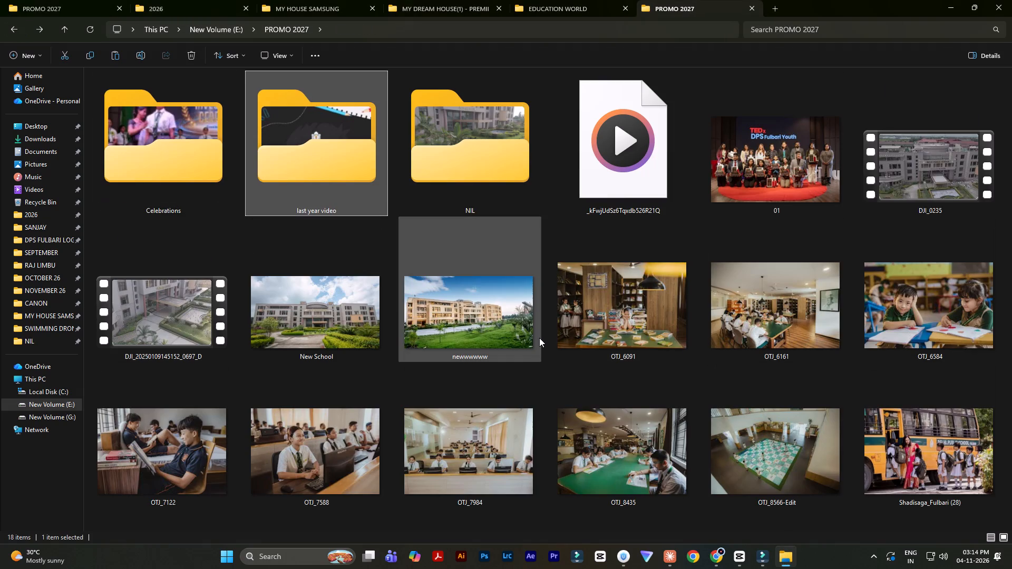
double_click(469, 135)
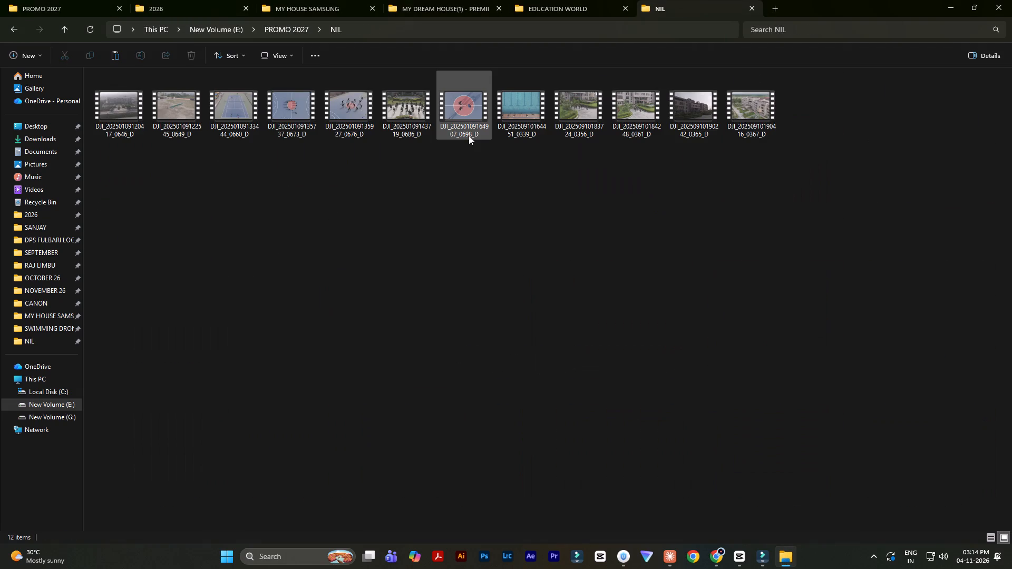
ctrl+scroll(486, 267, up, 18)
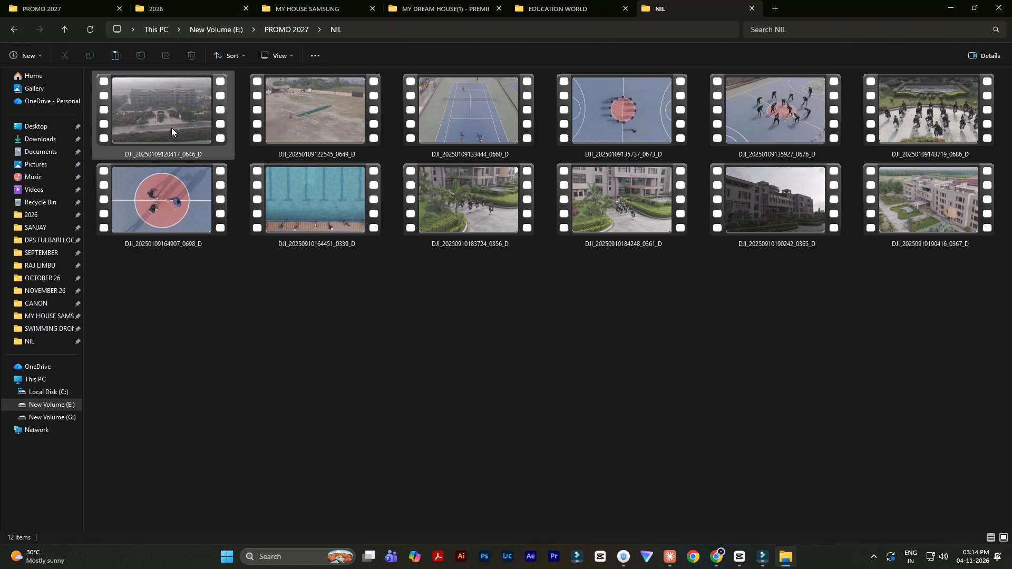
click(171, 127)
drag(164, 113, 723, 393)
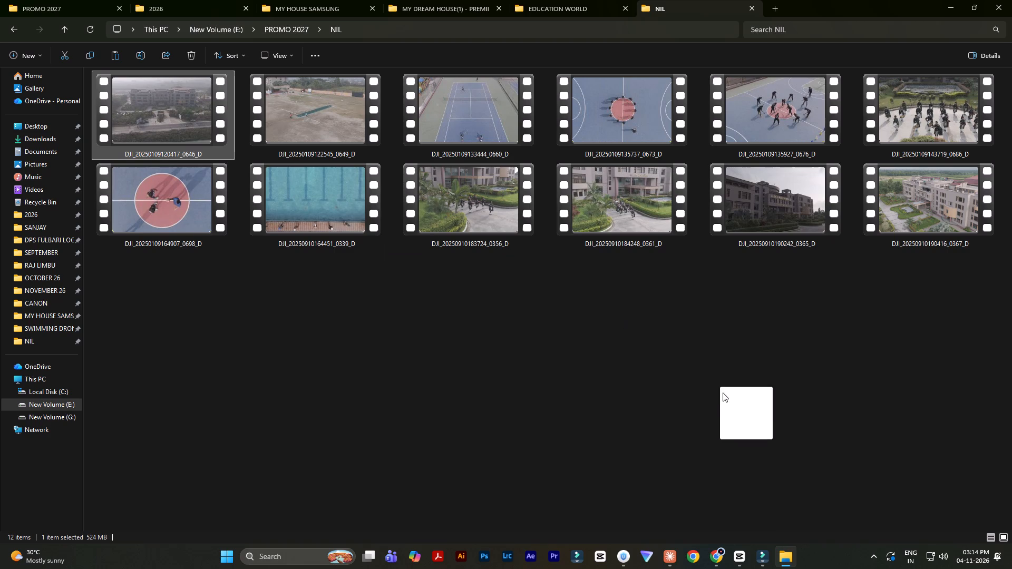
drag(723, 393, 762, 563)
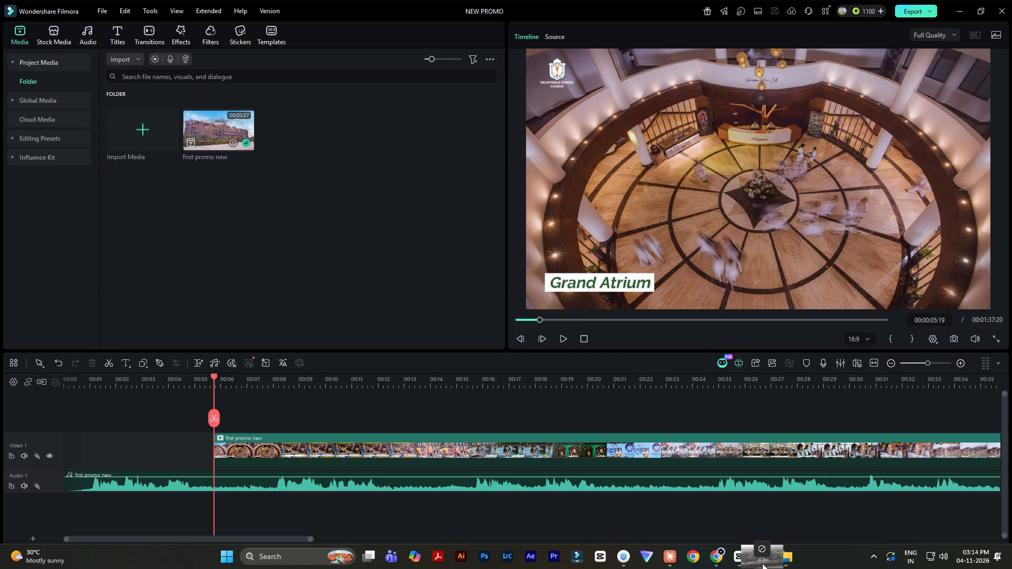
drag(762, 563, 231, 399)
drag(454, 445, 304, 445)
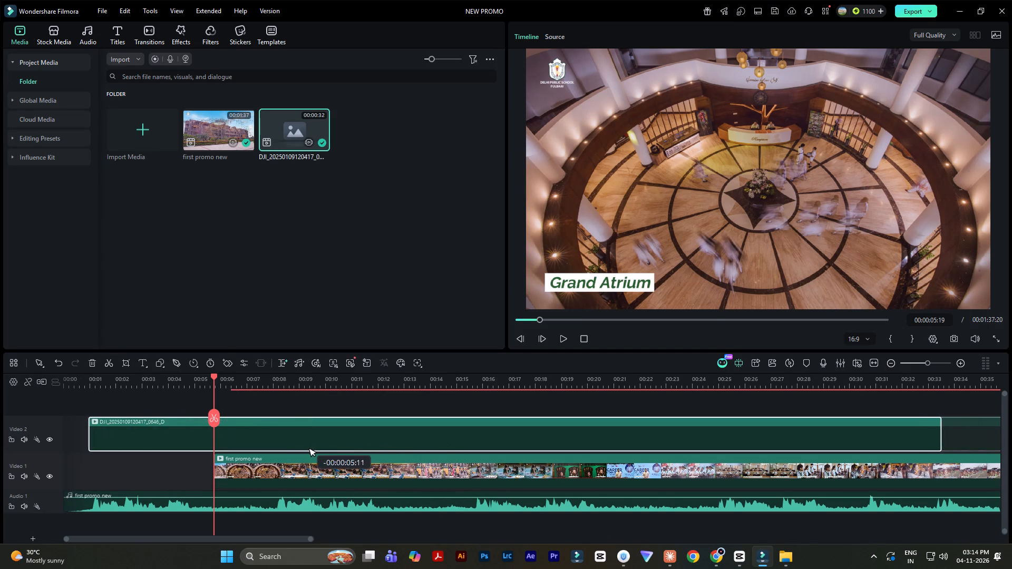
drag(304, 445, 284, 445)
key(ctrl+shift+m)
key(space)
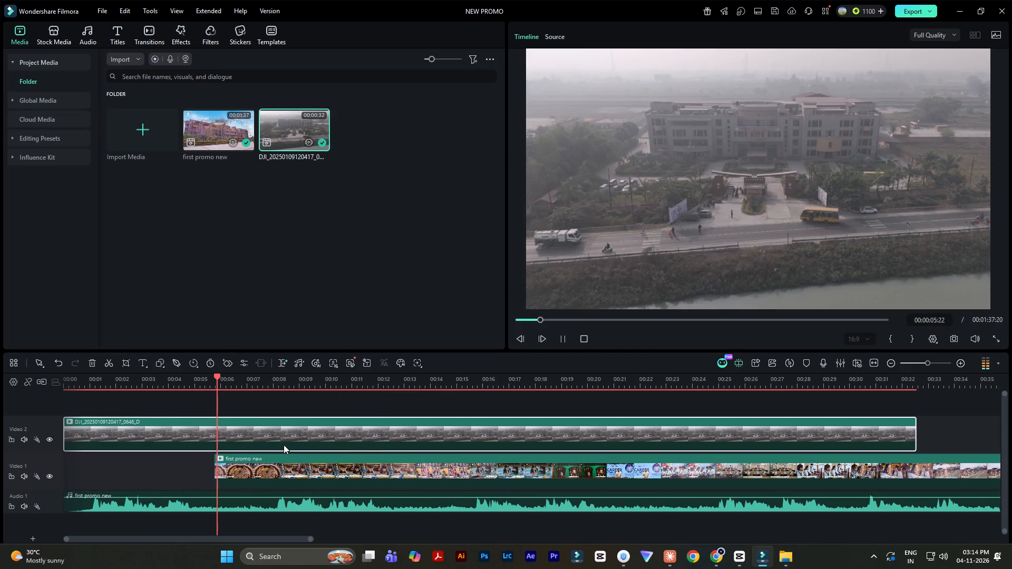
click(203, 437)
key(space)
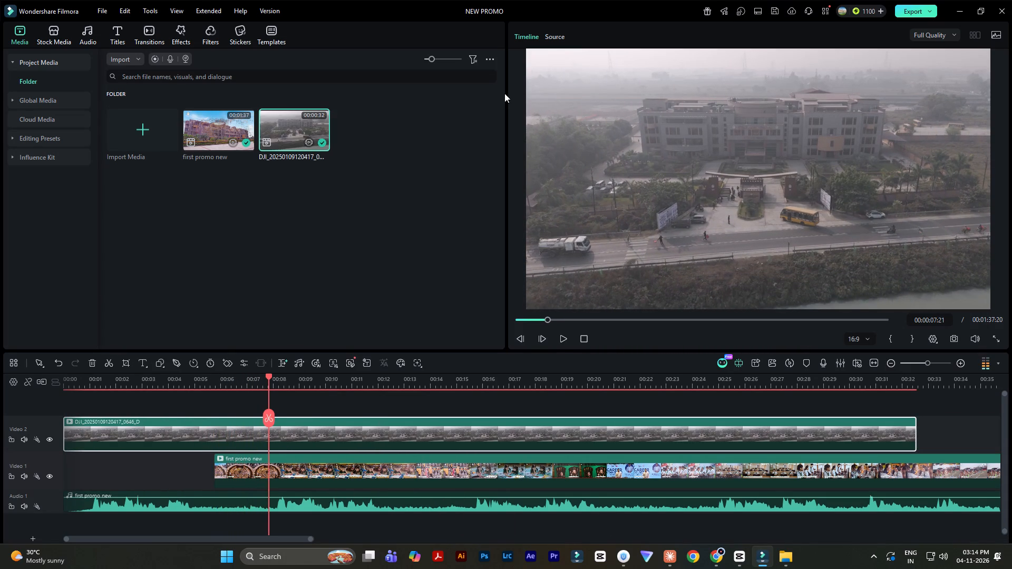
right_click(380, 431)
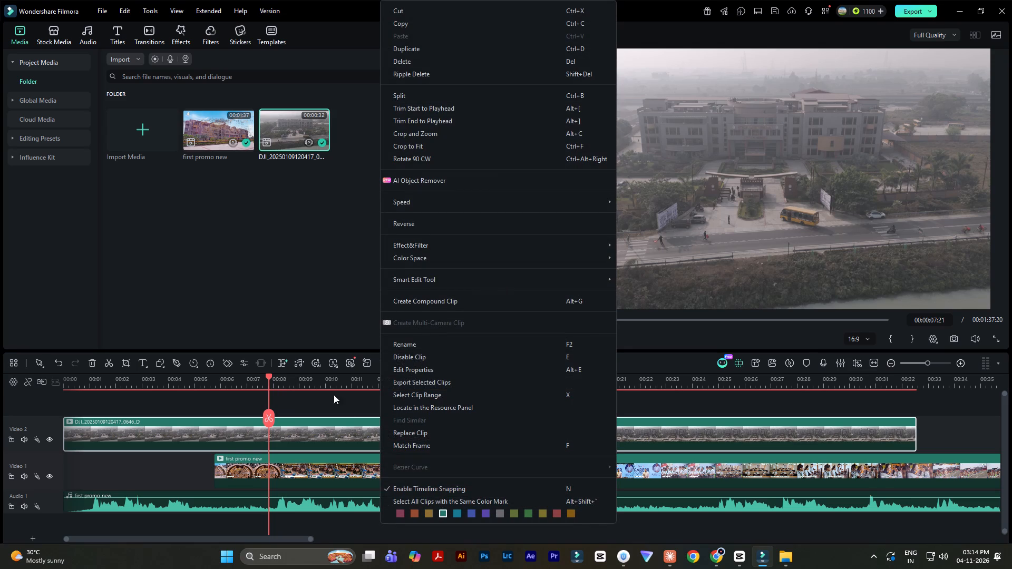
click(328, 425)
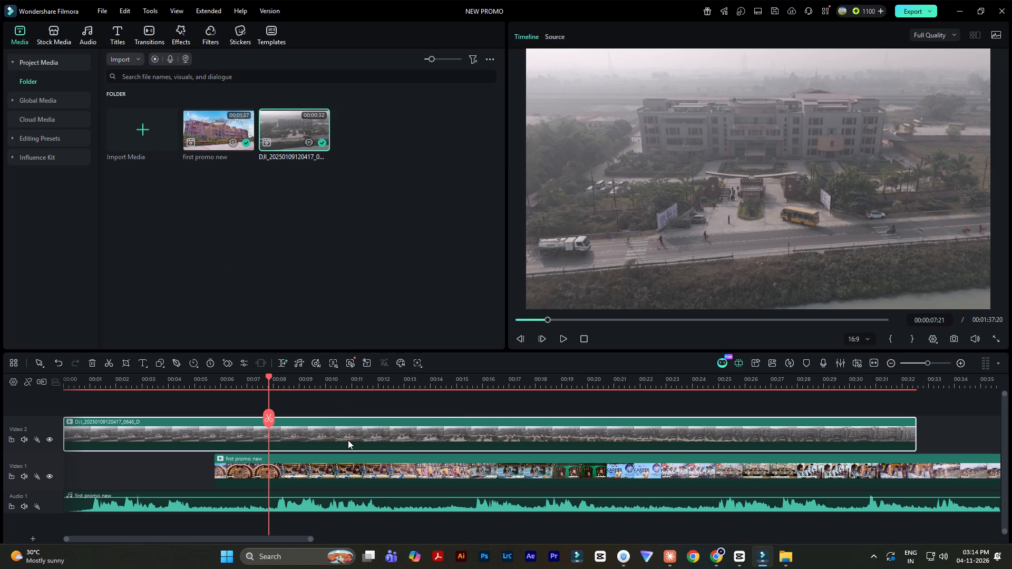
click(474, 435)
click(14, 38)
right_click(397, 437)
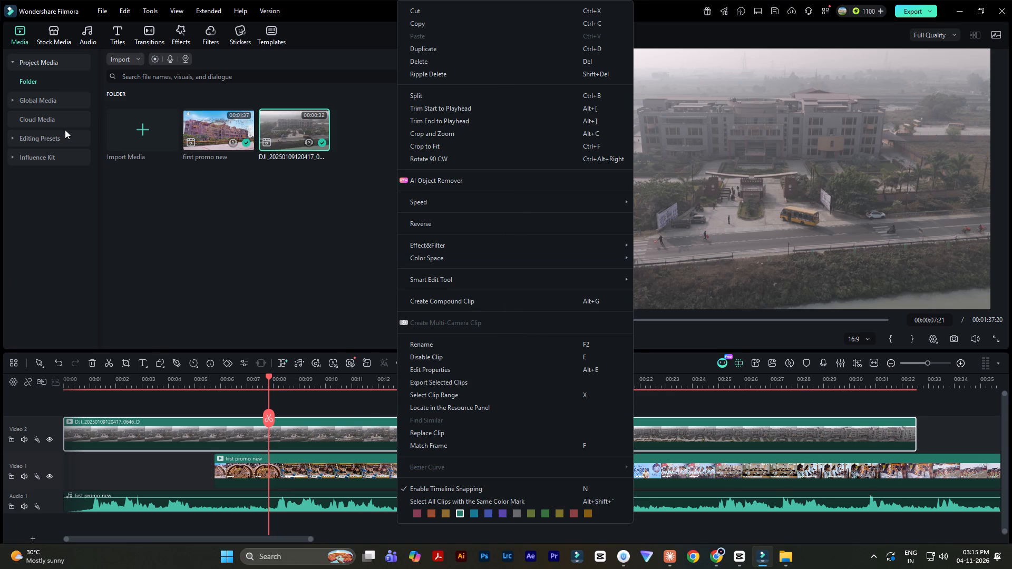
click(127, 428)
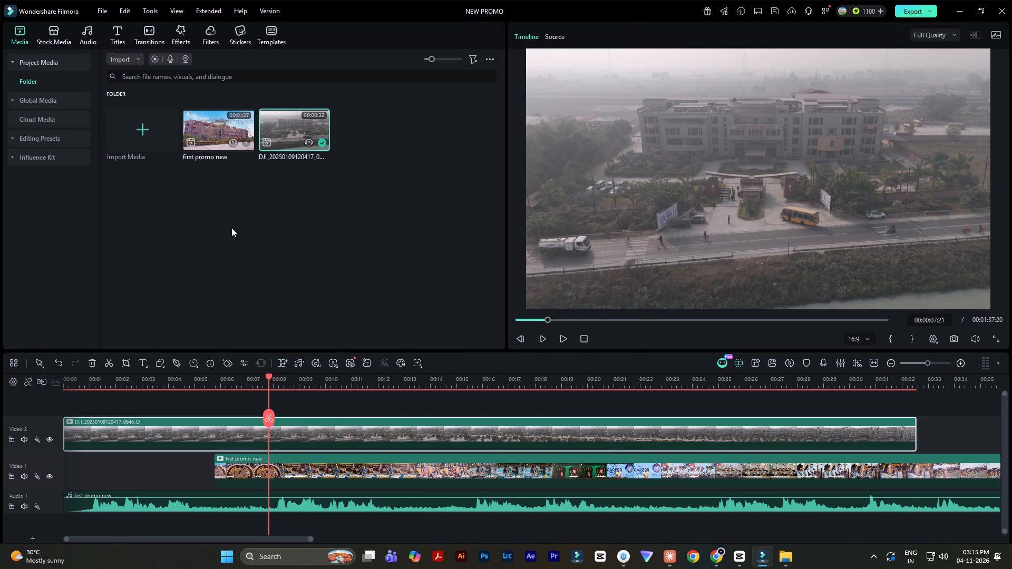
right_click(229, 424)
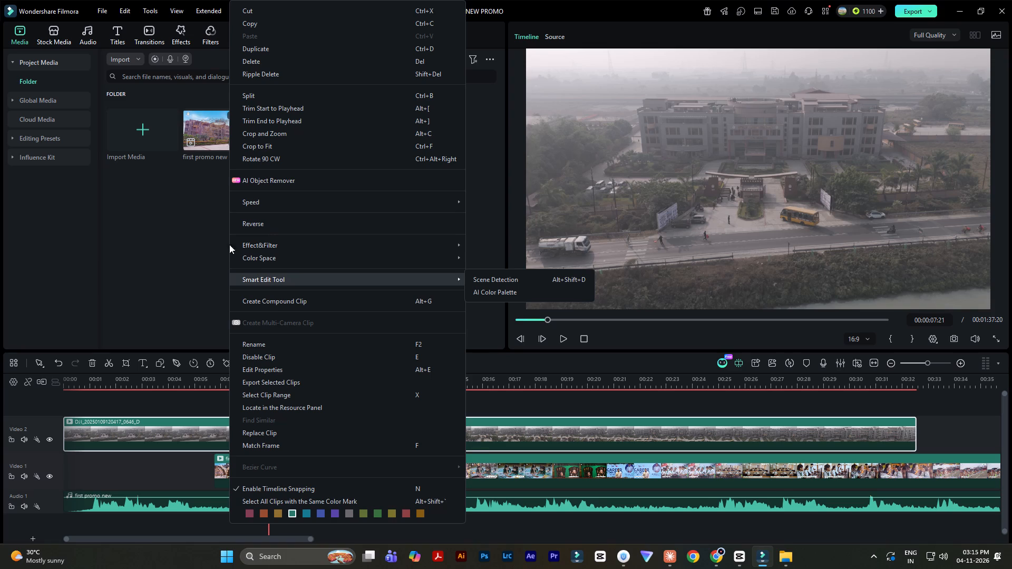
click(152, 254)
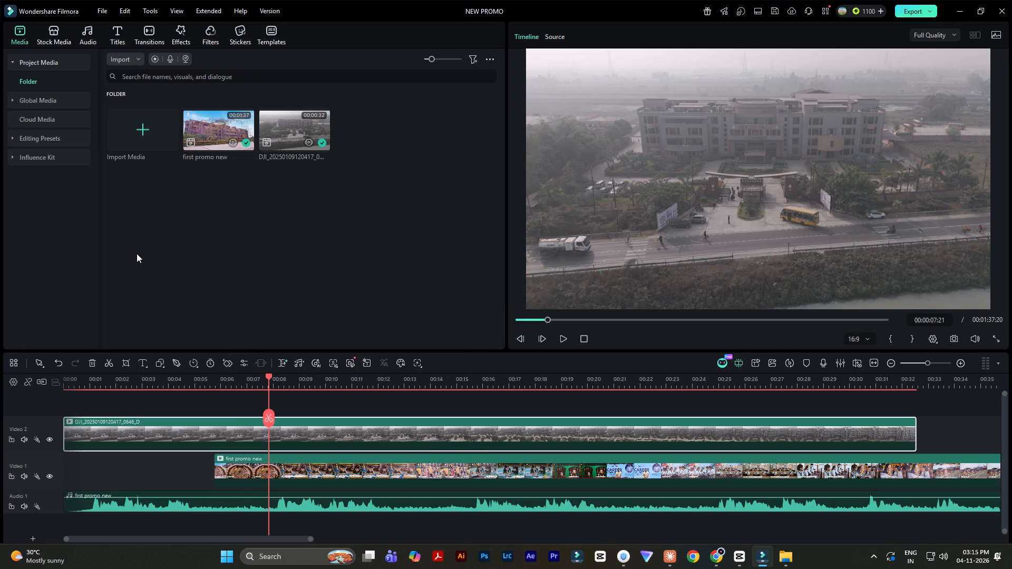
double_click(243, 436)
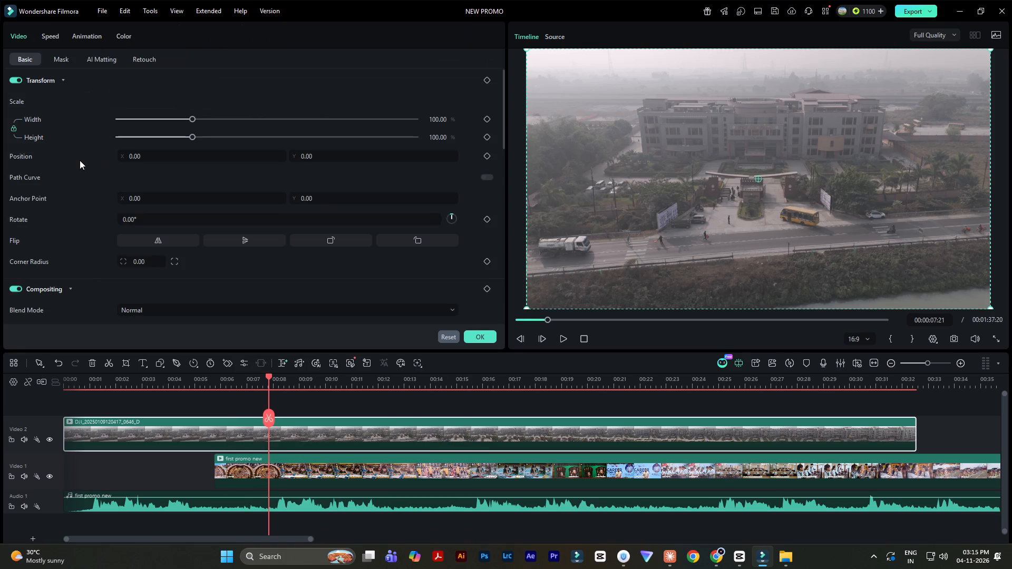
click(51, 36)
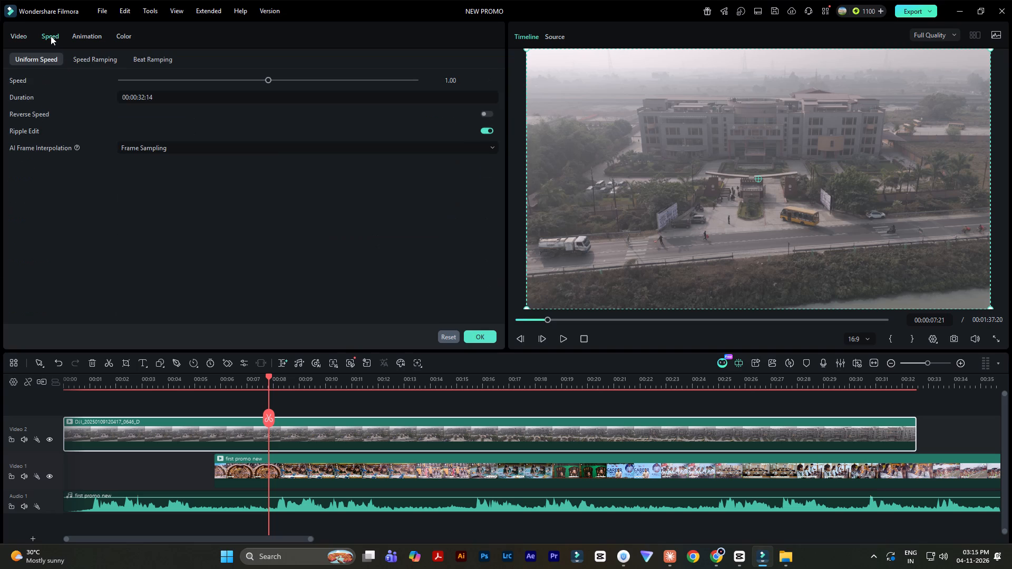
click(447, 77)
scroll(447, 77, up, 10)
key(ctrl+a)
text(3.00)
key(Return)
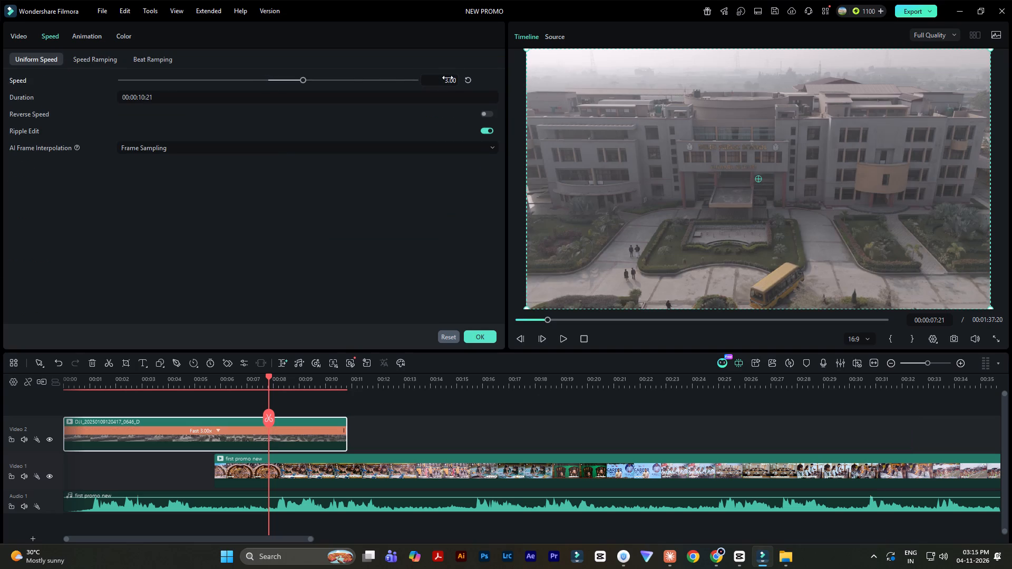
Split the sped-up drone clip at 00:00:03:04, delete its opening part, and move the remaining part to the timeline start.
click(65, 381)
key(space)
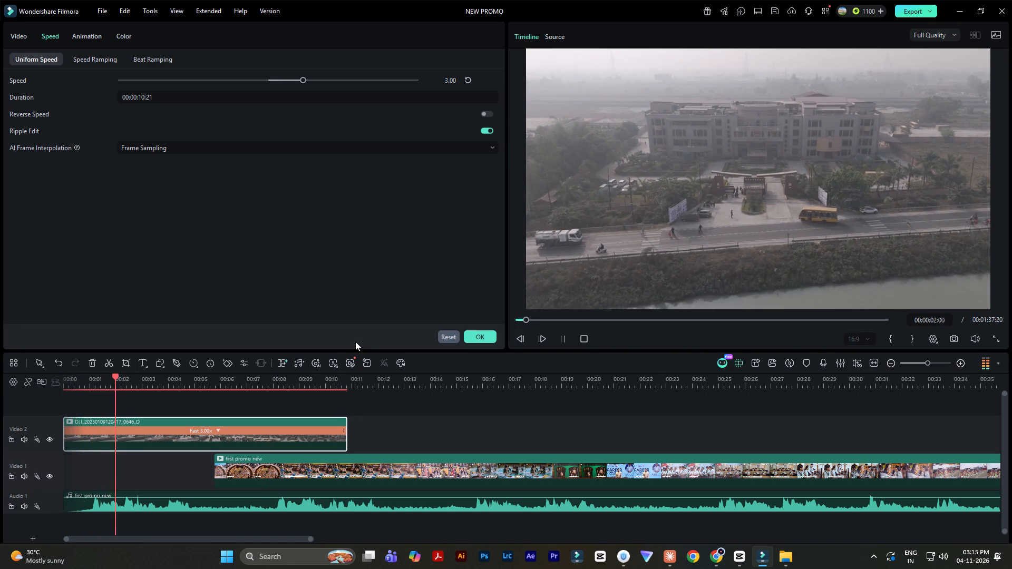
key(space)
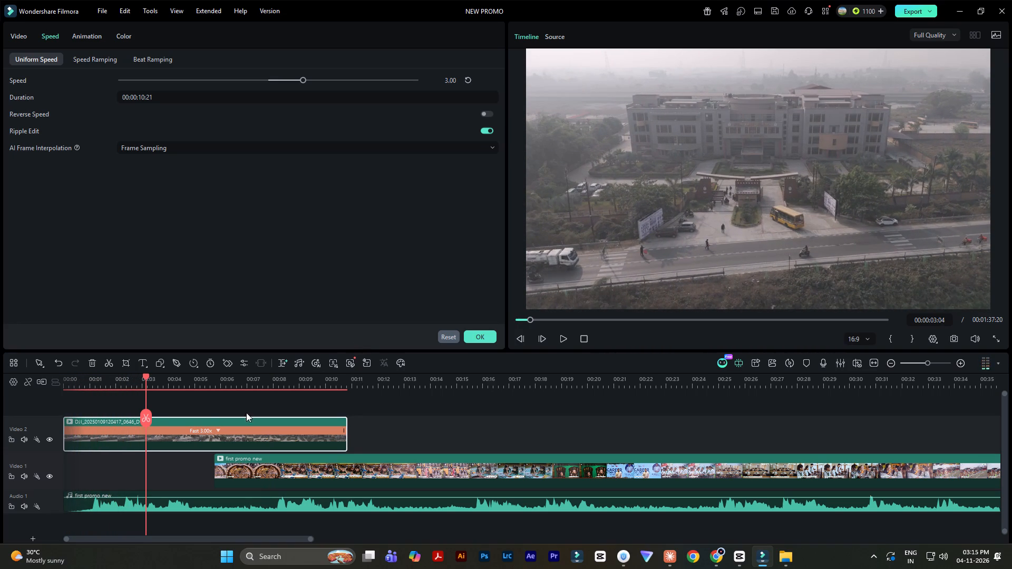
key(ctrl+b)
click(97, 447)
key(Delete)
drag(196, 434, 140, 435)
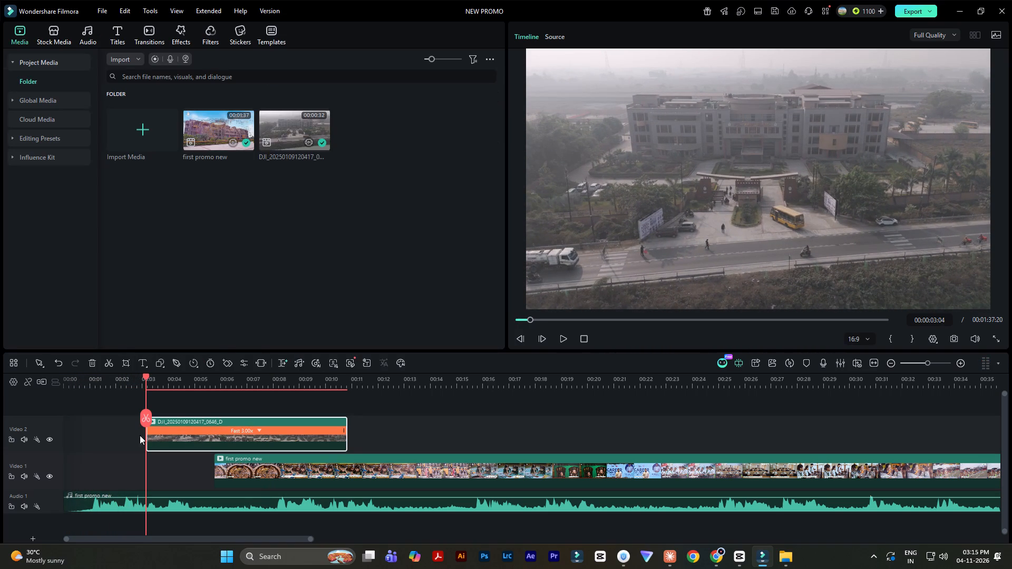
drag(140, 435, 107, 438)
drag(242, 424, 160, 428)
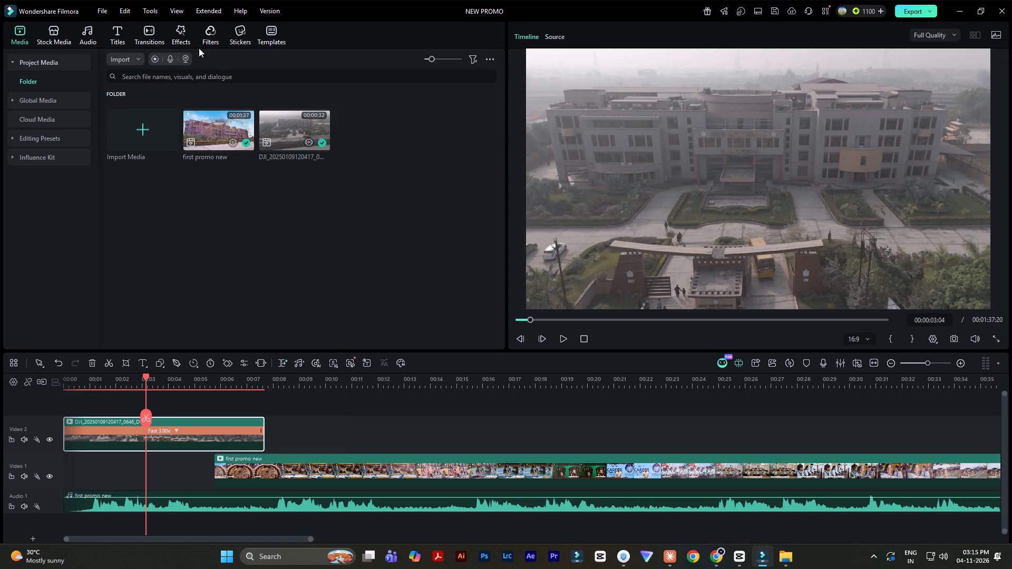
Add the favourite Fade transition to the start of the drone clip, shorten it to about 1 second, and preview the opening.
click(148, 41)
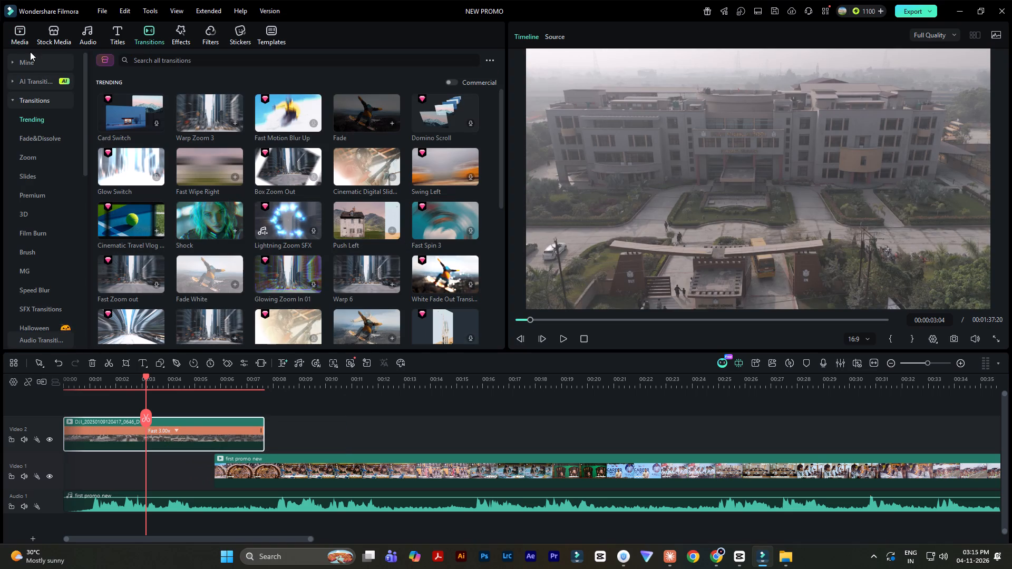
click(27, 65)
drag(129, 132, 111, 366)
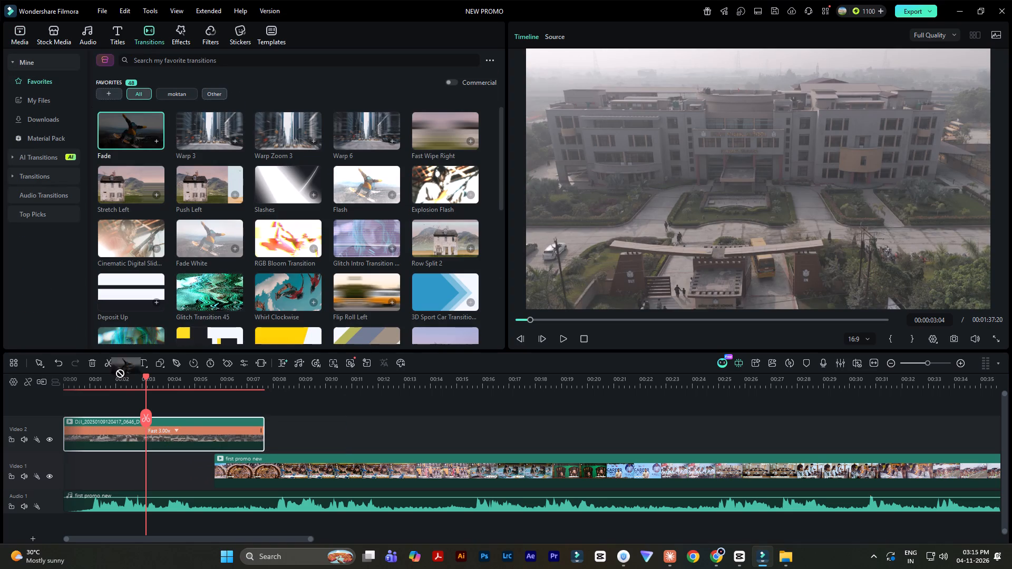
drag(111, 366, 78, 429)
drag(114, 431, 105, 433)
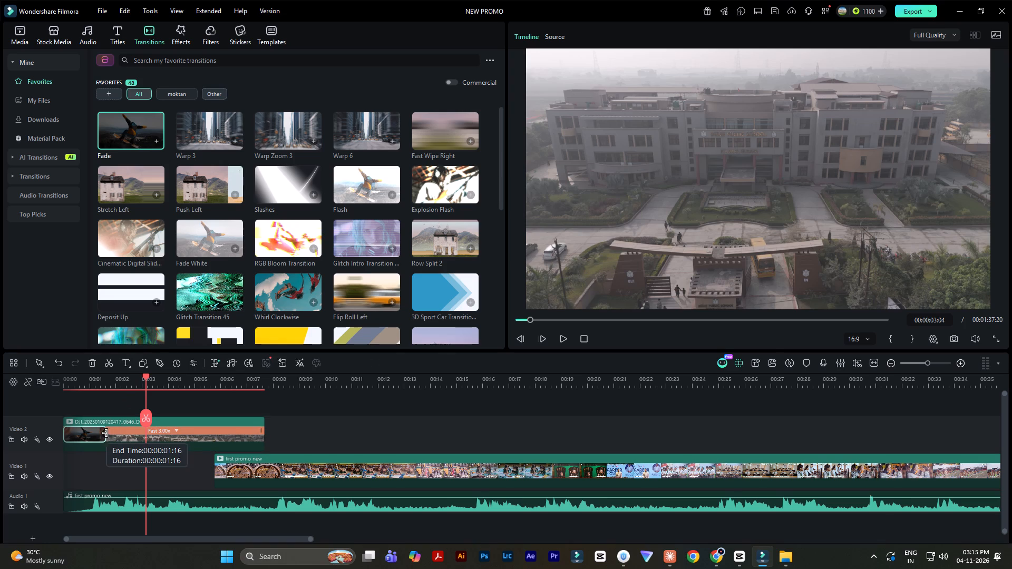
drag(105, 433, 93, 438)
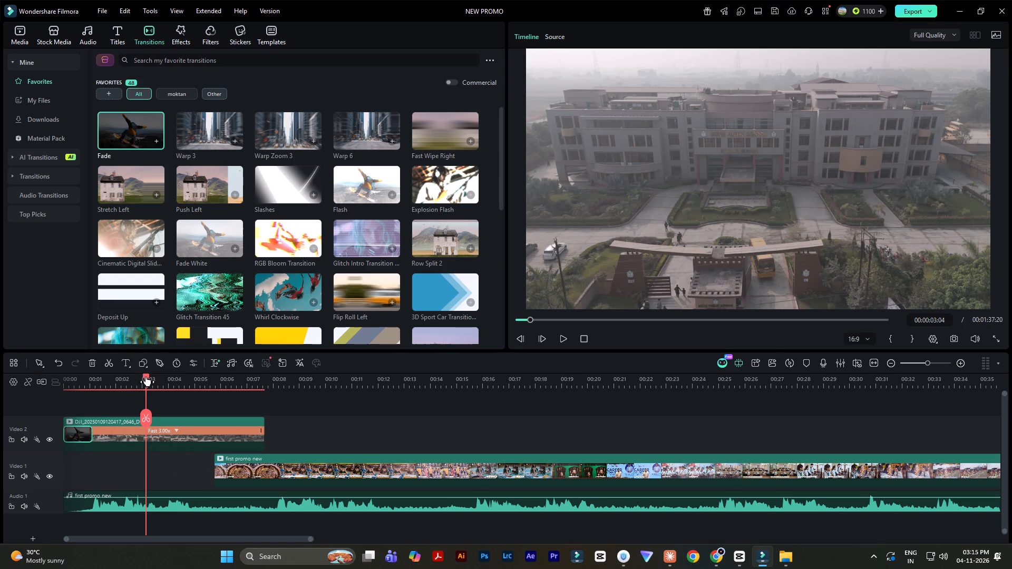
drag(146, 377, 0, 390)
key(space)
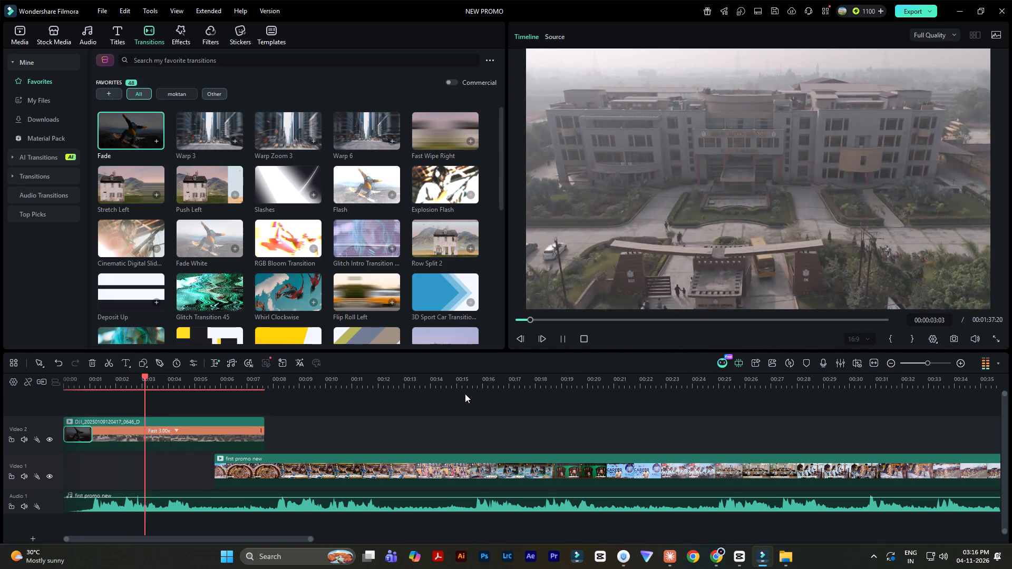
key(space)
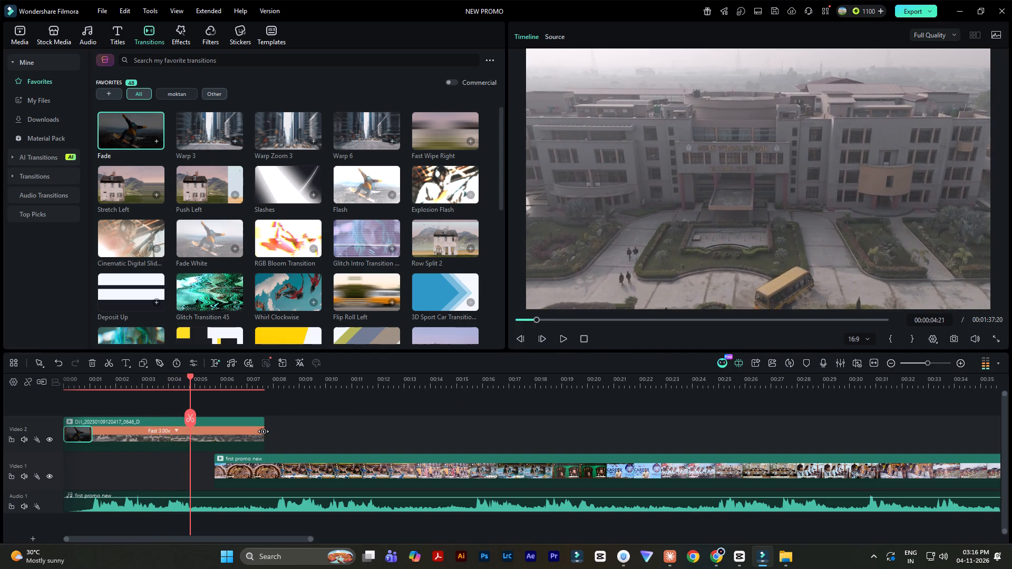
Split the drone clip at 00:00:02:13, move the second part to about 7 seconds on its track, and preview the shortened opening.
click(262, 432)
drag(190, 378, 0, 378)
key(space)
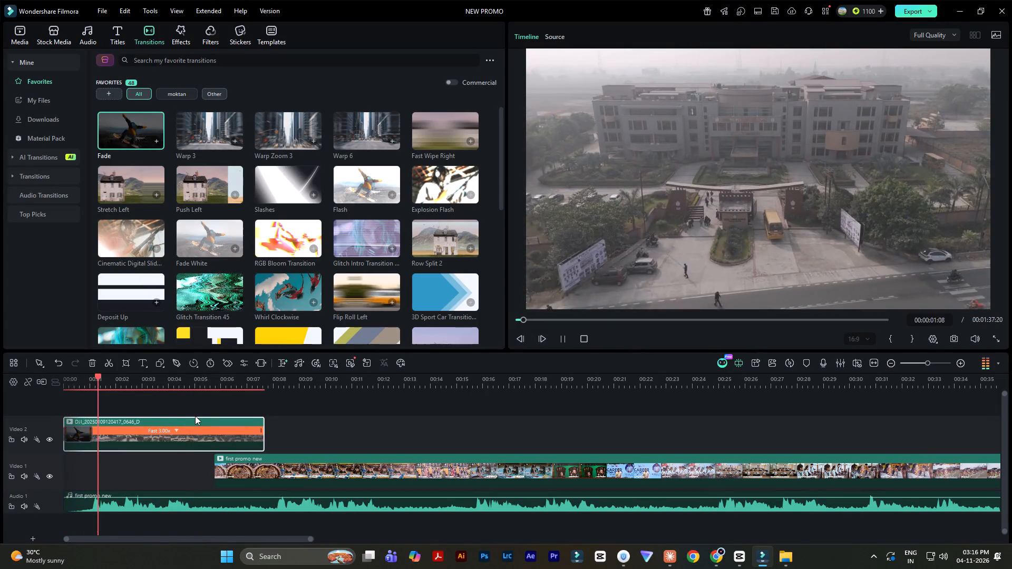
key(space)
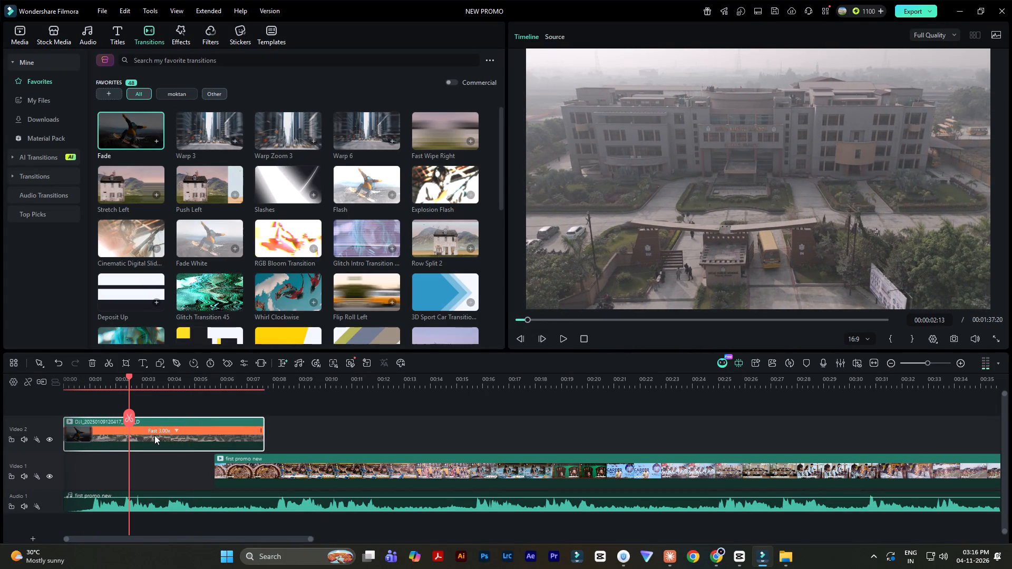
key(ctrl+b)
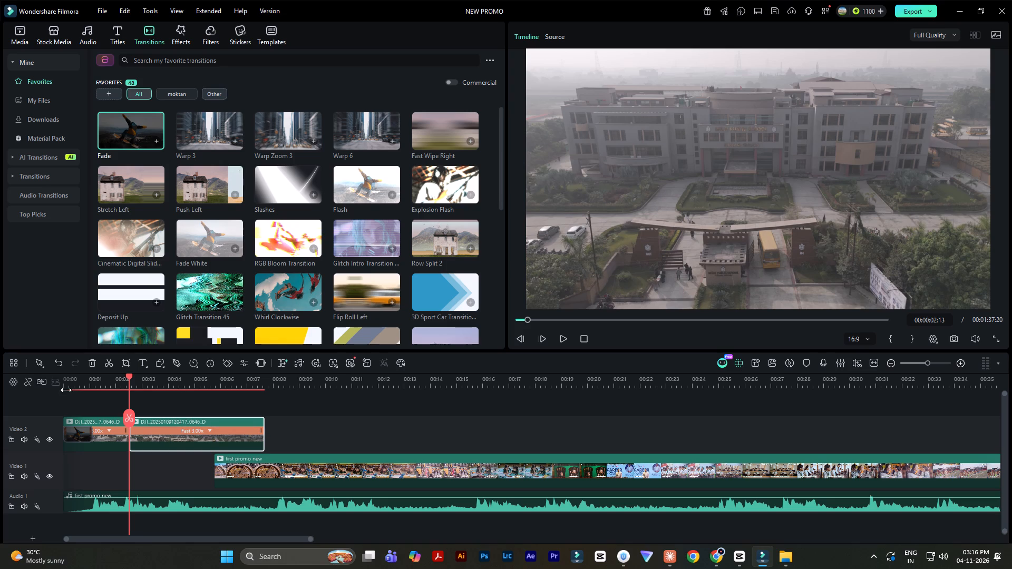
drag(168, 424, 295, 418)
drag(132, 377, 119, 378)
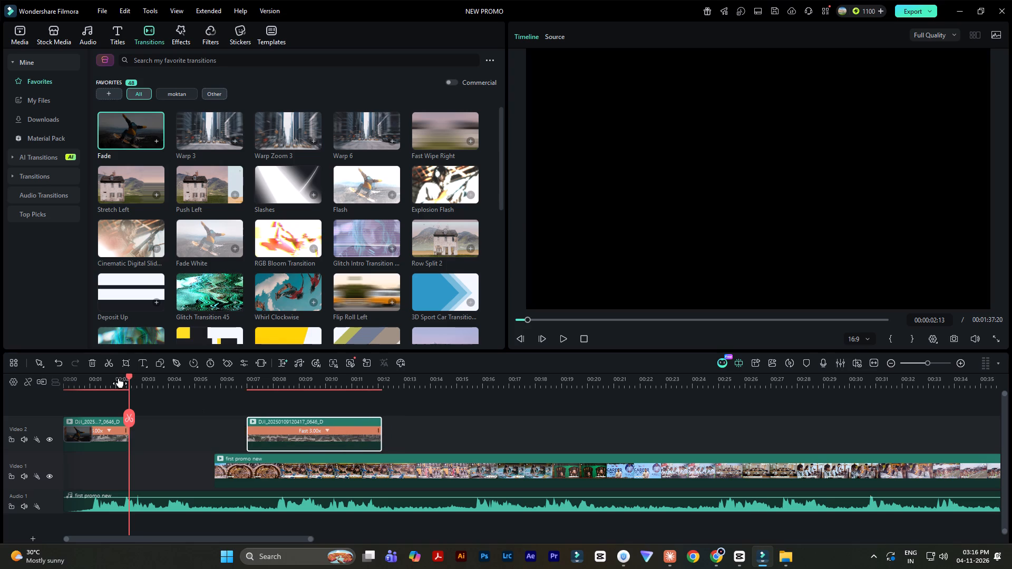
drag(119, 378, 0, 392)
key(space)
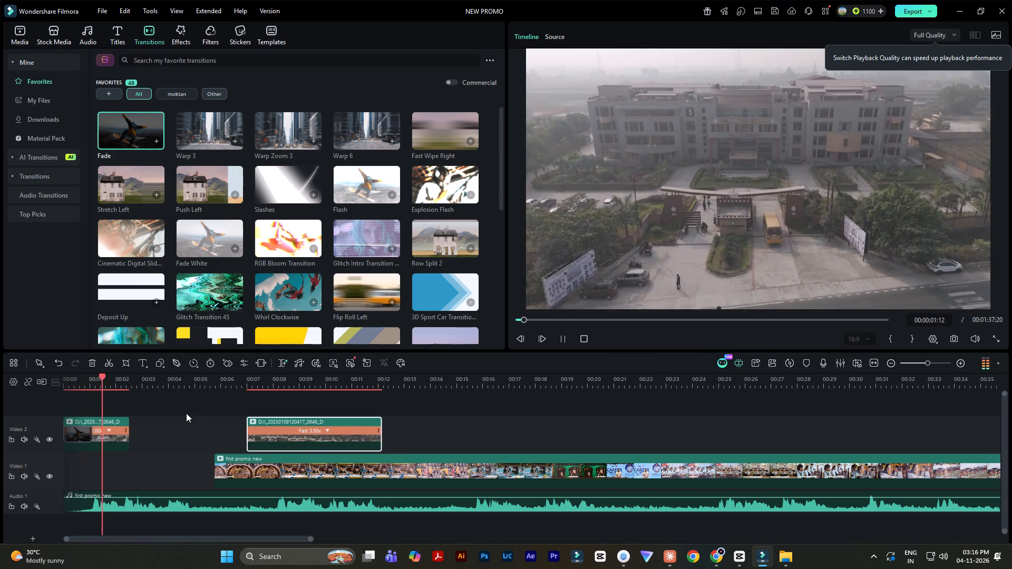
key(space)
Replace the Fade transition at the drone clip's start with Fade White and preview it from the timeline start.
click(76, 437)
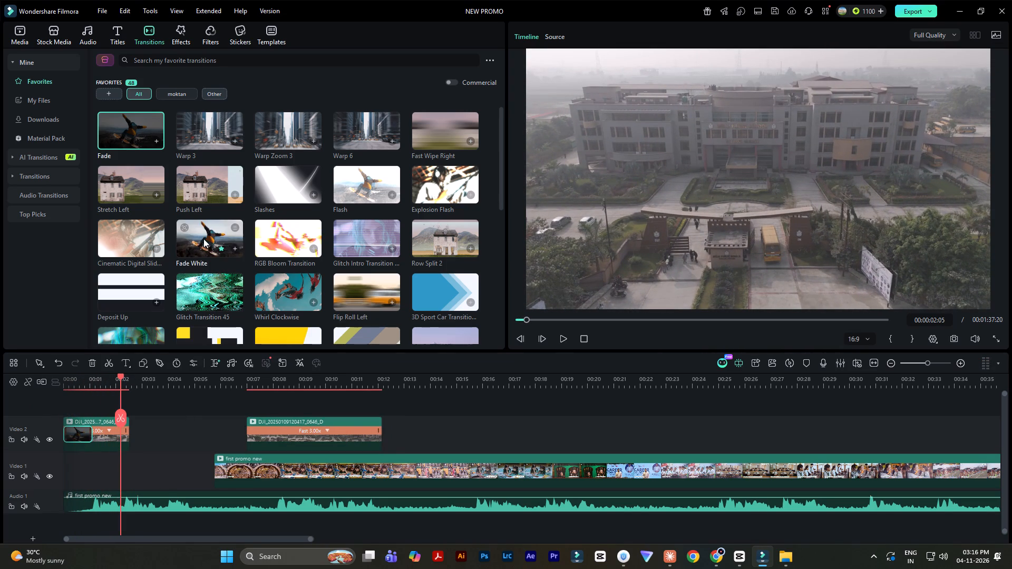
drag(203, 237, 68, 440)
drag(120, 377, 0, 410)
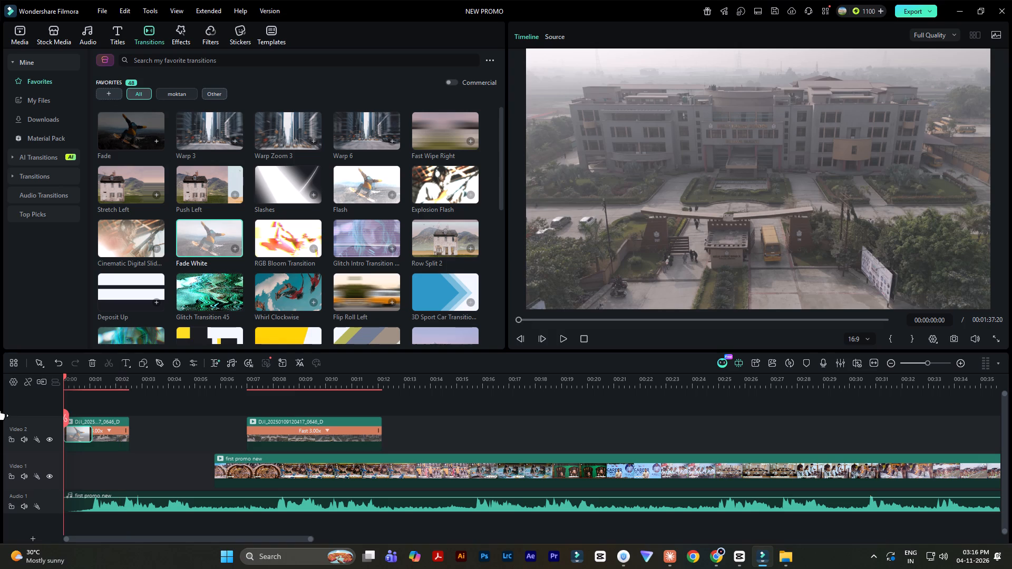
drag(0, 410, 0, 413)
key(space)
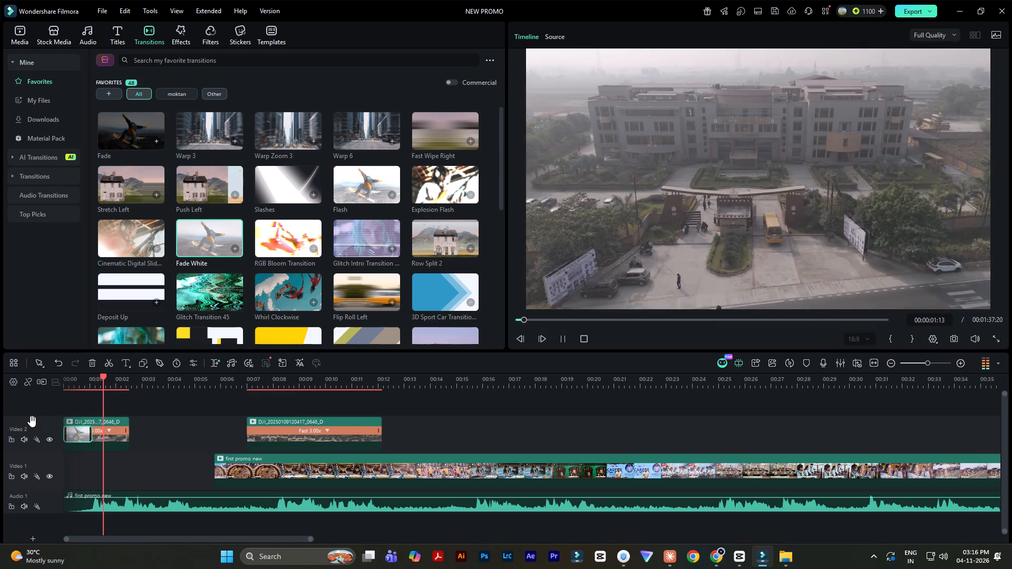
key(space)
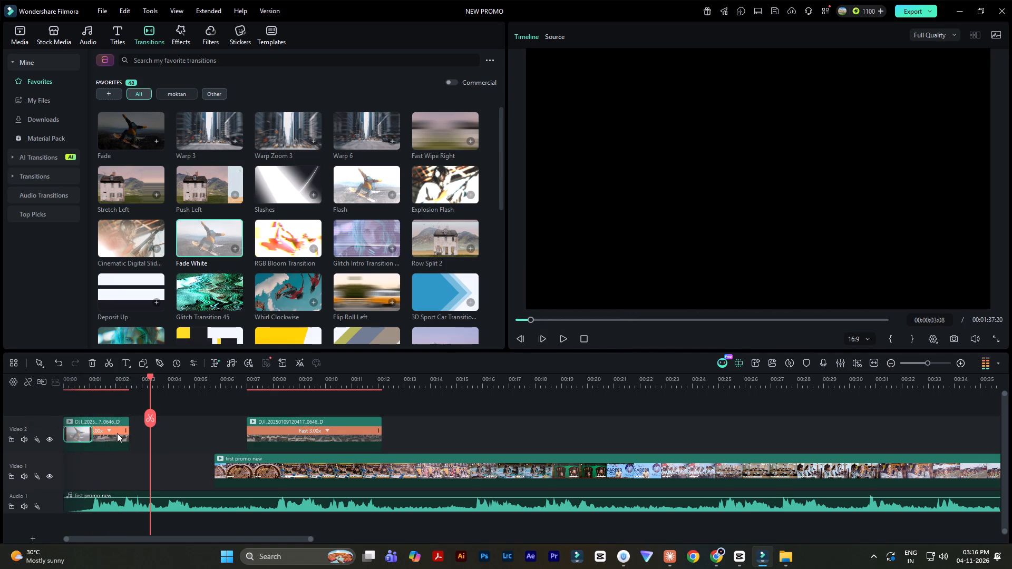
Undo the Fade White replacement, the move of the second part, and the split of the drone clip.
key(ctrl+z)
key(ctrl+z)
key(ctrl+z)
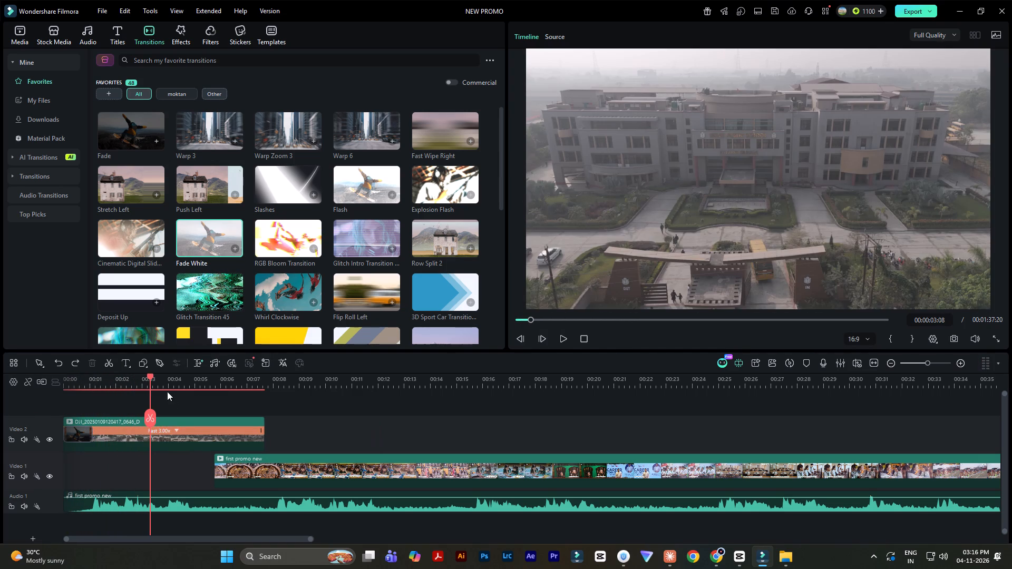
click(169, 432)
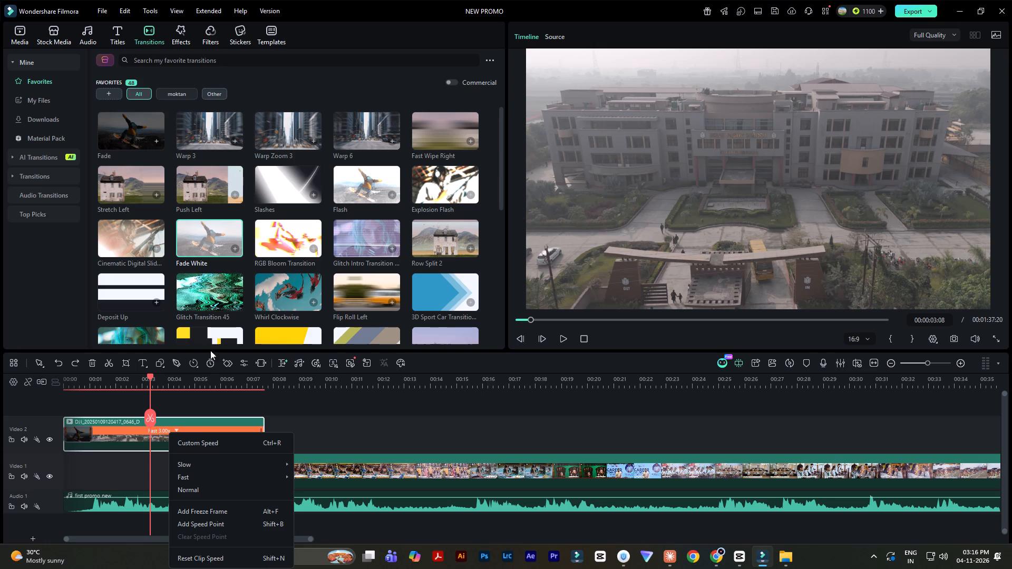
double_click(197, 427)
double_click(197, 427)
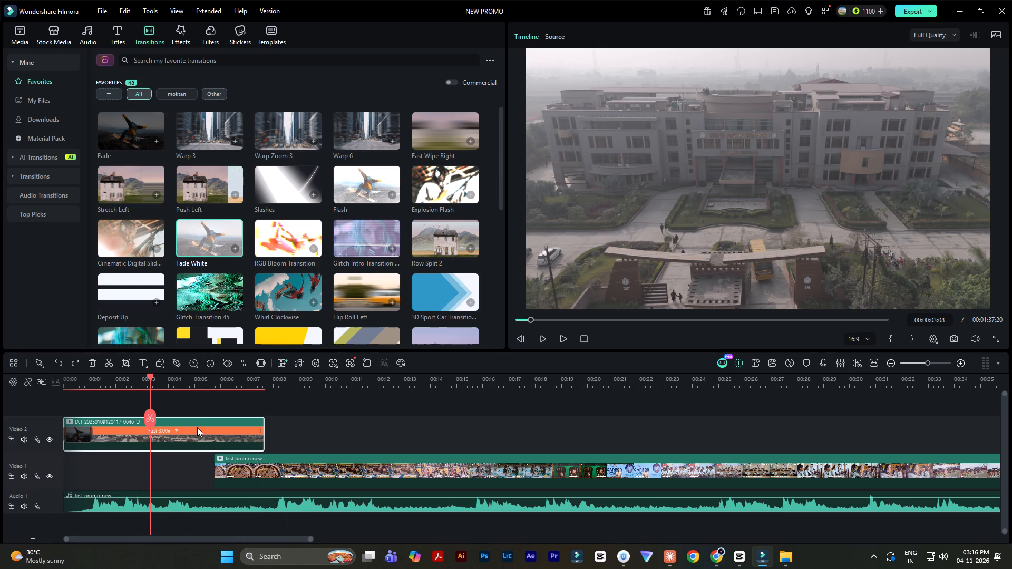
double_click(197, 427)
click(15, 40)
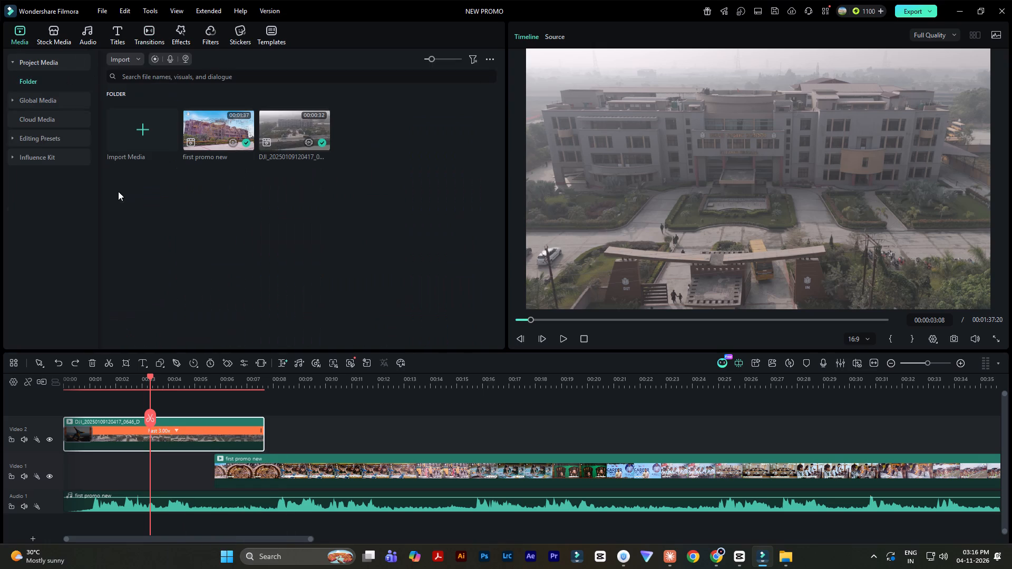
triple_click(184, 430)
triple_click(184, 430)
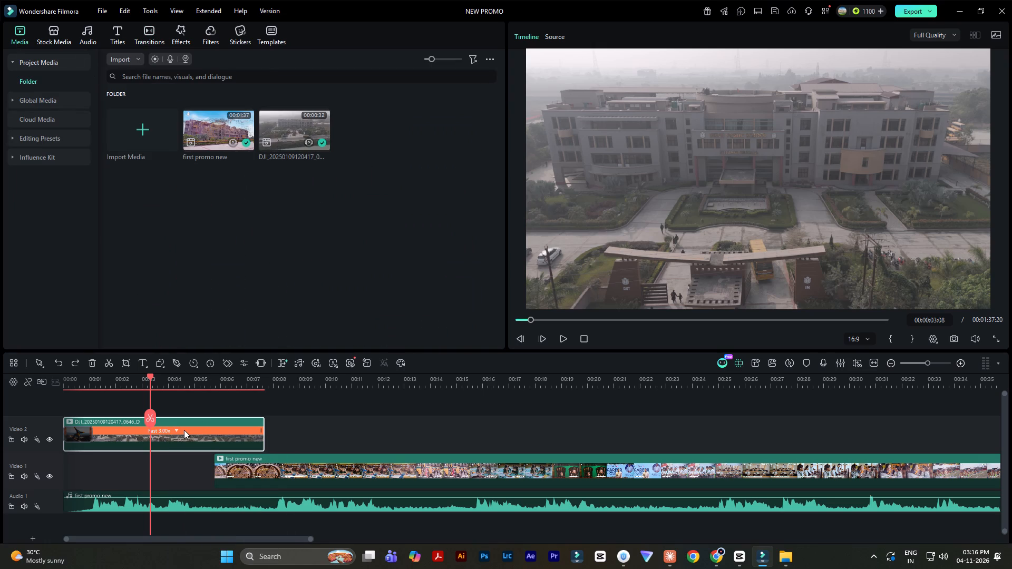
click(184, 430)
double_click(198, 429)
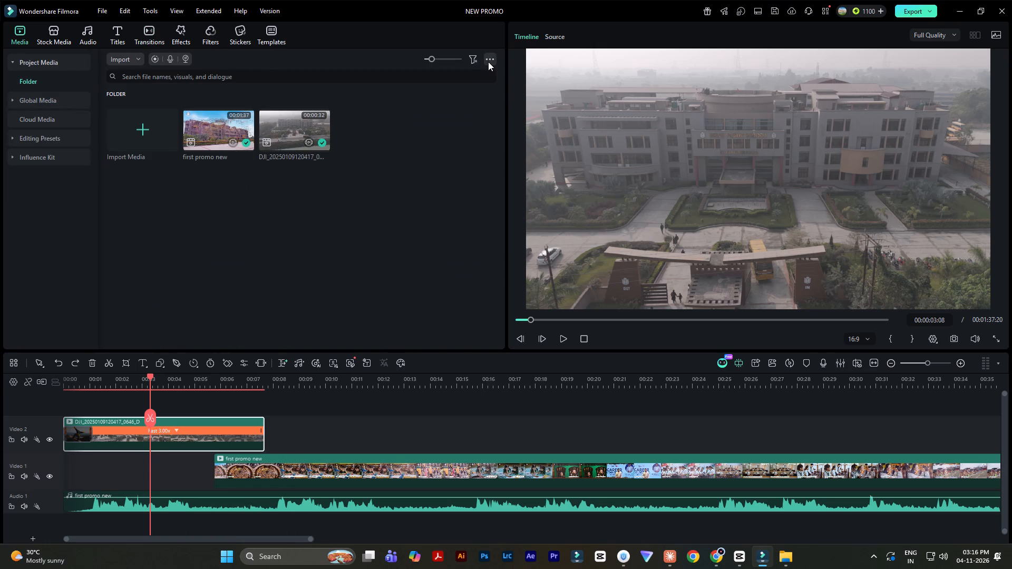
Try the list and large thumbnail views for the project media, settling on Medium Thumbnail View.
click(488, 62)
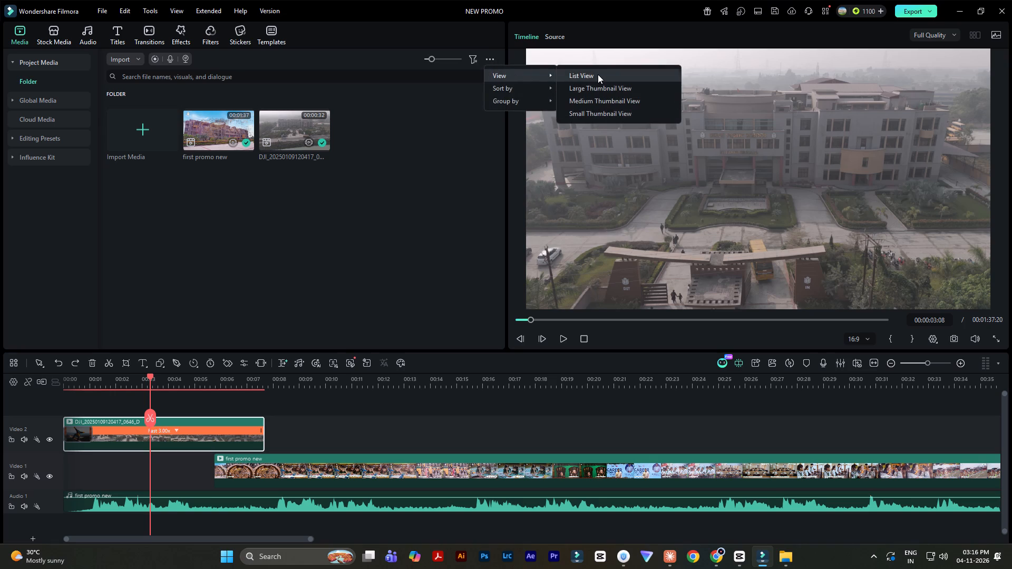
click(599, 74)
click(494, 59)
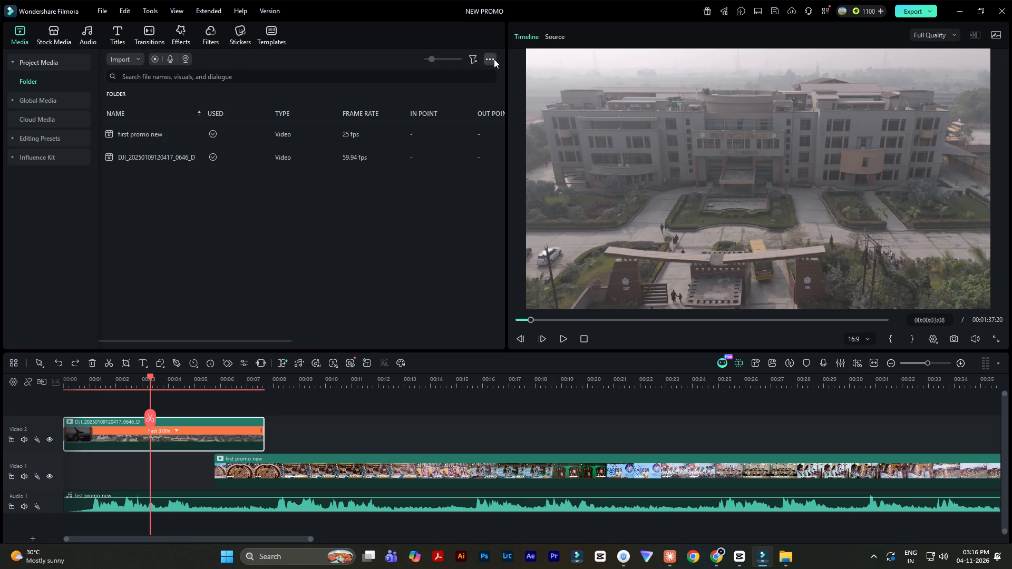
click(600, 91)
click(484, 56)
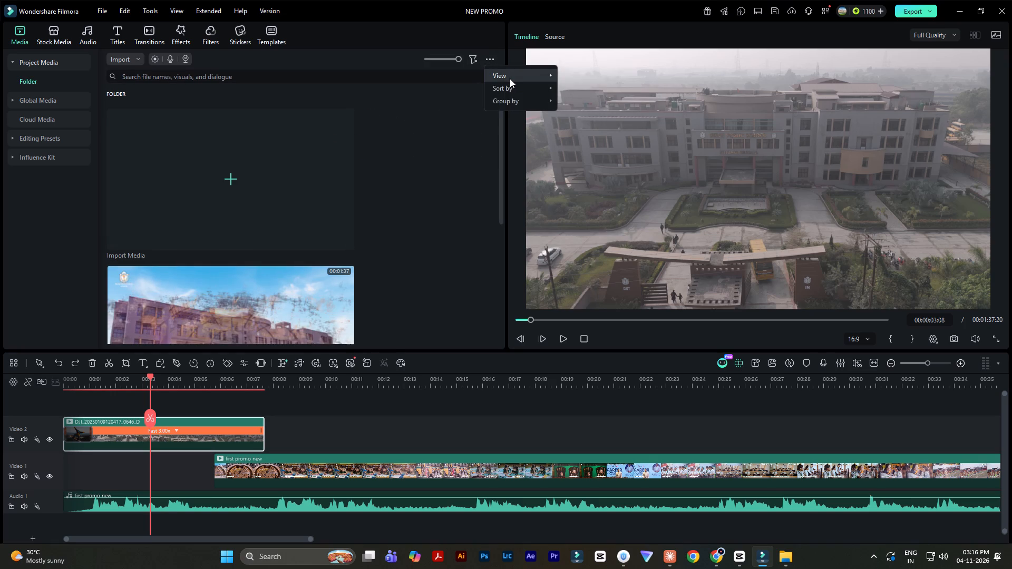
click(587, 102)
click(400, 312)
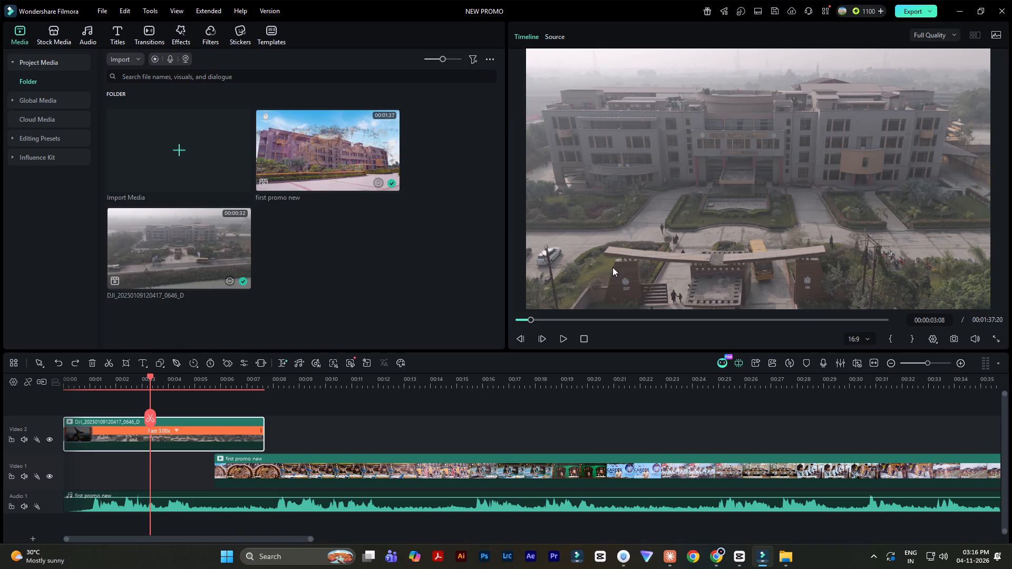
click(744, 363)
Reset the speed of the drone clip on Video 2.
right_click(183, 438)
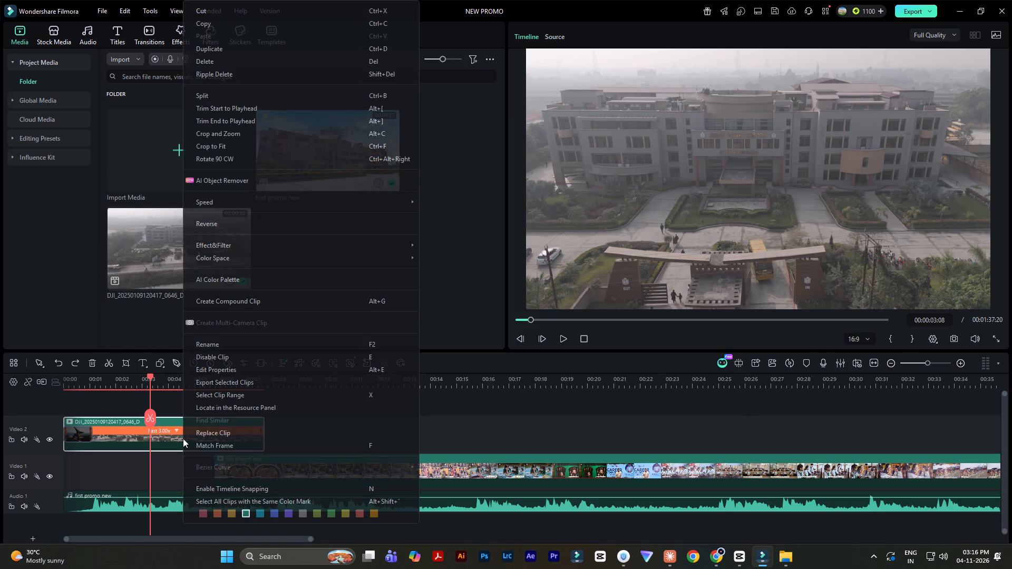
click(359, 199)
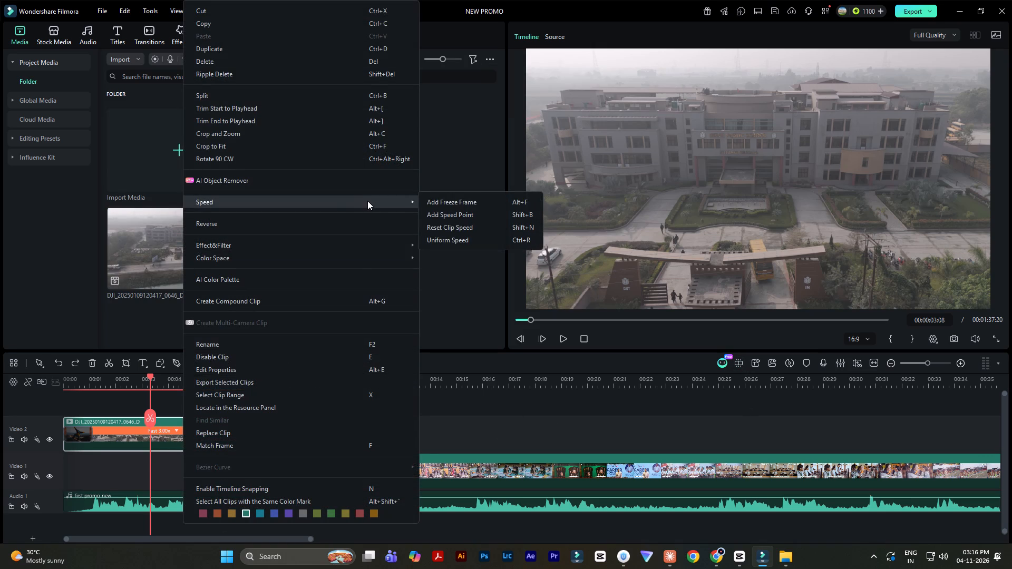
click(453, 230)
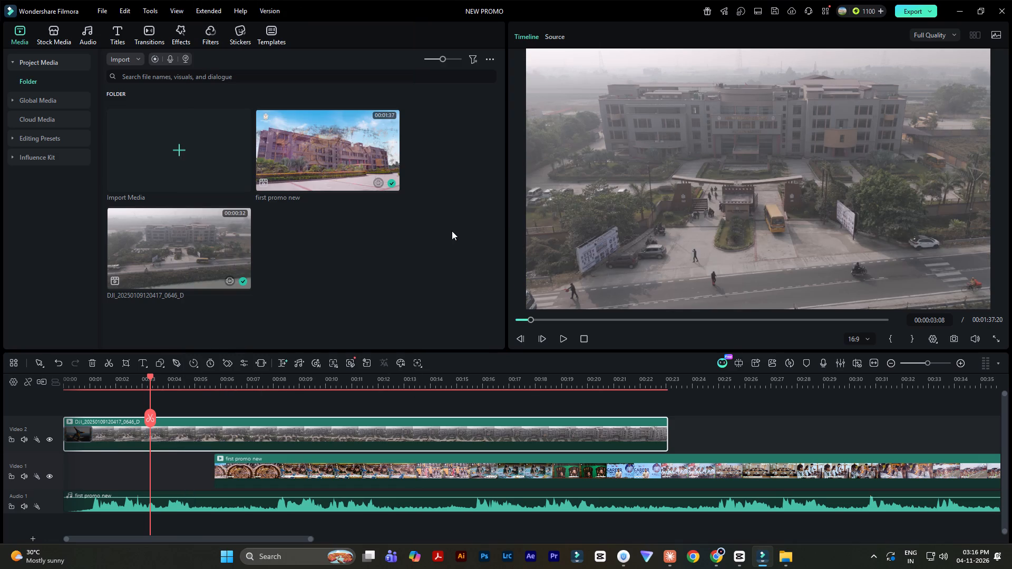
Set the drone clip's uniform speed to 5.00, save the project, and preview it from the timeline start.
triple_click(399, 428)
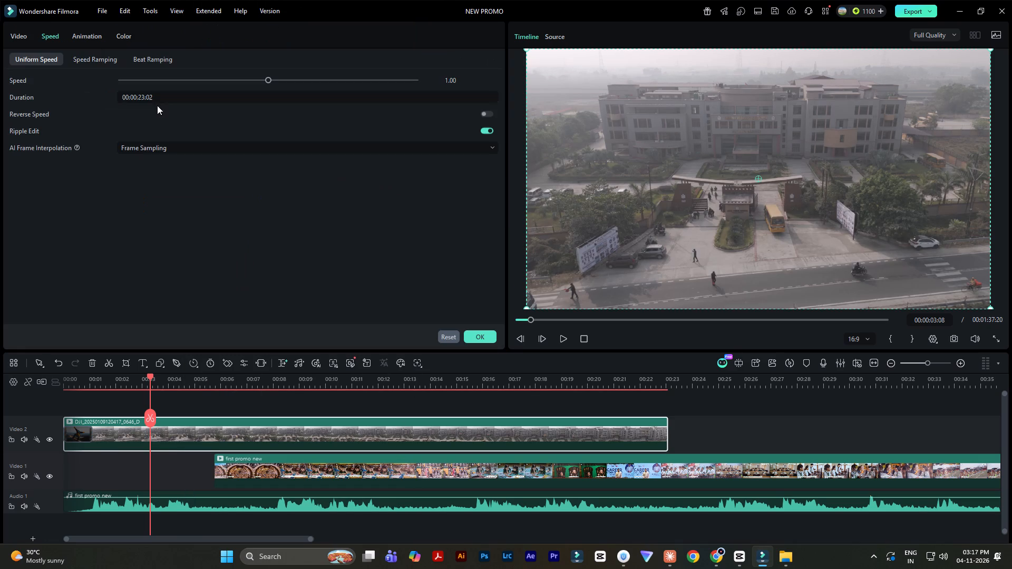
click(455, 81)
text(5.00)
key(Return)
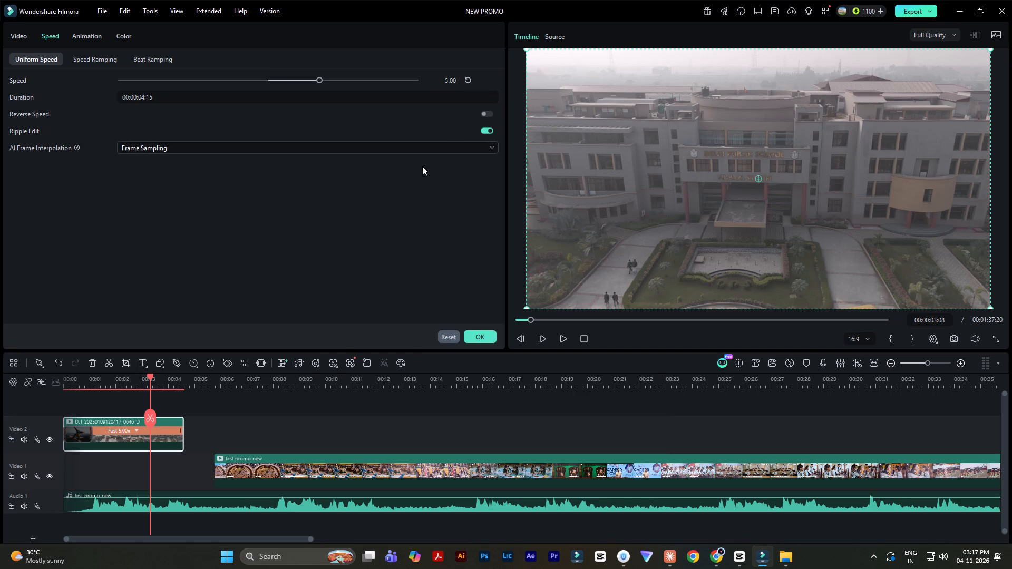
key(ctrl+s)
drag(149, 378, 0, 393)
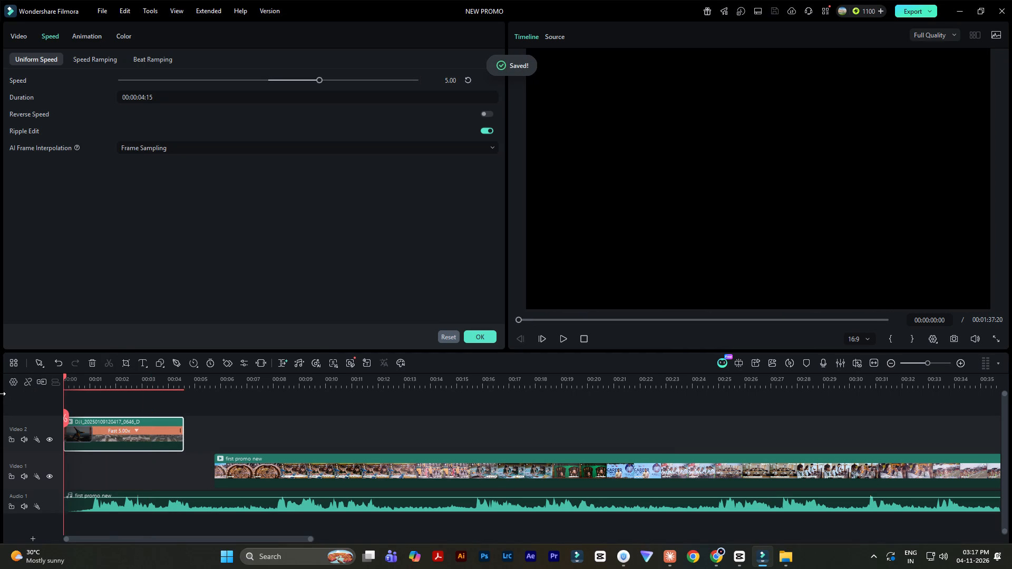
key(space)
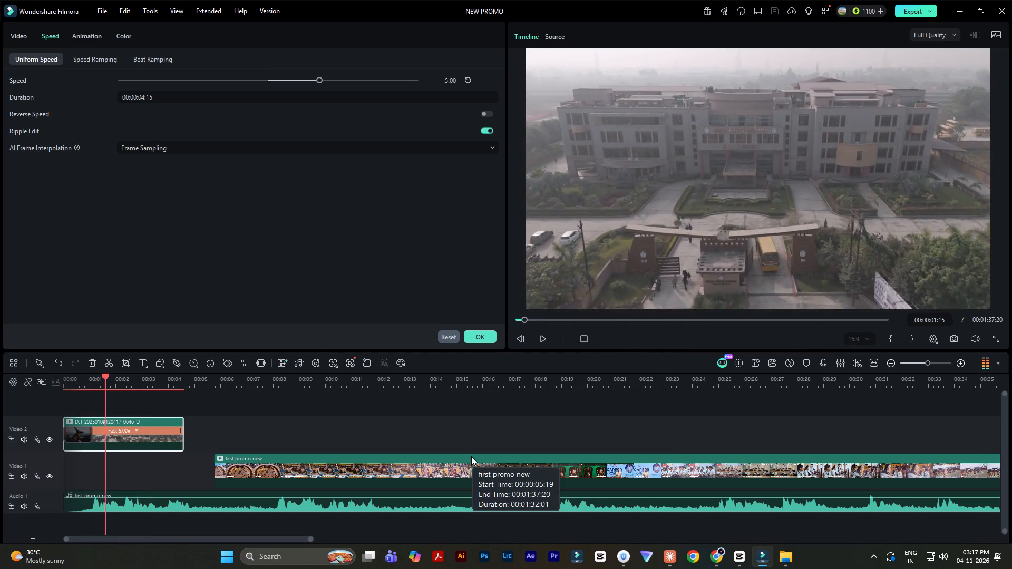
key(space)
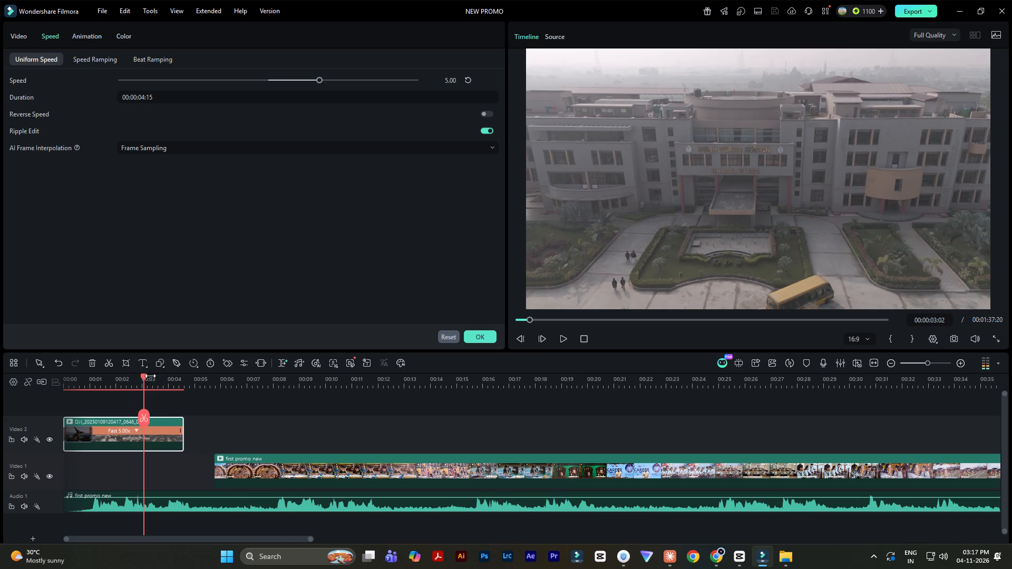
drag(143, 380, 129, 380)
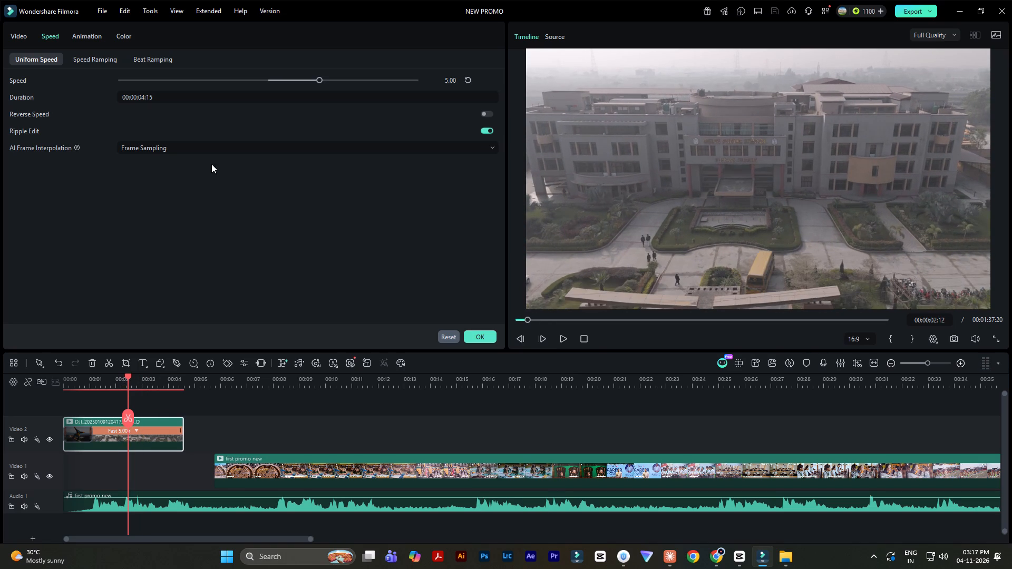
Set the drone clip's uniform speed to 6.00, save the project, and preview it from the timeline start.
click(447, 81)
text(6.00)
key(Return)
key(ctrl+s)
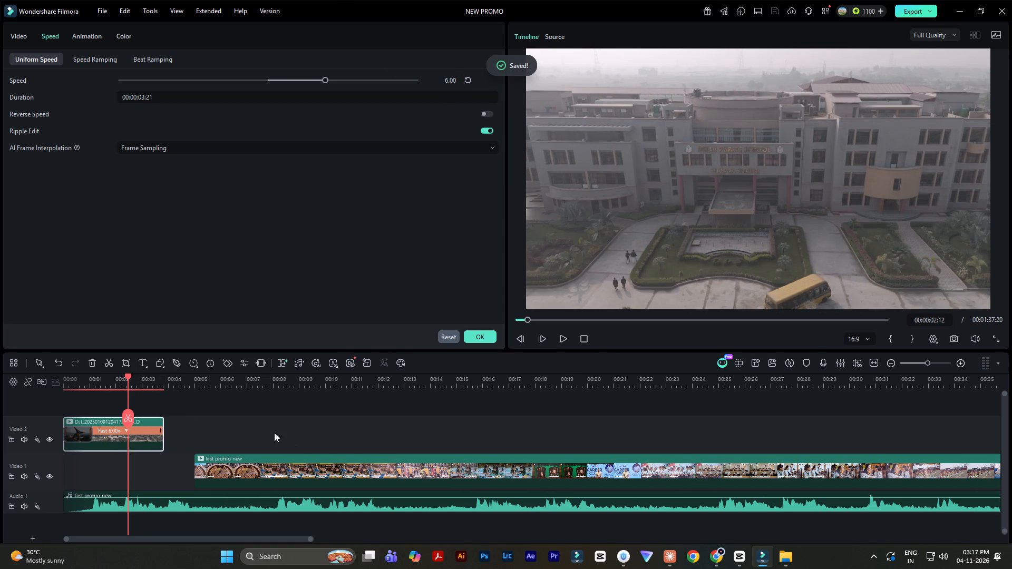
drag(130, 375, 0, 378)
key(space)
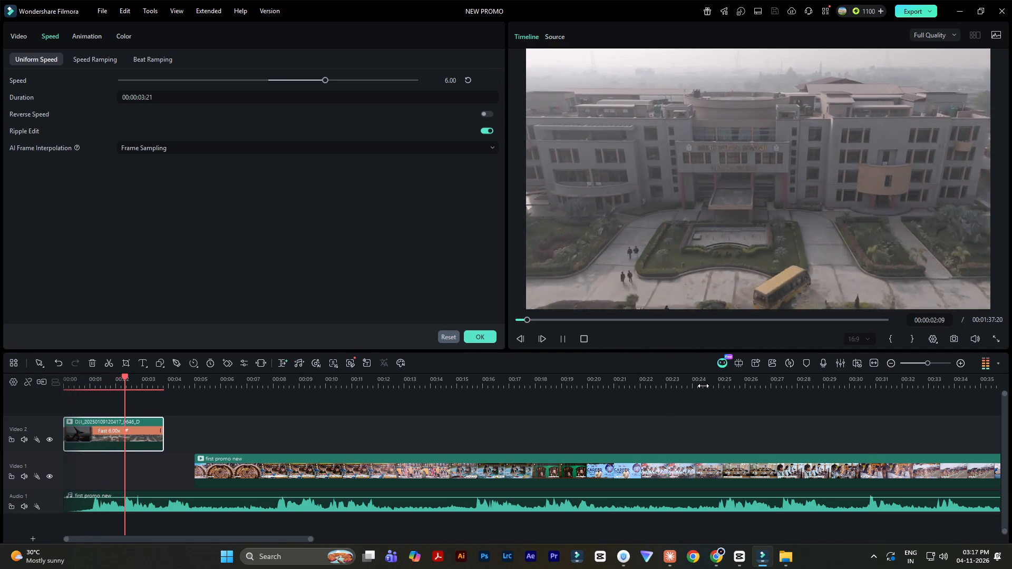
key(space)
Split the drone clip at 00:00:02:10, delete the part after the cut, and save the project.
ctrl+scroll(84, 393, up, 5)
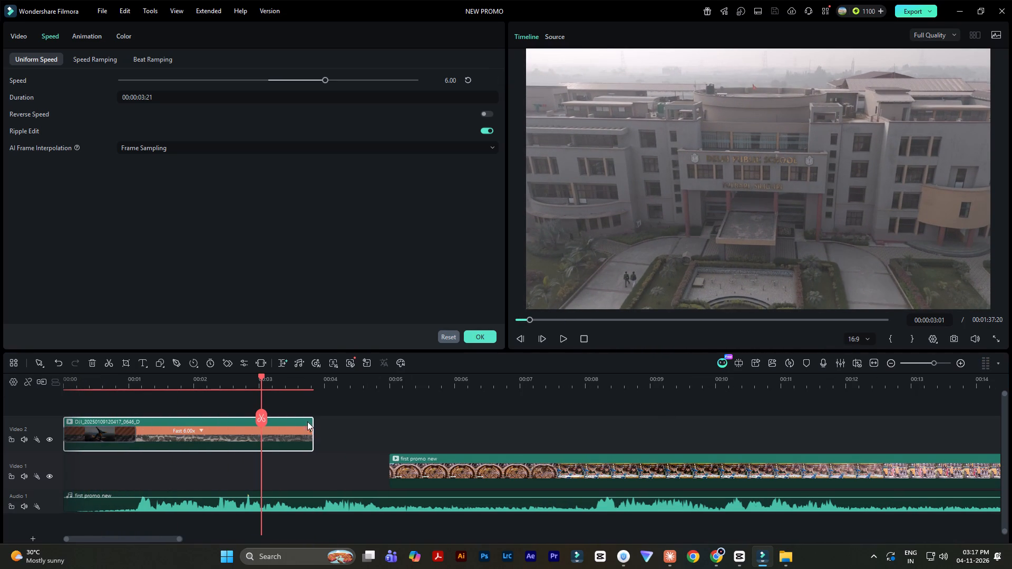
drag(263, 378, 220, 376)
key(ctrl+b)
key(Delete)
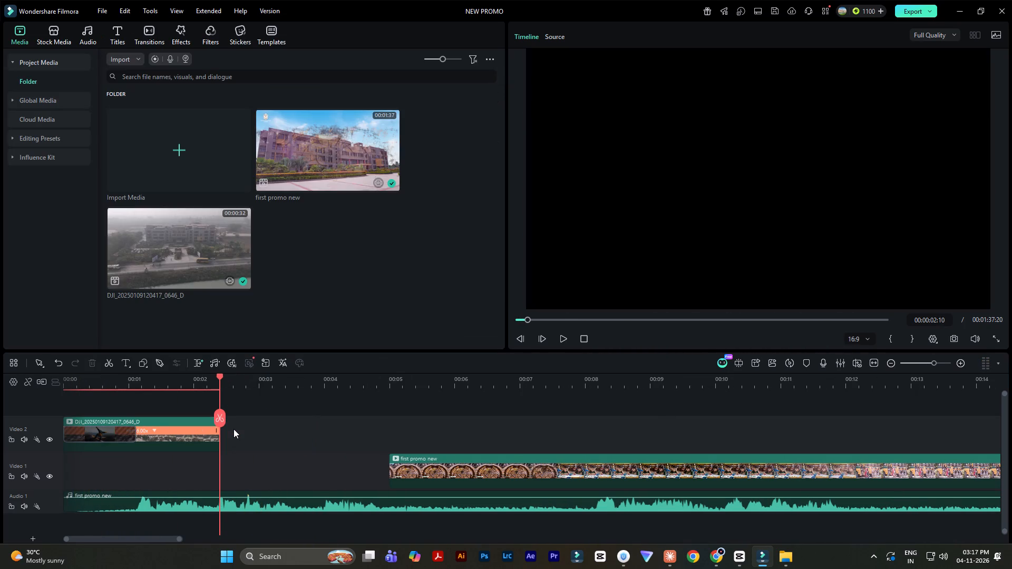
key(ctrl+s)
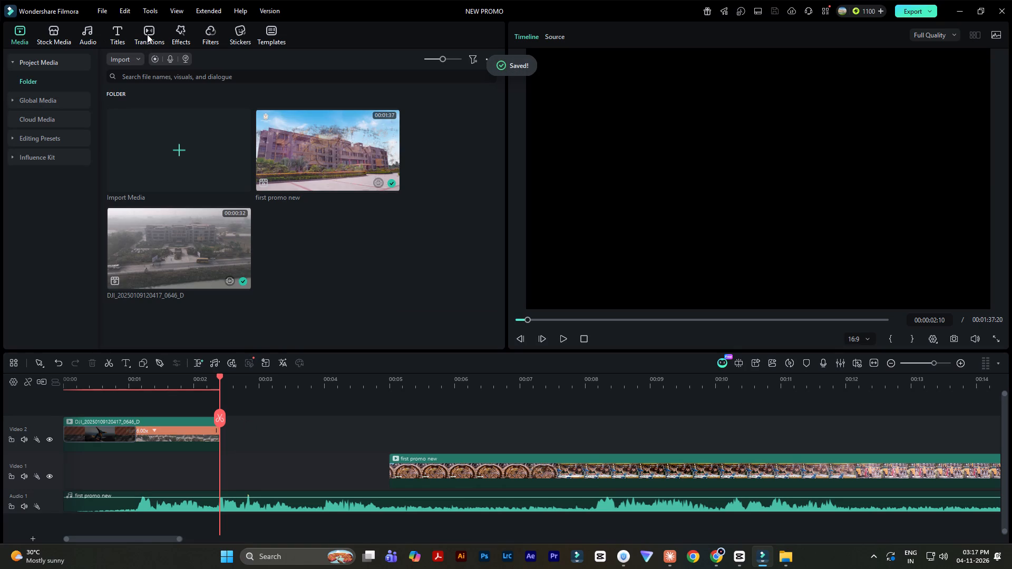
Replace the Fade at the drone clip's start with the favourite Fade White transition, preview the opening, and save.
click(147, 34)
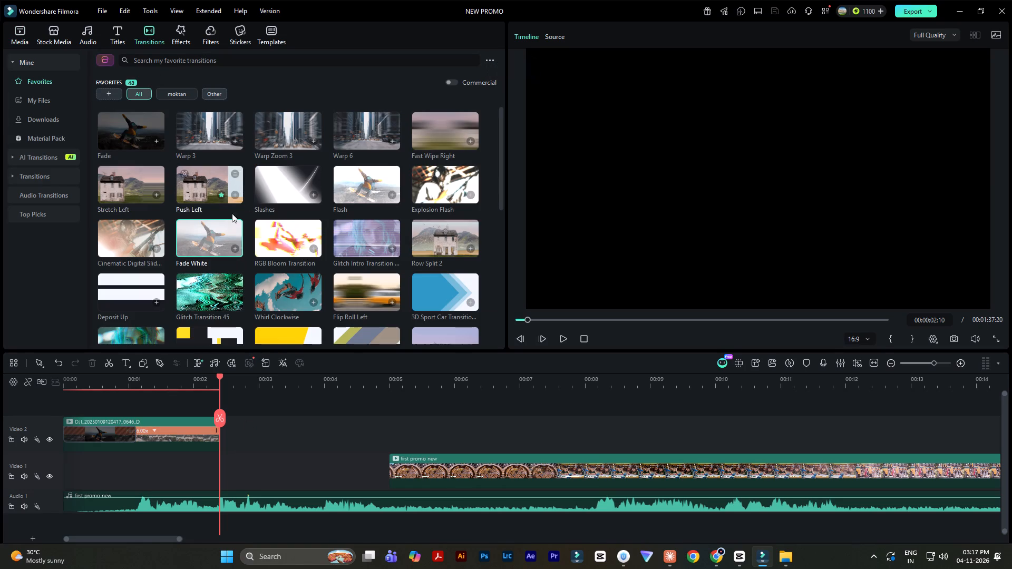
drag(206, 236, 106, 425)
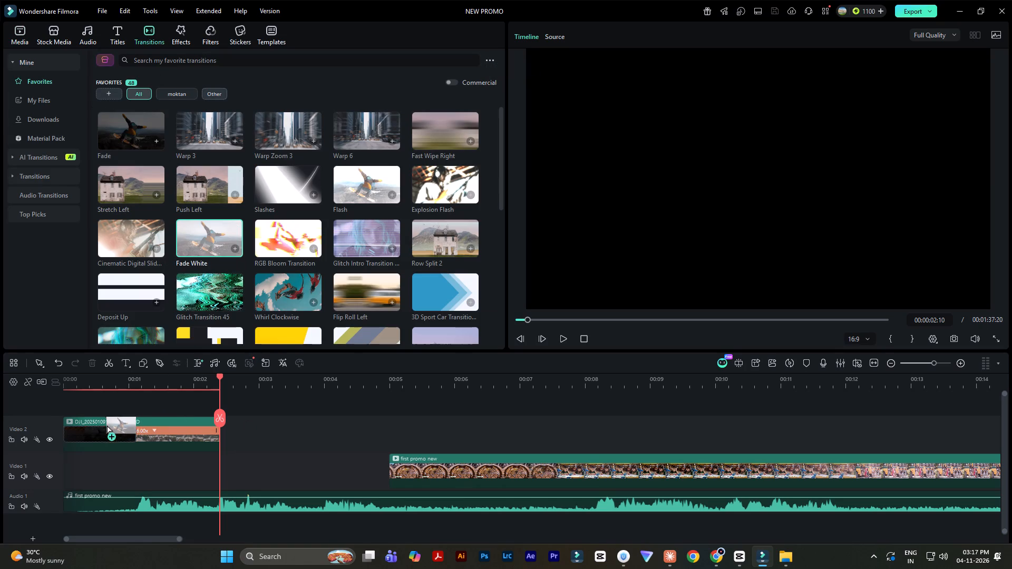
drag(106, 425, 92, 428)
click(64, 377)
key(space)
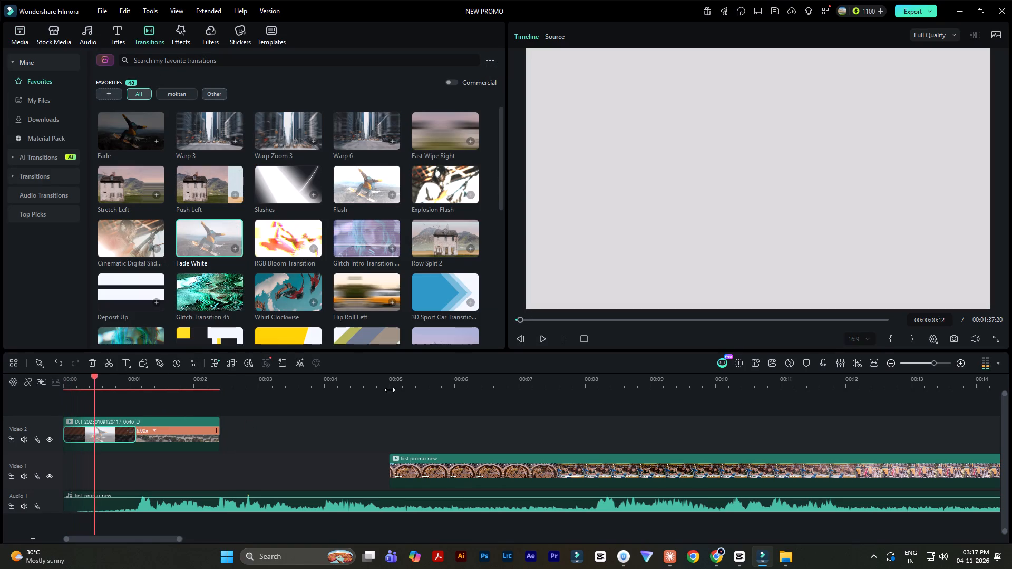
key(space)
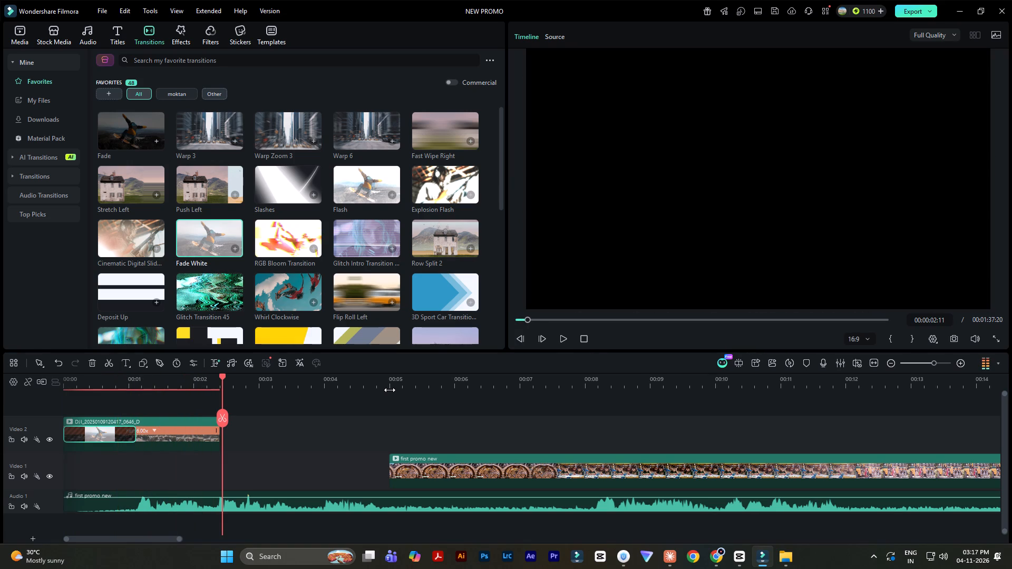
key(ctrl+s)
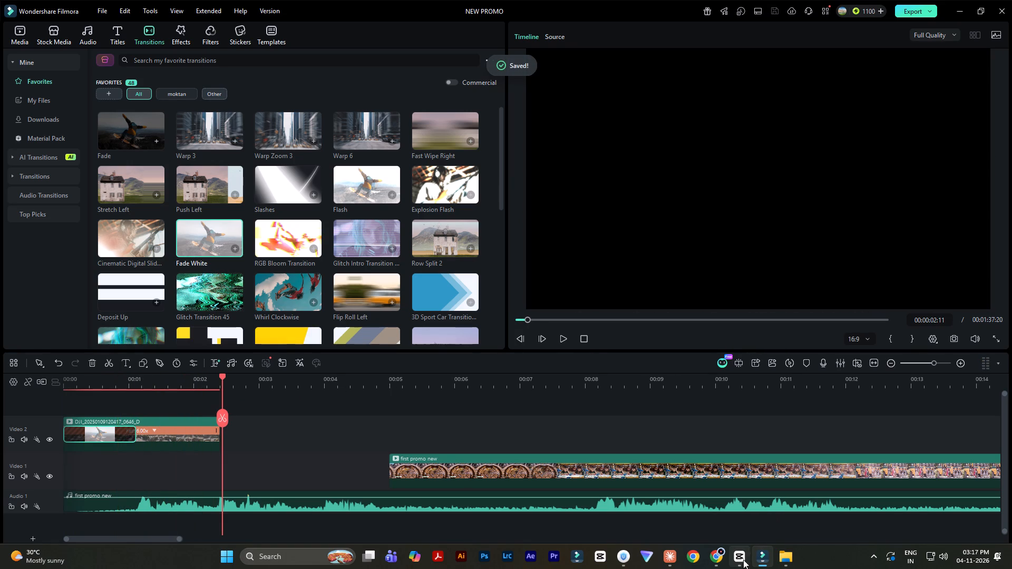
click(786, 558)
click(599, 356)
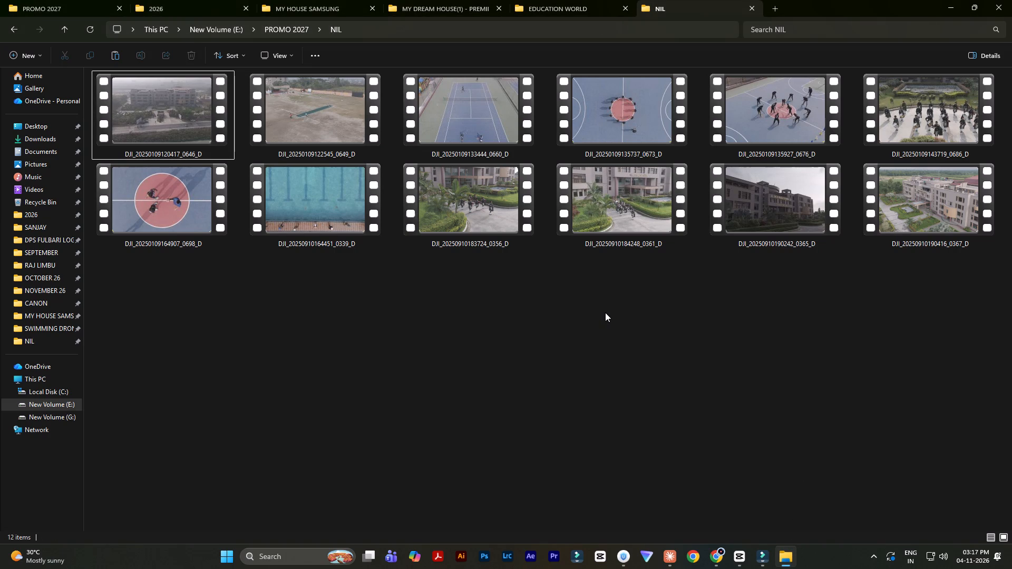
double_click(782, 213)
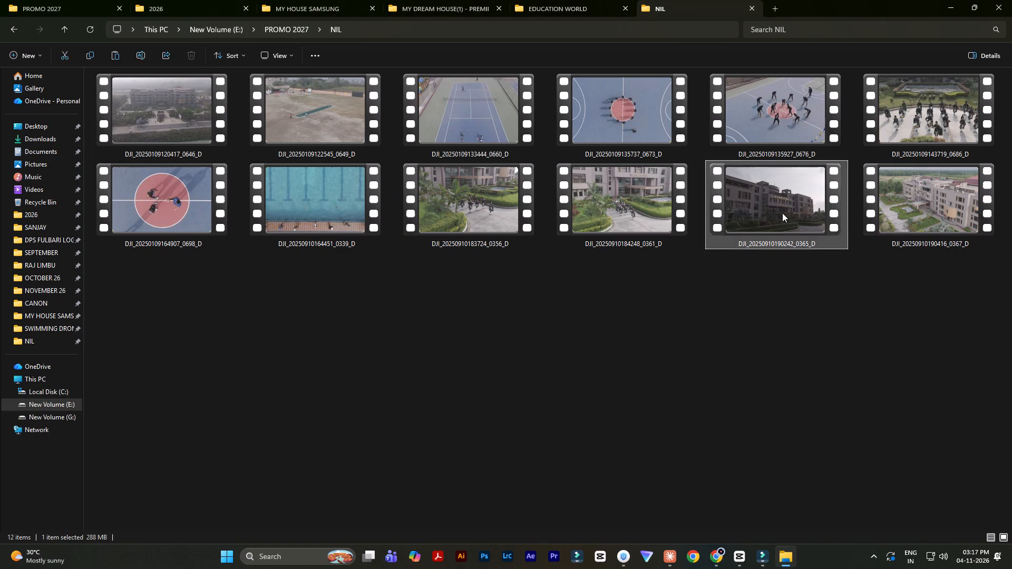
key(space)
click(1011, 1)
drag(763, 200, 279, 443)
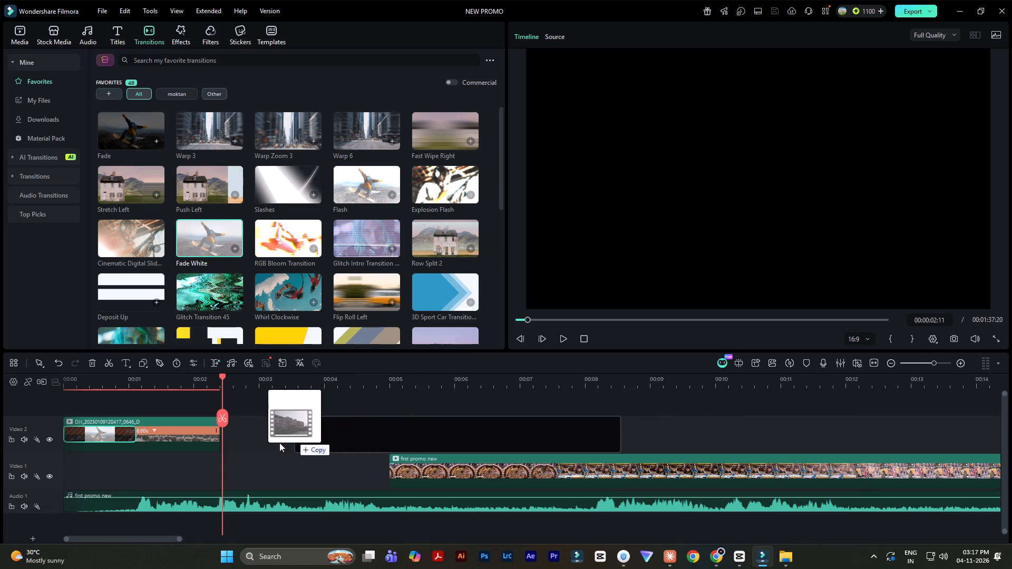
drag(279, 443, 261, 447)
drag(449, 438, 408, 444)
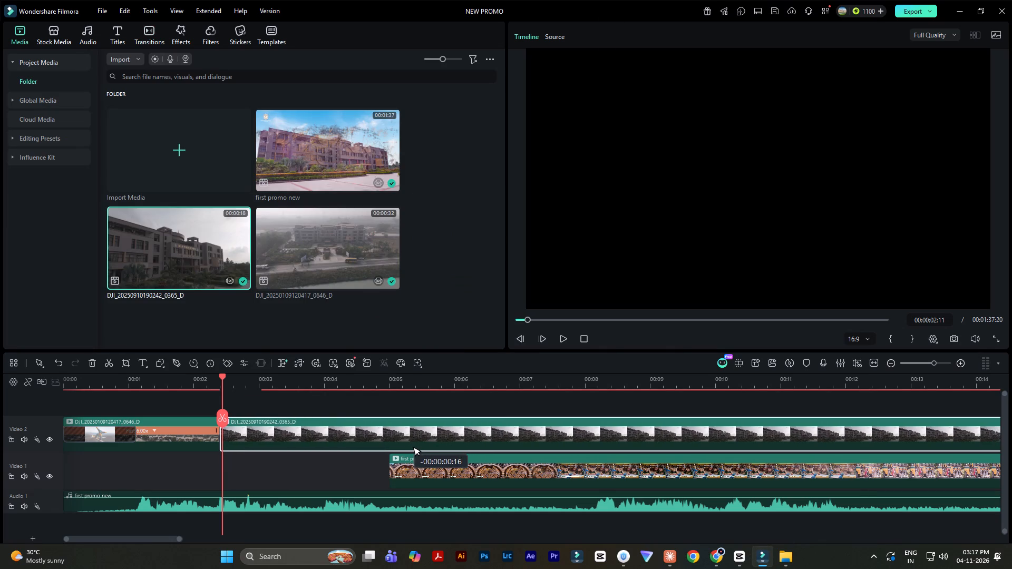
drag(408, 444, 408, 444)
key(ctrl+shift+m)
Play through the second drone clip, split it at 00:00:07:15, delete the part before the cut, and move the remainder against the first clip.
key(space)
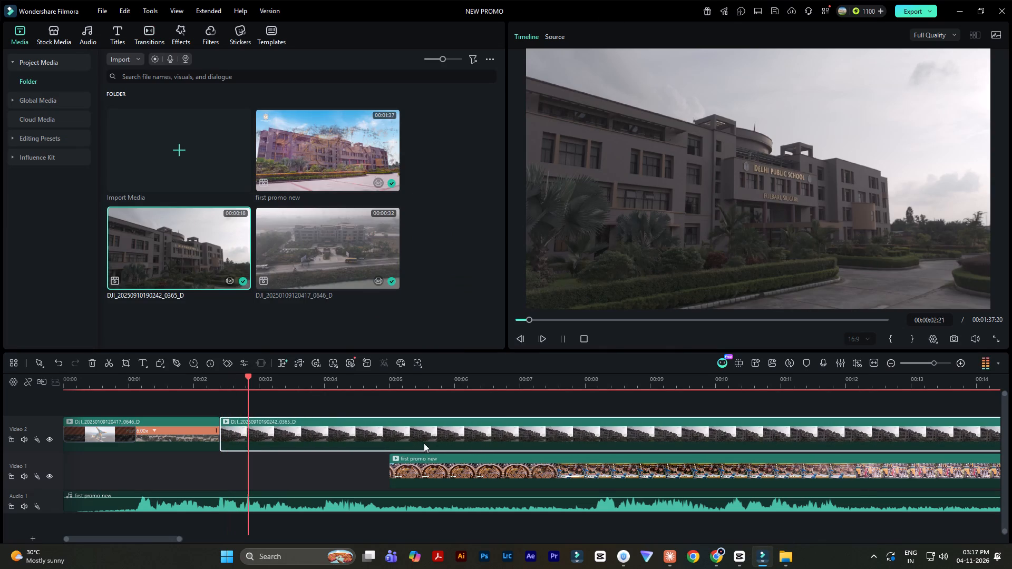
click(500, 386)
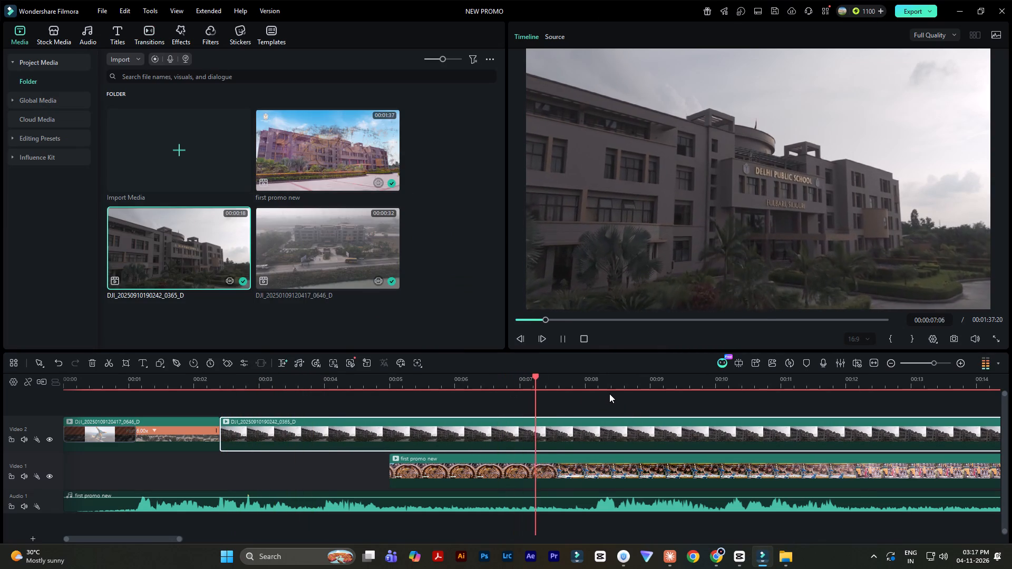
click(741, 382)
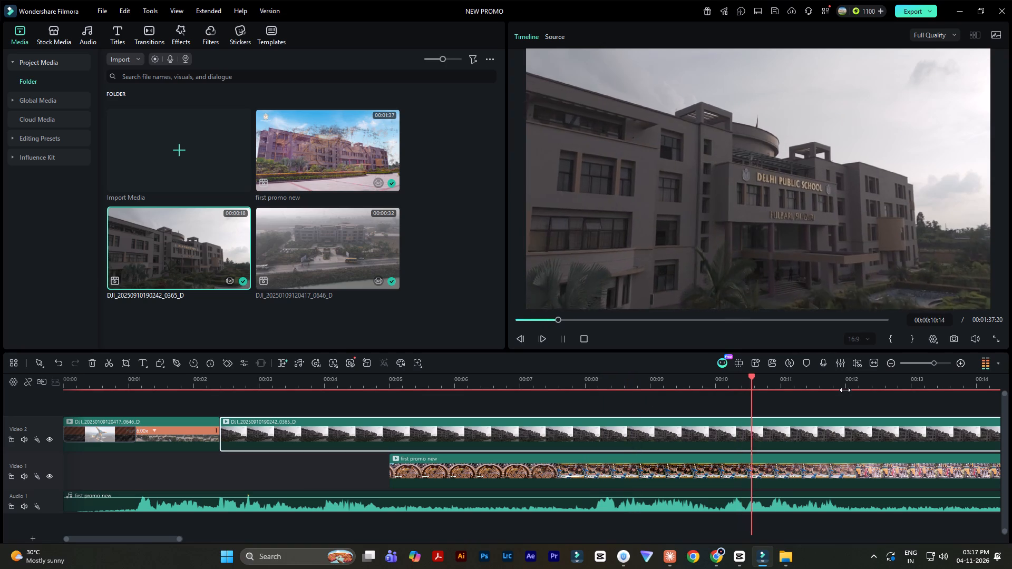
key(space)
click(626, 381)
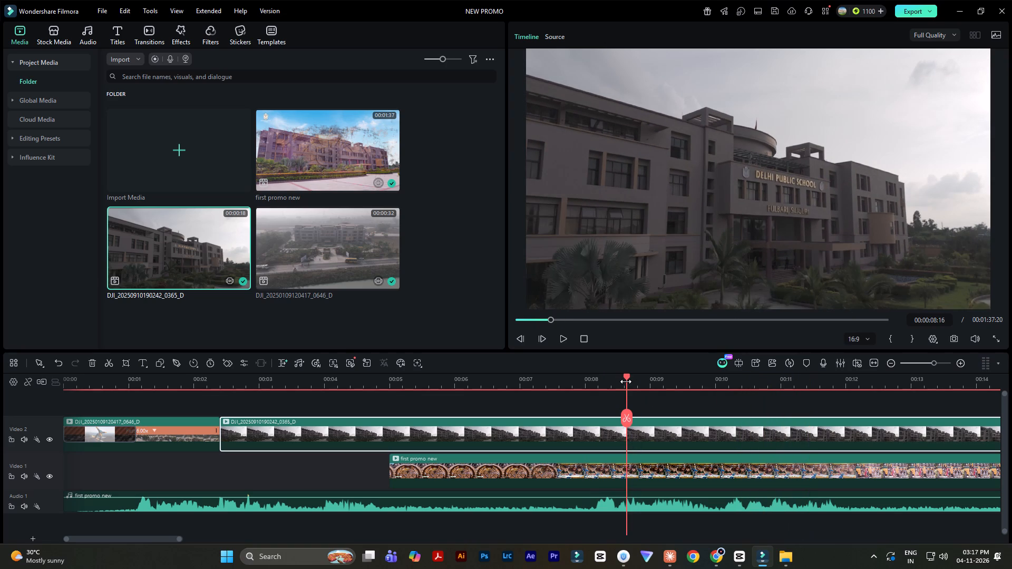
click(560, 387)
key(ctrl+b)
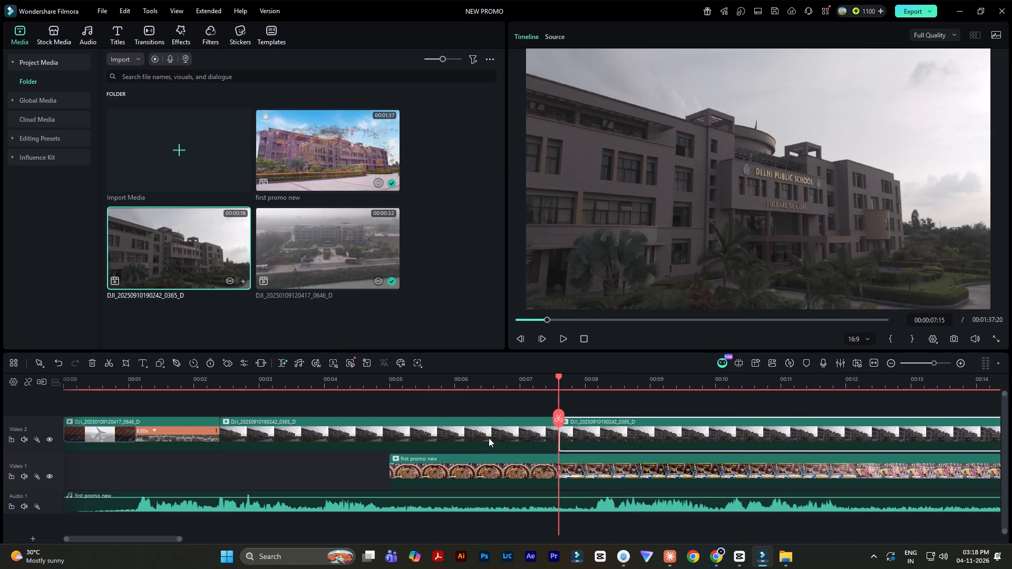
click(484, 437)
key(Delete)
drag(623, 425, 285, 432)
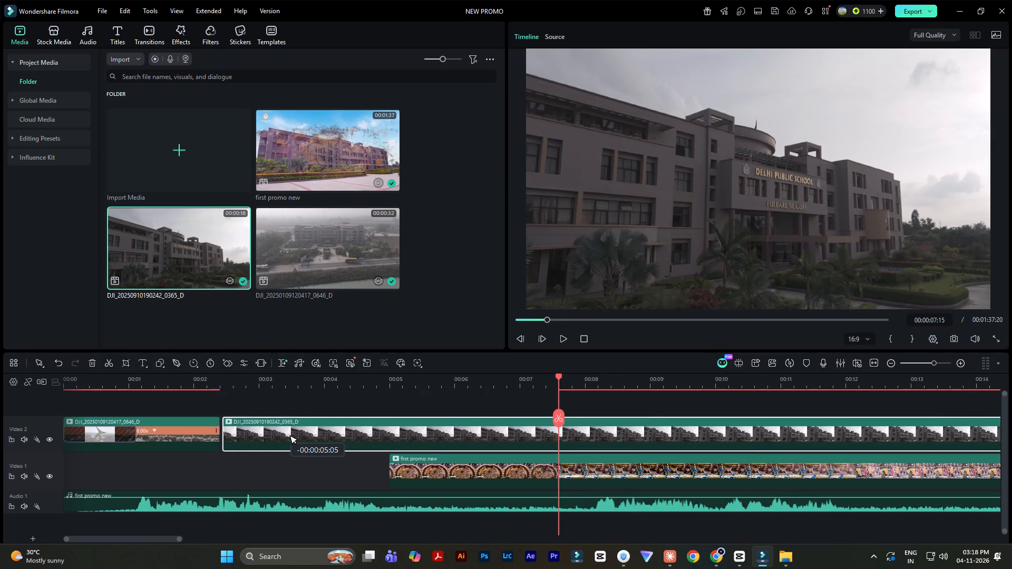
drag(285, 432, 285, 432)
Open the second drone clip's properties and switch the workspace layout mode from Classic to Timeline.
double_click(316, 432)
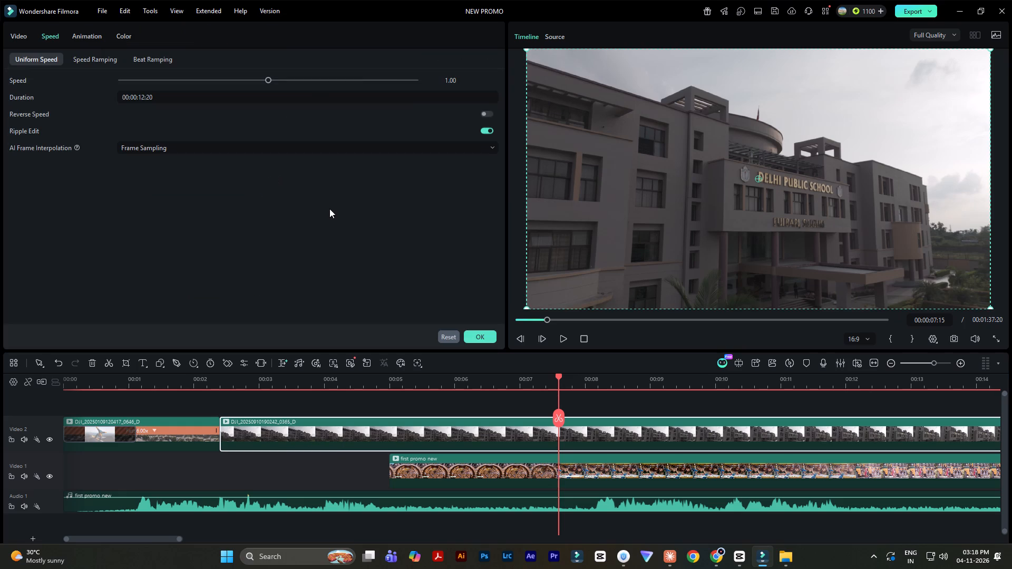
click(178, 12)
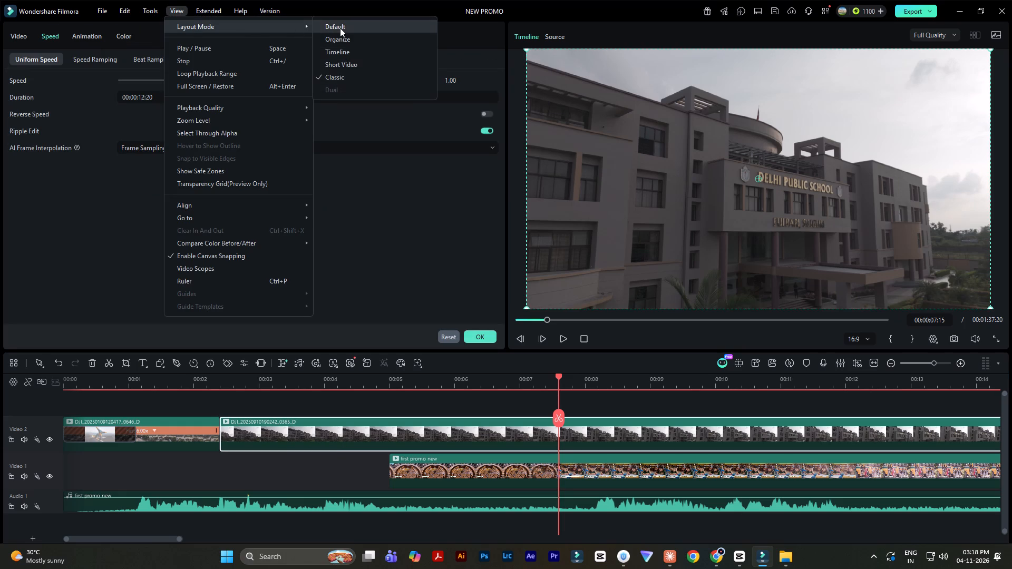
click(340, 47)
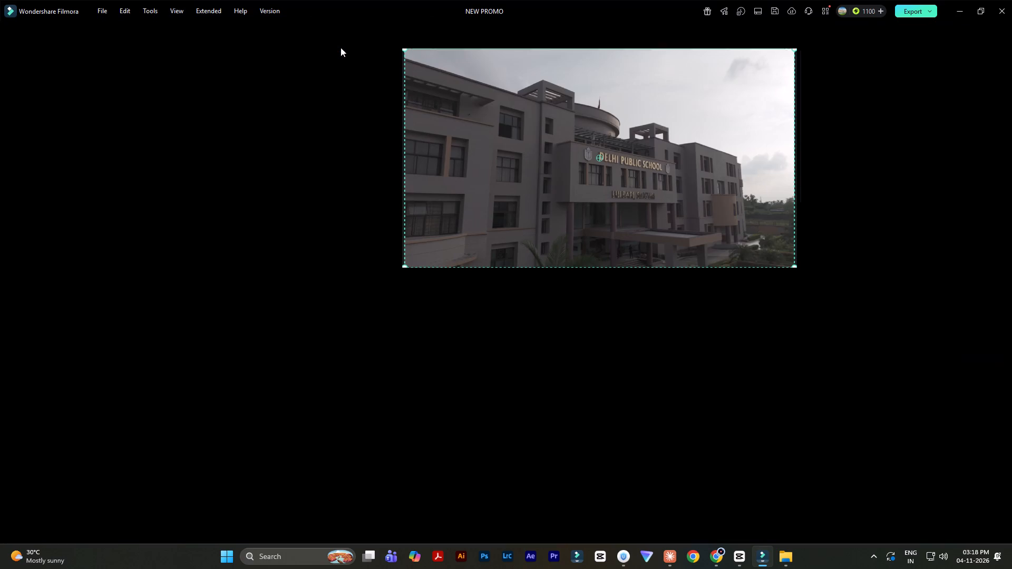
click(920, 193)
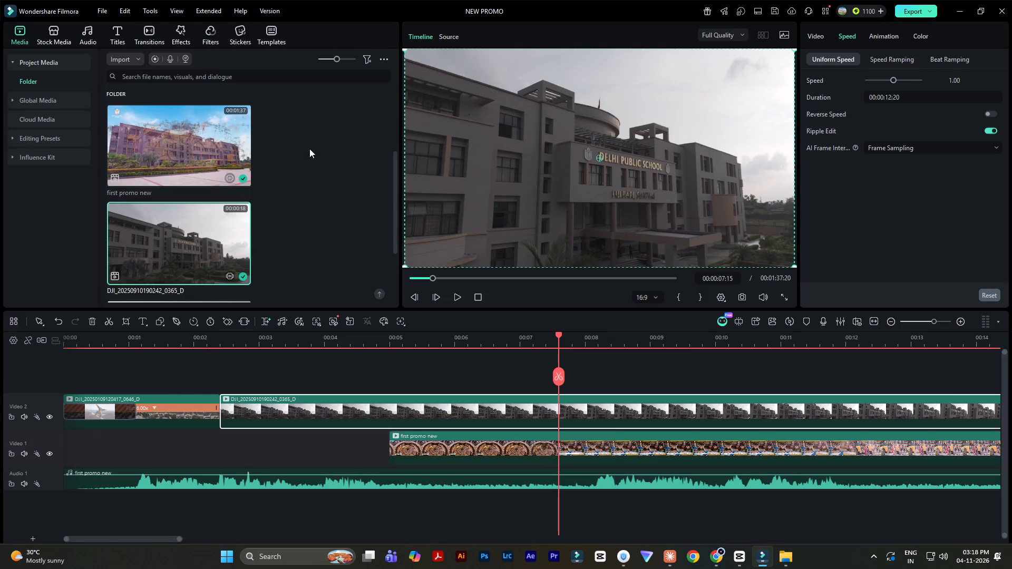
Set the media library to Small Thumbnail View, widen the media area slightly, and make the area above the timeline taller.
ctrl+scroll(327, 180, down, 2)
click(383, 58)
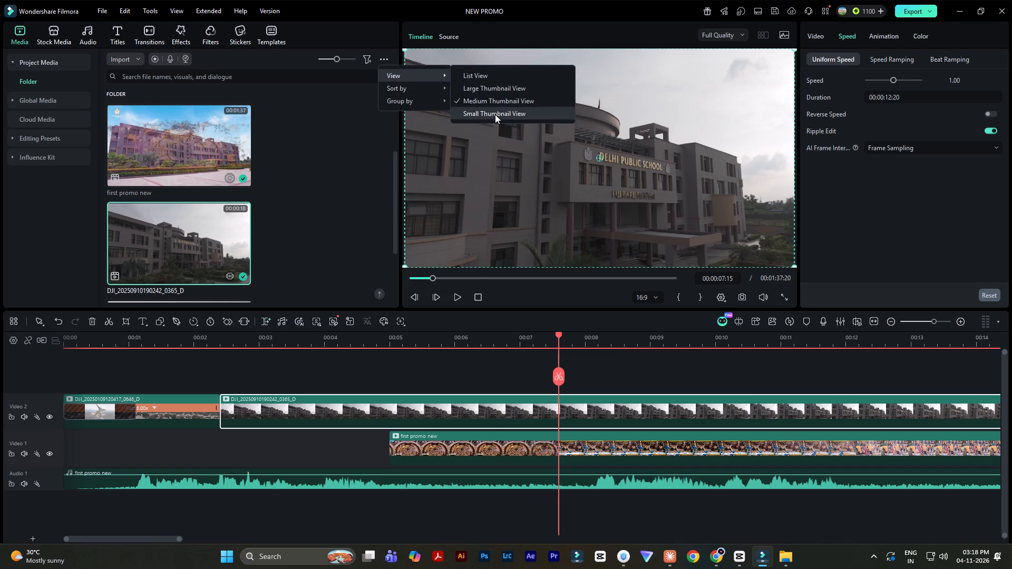
click(495, 114)
click(307, 156)
ctrl+scroll(336, 153, up, 9)
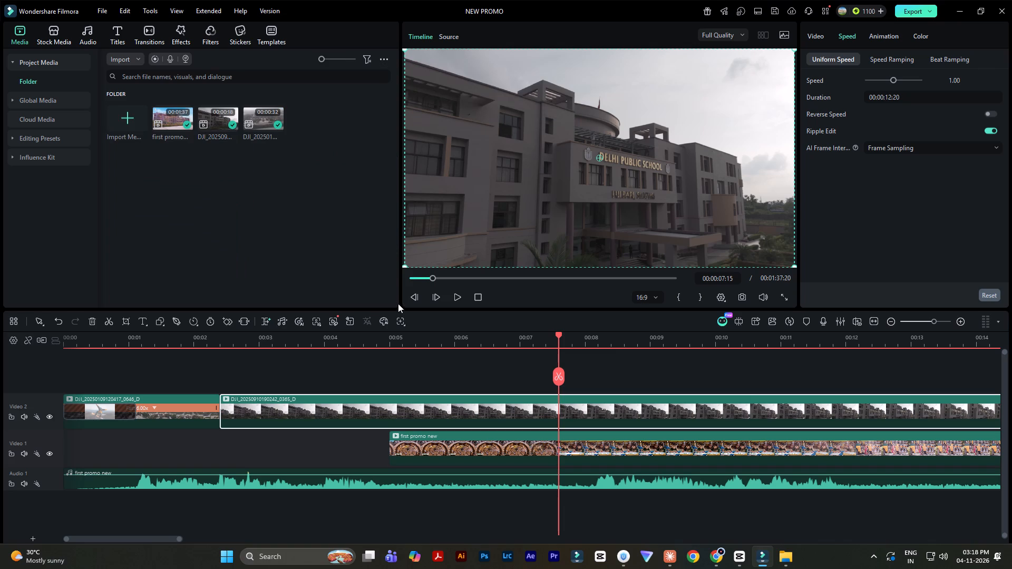
drag(400, 279, 411, 282)
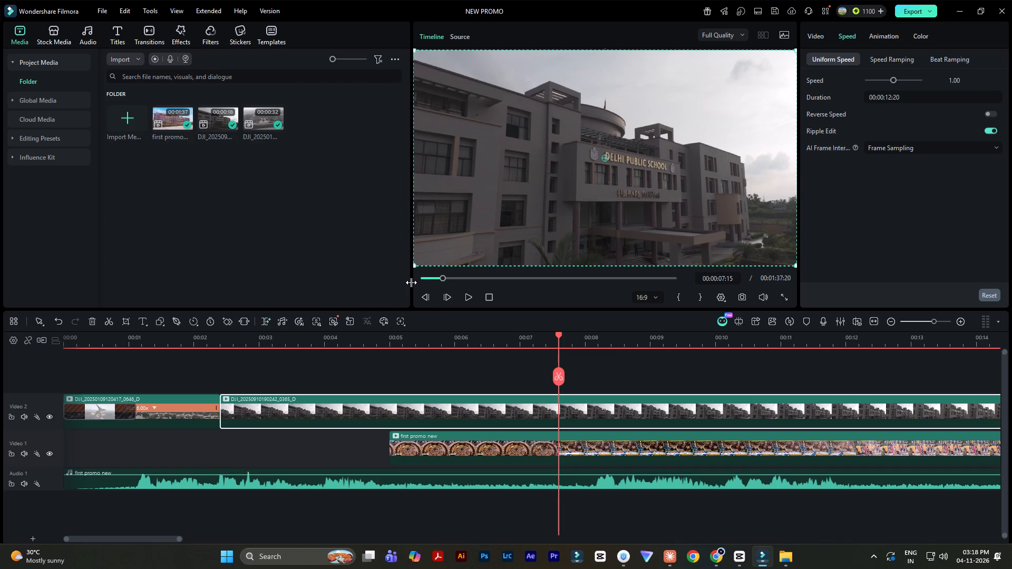
drag(312, 309, 315, 331)
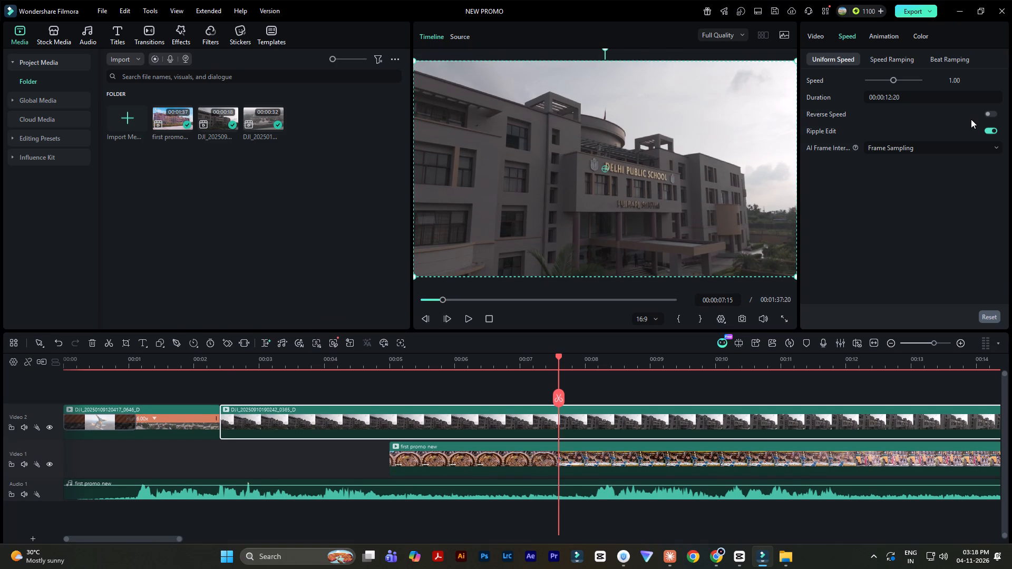
Set the second drone clip's uniform speed to 6.00 and save the project.
click(952, 77)
text(6.00)
key(Return)
key(ctrl+s)
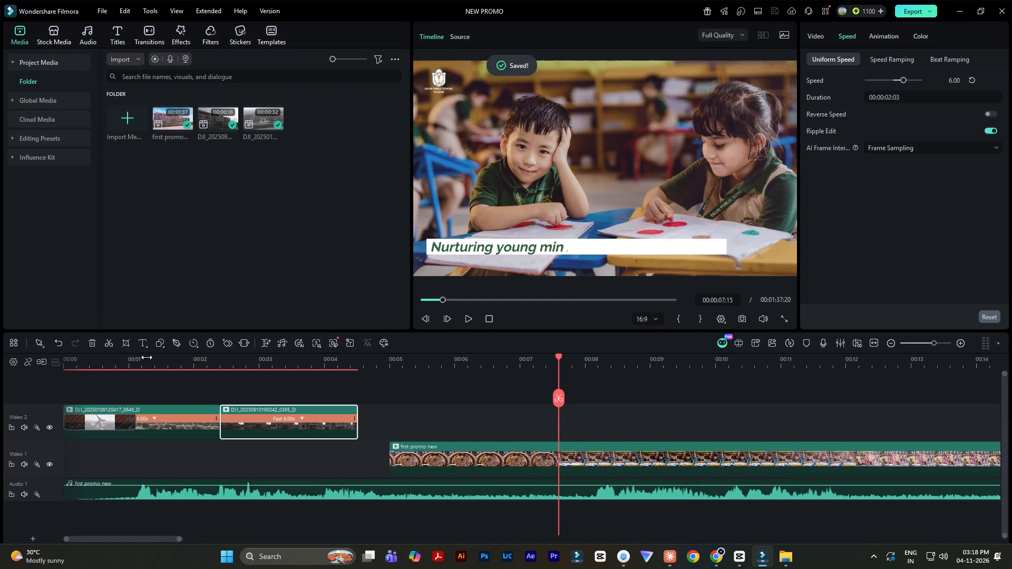
Preview the sped-up clips from the timeline start and split the second drone clip at 00:00:04:00.
click(63, 359)
click(65, 361)
key(space)
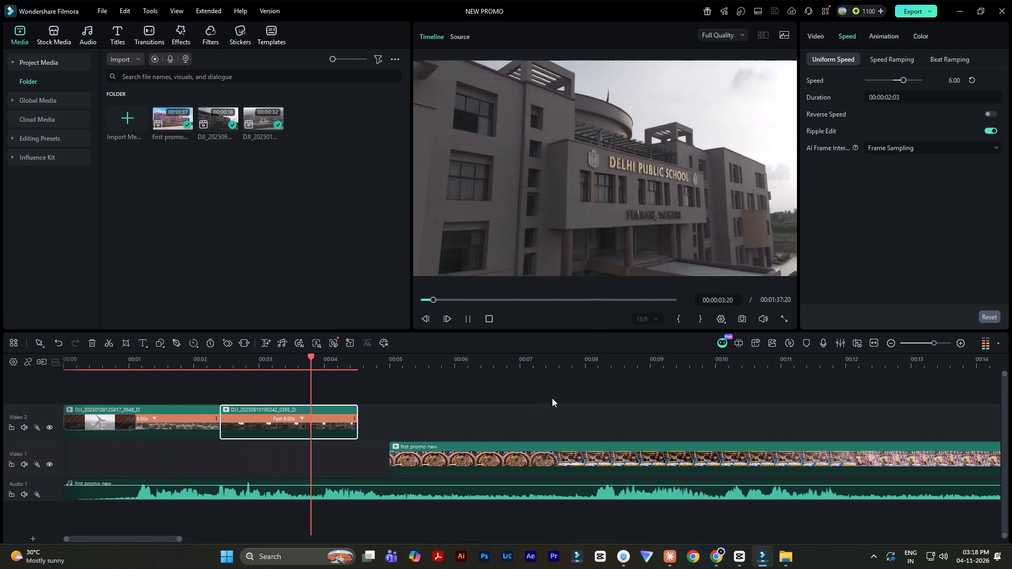
key(space)
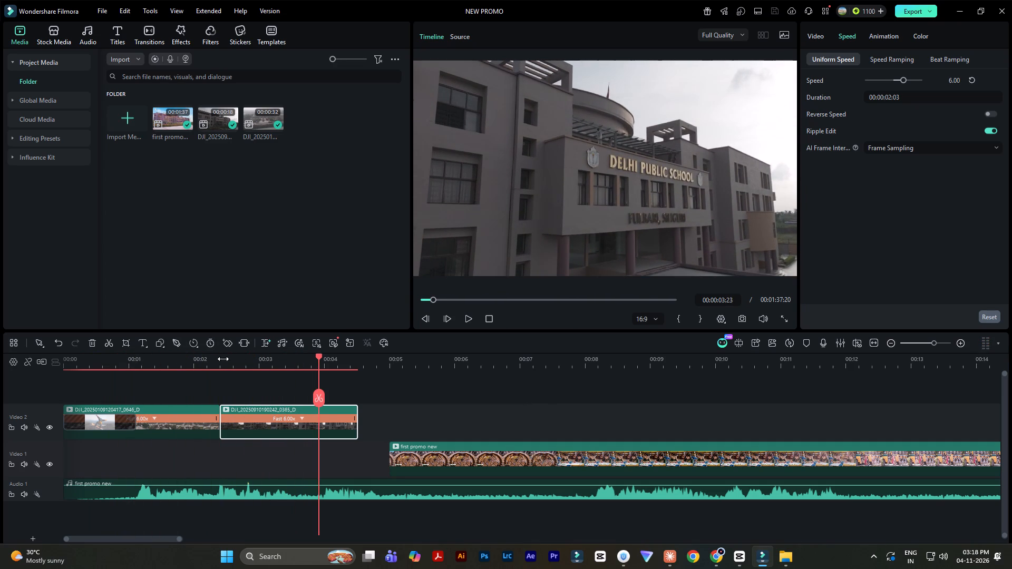
click(191, 365)
key(space)
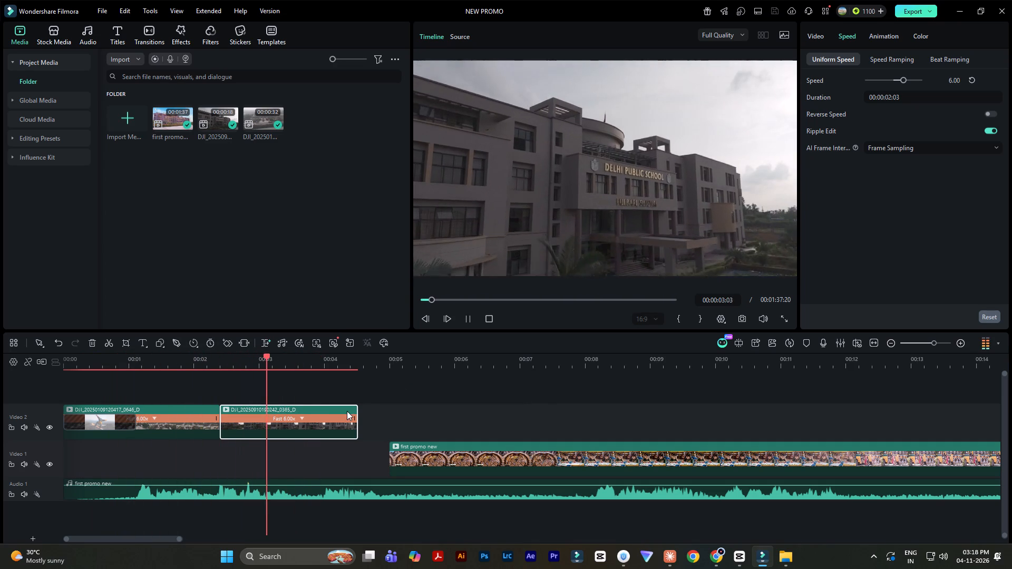
key(space)
key(space)
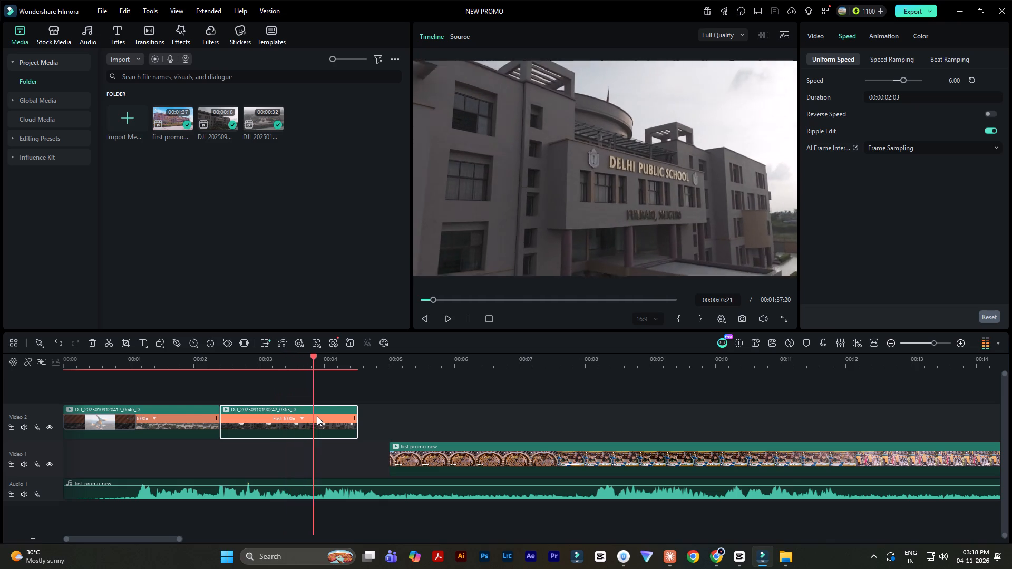
key(space)
drag(327, 357, 311, 358)
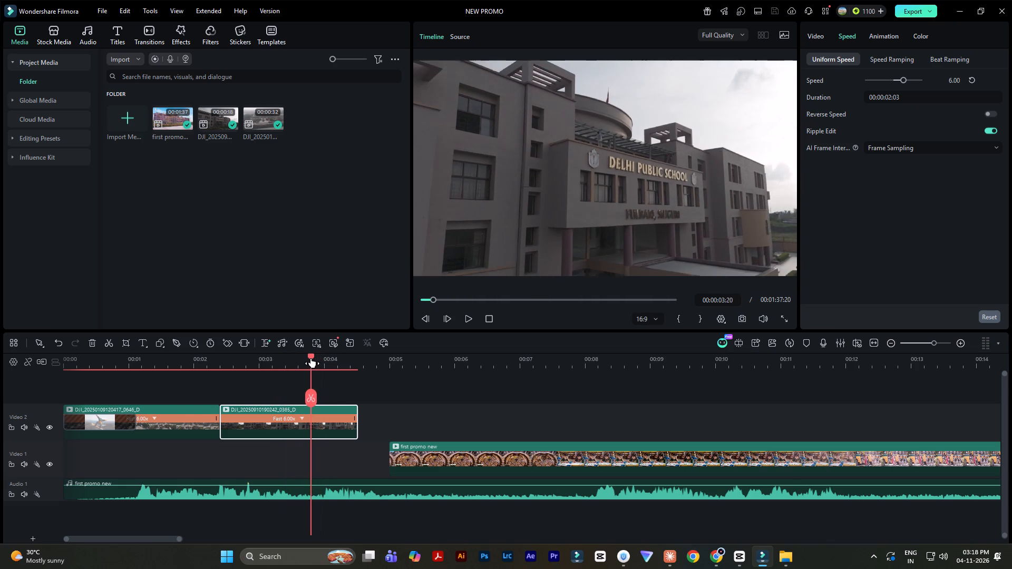
drag(311, 358, 323, 365)
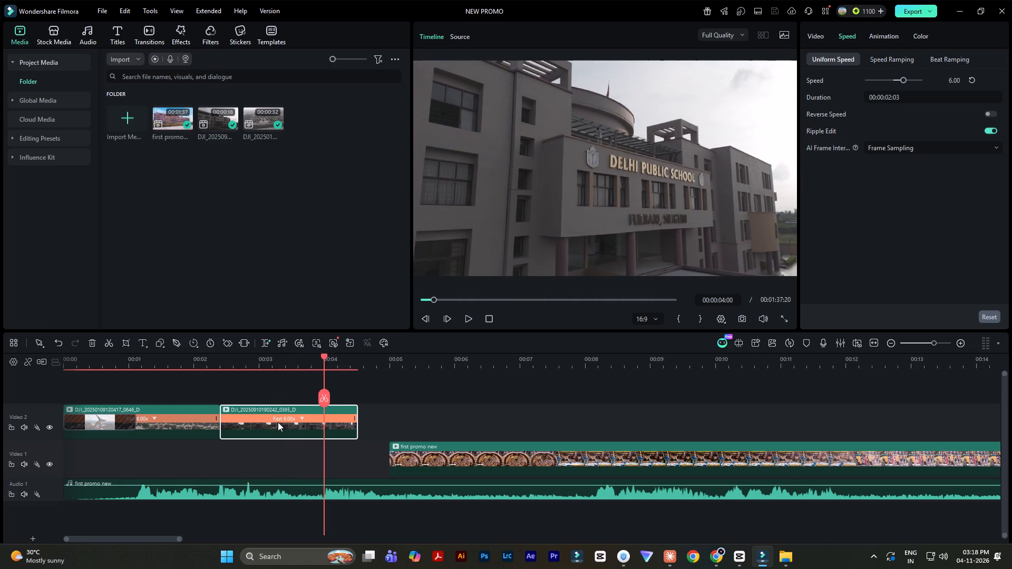
key(ctrl+b)
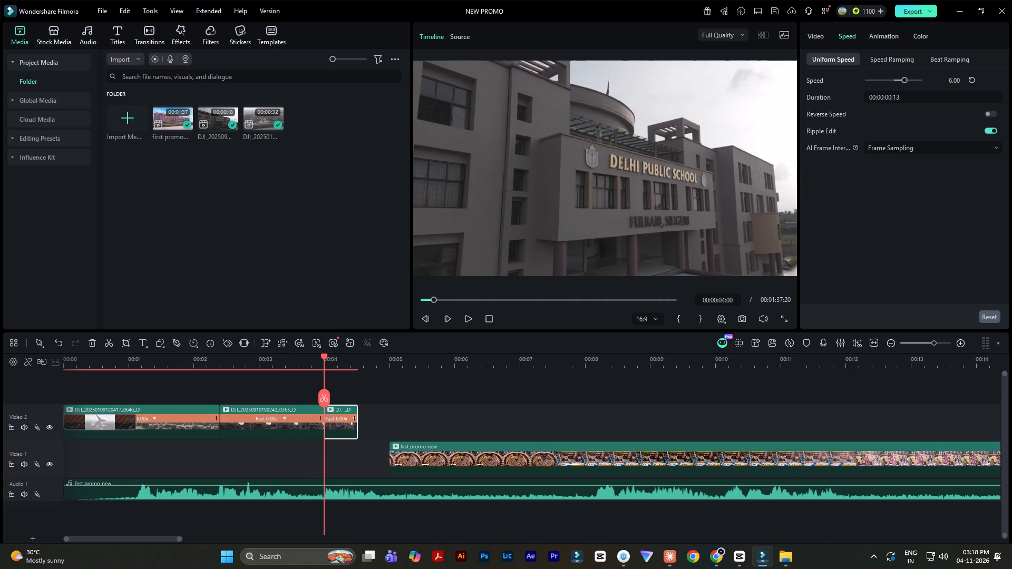
Set the uniform speed of the drone clip part after the cut to 1.00 and save the project.
click(958, 77)
text(1.00)
key(Return)
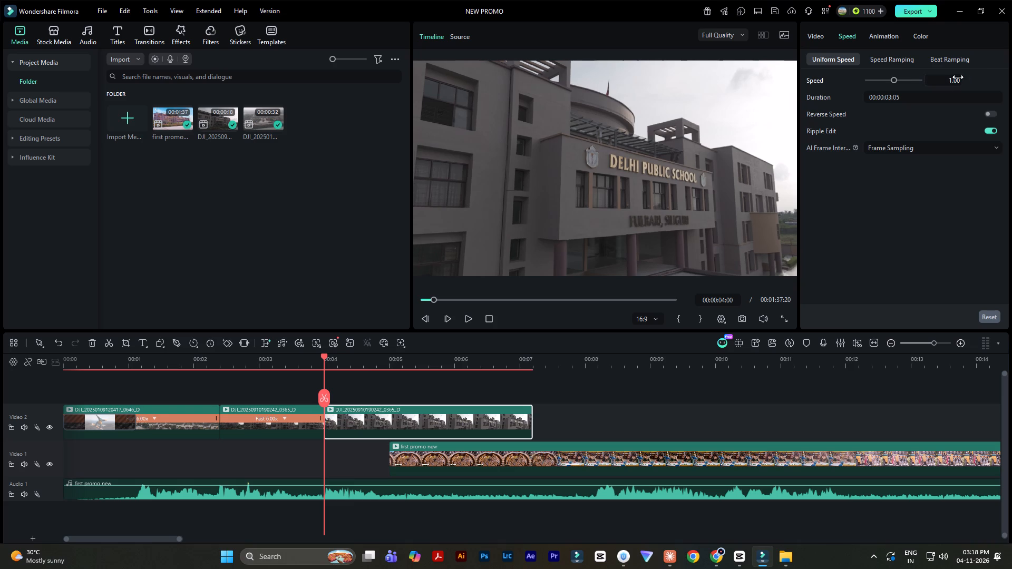
key(ctrl+s)
Preview from the timeline start, split the normal-speed drone part at 00:00:05:15, delete the part after the cut, and save.
click(63, 358)
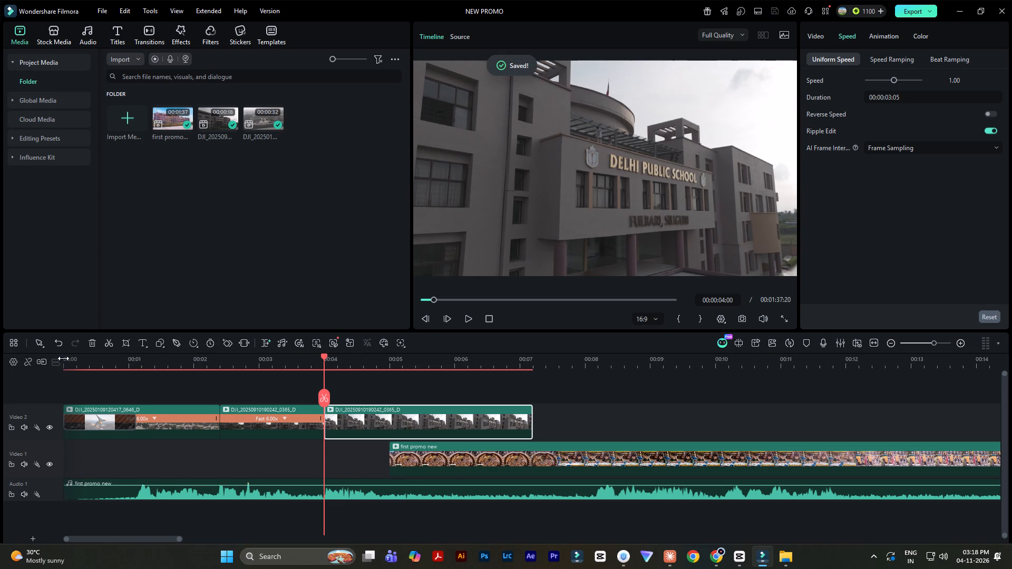
key(space)
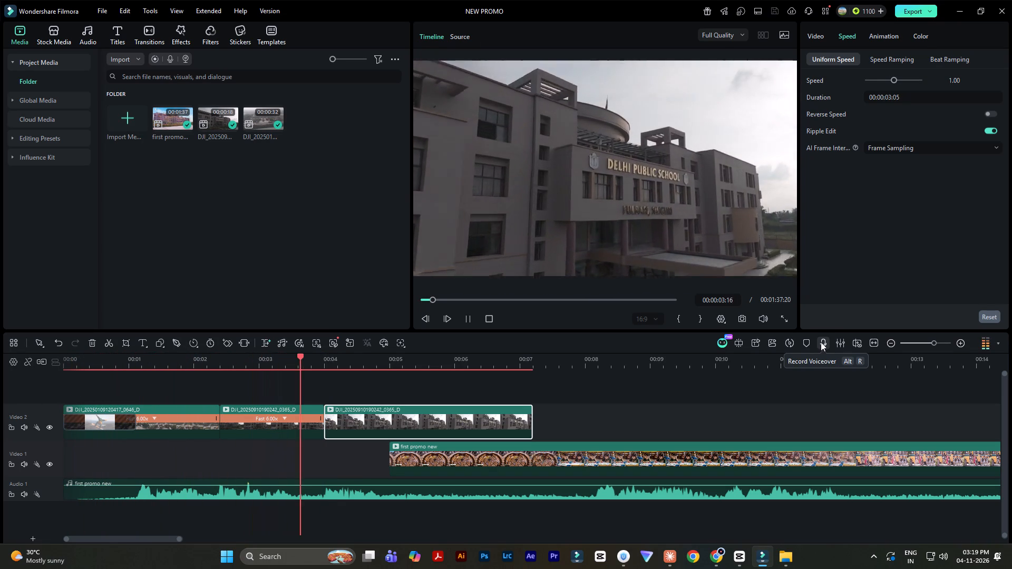
key(space)
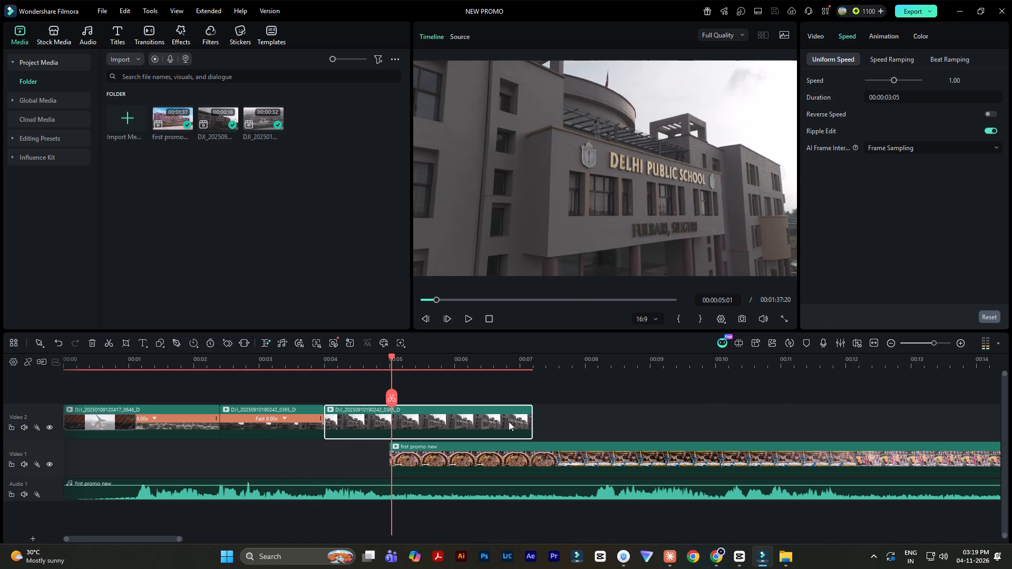
key(space)
key(space)
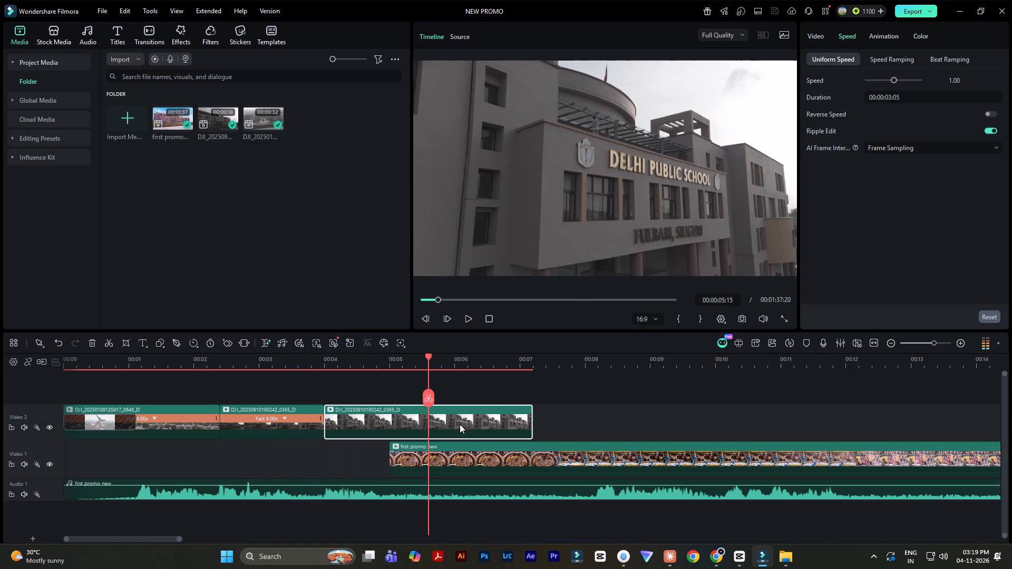
key(ctrl+b)
key(Delete)
key(ctrl+s)
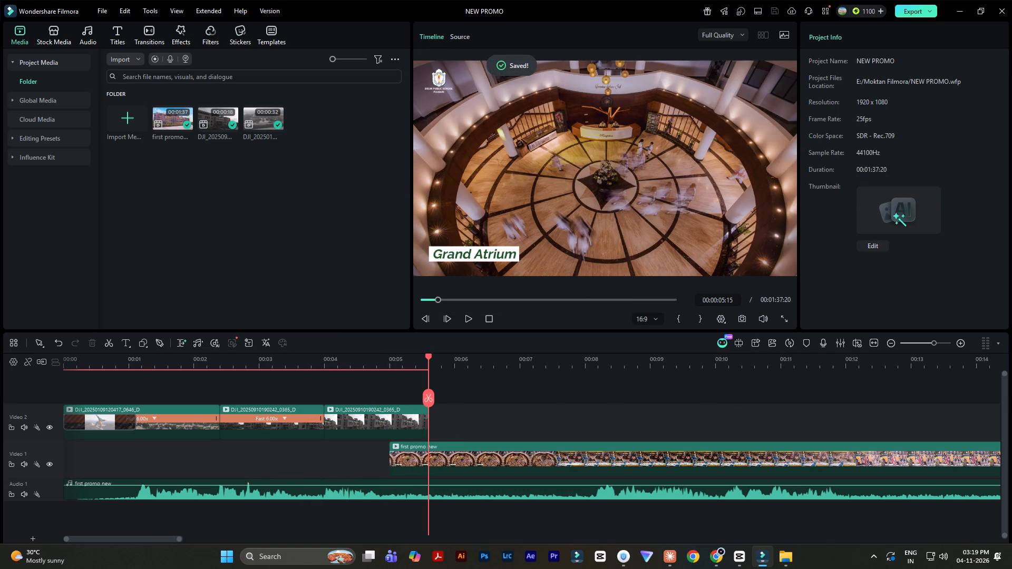
Preview the favourite Warp 6, Warp Zoom 3 and Warp 3 transitions, and apply Warp Zoom 3 between the first and second drone clips.
click(142, 35)
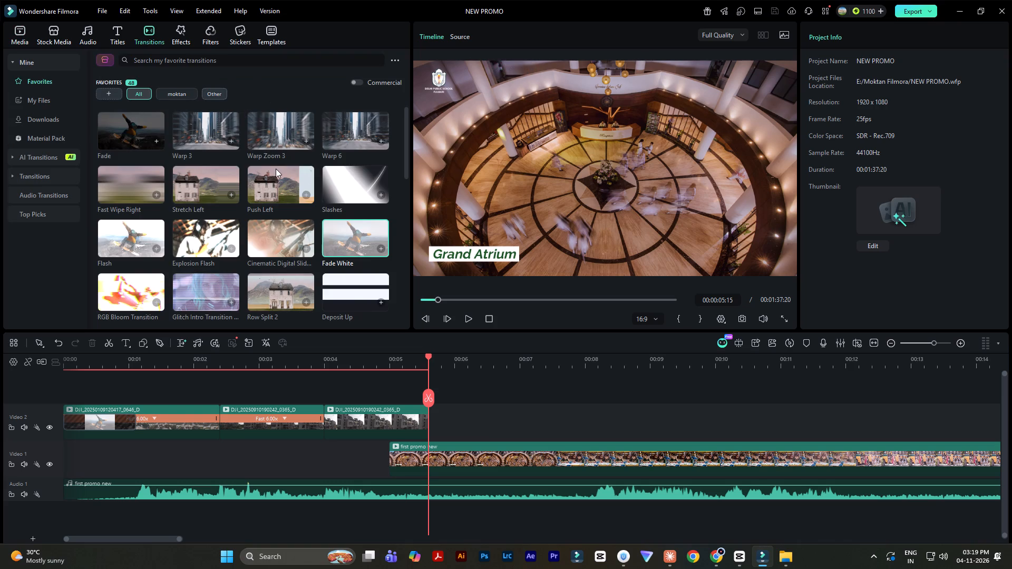
click(345, 127)
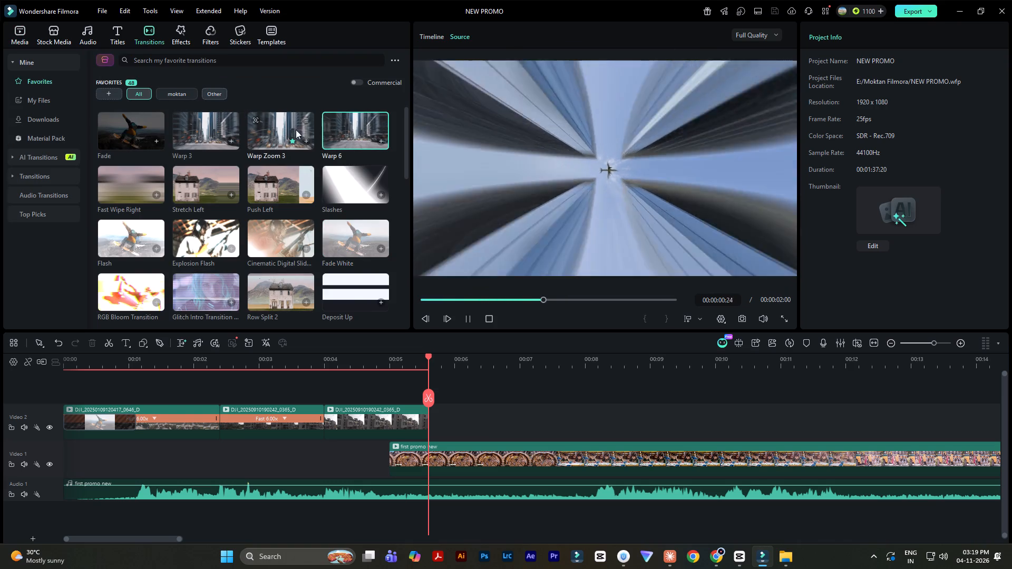
click(276, 131)
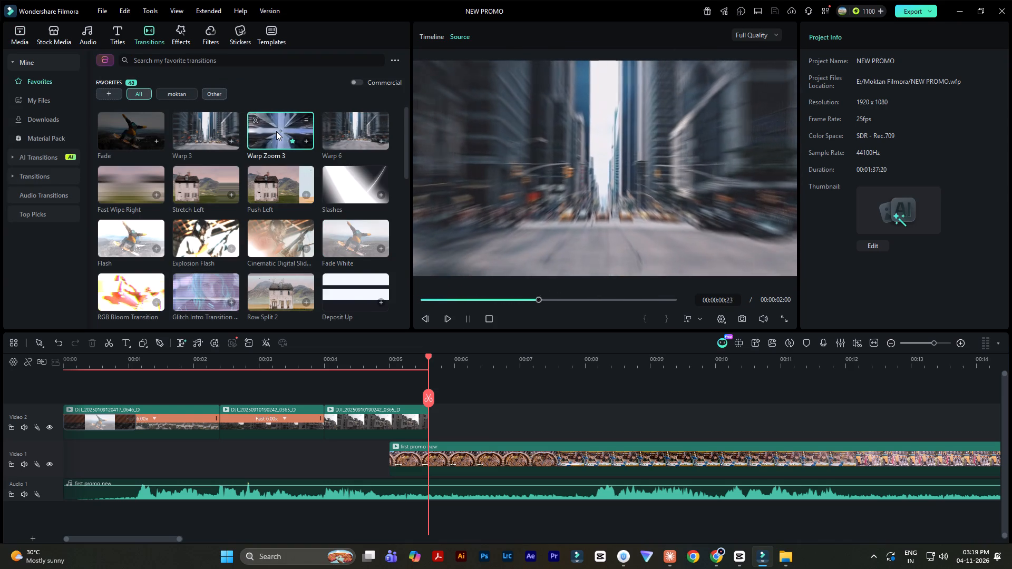
click(202, 131)
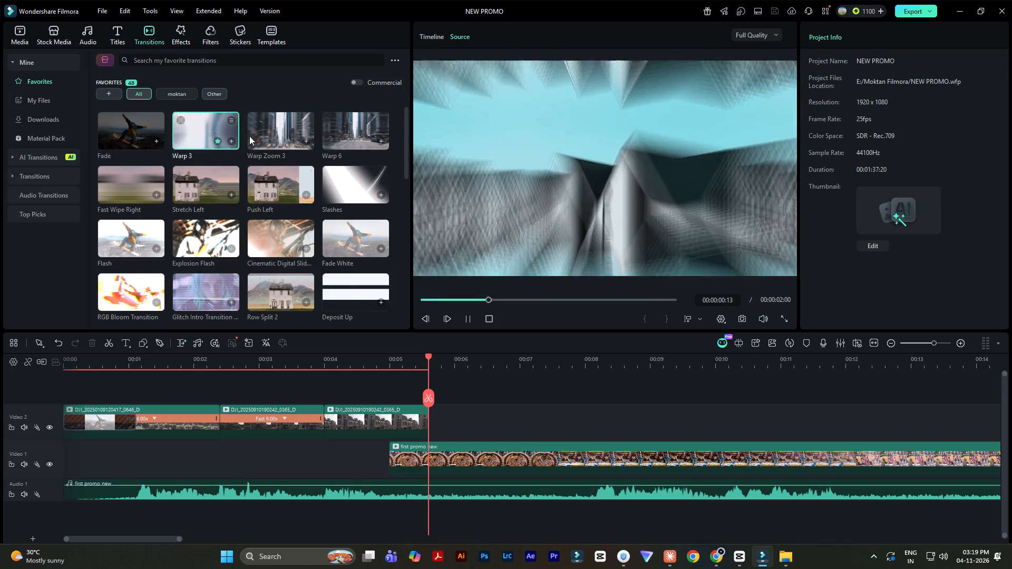
drag(277, 126, 213, 410)
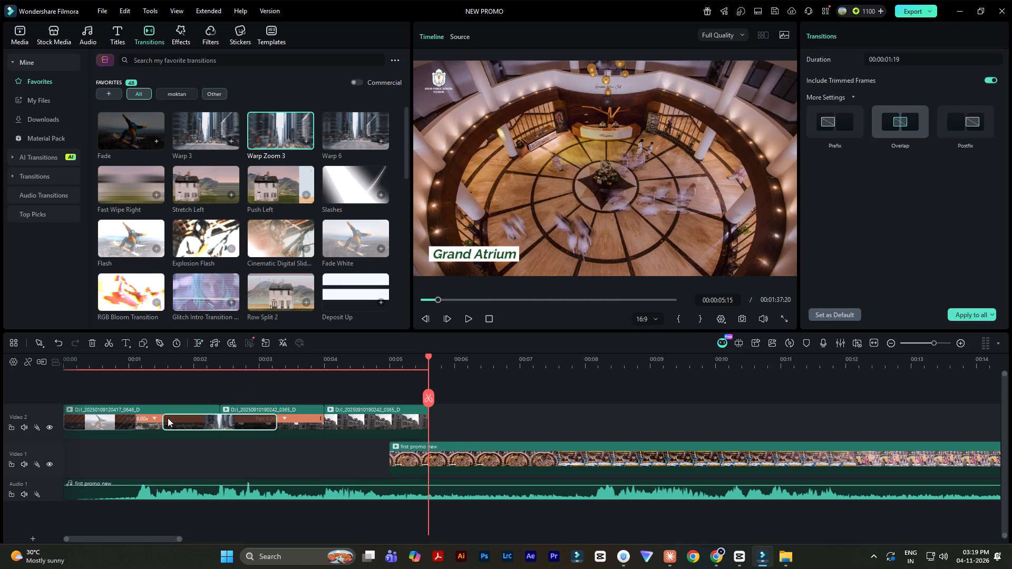
Shorten the Warp Zoom 3 transition between the first two drone clips to 00:00:00:16 and preview from the timeline start.
drag(165, 421, 199, 429)
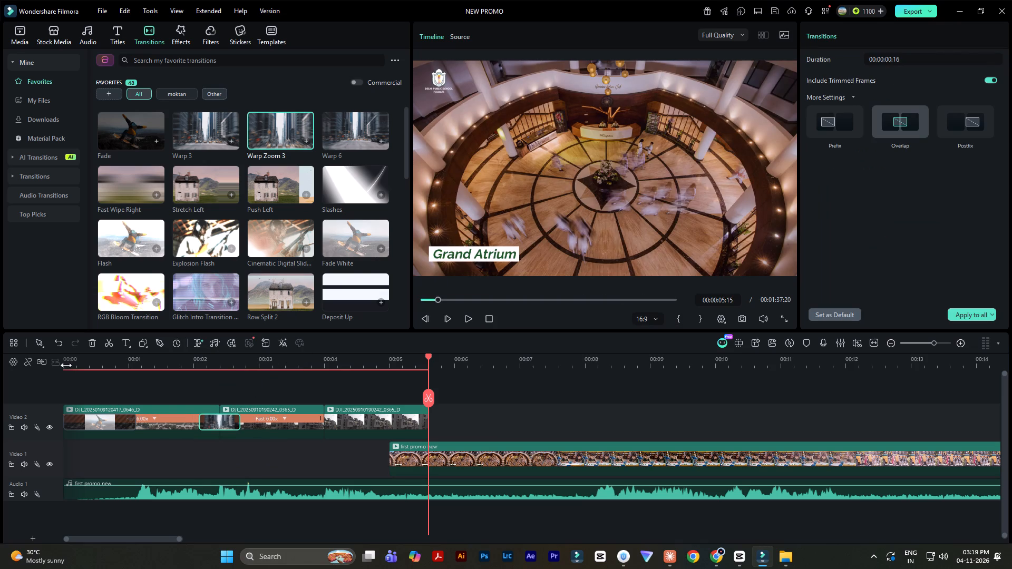
click(66, 365)
key(space)
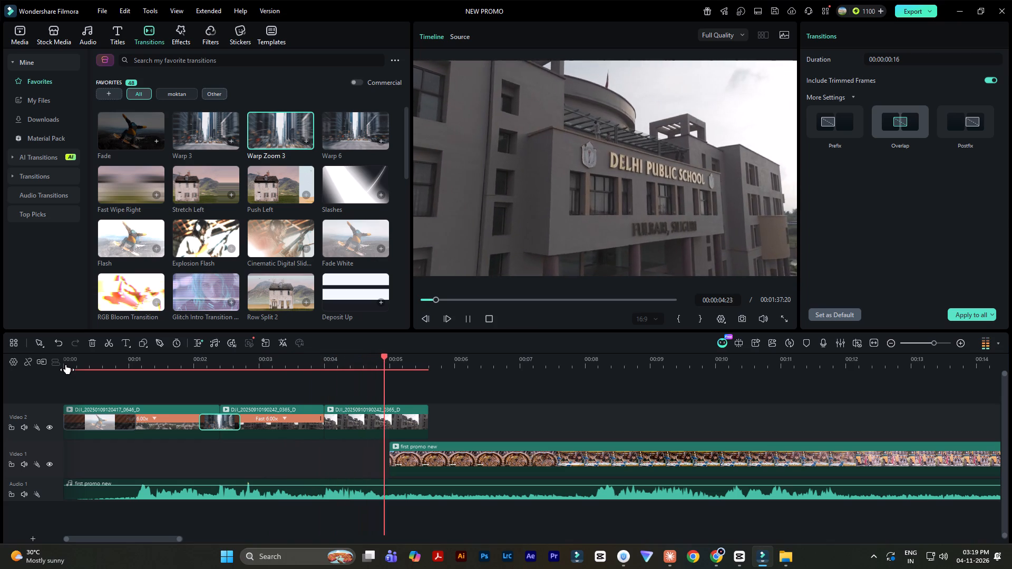
key(space)
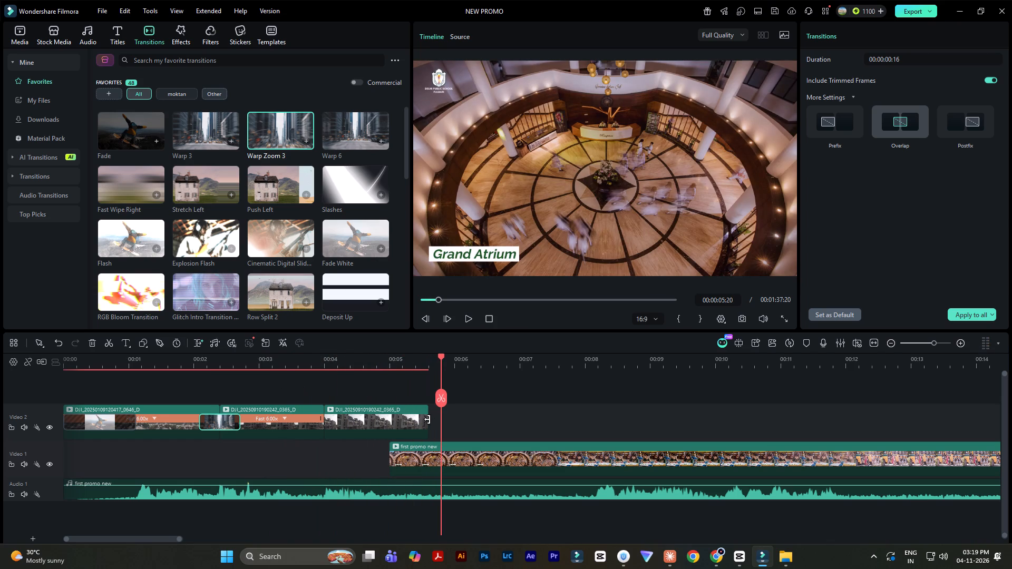
Extend the end of the normal-speed drone clip to 00:00:05:20 and preview the result.
drag(427, 419, 441, 423)
click(282, 366)
key(space)
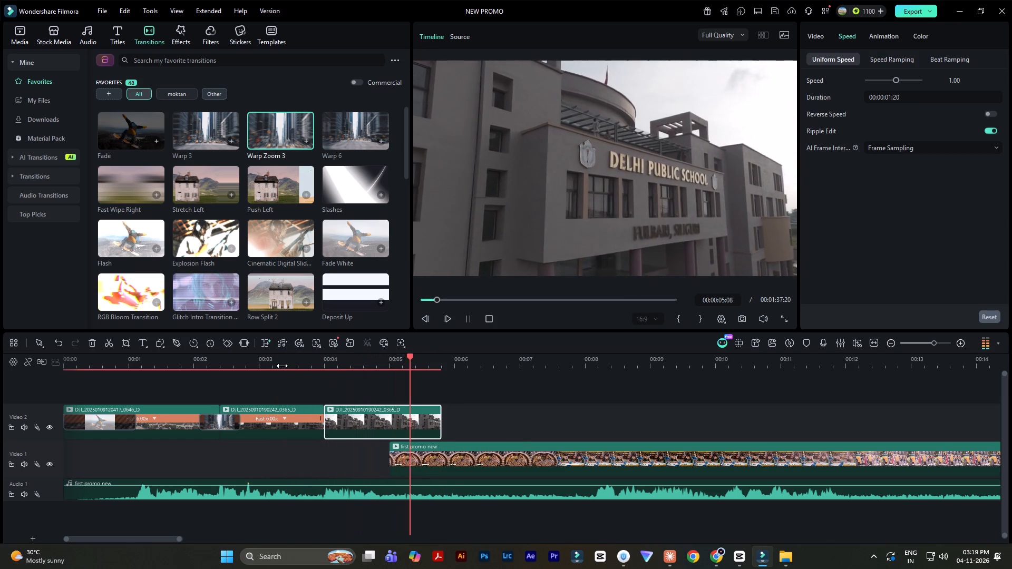
key(space)
Play on to find the cut point, split the first promo new video at 00:00:08:03, delete the part before the cut, and save.
key(space)
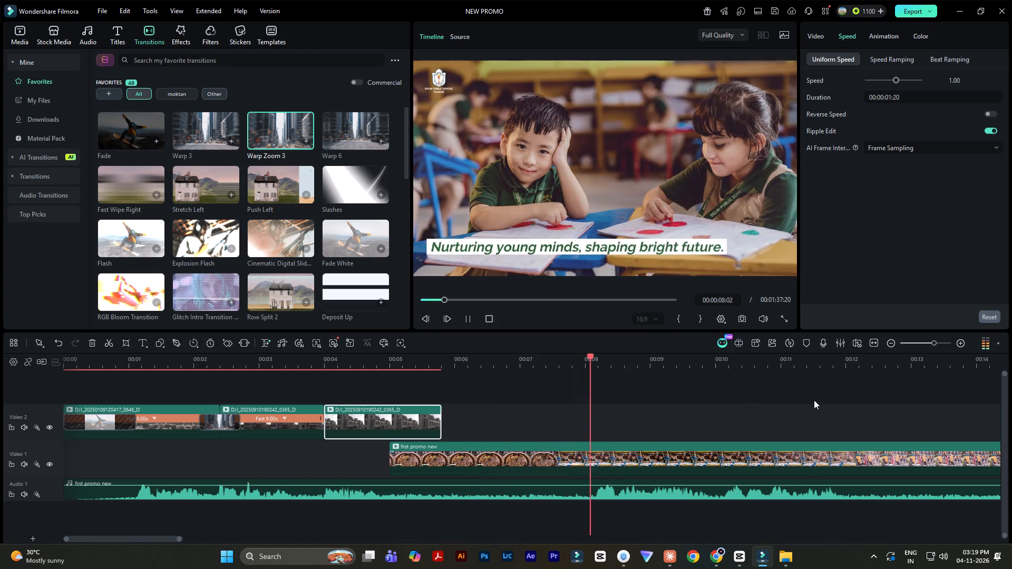
key(space)
drag(604, 356, 598, 357)
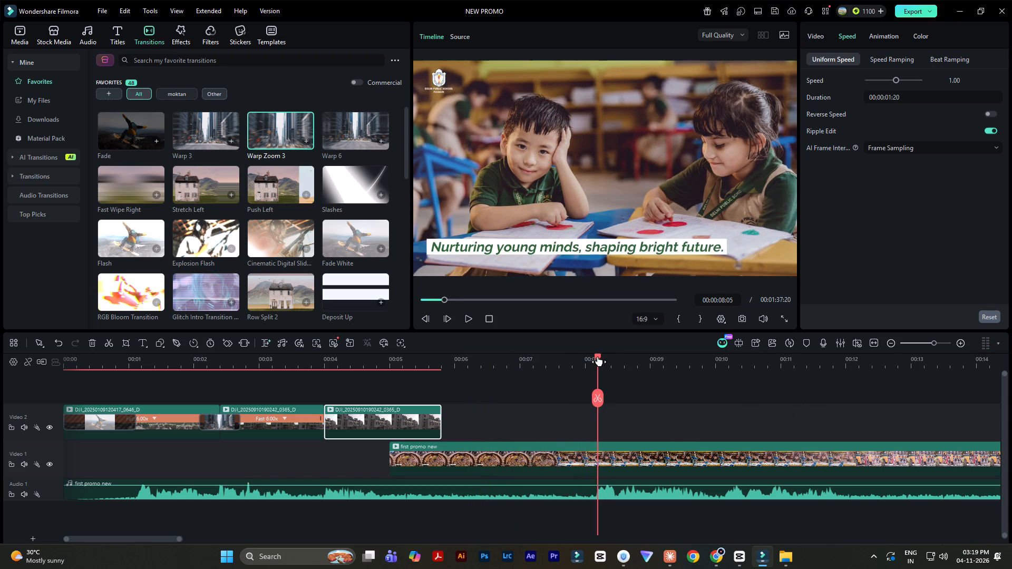
drag(598, 357, 593, 358)
click(634, 449)
key(ctrl+b)
click(519, 468)
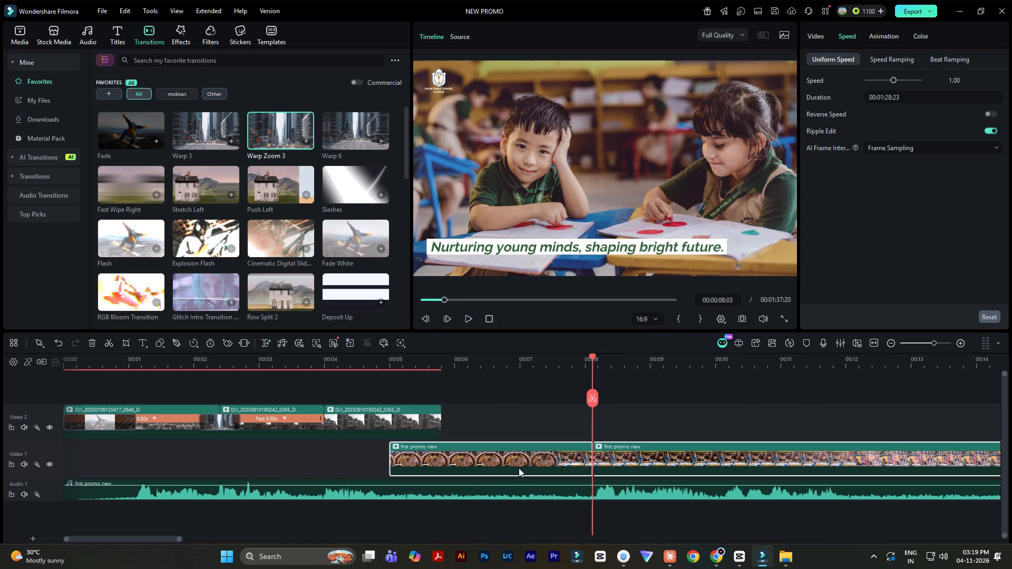
key(Delete)
key(ctrl+s)
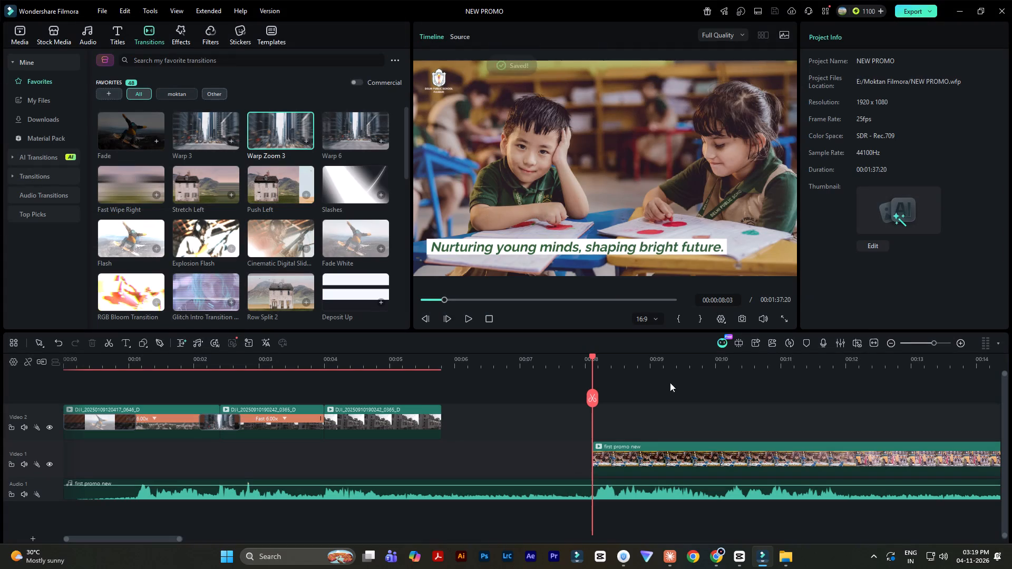
Switch to Google Drive in Chrome and look through the Drone folder's clips for further promo footage.
click(781, 551)
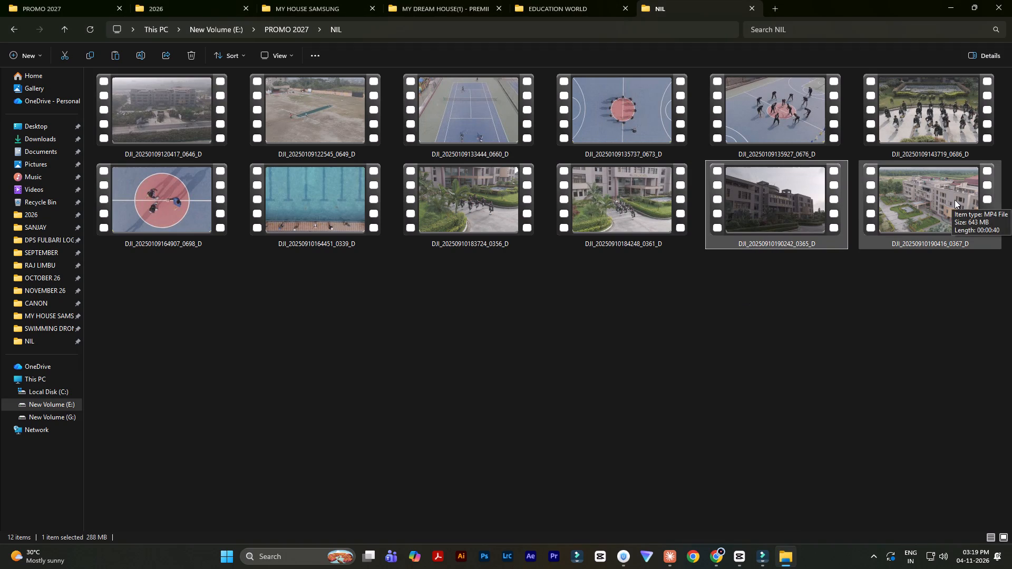
click(716, 558)
drag(716, 558, 838, 558)
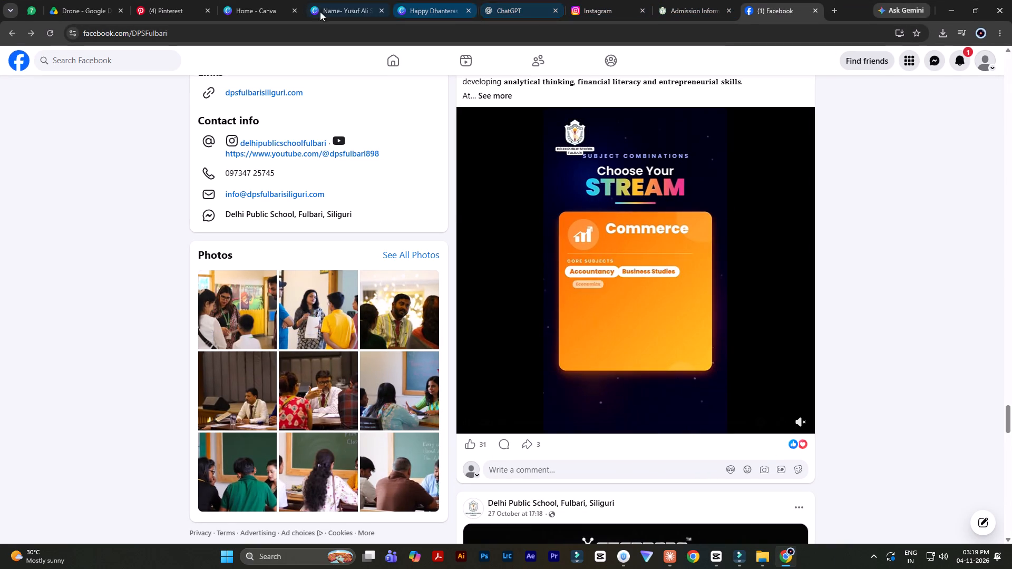
click(92, 0)
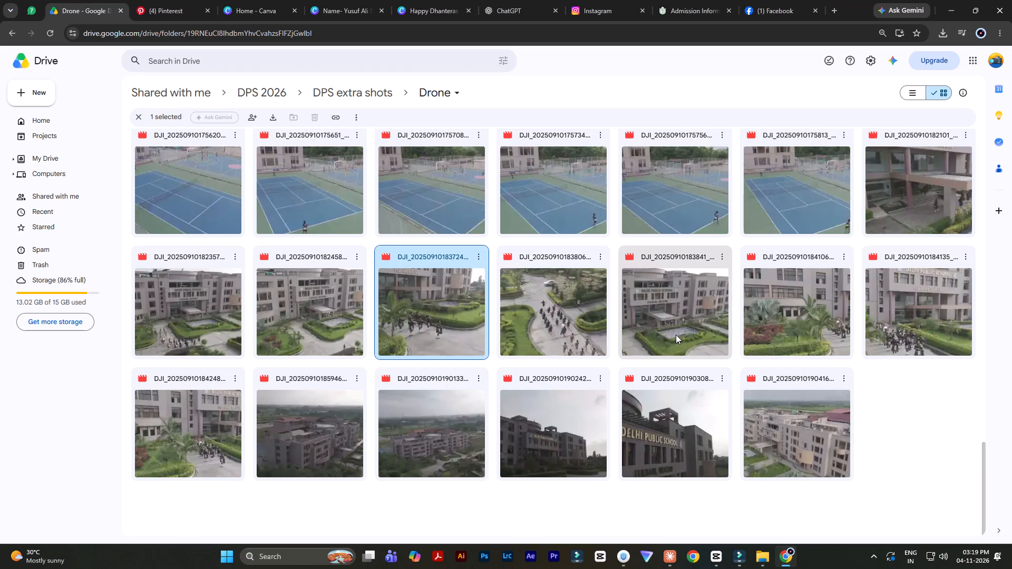
scroll(676, 335, down, 1)
scroll(676, 335, up, 4)
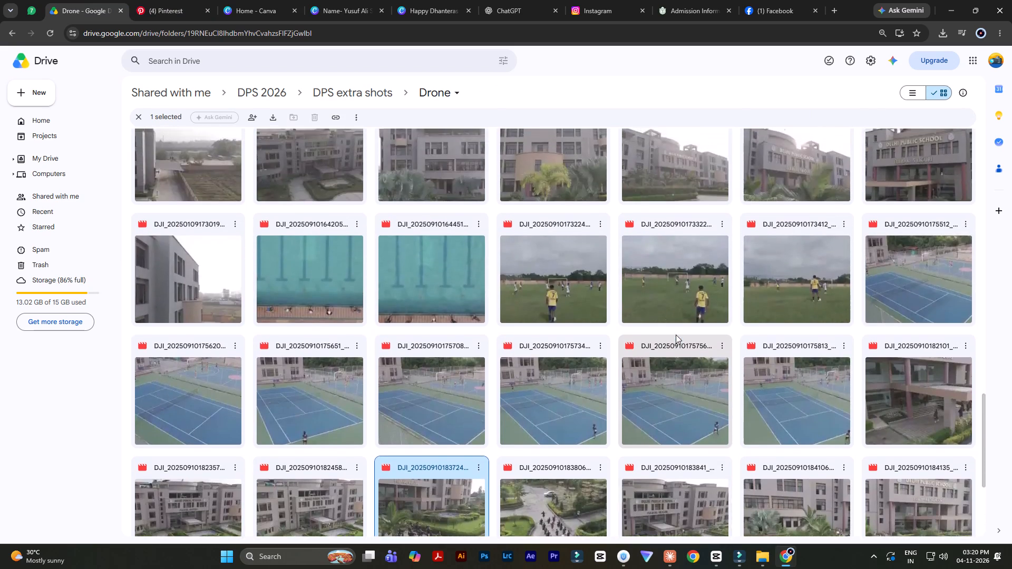
scroll(676, 335, up, 14)
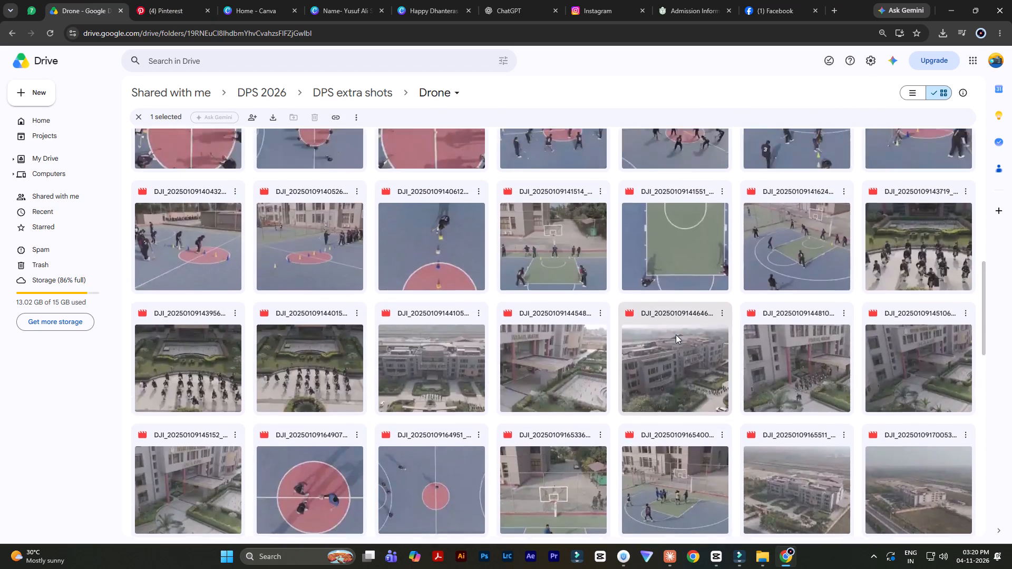
scroll(676, 335, up, 12)
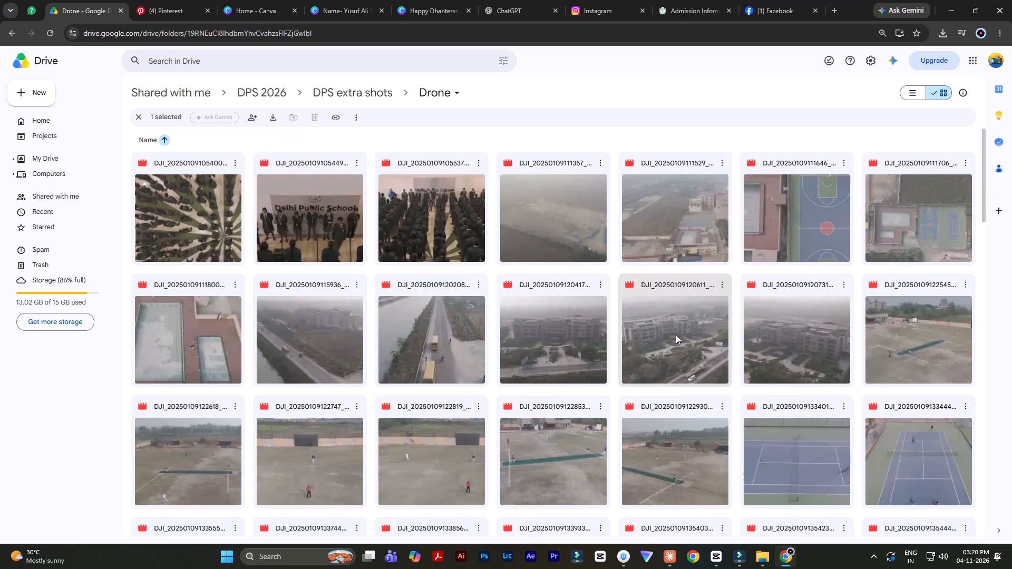
scroll(676, 335, up, 7)
scroll(487, 215, up, 13)
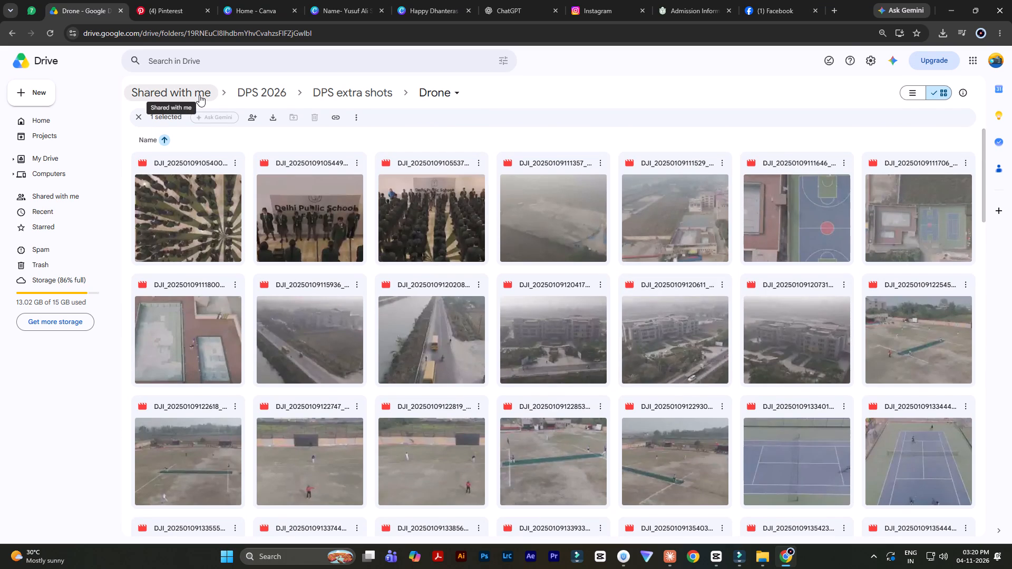
Open the Day 1 folder in DPS 2026 and look through its clips for classroom and student footage.
click(275, 87)
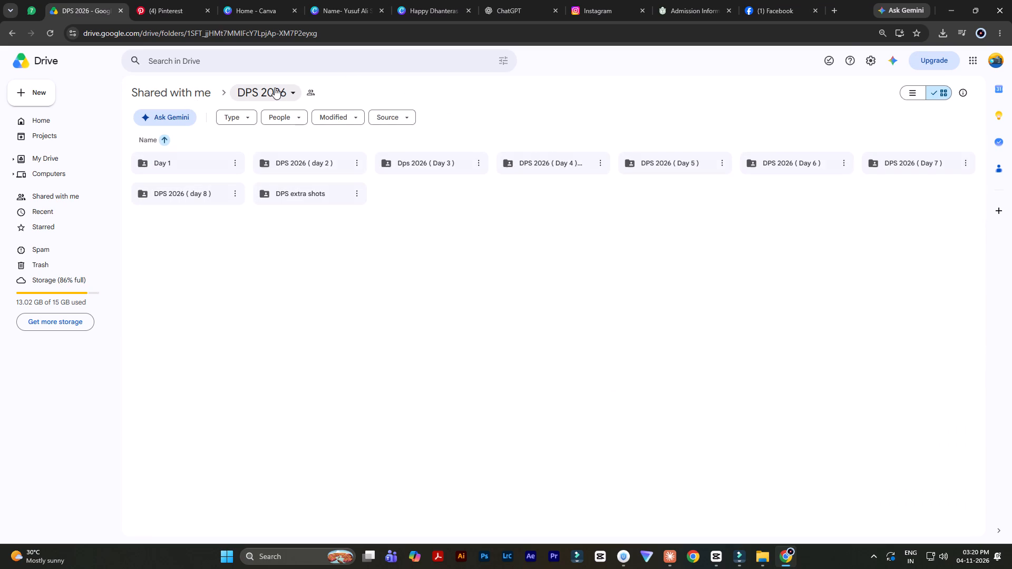
click(302, 168)
double_click(204, 165)
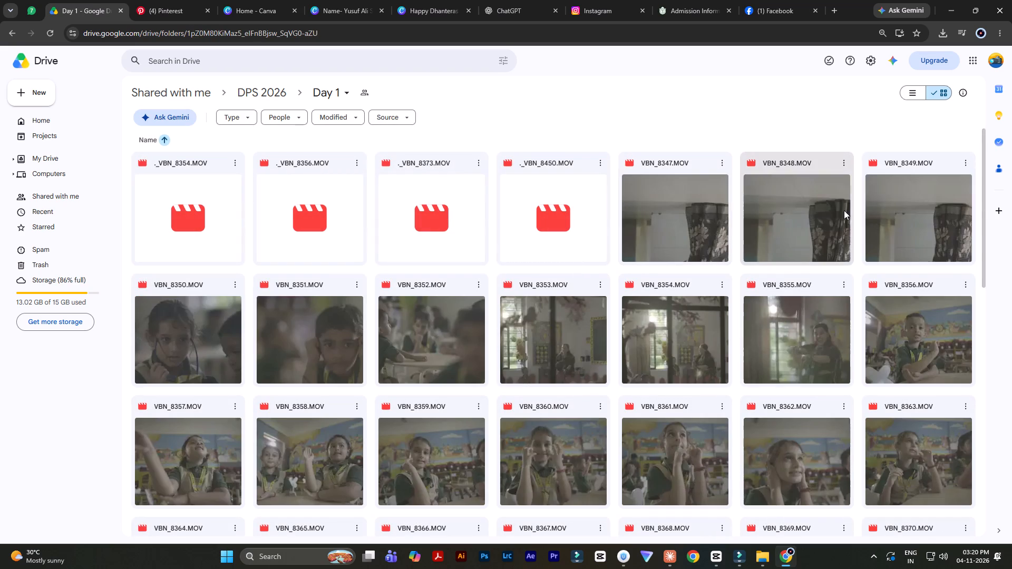
scroll(861, 254, down, 2)
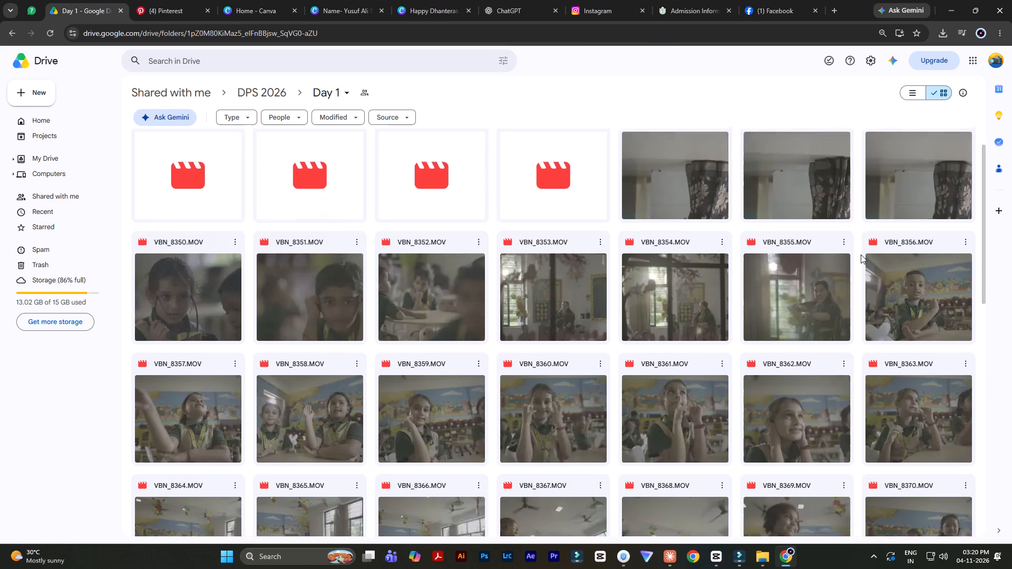
scroll(861, 254, down, 1)
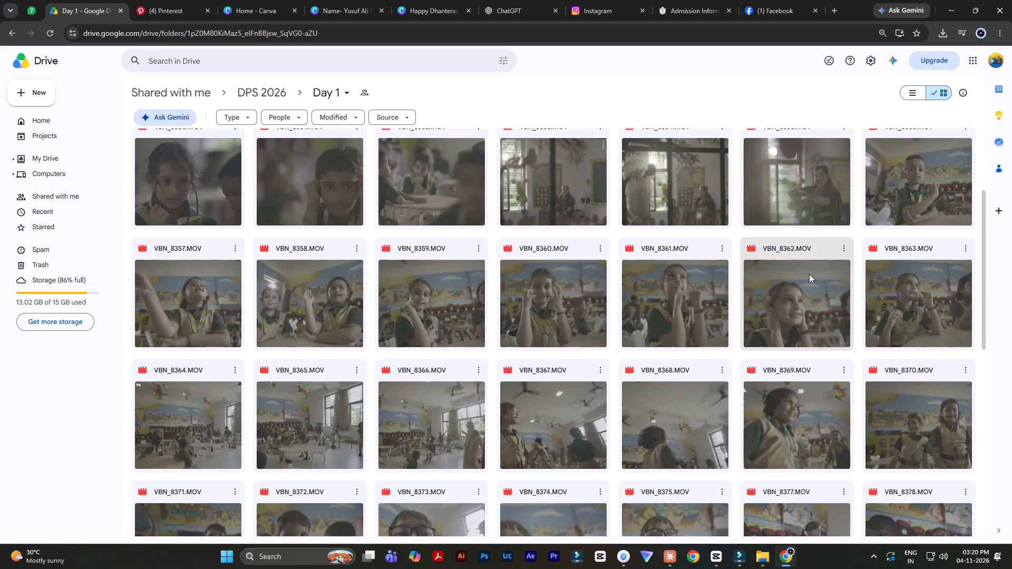
scroll(809, 274, down, 5)
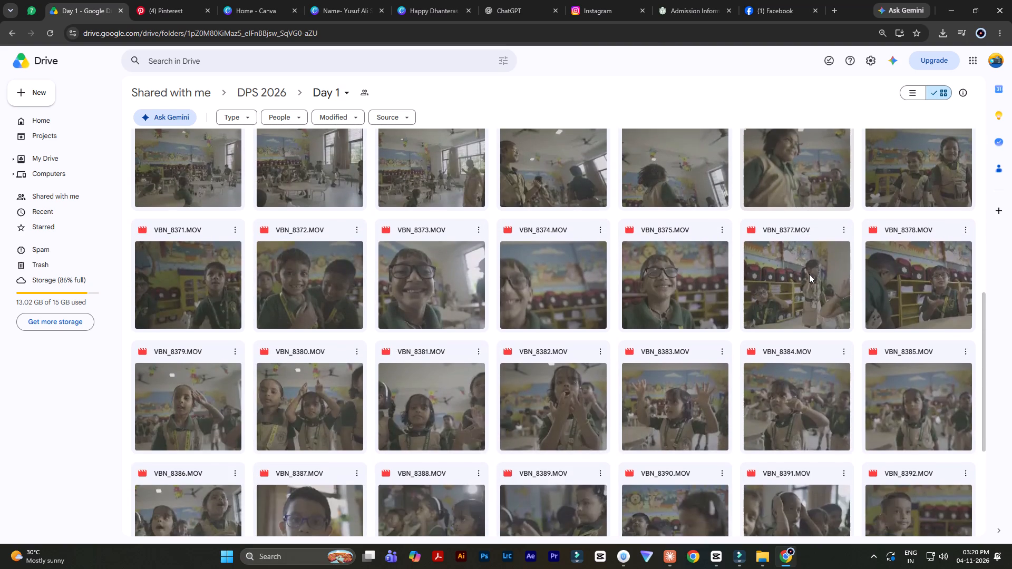
scroll(809, 274, down, 4)
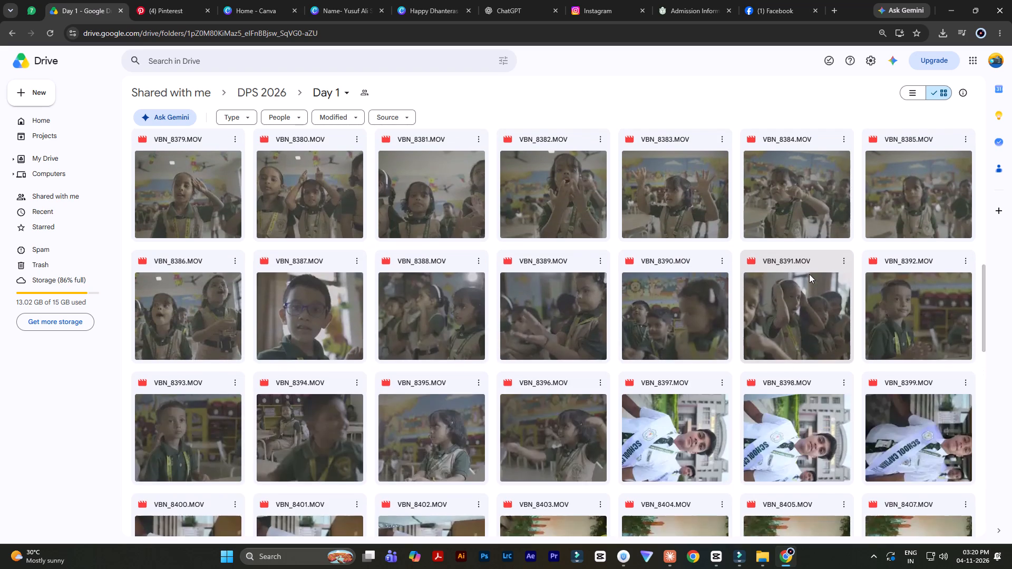
scroll(809, 274, down, 7)
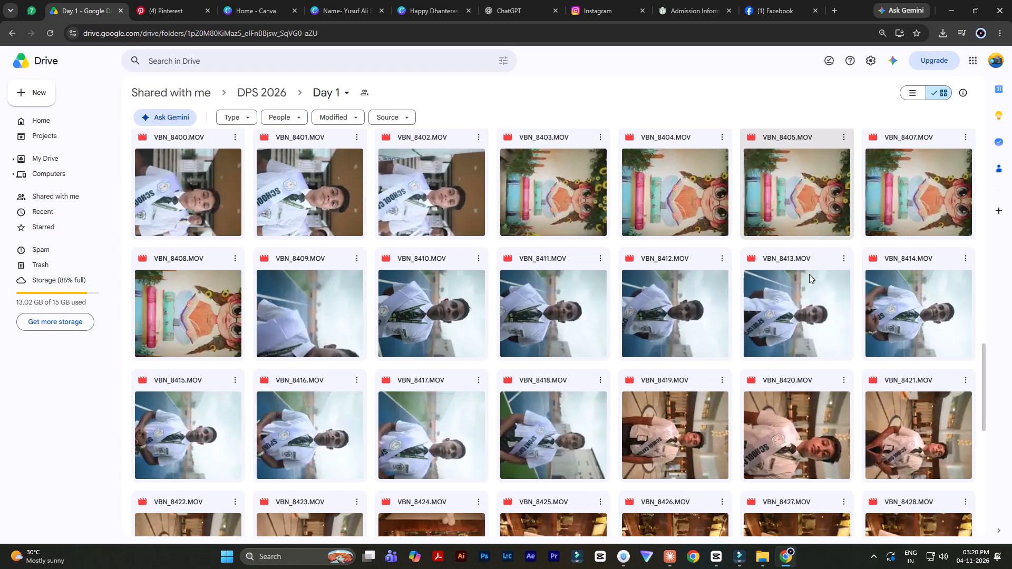
scroll(809, 274, down, 9)
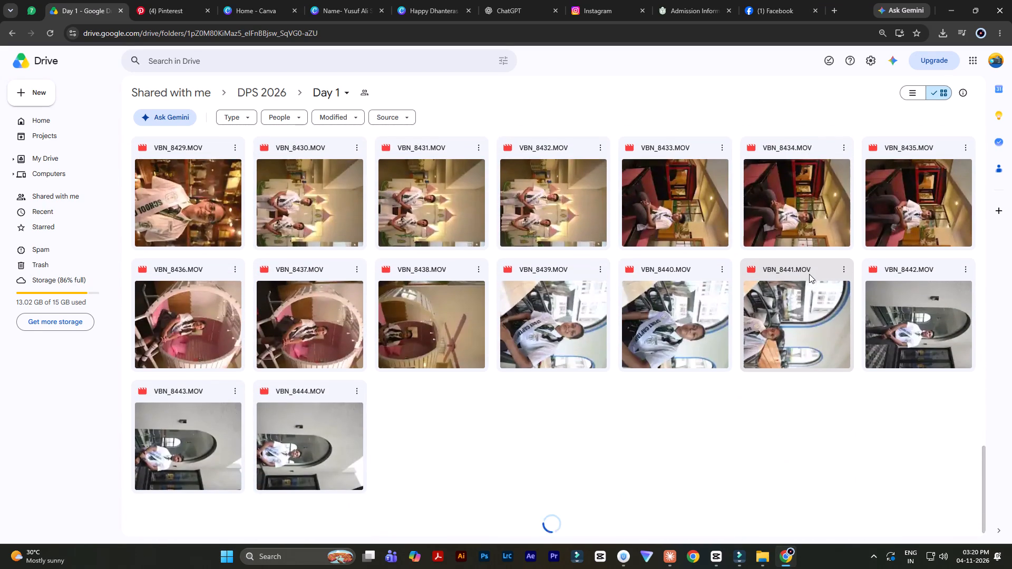
scroll(809, 274, up, 13)
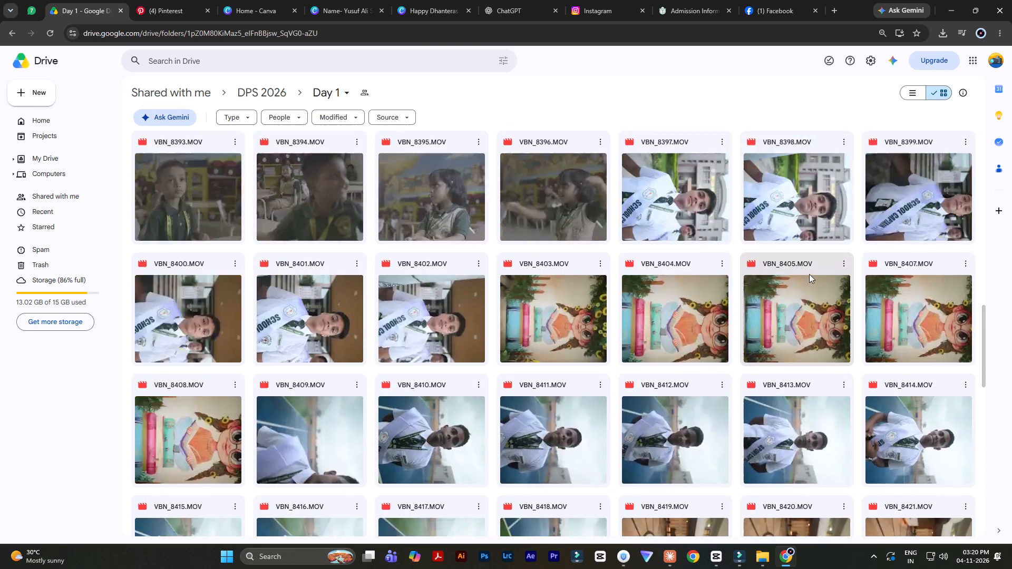
scroll(809, 274, up, 12)
scroll(809, 274, down, 20)
scroll(809, 274, down, 9)
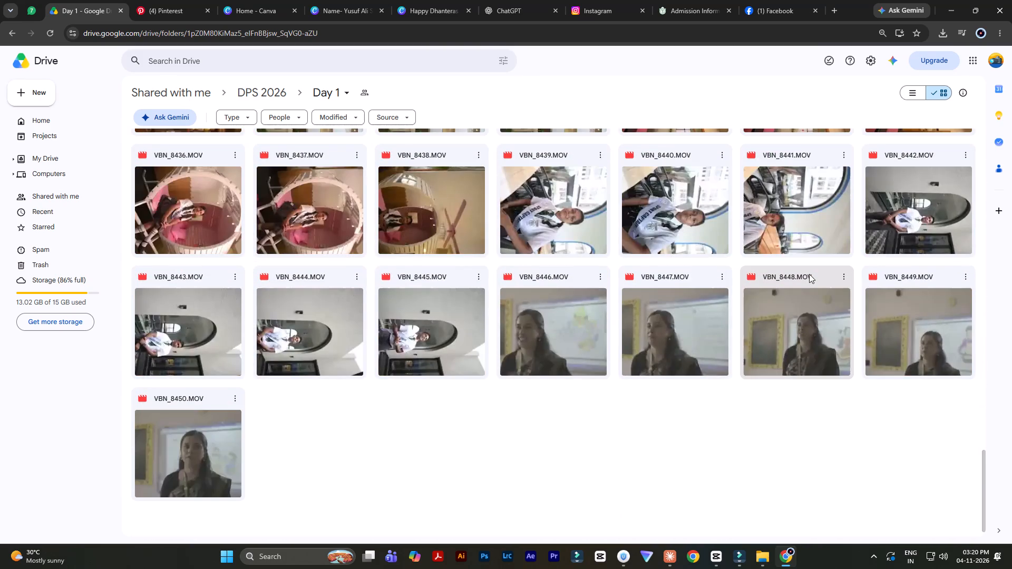
scroll(809, 274, down, 11)
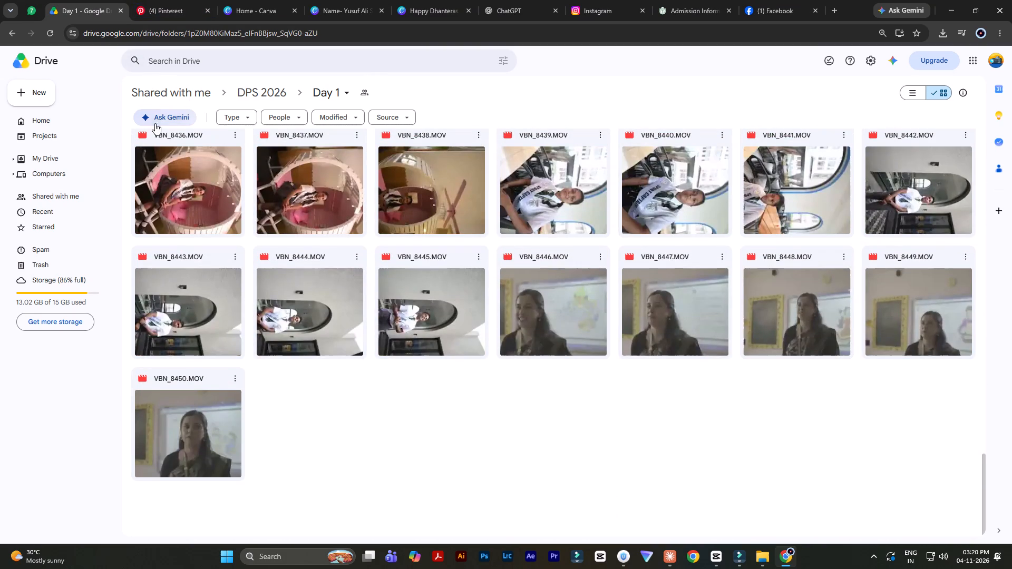
Look through the DPS 2026 ( day 2 ) folder for classroom footage and start downloading VBN_0088.MOV despite the missing virus scan.
click(257, 92)
double_click(311, 167)
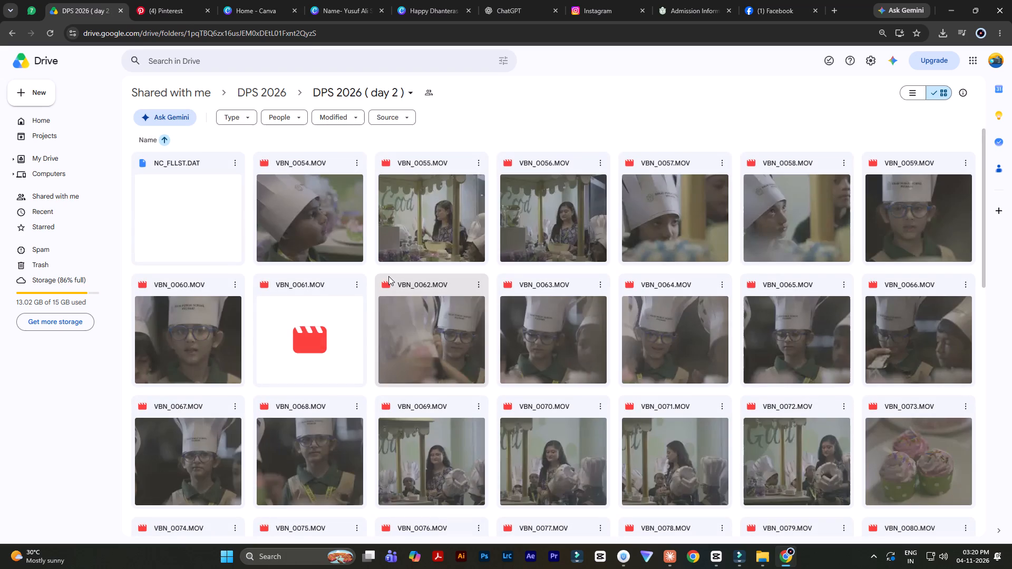
scroll(388, 276, down, 4)
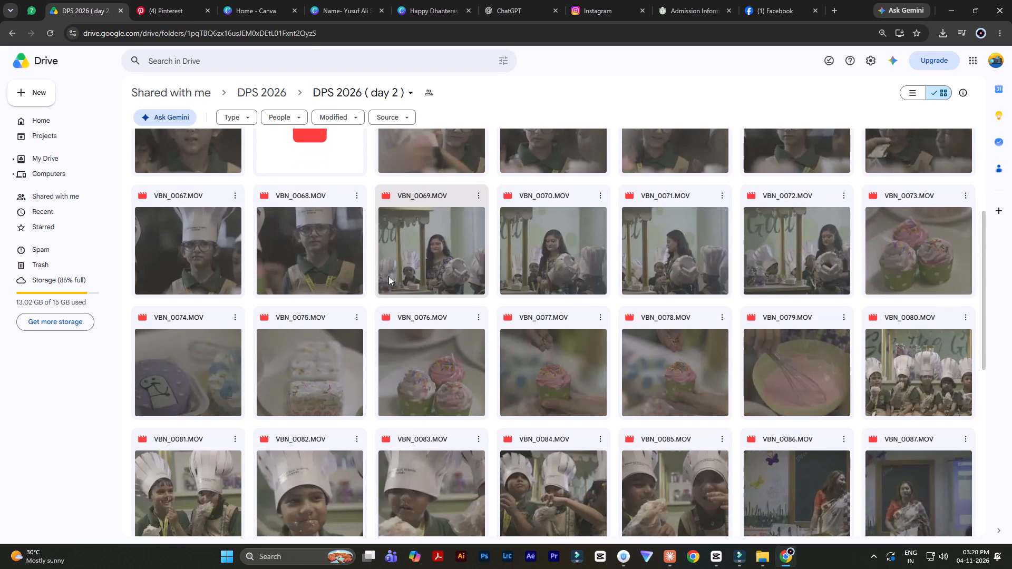
scroll(388, 276, down, 4)
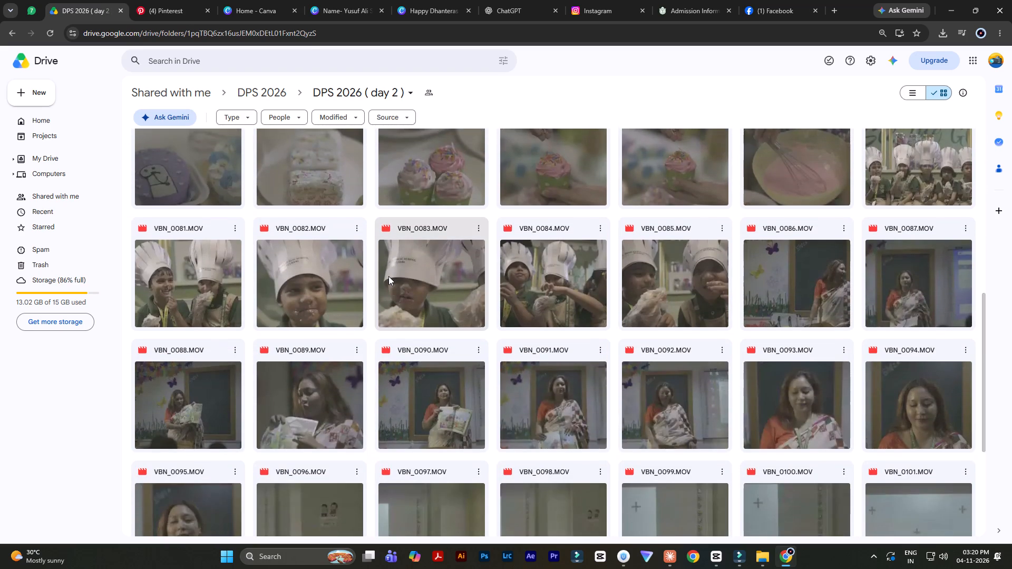
scroll(388, 276, down, 6)
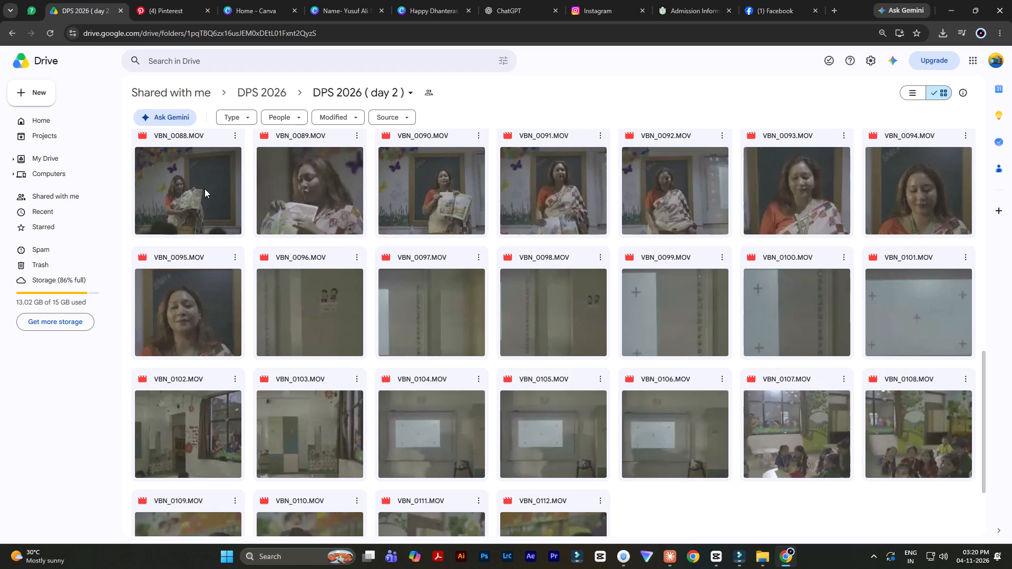
click(236, 135)
click(260, 181)
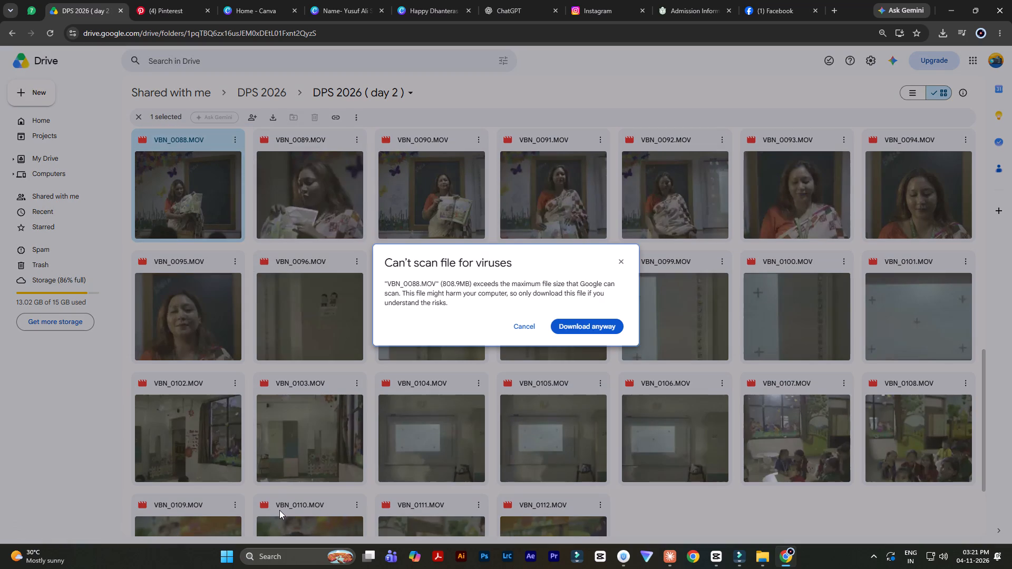
click(589, 324)
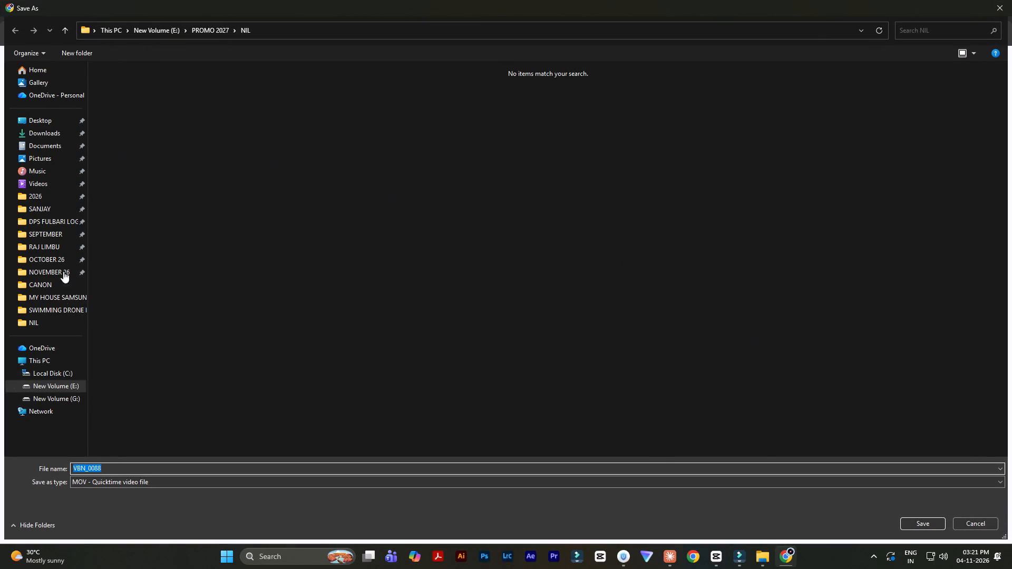
Create a folder named Clas in PROMO 2027 on New Volume (E:) and save VBN_0088 into it.
click(69, 391)
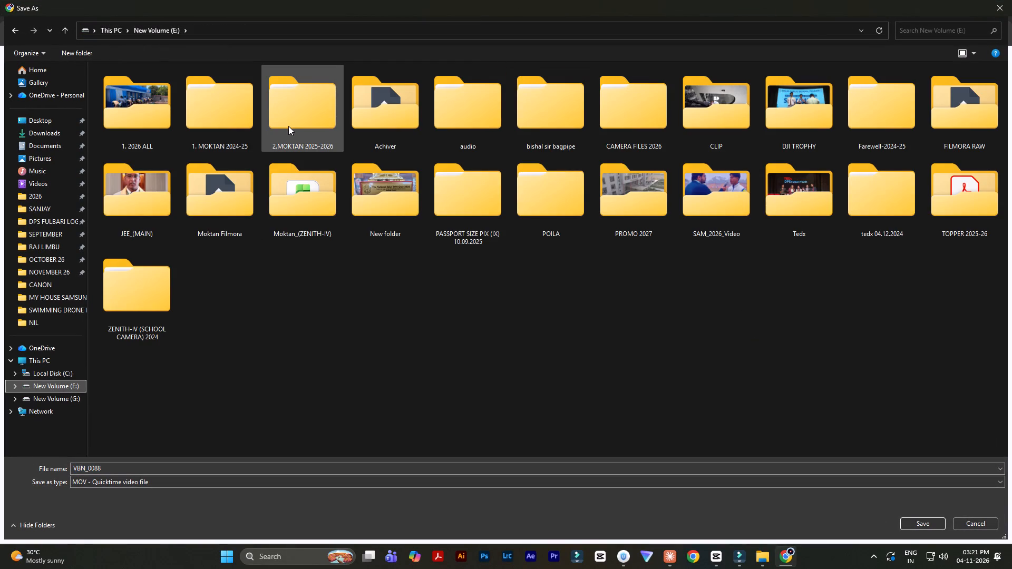
double_click(654, 201)
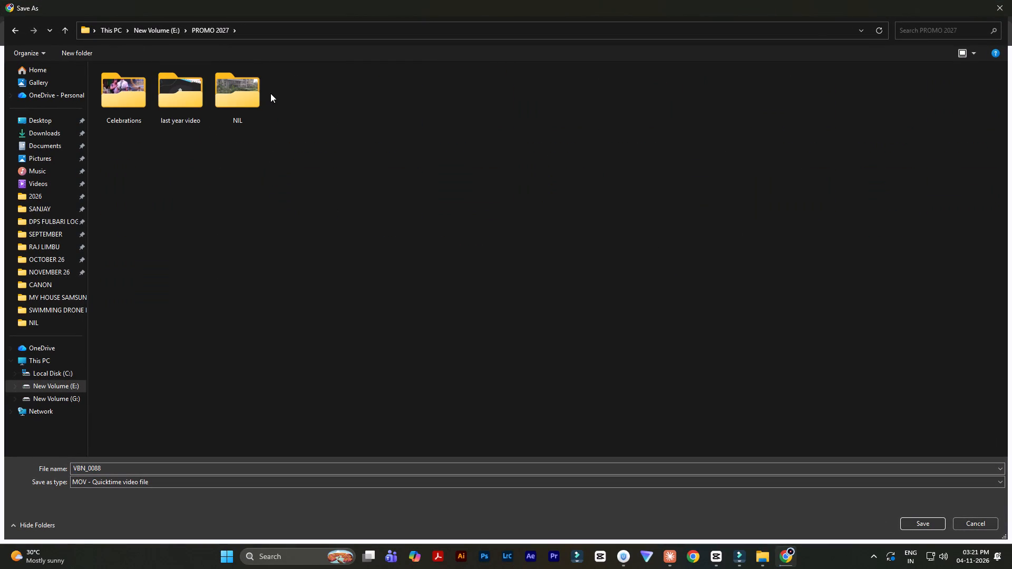
click(250, 104)
right_click(335, 102)
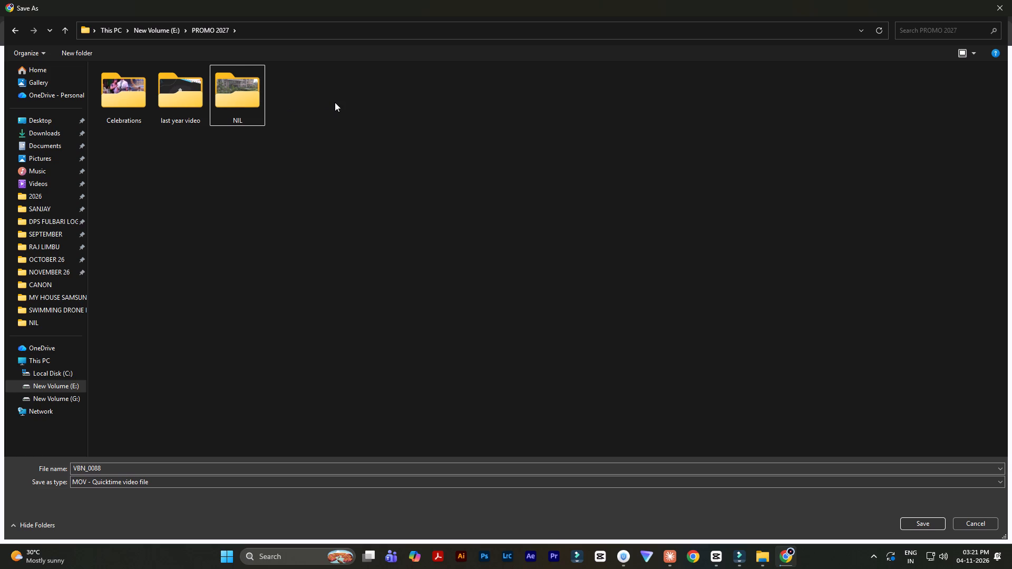
click(434, 221)
click(482, 220)
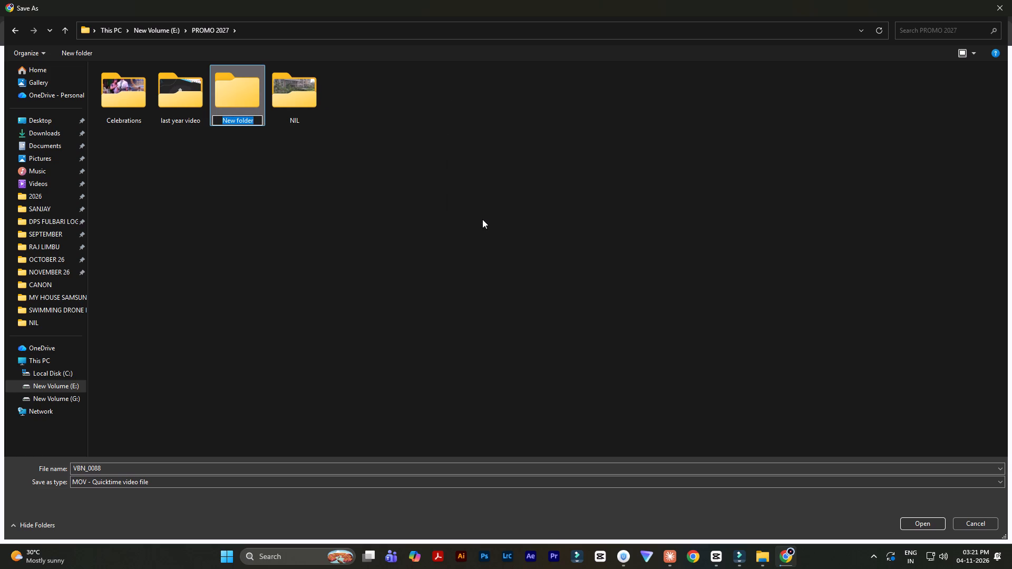
text(Clas)
key(Return)
key(Return)
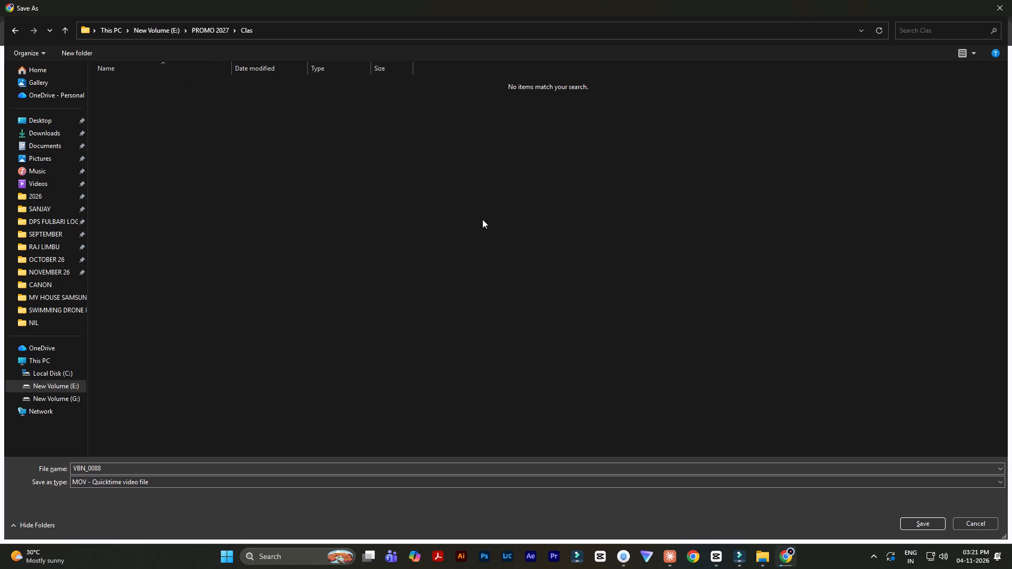
key(Return)
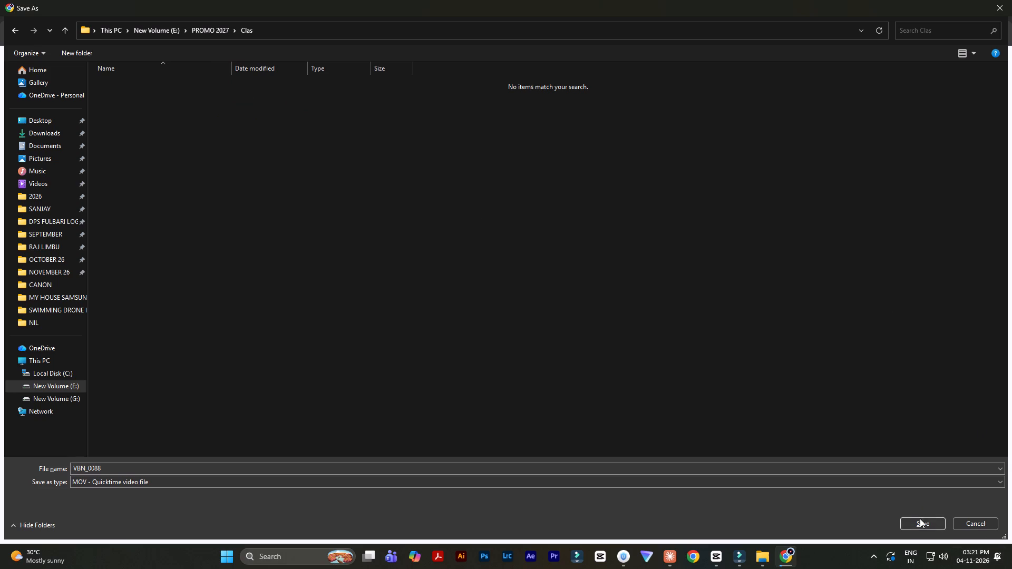
click(921, 523)
Preview the classroom clip VBN_0108.MOV in the day 2 folder.
scroll(746, 295, down, 7)
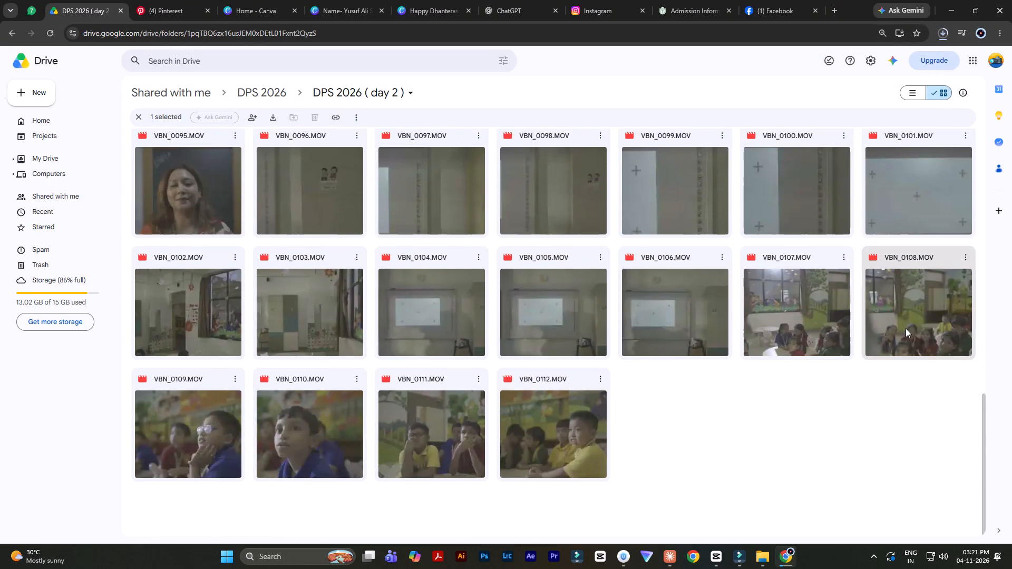
right_click(943, 289)
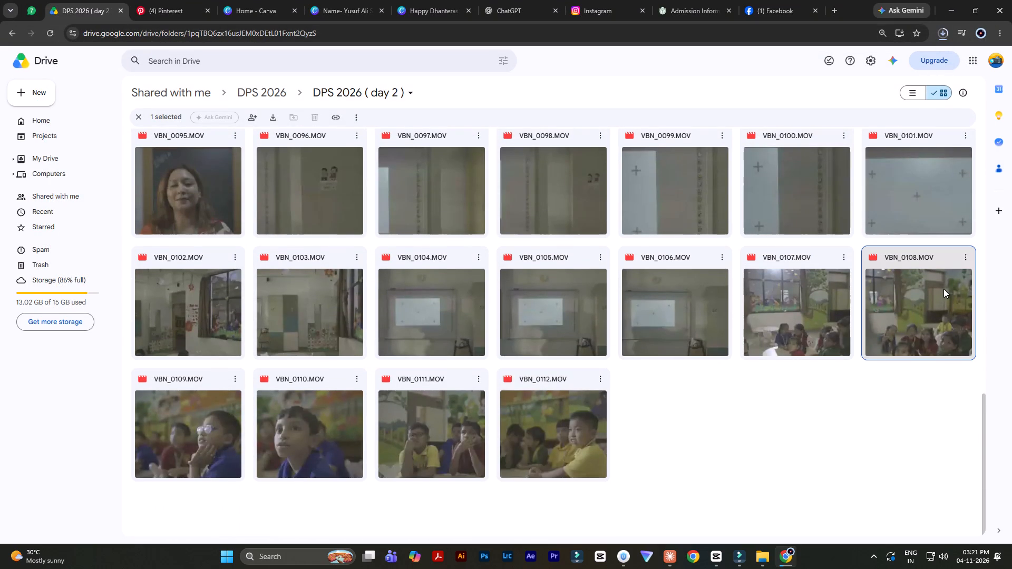
click(688, 305)
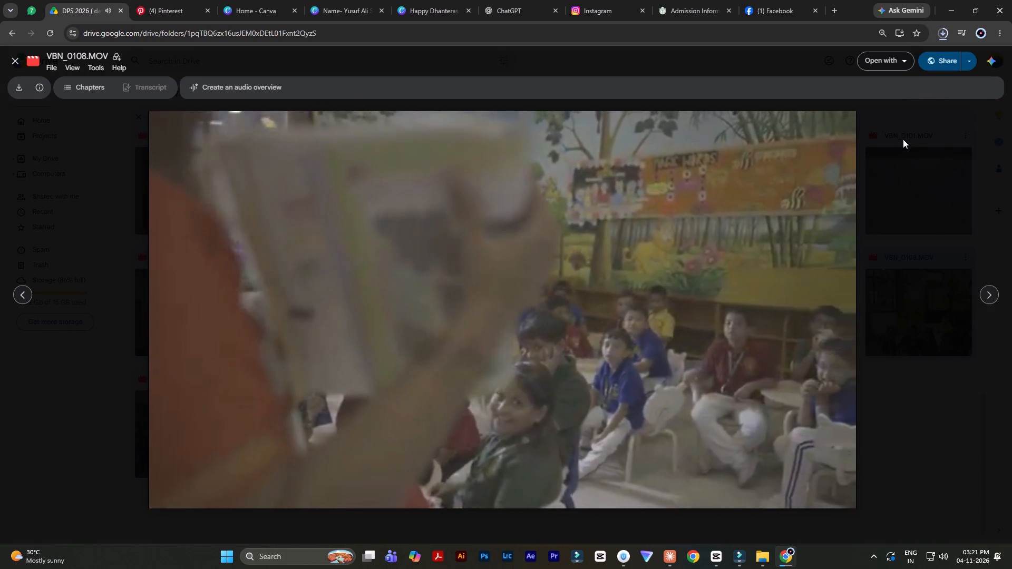
key(Escape)
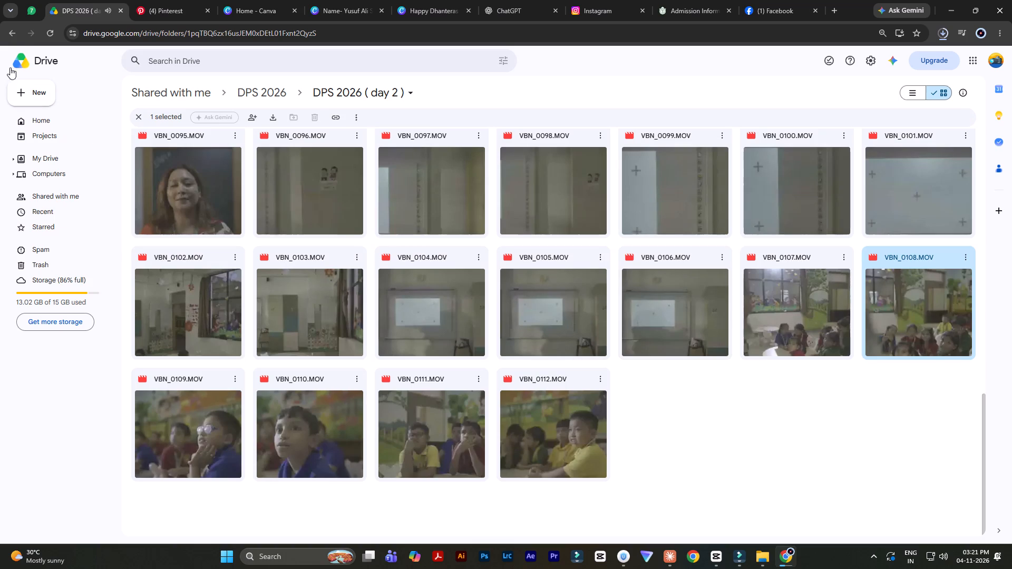
Go back to the Day 1 folder in DPS 2026 and preview the student clips VBN_8352.MOV and VBN_8360.MOV.
click(18, 31)
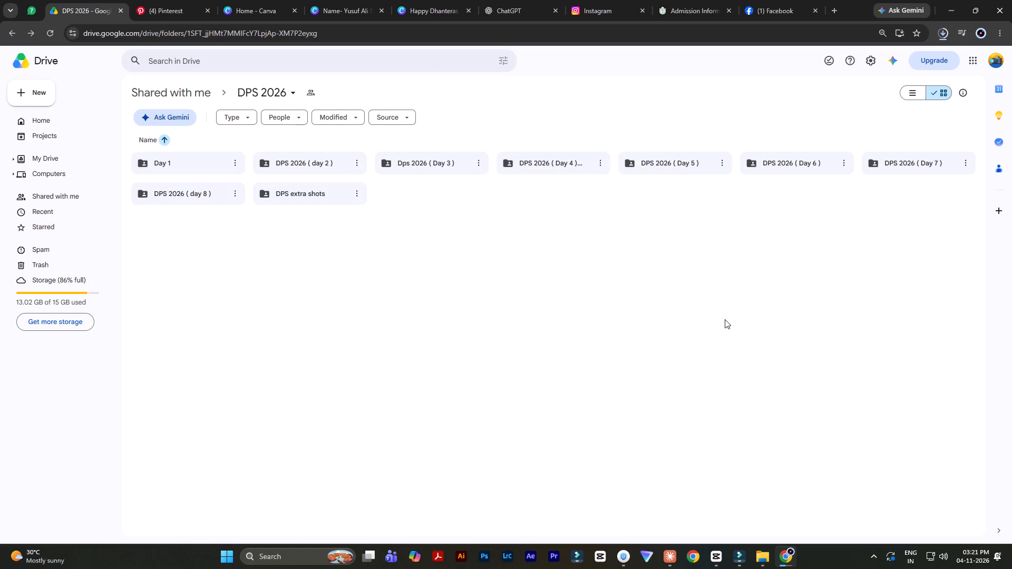
click(191, 167)
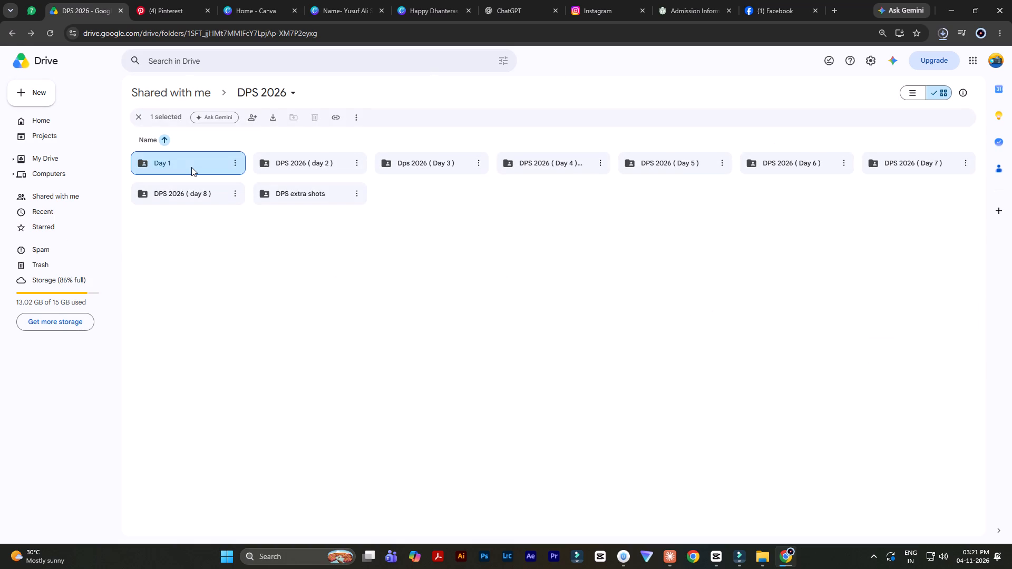
double_click(191, 167)
scroll(393, 413, down, 1)
click(437, 272)
double_click(437, 272)
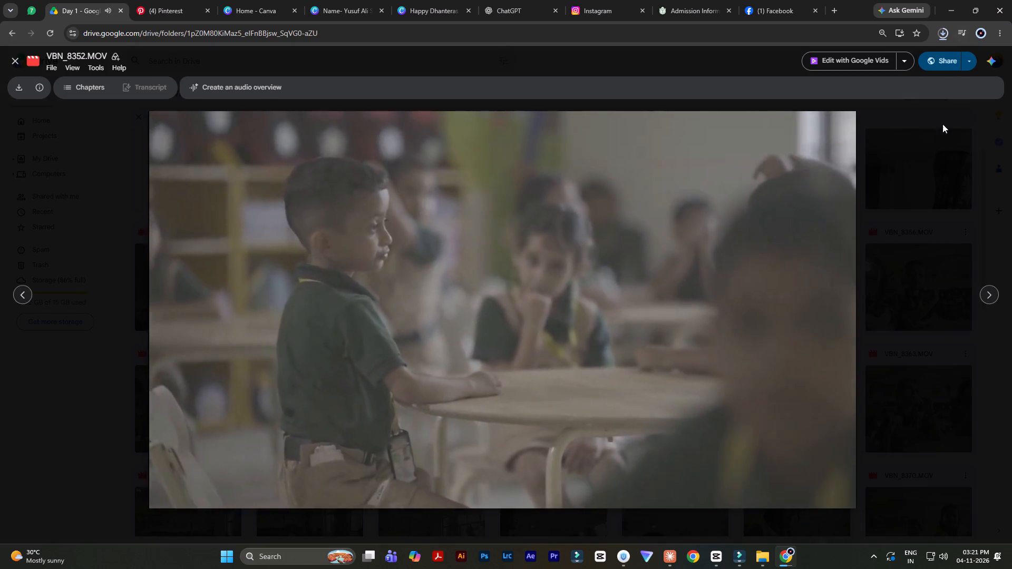
key(Escape)
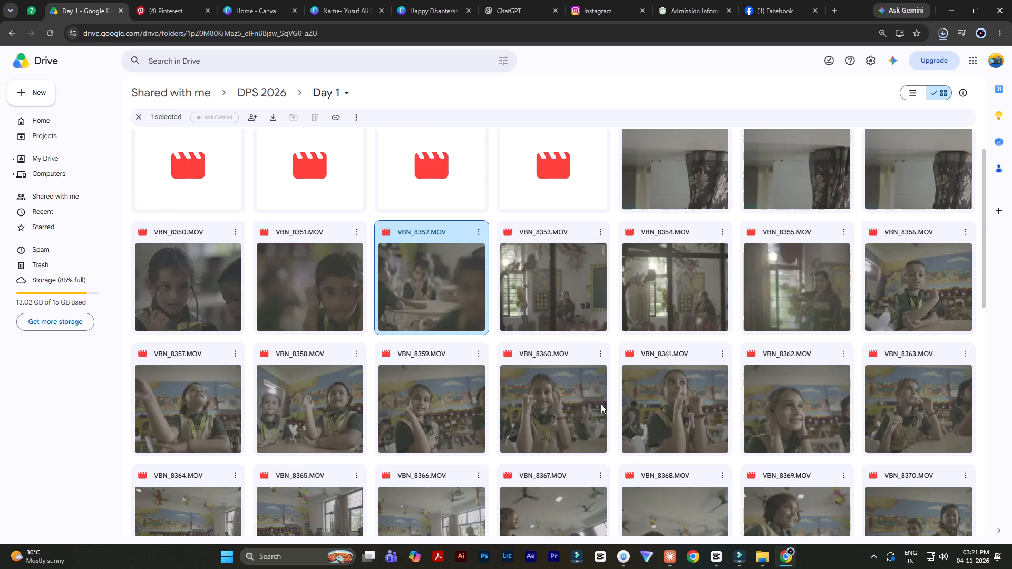
double_click(559, 403)
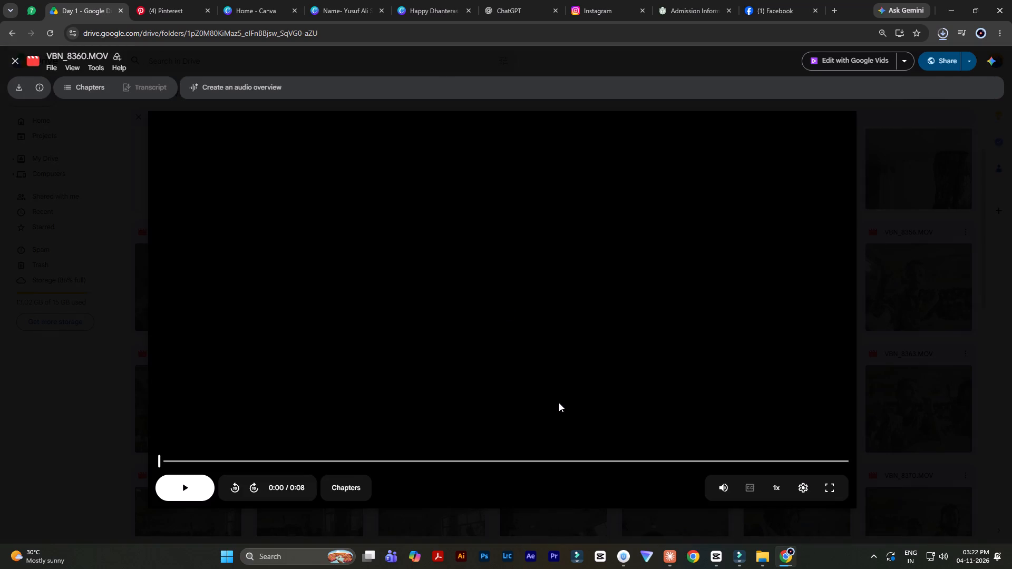
click(198, 493)
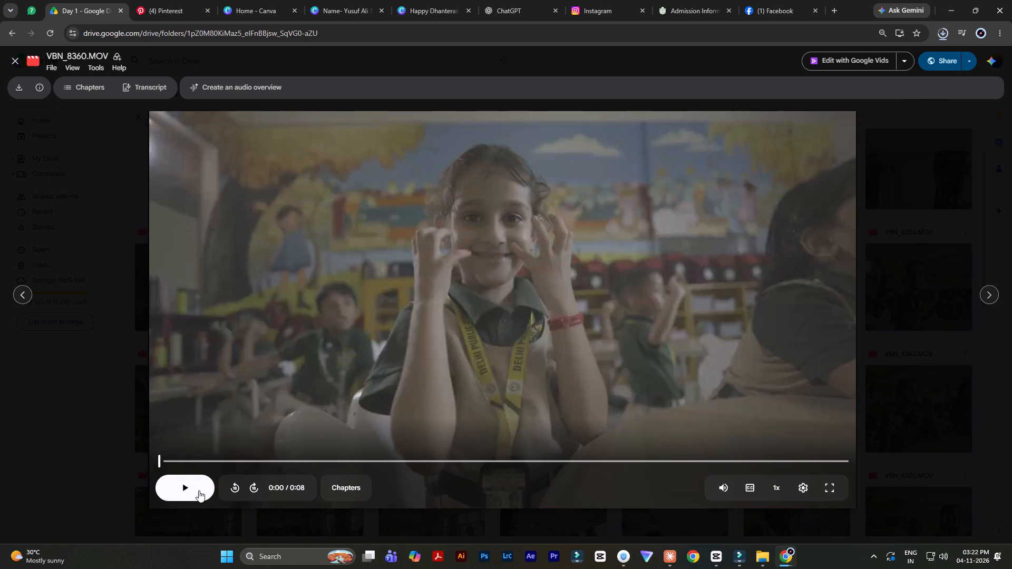
click(187, 489)
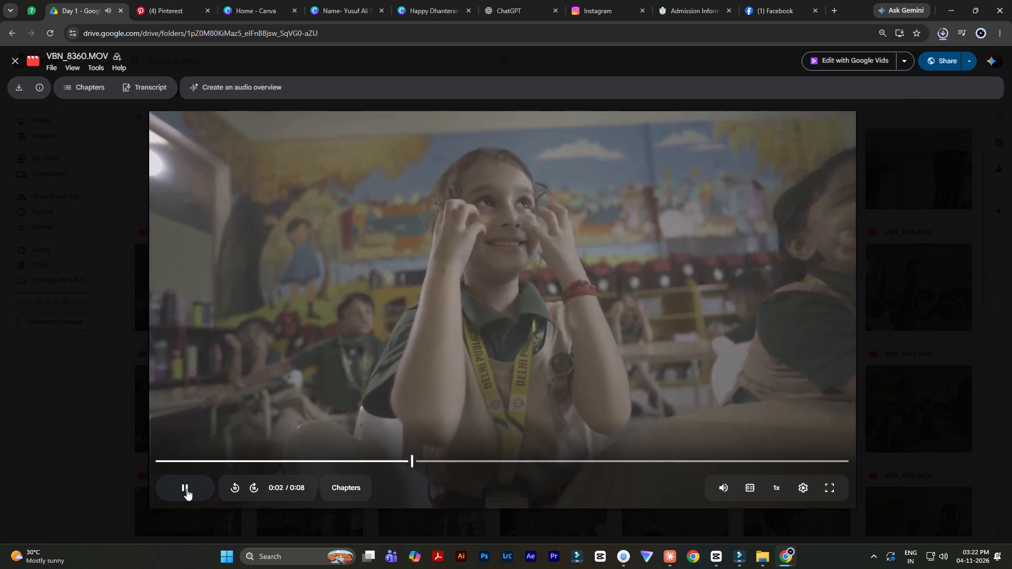
key(Escape)
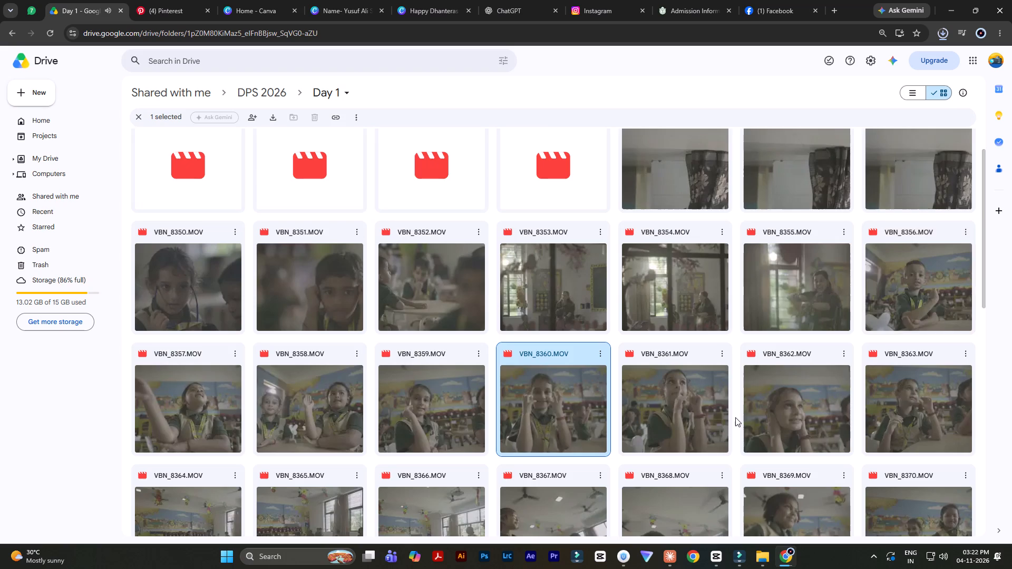
Look further through the Day 1 clips and preview VBN_8395.MOV.
scroll(735, 416, down, 10)
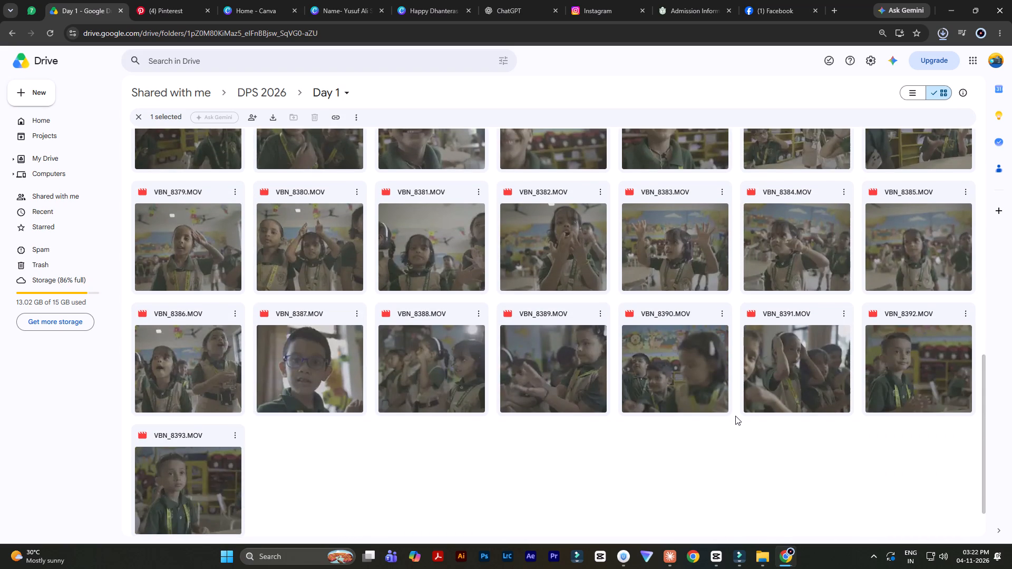
scroll(735, 416, down, 5)
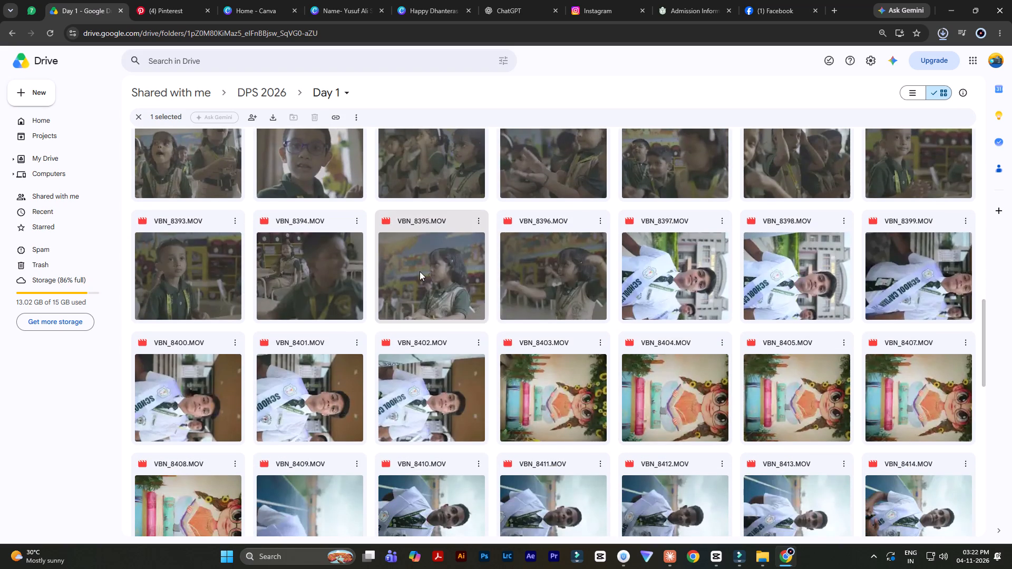
double_click(420, 271)
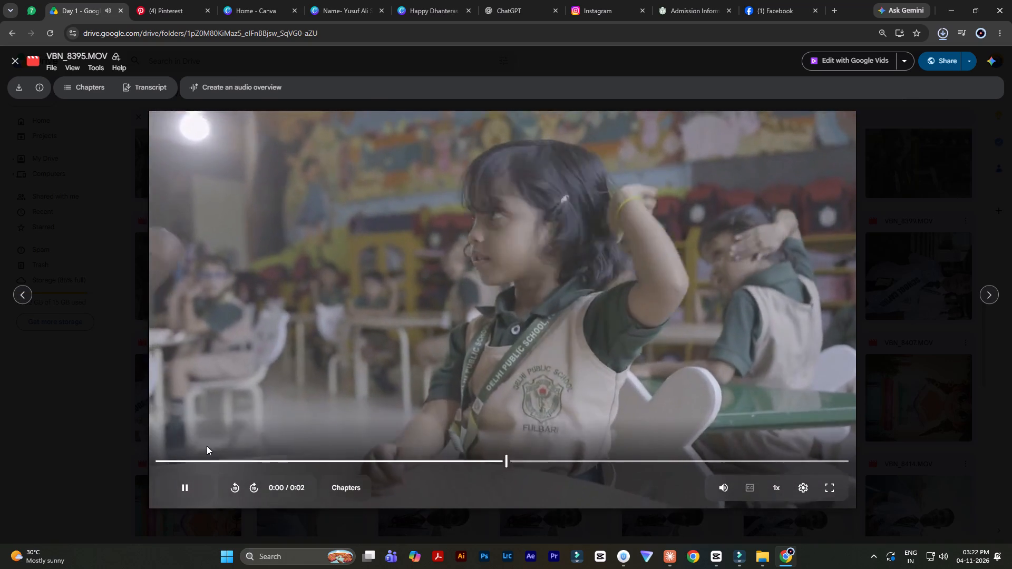
key(Escape)
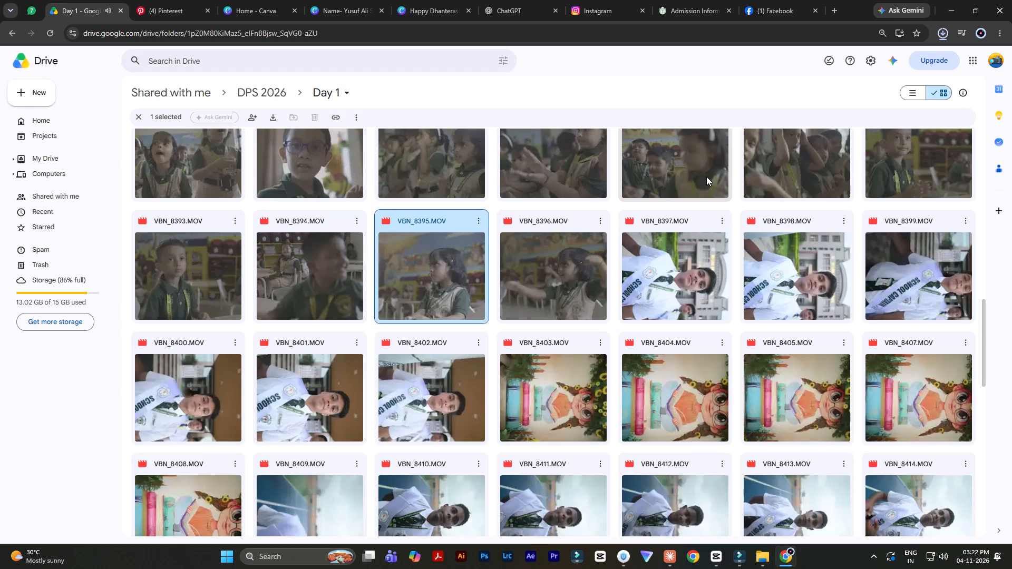
key(BackSpace)
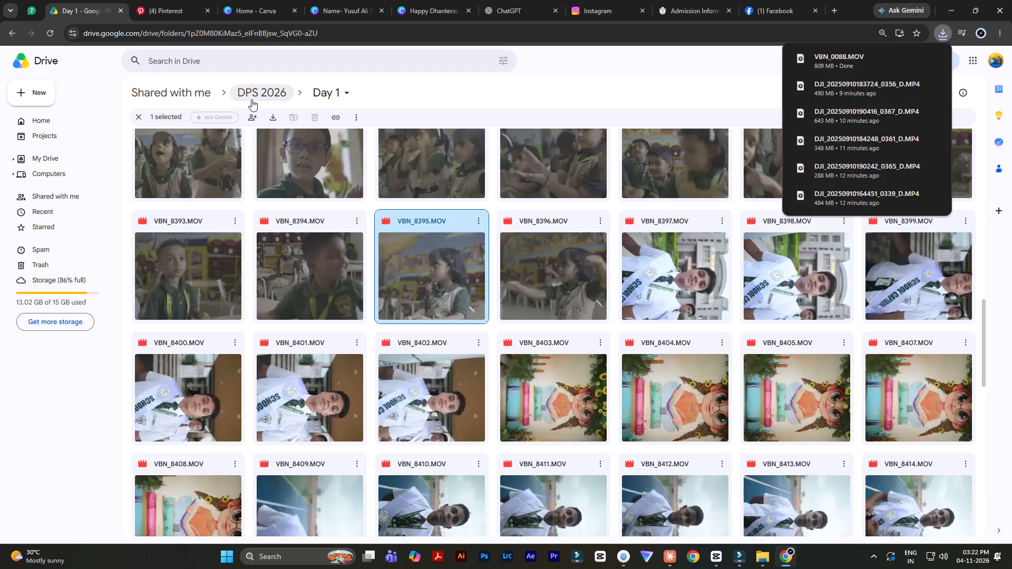
Open the Dps 2026 ( Day 3 ) folder in DPS 2026 and look through its classroom and art clips.
click(251, 100)
double_click(423, 159)
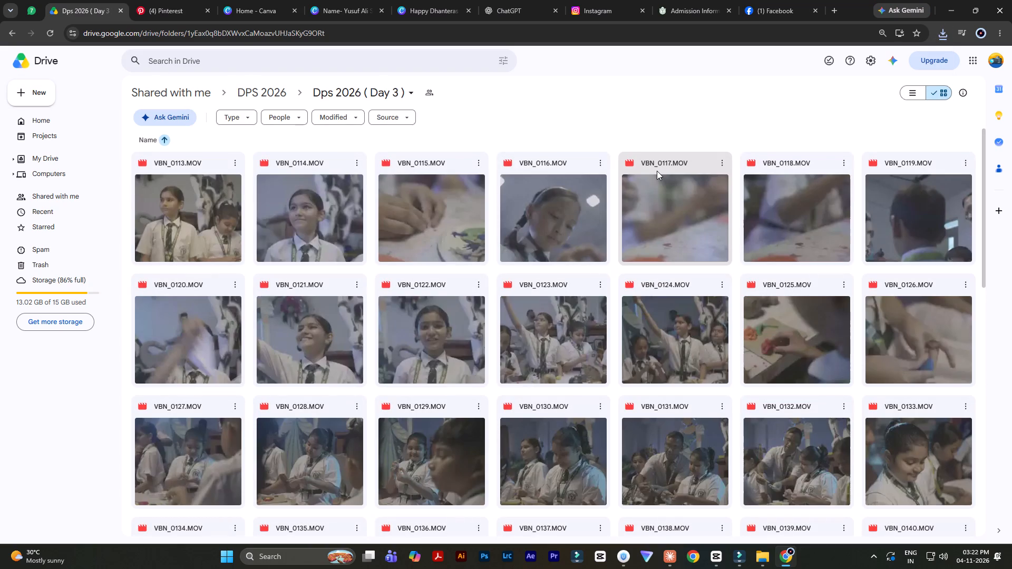
scroll(657, 171, down, 3)
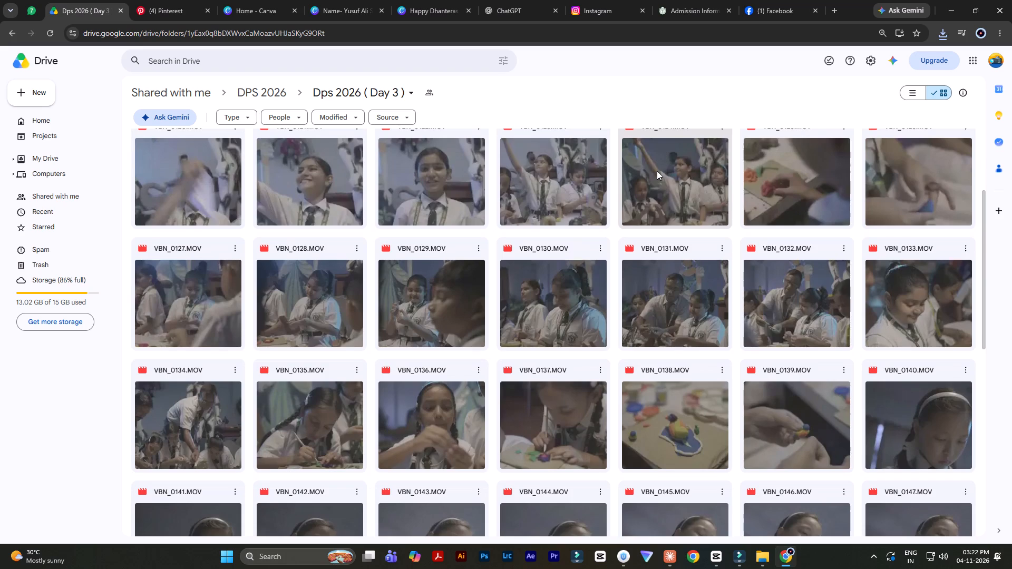
scroll(657, 171, down, 3)
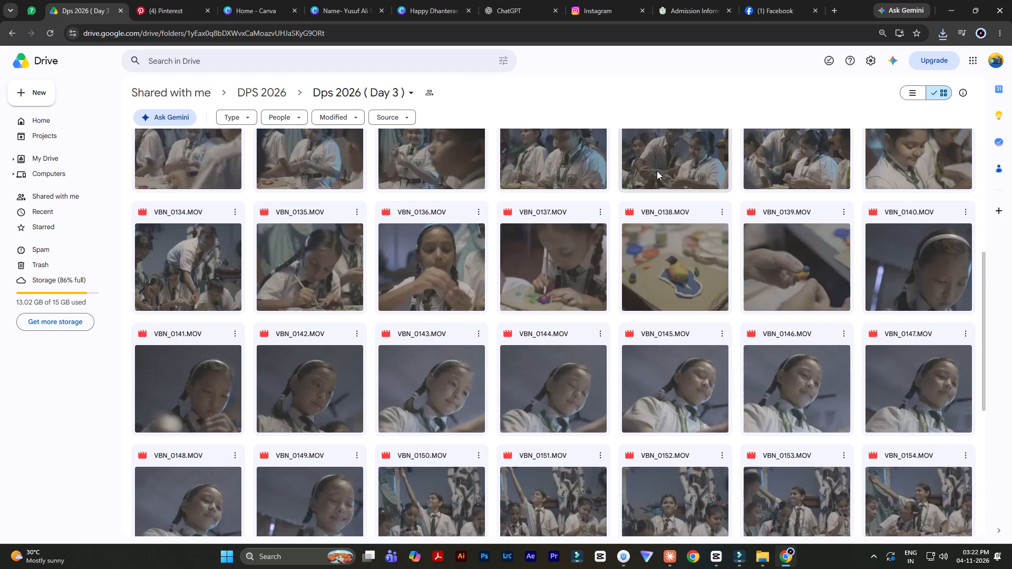
scroll(657, 171, down, 5)
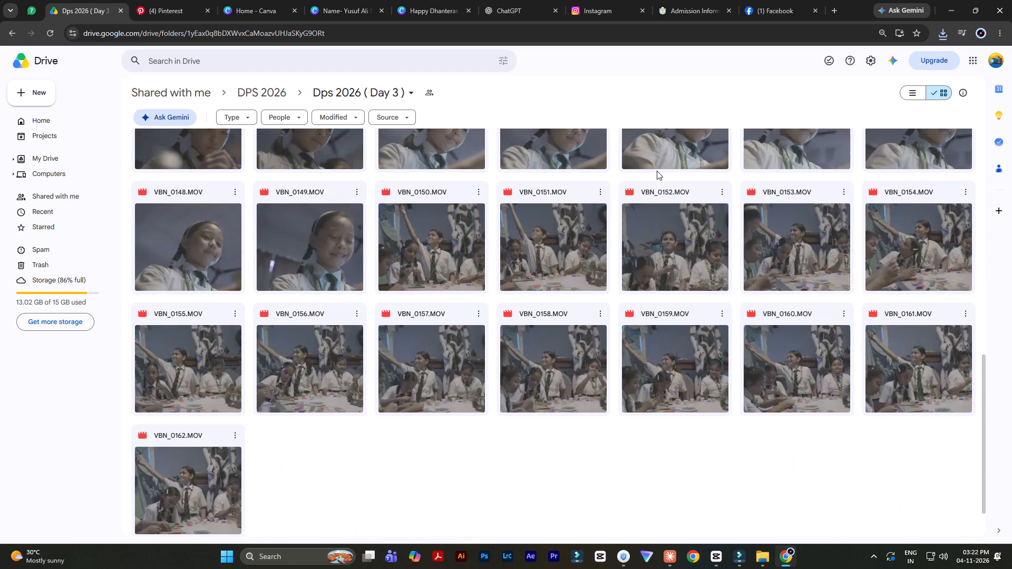
scroll(656, 170, up, 2)
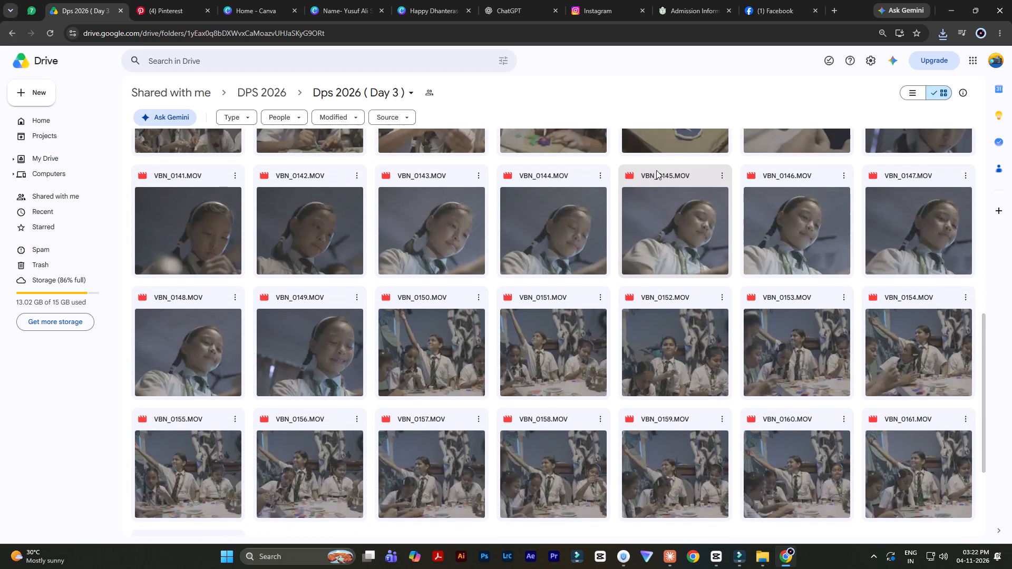
scroll(656, 170, up, 3)
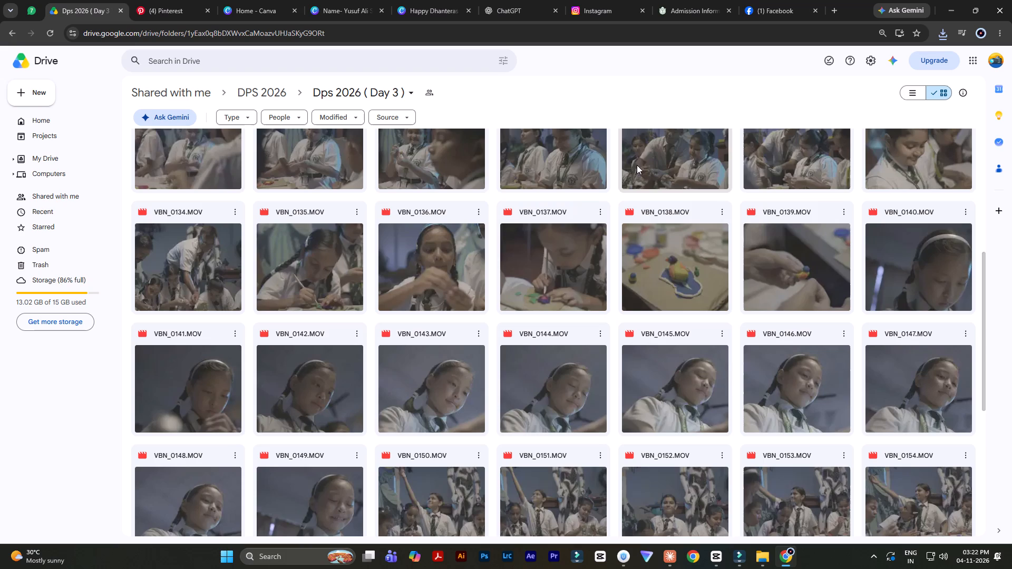
scroll(372, 268, down, 6)
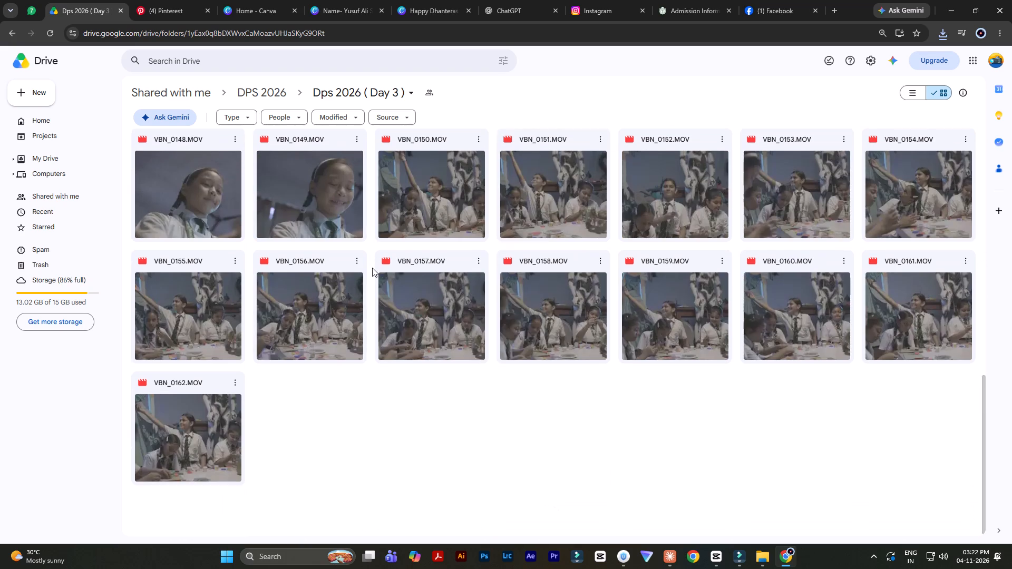
scroll(372, 268, down, 6)
key(BackSpace)
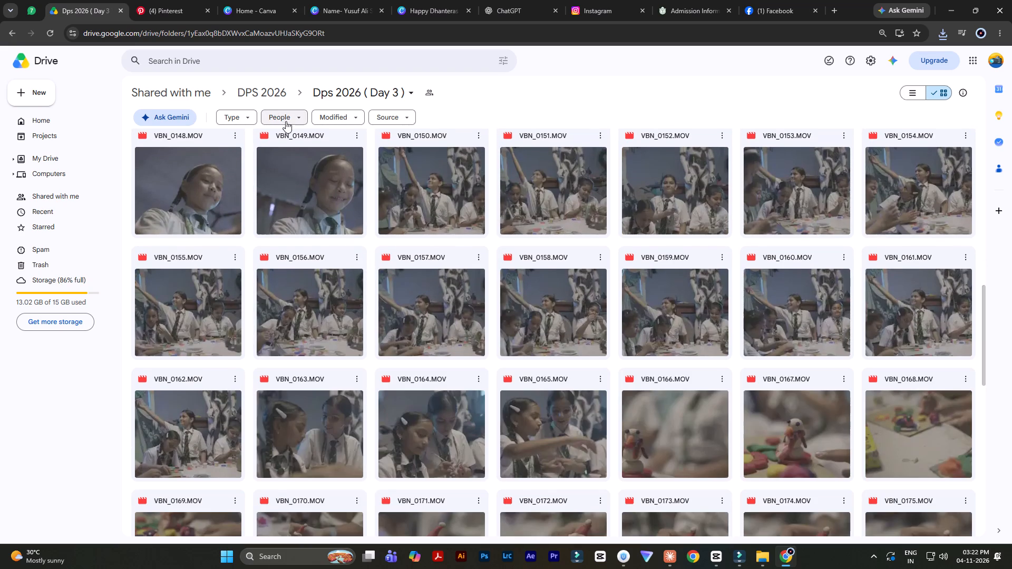
Look through the clips in the DPS 2026 ( Day 4 ) shooting Range folder.
click(266, 91)
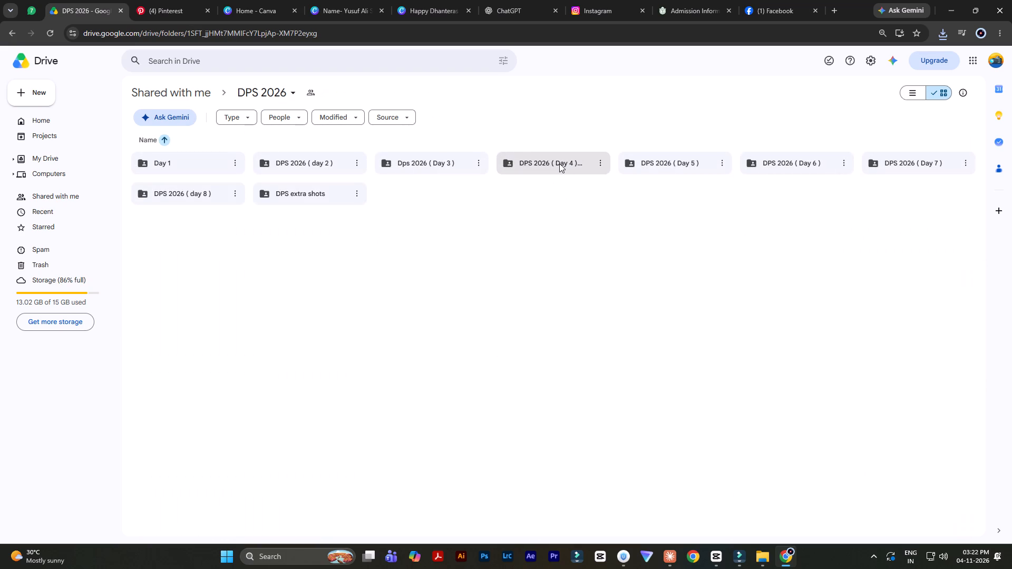
double_click(559, 163)
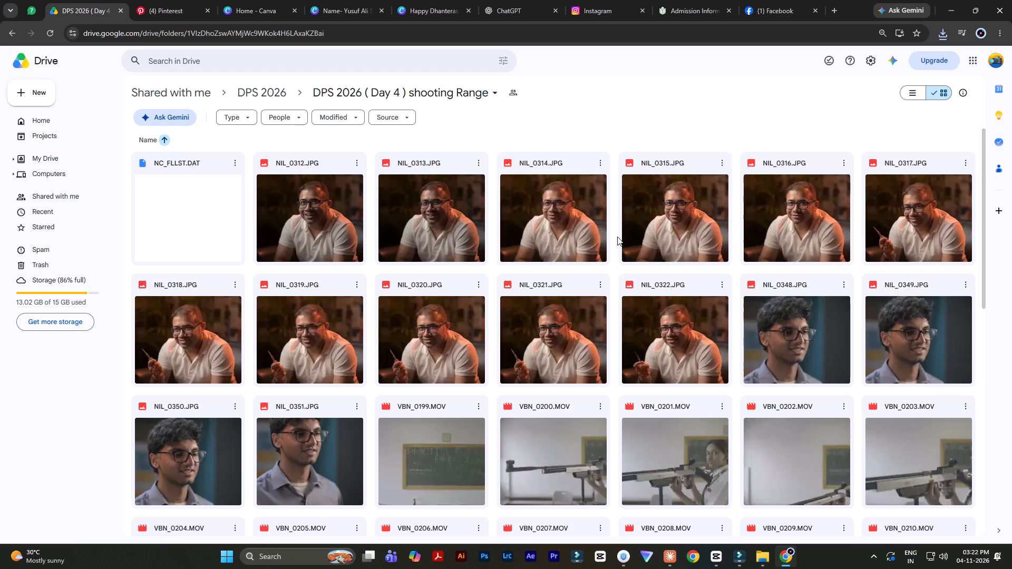
scroll(617, 237, down, 10)
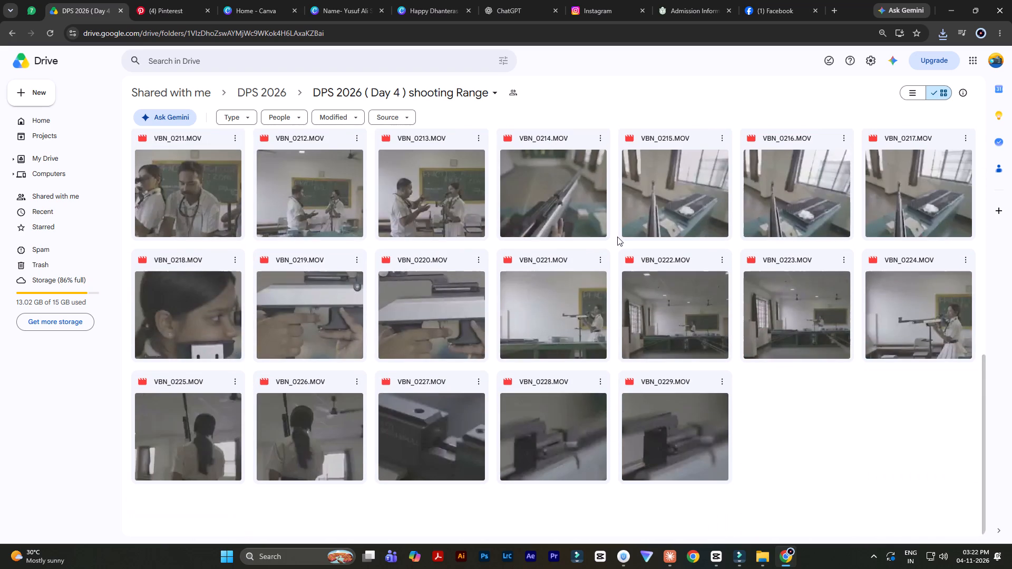
scroll(617, 237, down, 4)
In the DPS 2026 ( Day 5 ) folder, preview VBN_1113.MOV and download it into the Clas folder of PROMO 2027 on New Volume (E:).
click(280, 94)
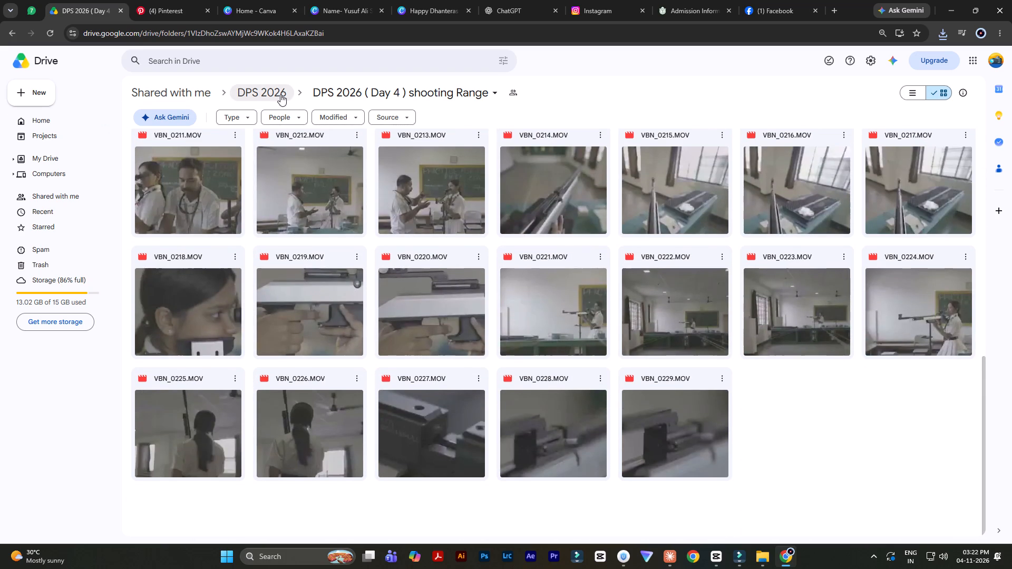
double_click(643, 161)
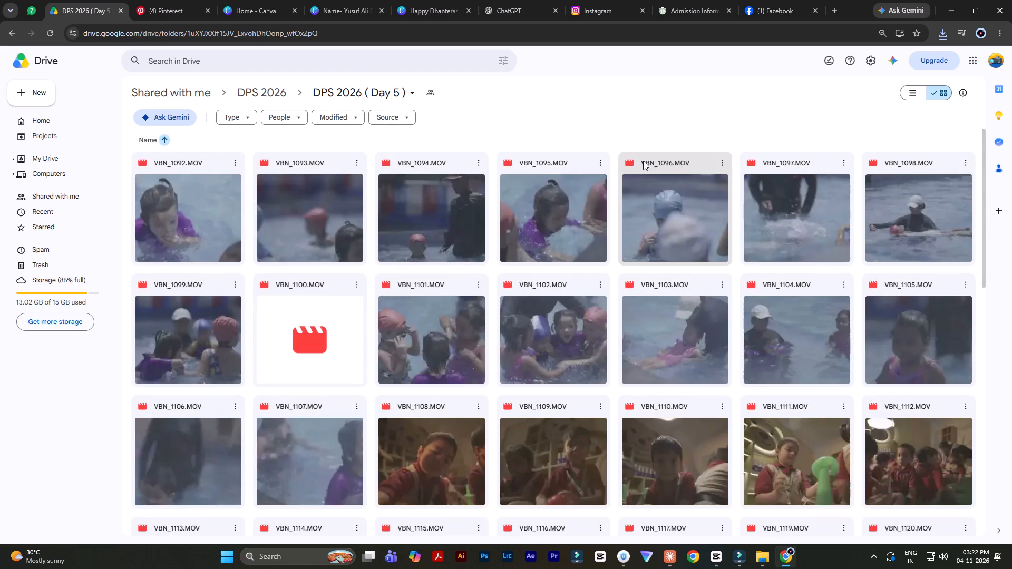
scroll(643, 161, down, 5)
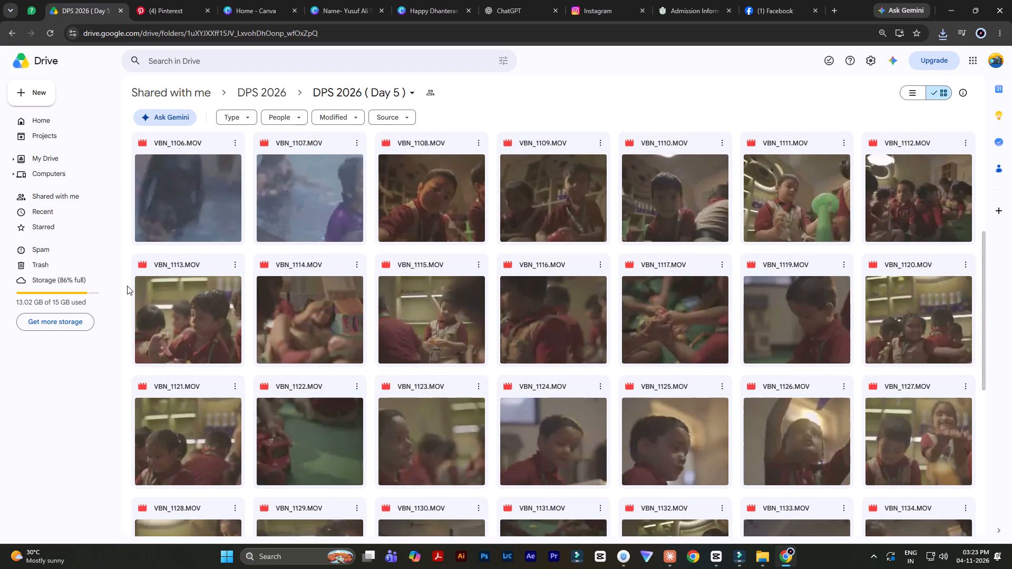
double_click(180, 312)
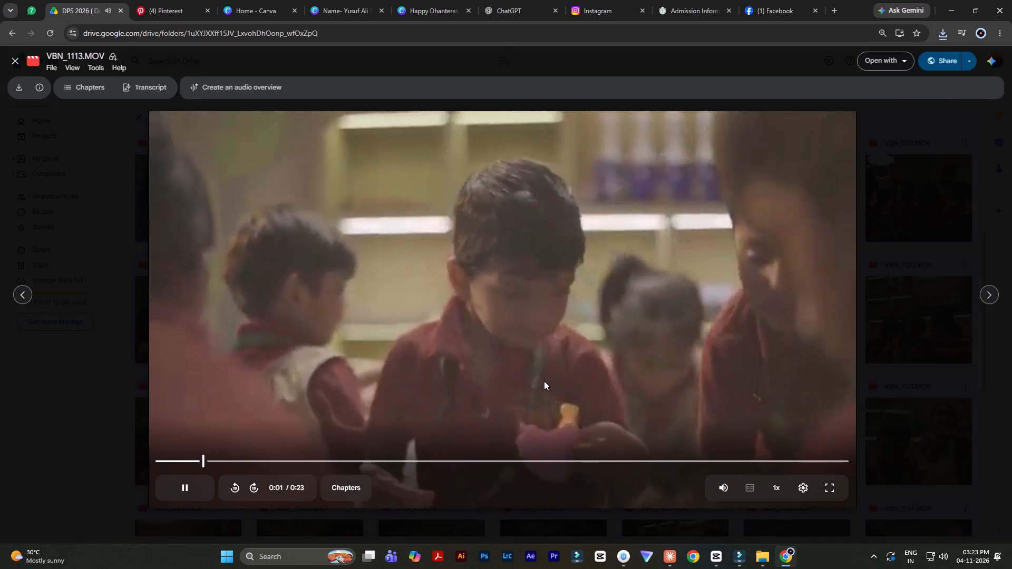
click(917, 212)
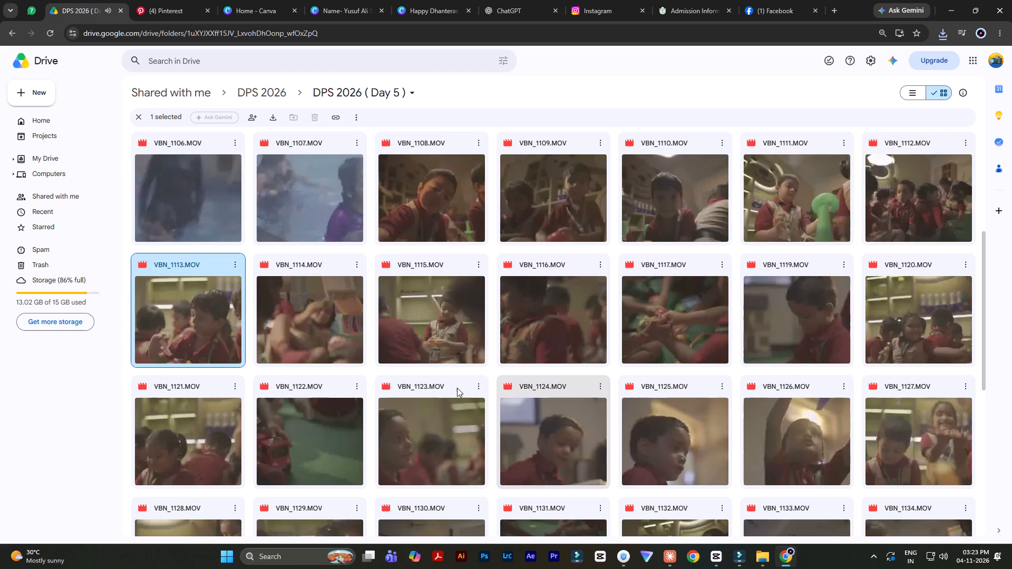
click(238, 266)
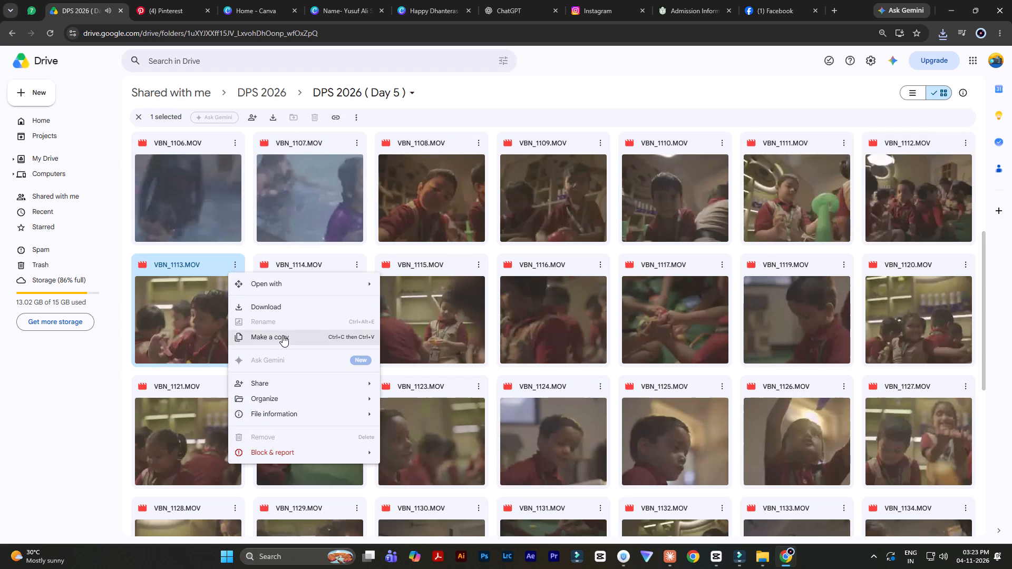
click(284, 309)
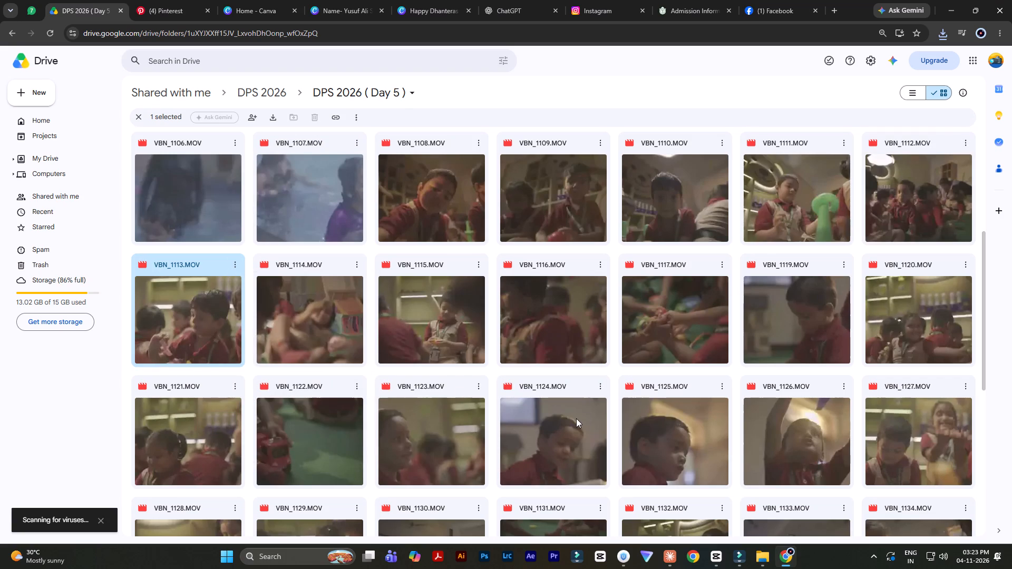
click(599, 321)
scroll(880, 312, down, 4)
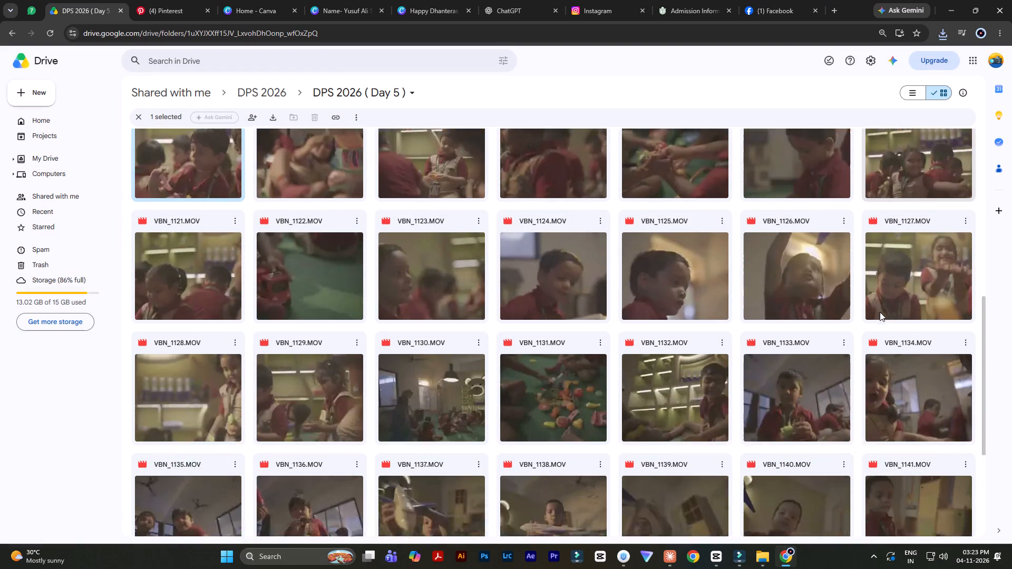
scroll(880, 312, down, 4)
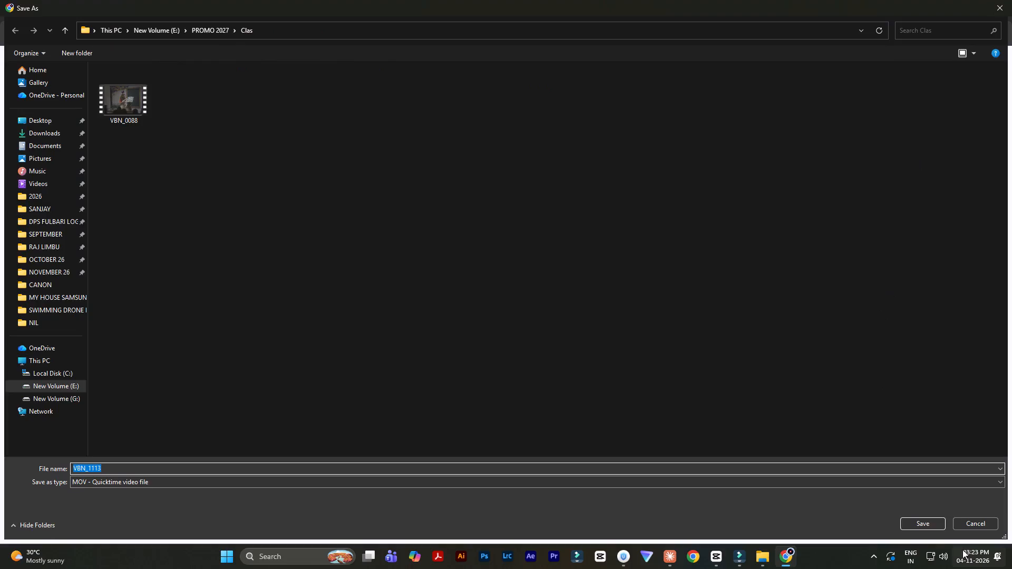
click(931, 526)
Download the playroom clip VBN_1142.MOV from the Day 5 folder into the Clas folder in PROMO 2027.
scroll(885, 347, down, 4)
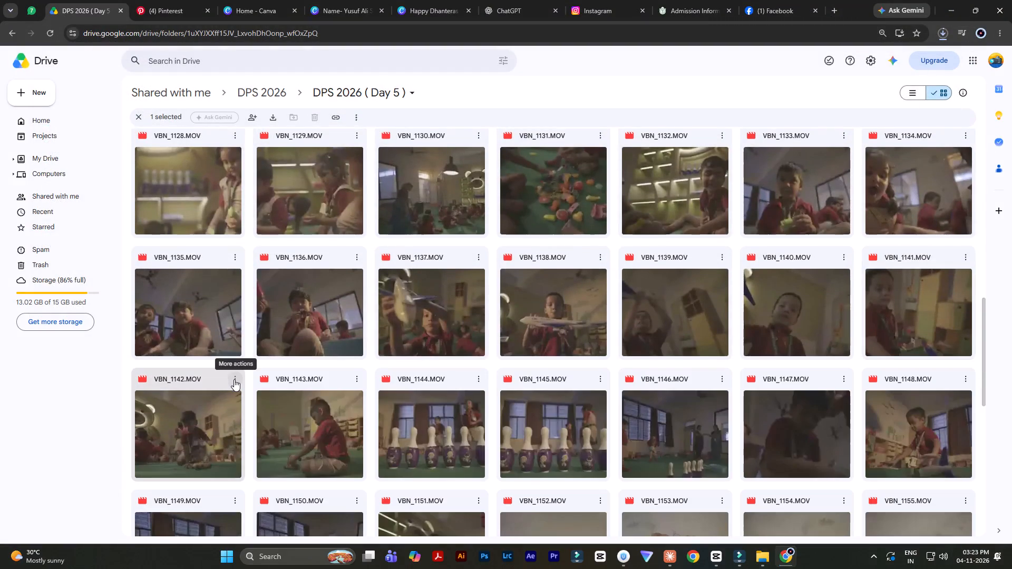
click(234, 379)
click(258, 229)
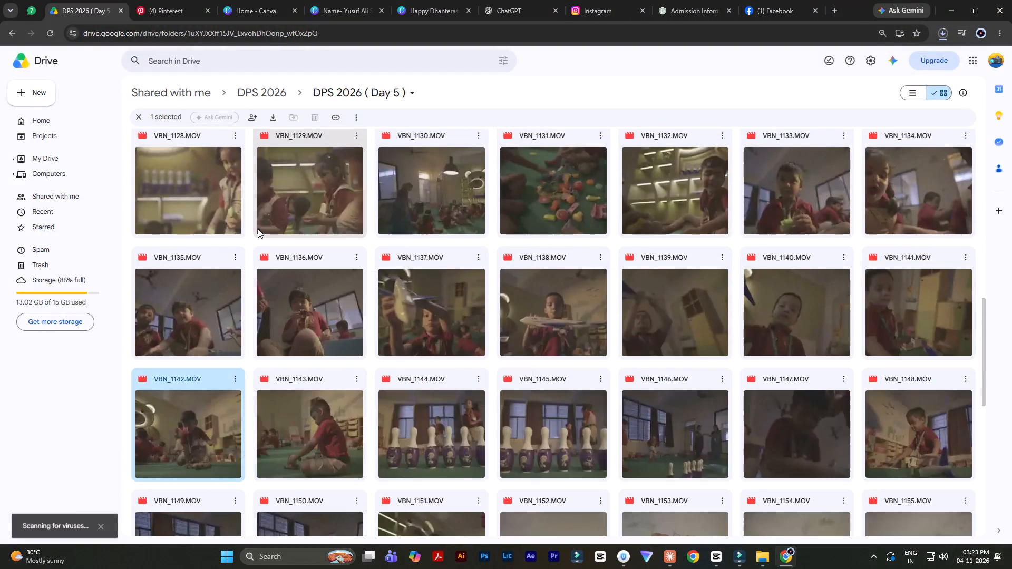
scroll(654, 307, down, 3)
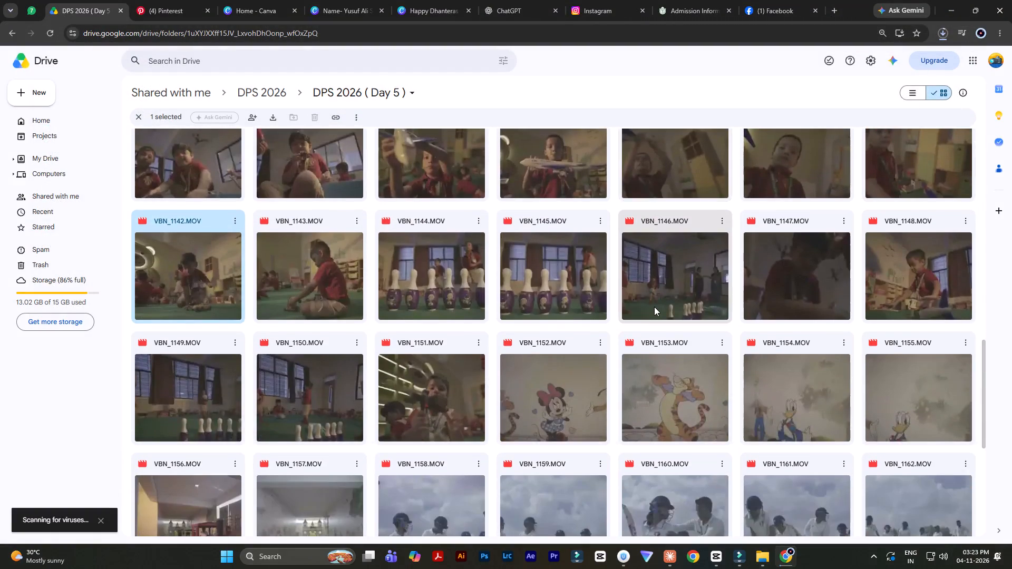
click(577, 323)
scroll(581, 312, down, 4)
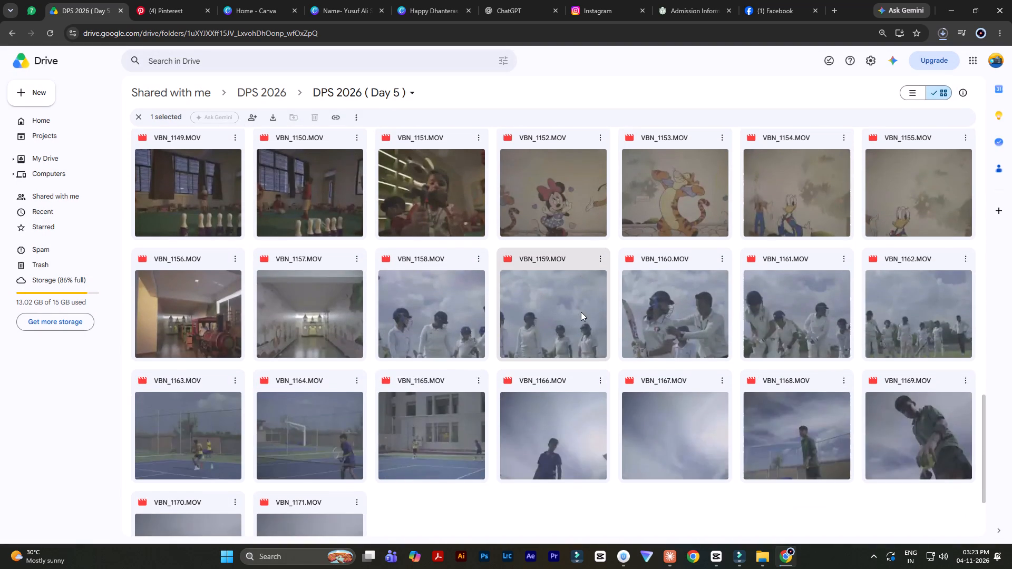
scroll(581, 312, down, 6)
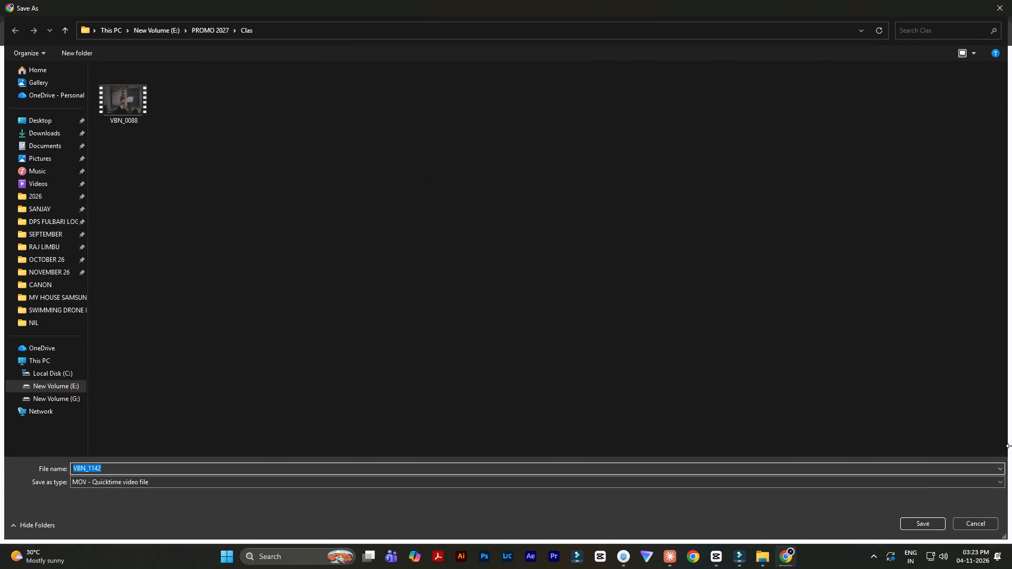
click(930, 523)
Check the last clips in the Day 5 folder, and examine the footage in the DPS 2026 ( Day 6 ) folder.
scroll(809, 282, down, 9)
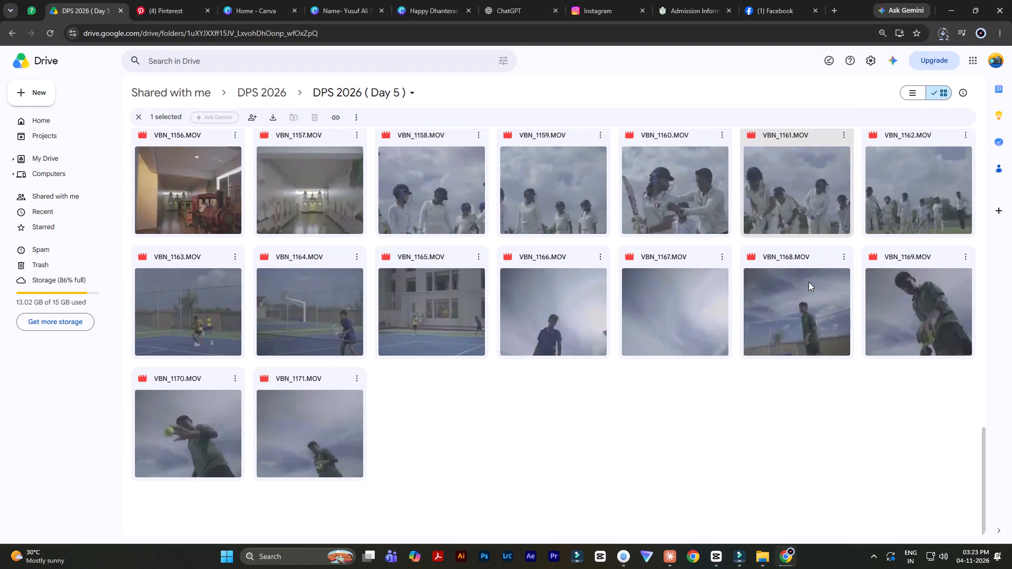
key(BackSpace)
click(246, 95)
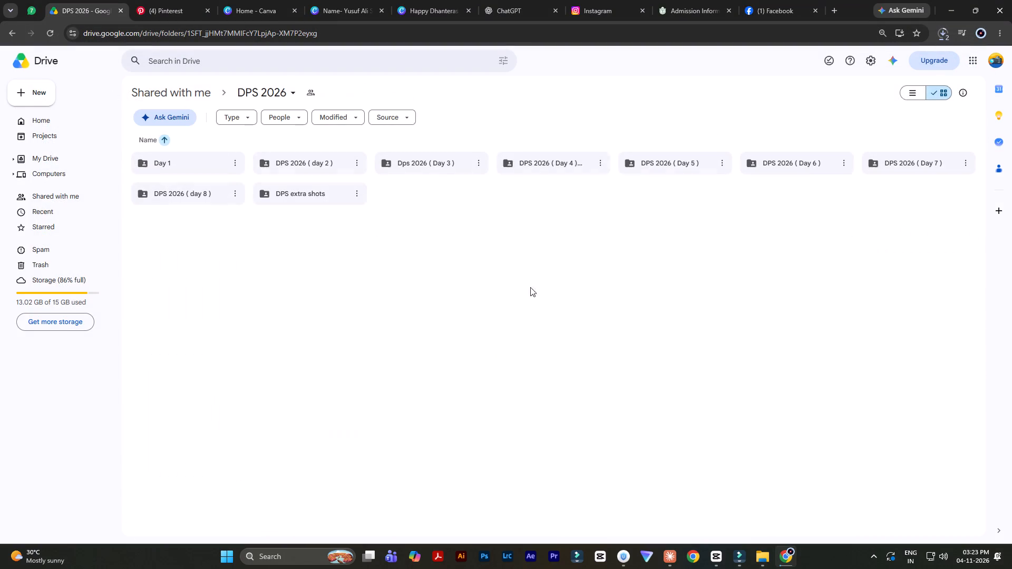
double_click(786, 172)
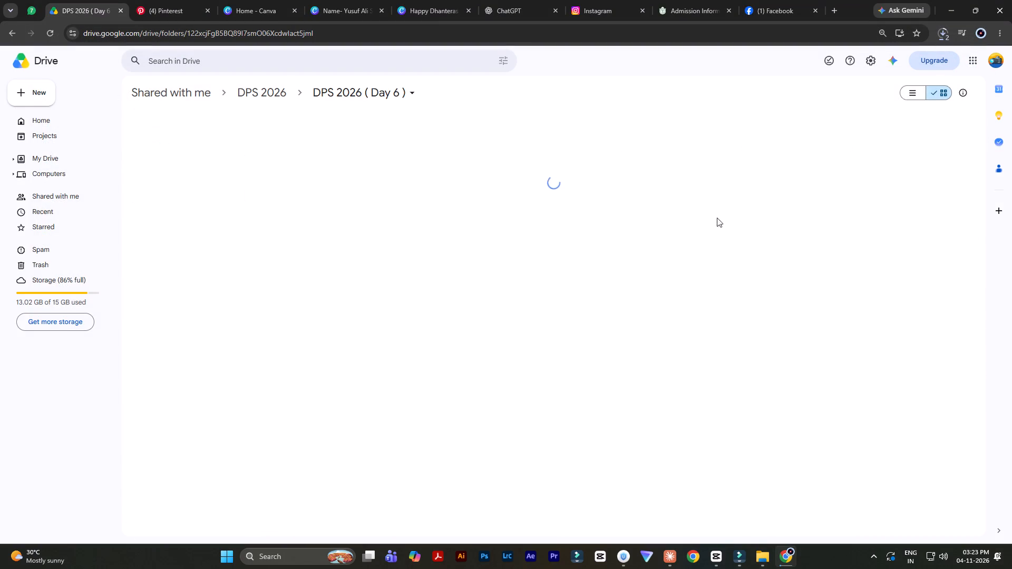
scroll(665, 281, down, 5)
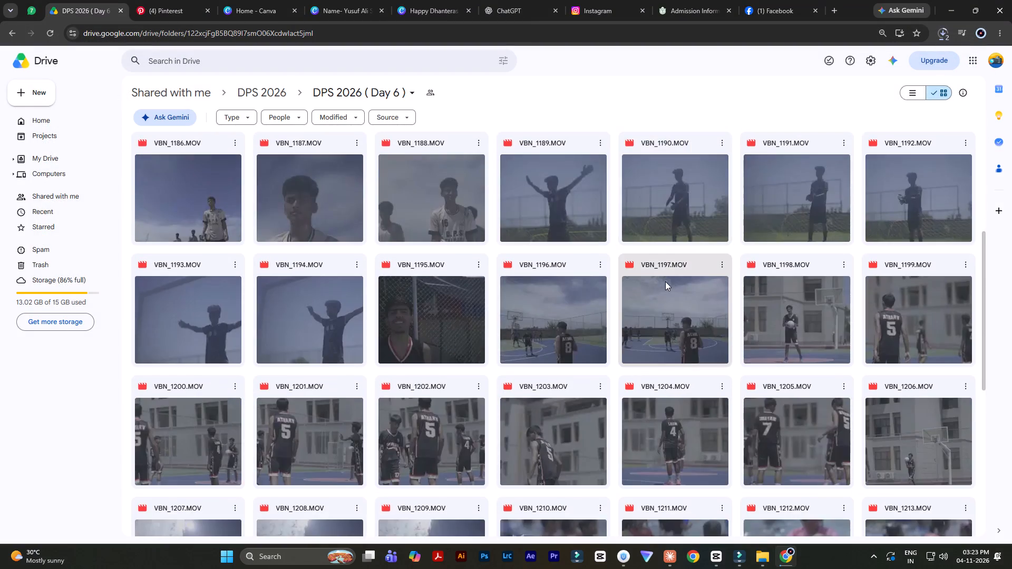
scroll(665, 281, down, 15)
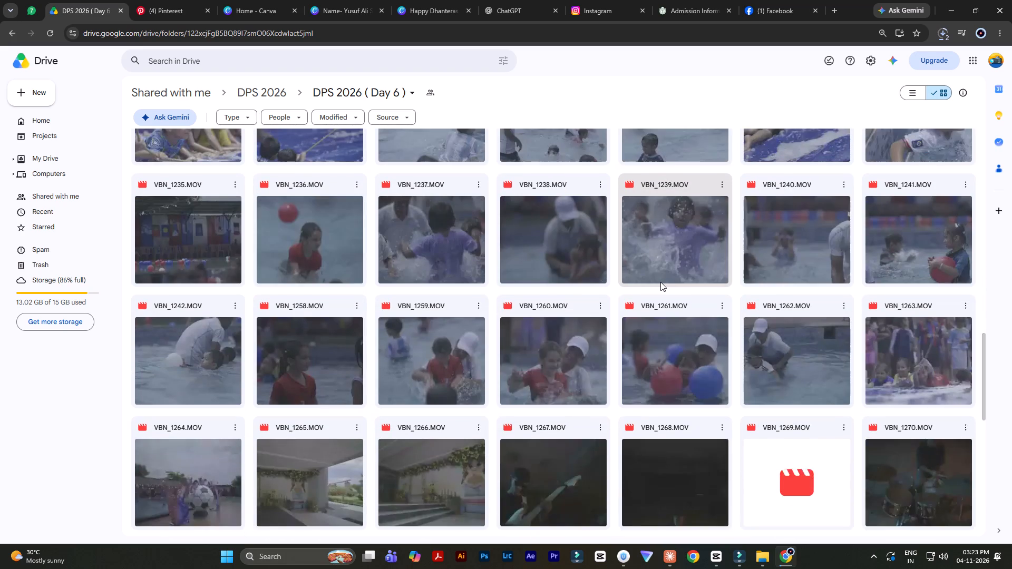
scroll(660, 282, down, 5)
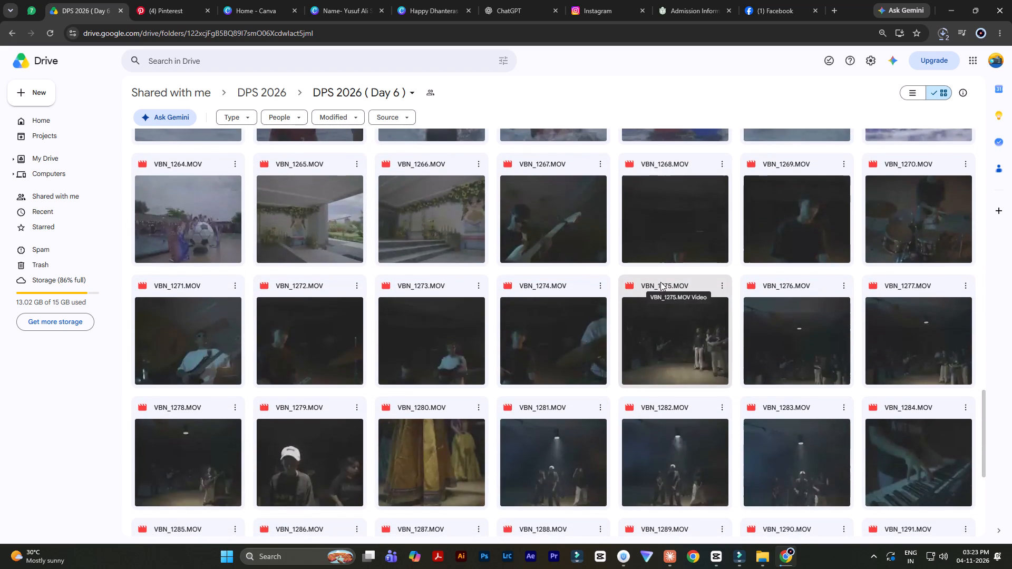
scroll(660, 282, down, 10)
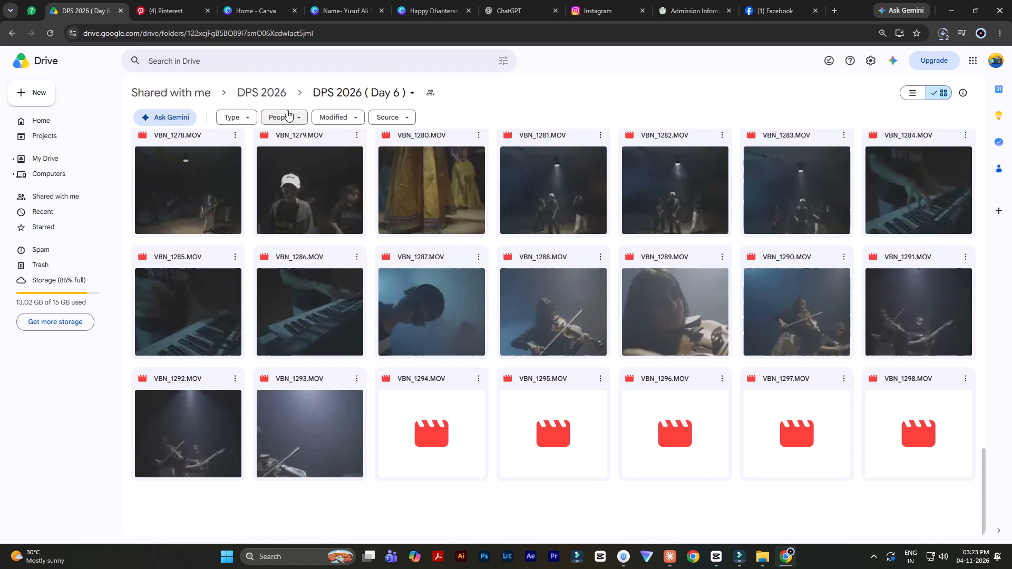
Open the DPS 2026 ( Day 7 ) folder and look over its science lab clips.
click(277, 90)
double_click(874, 164)
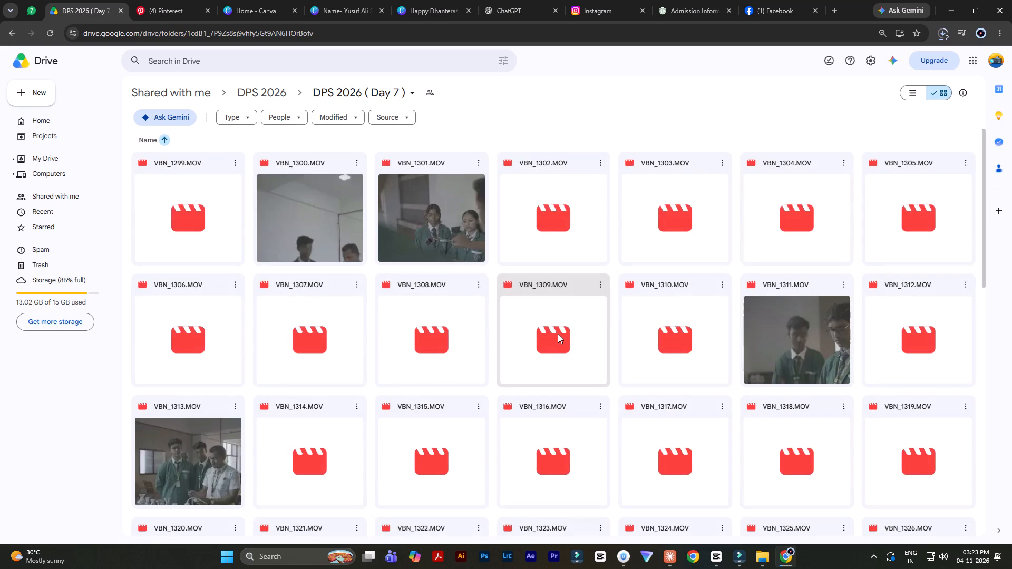
scroll(565, 332, down, 2)
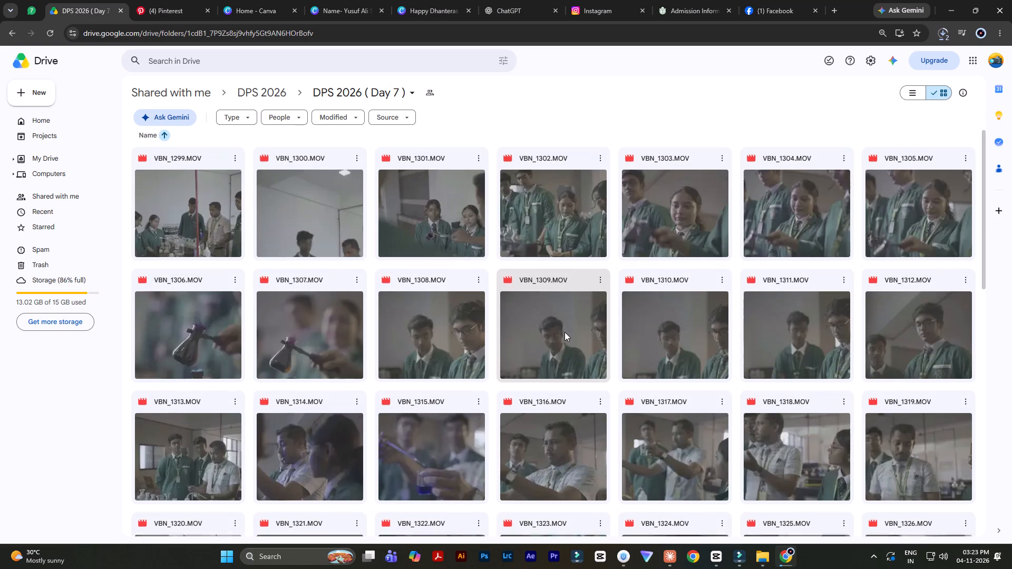
scroll(565, 332, down, 2)
scroll(563, 326, up, 4)
click(333, 0)
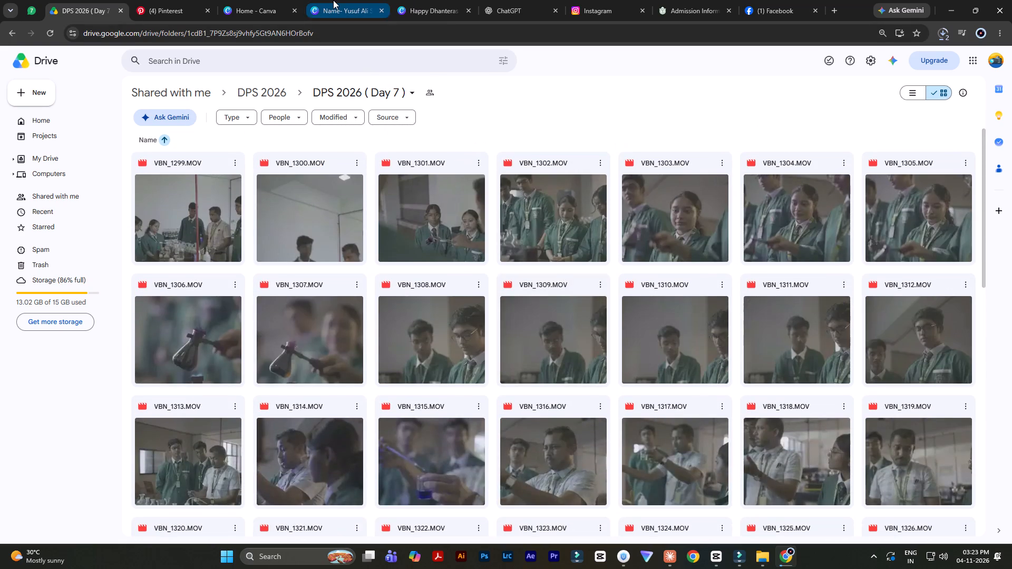
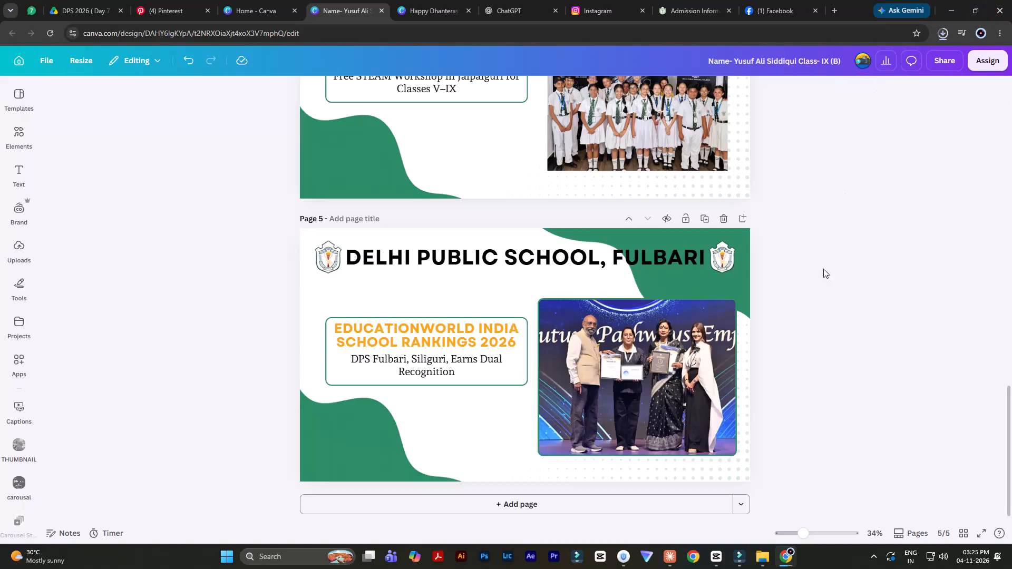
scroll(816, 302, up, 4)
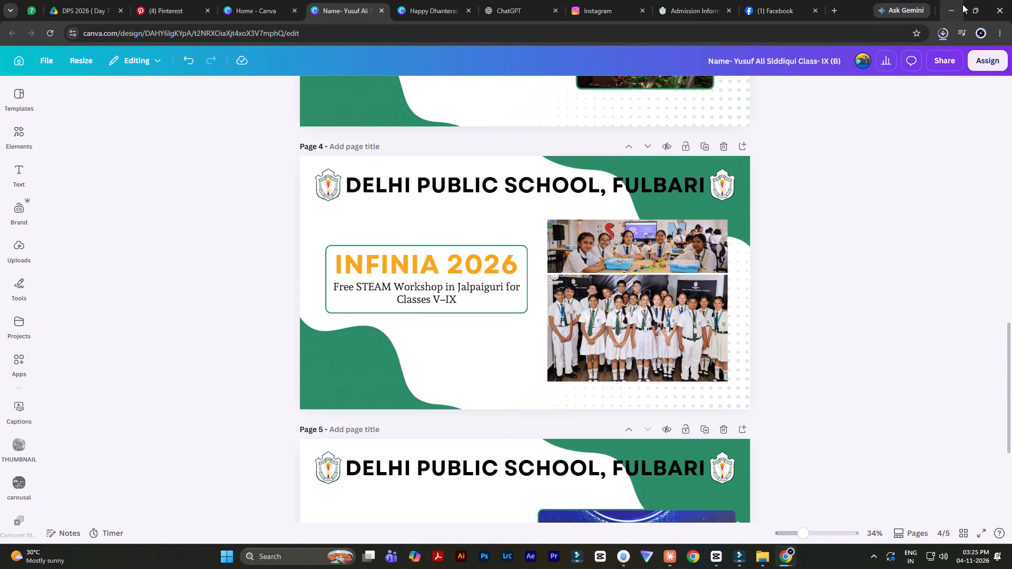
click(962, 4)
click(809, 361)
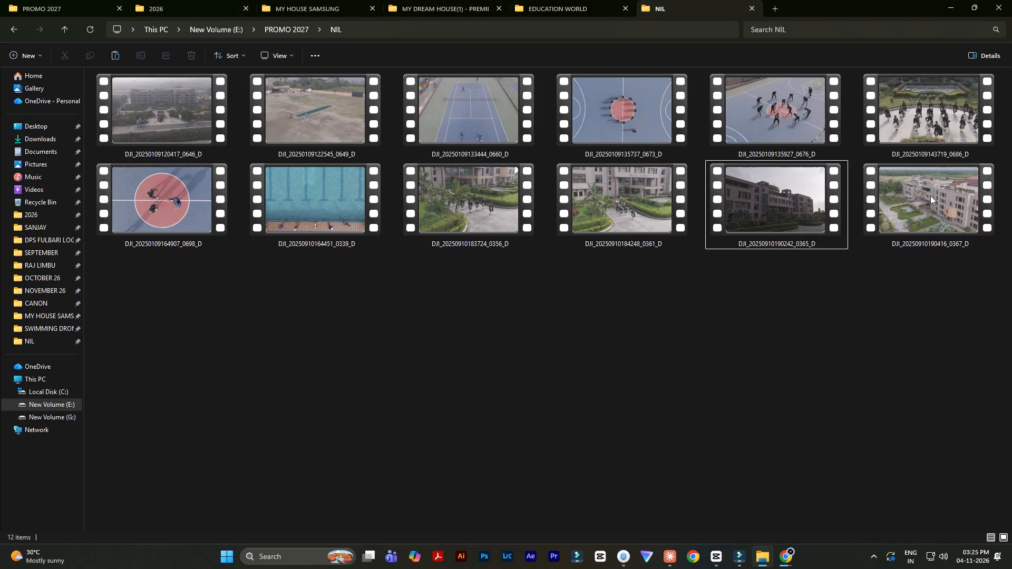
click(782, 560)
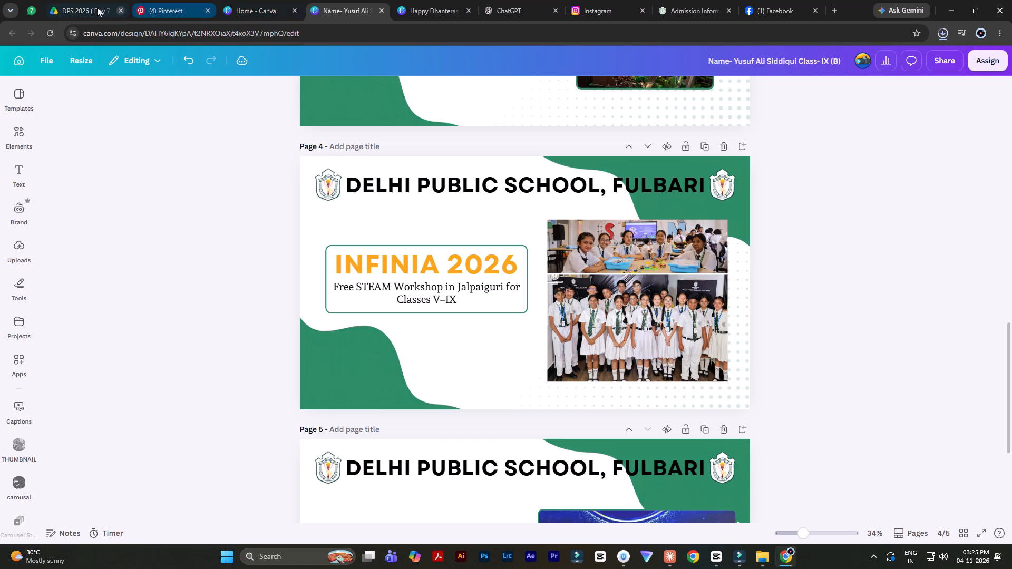
In the DPS 2026 ( Day 7 ) Drive folder, preview library clip VBN_1328.MOV and download it into the Clas folder of PROMO 2027.
click(73, 7)
scroll(733, 366, down, 6)
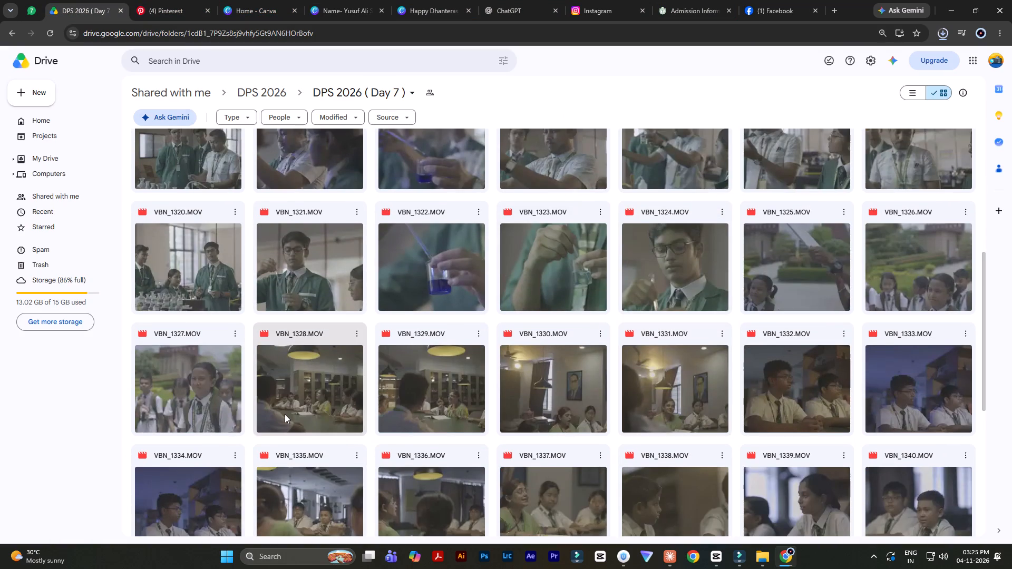
double_click(336, 366)
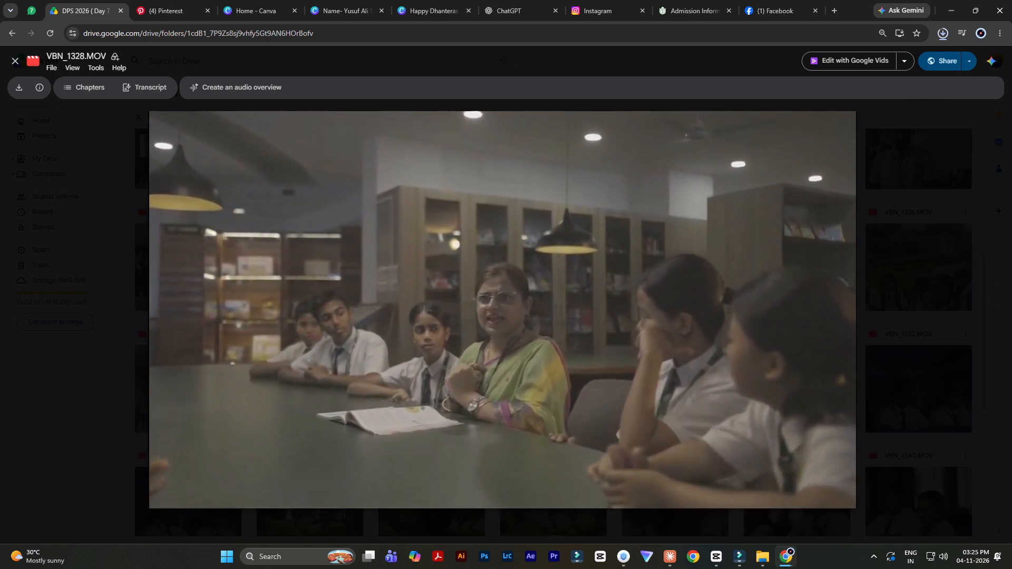
click(935, 188)
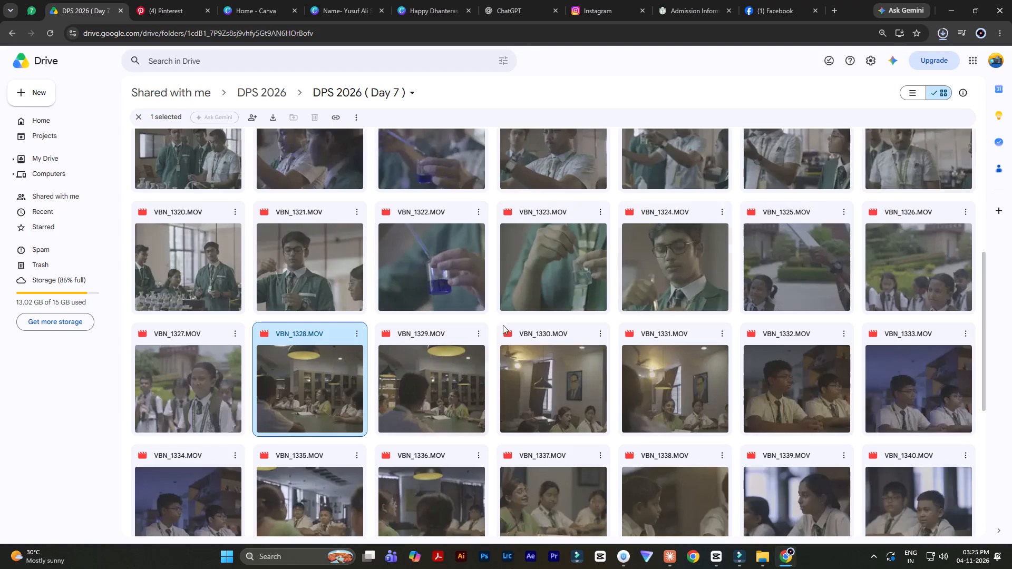
click(351, 333)
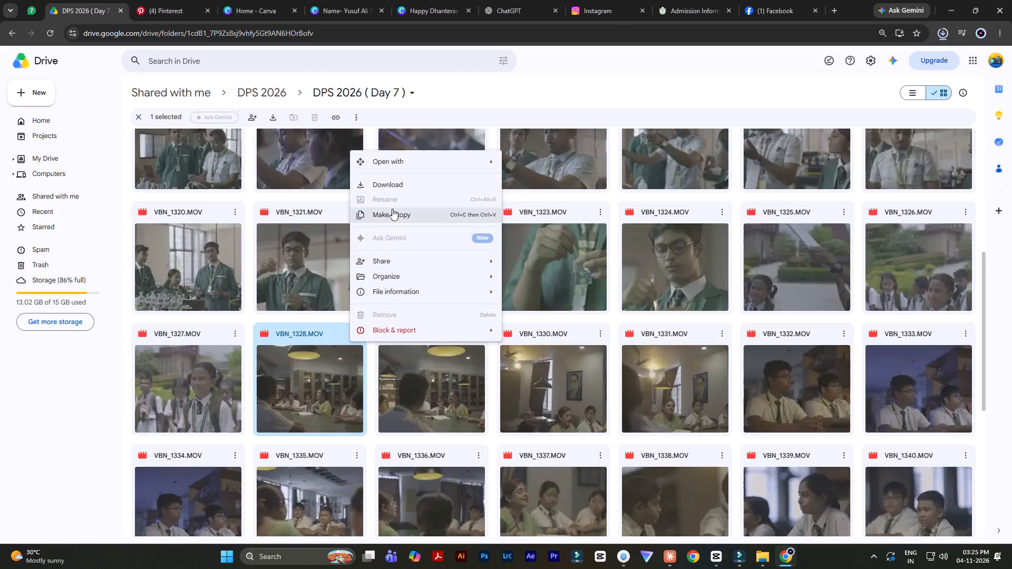
click(392, 189)
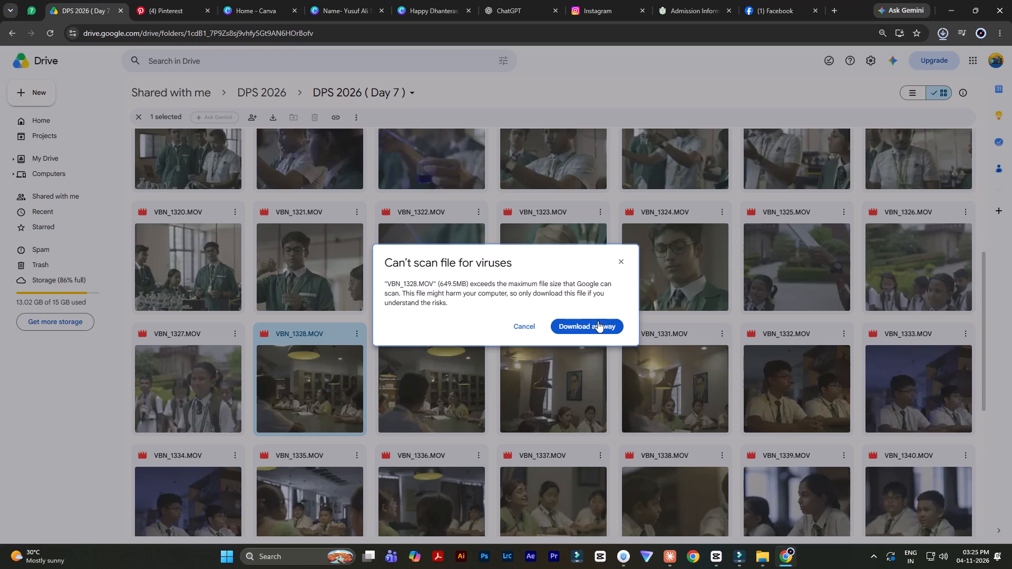
click(598, 321)
double_click(323, 371)
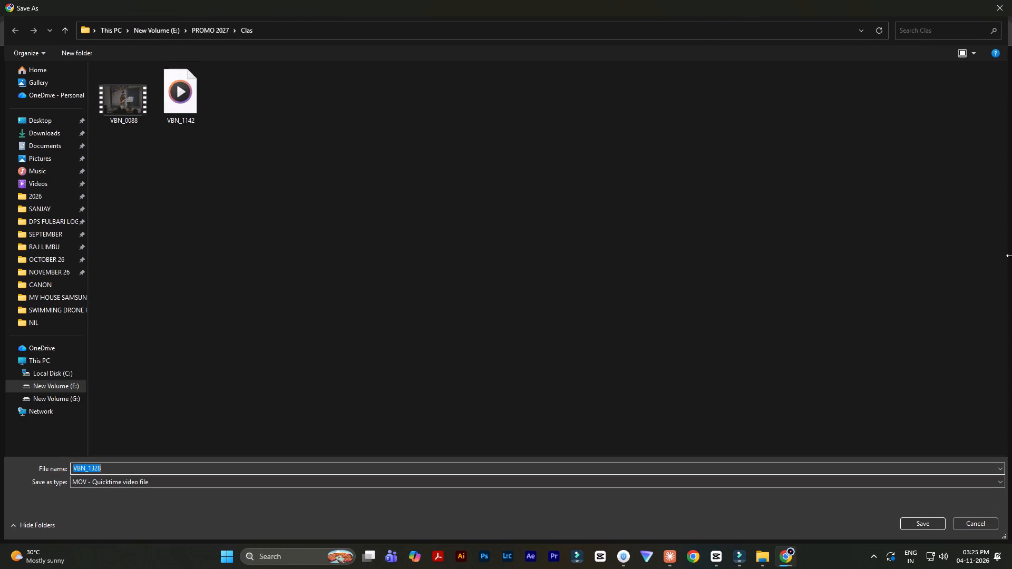
click(912, 519)
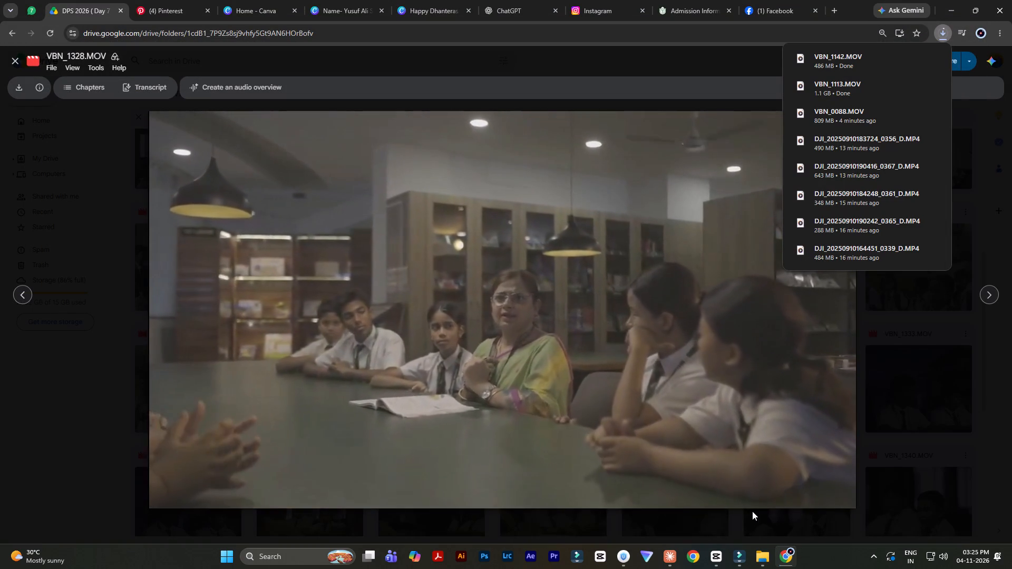
Play VBN_1328.MOV from the beginning to review the library discussion footage, and close the preview.
click(945, 31)
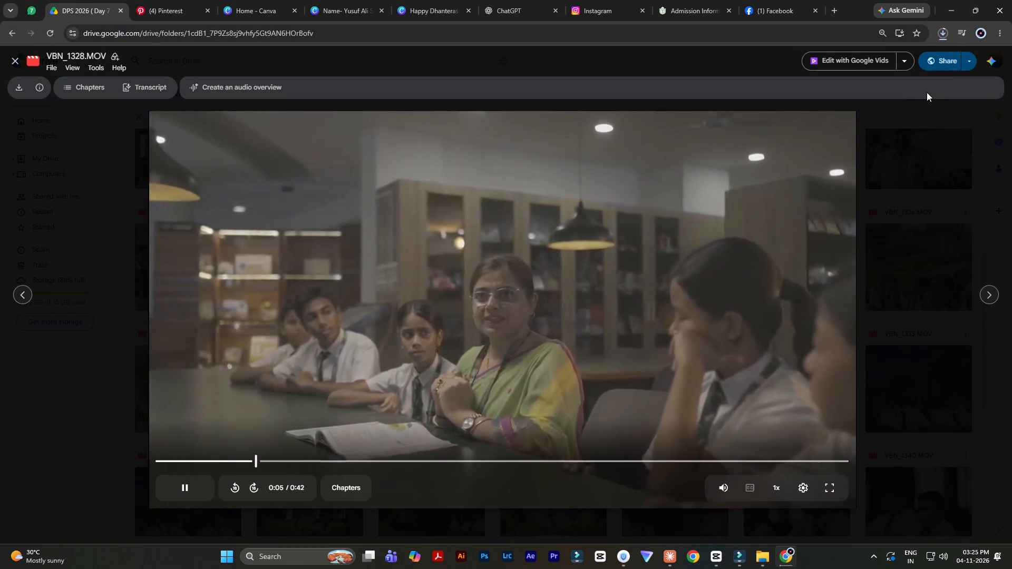
key(space)
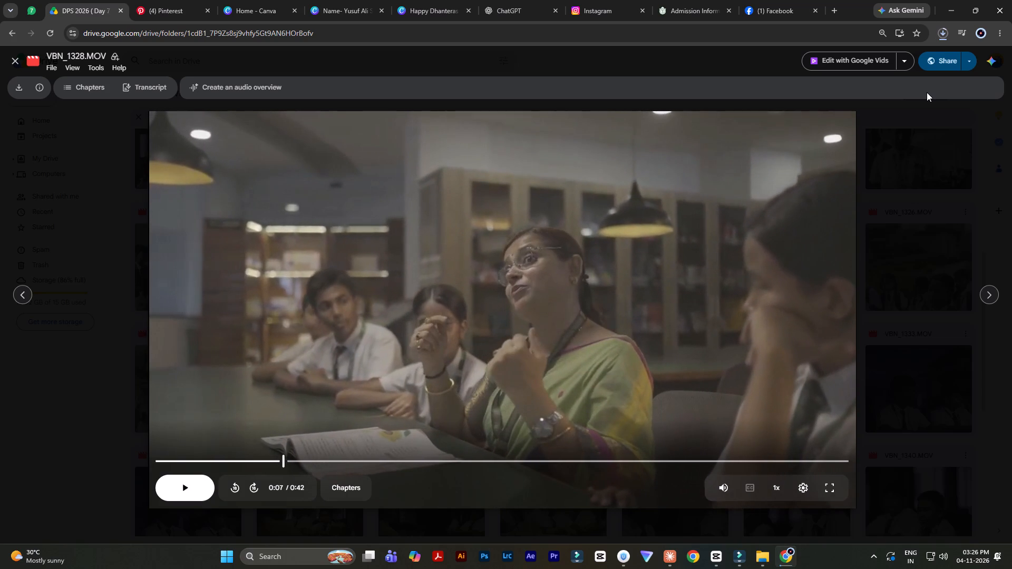
click(160, 463)
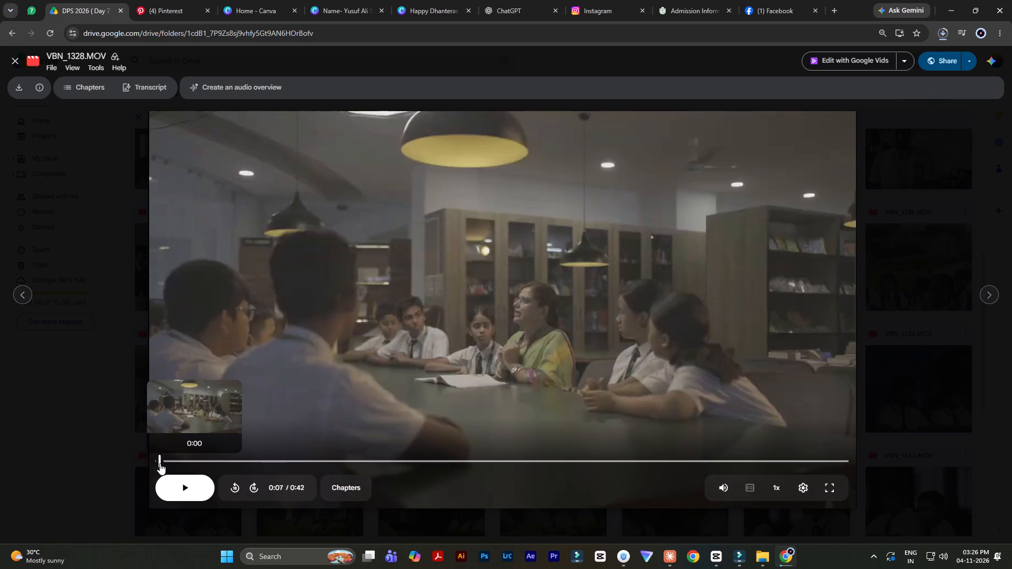
key(space)
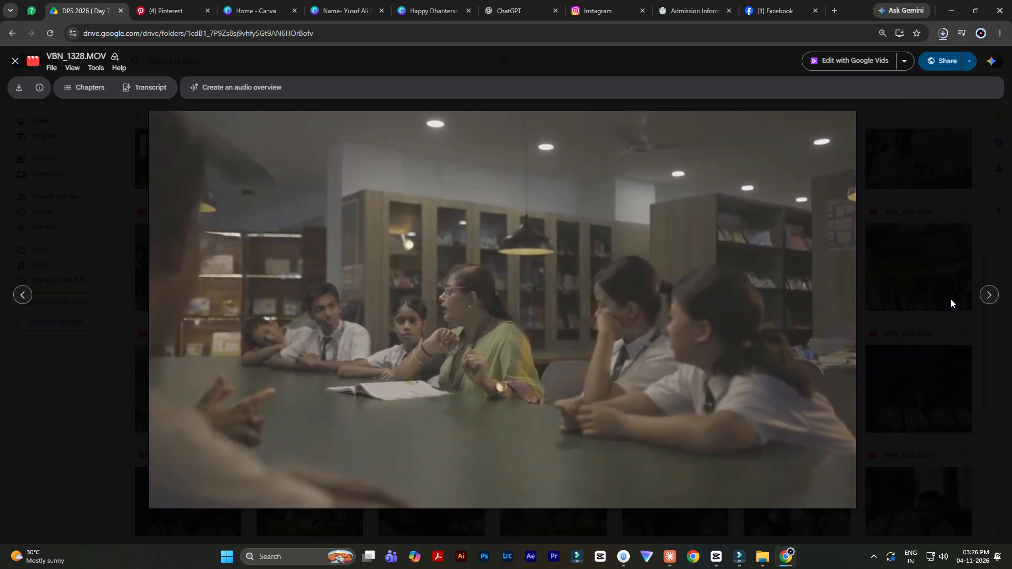
click(924, 183)
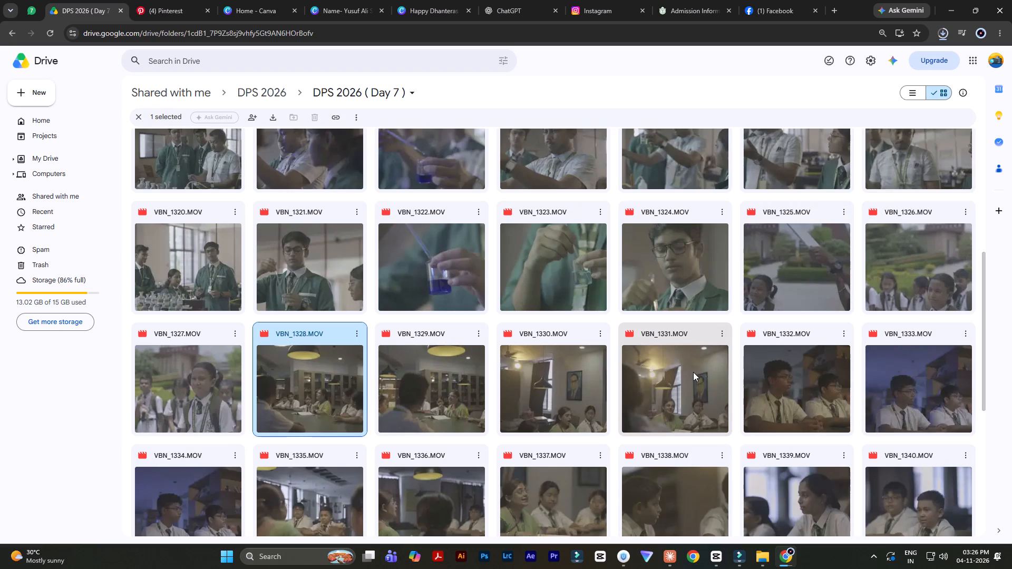
Skim through library clip VBN_1331.MOV in the Day 7 folder and download it into the Clas folder in PROMO 2027.
click(693, 387)
double_click(693, 387)
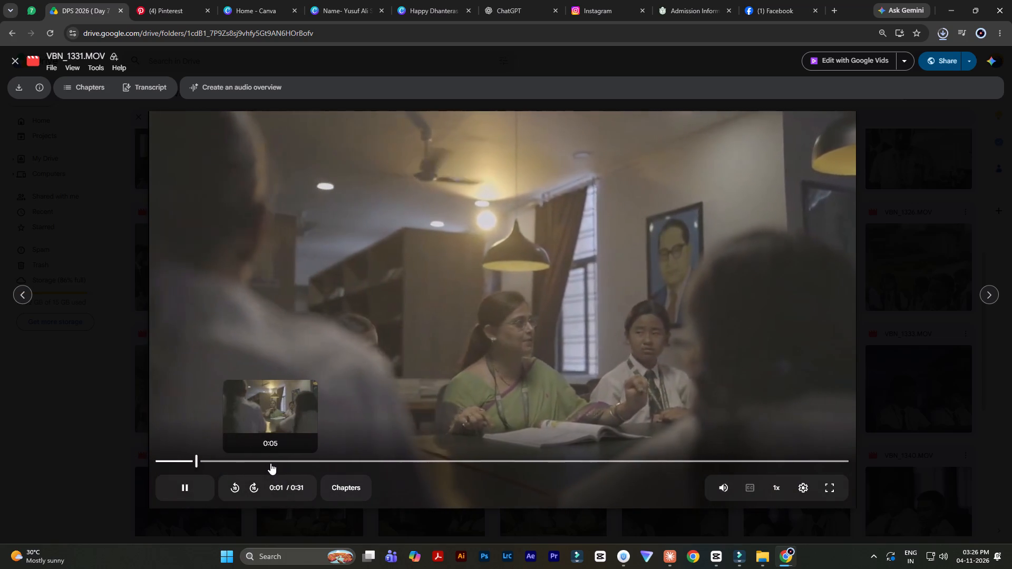
click(270, 463)
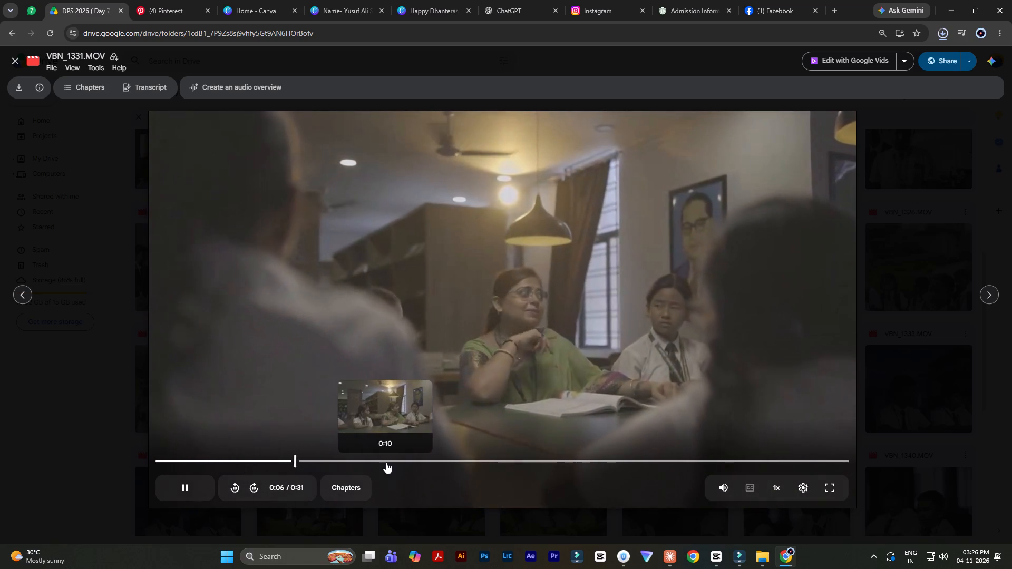
click(386, 462)
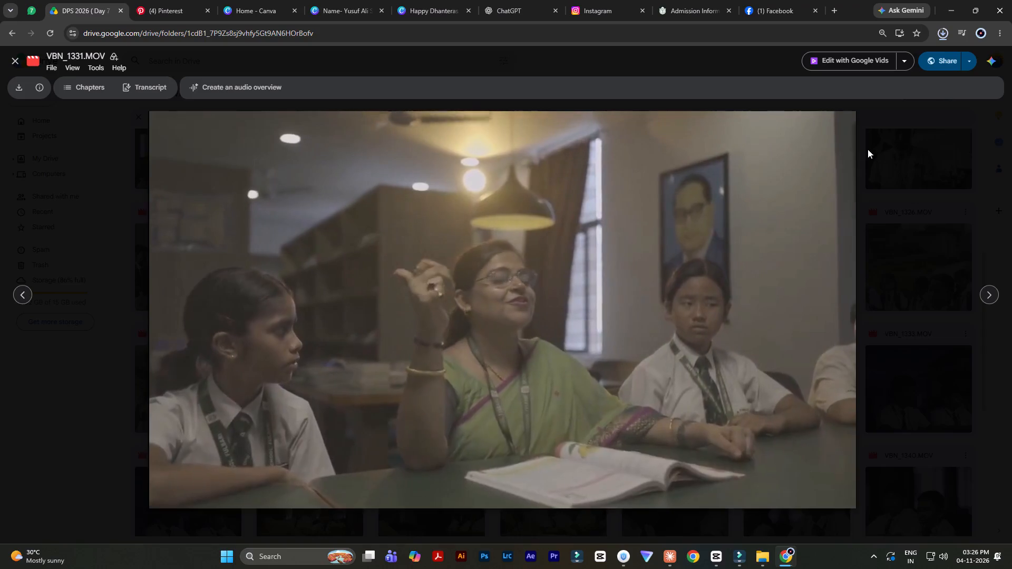
key(space)
click(895, 145)
click(717, 329)
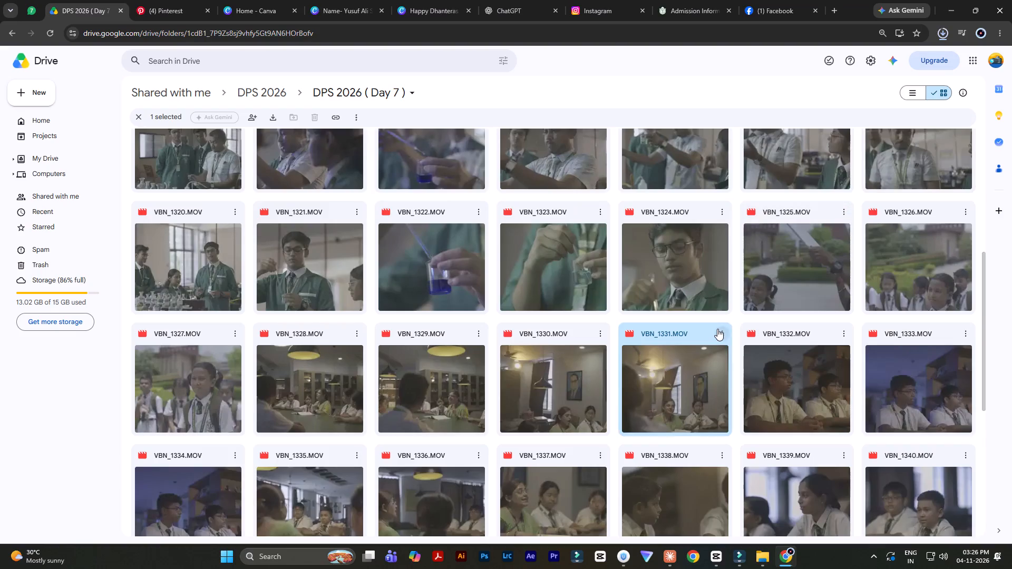
click(761, 182)
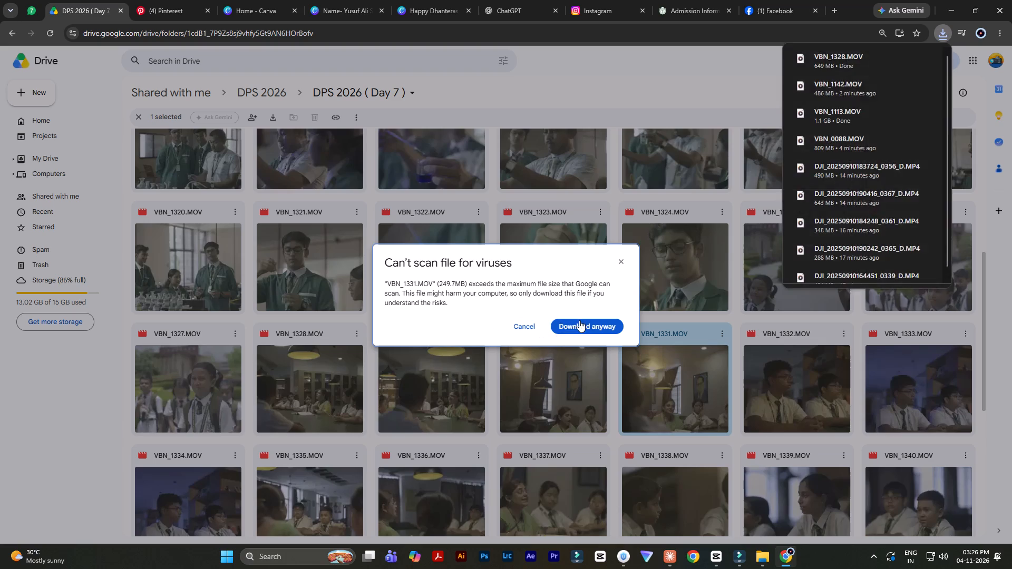
click(579, 320)
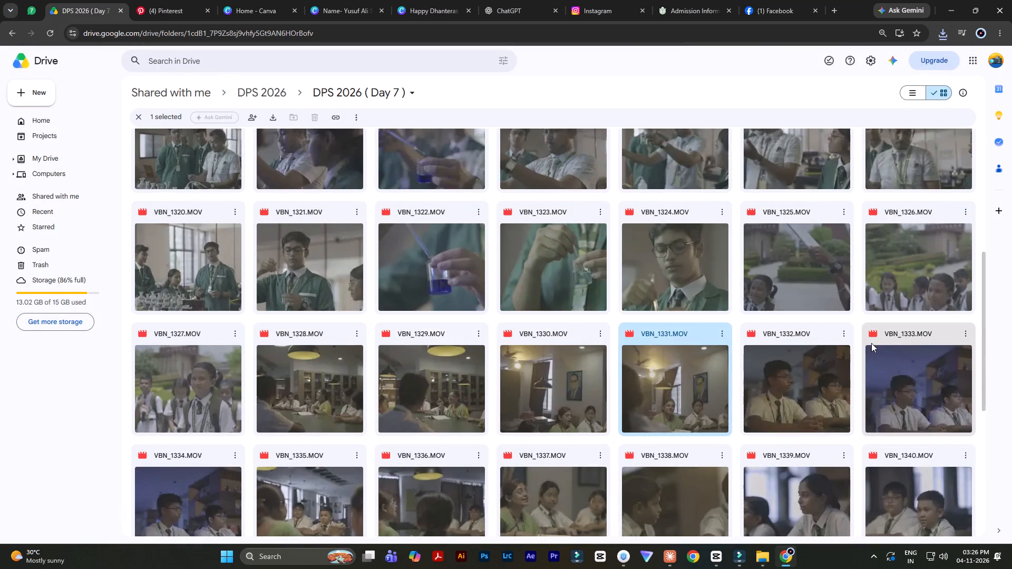
click(925, 524)
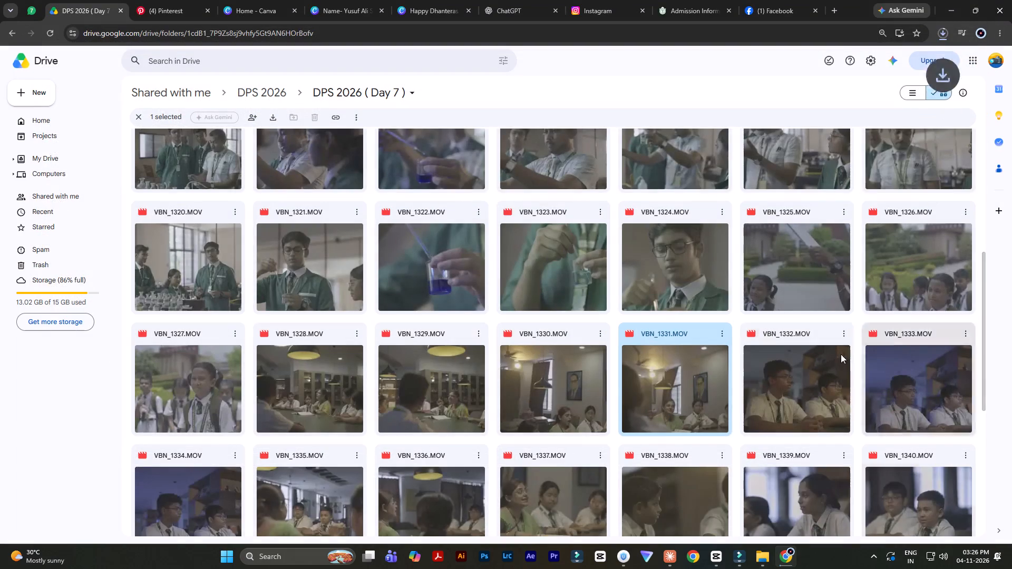
Preview VBN_1332.MOV and VBN_1337.MOV, and look over the remaining clips in the Day 7 folder.
double_click(794, 374)
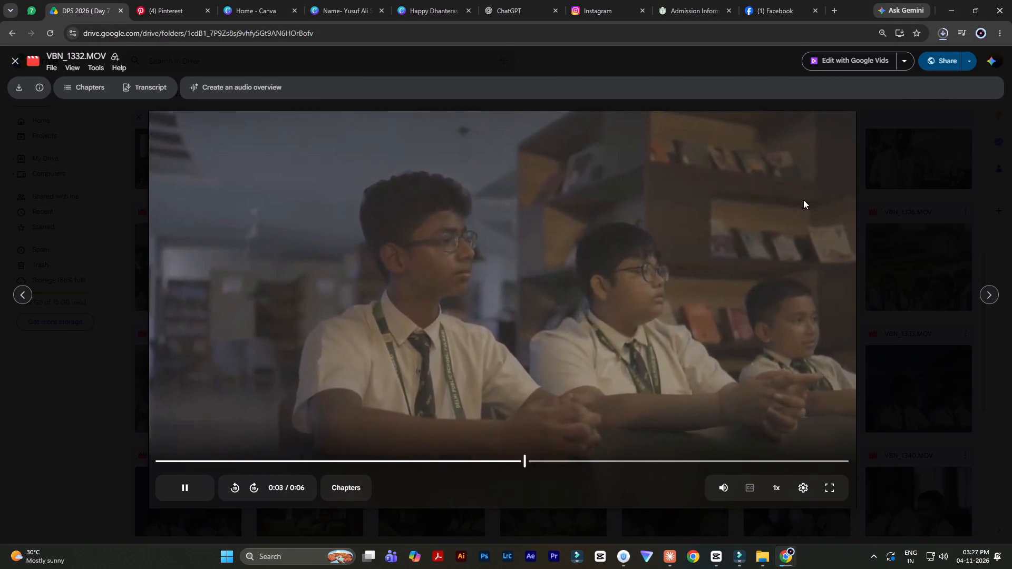
click(962, 217)
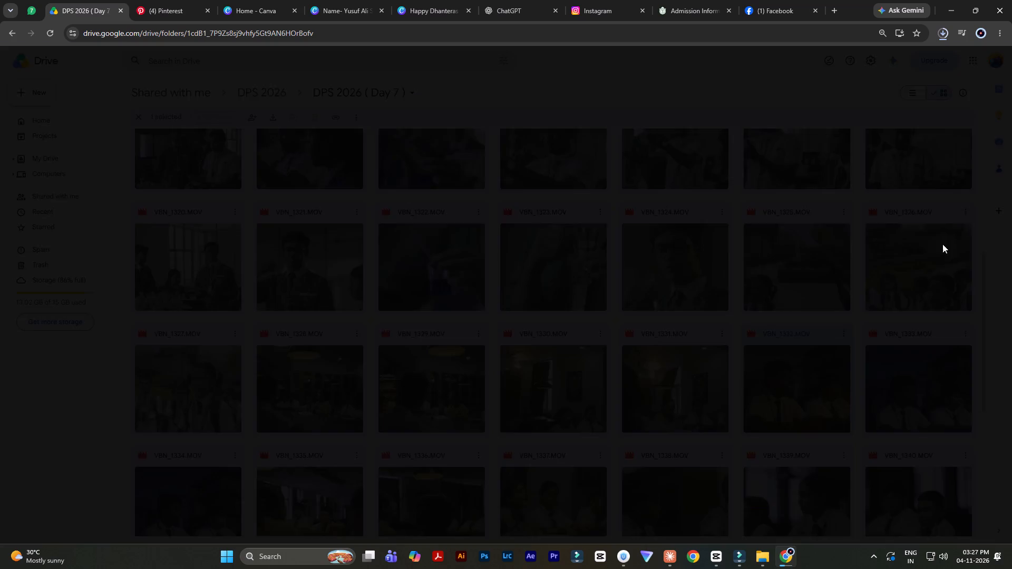
scroll(905, 401, down, 4)
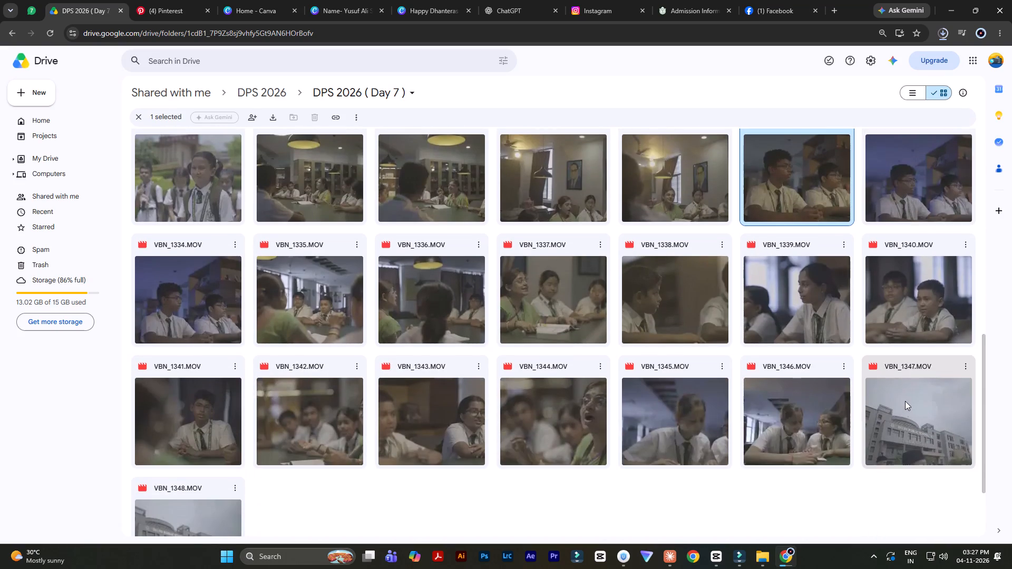
double_click(556, 293)
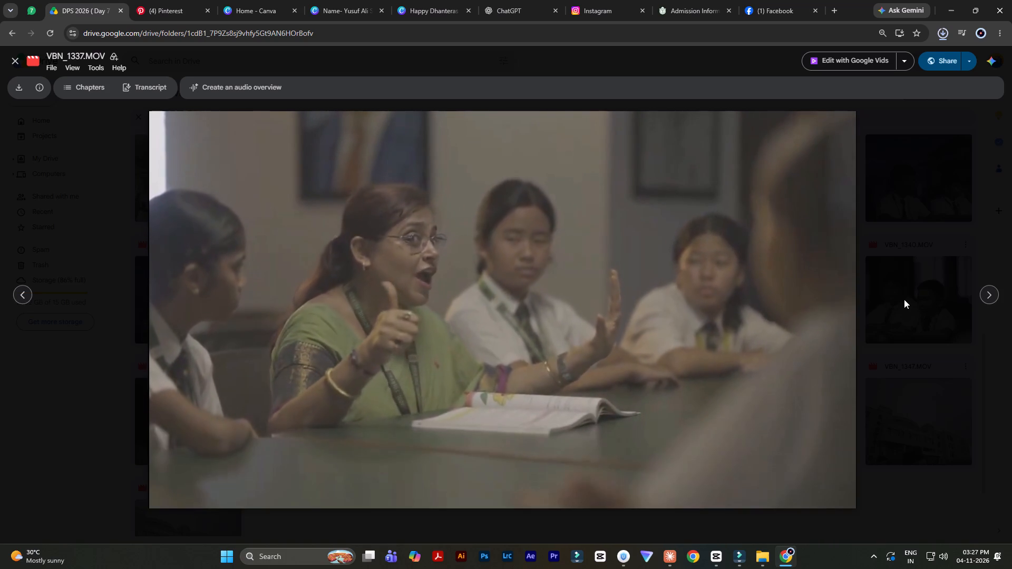
click(939, 240)
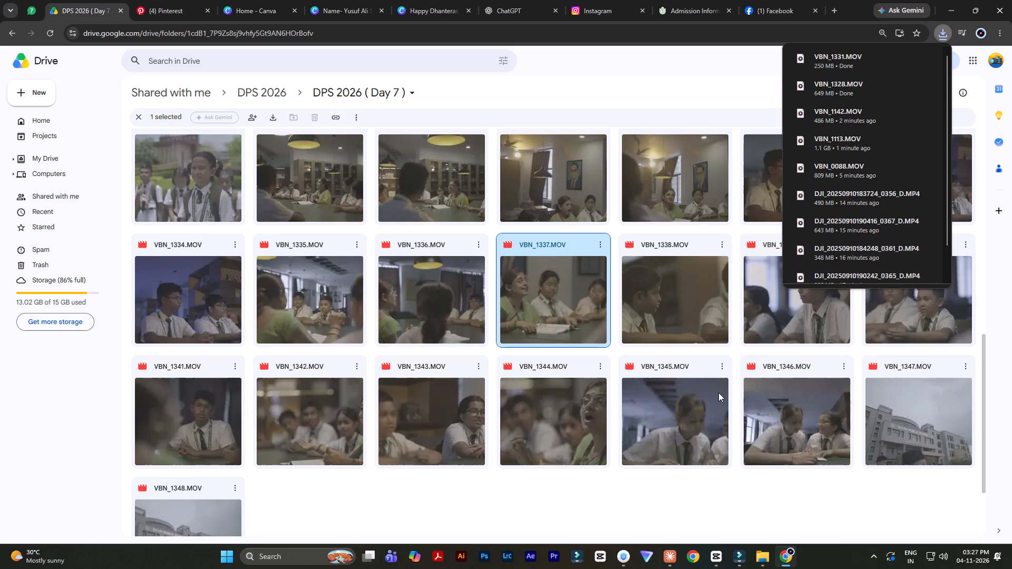
scroll(717, 393, down, 4)
click(368, 447)
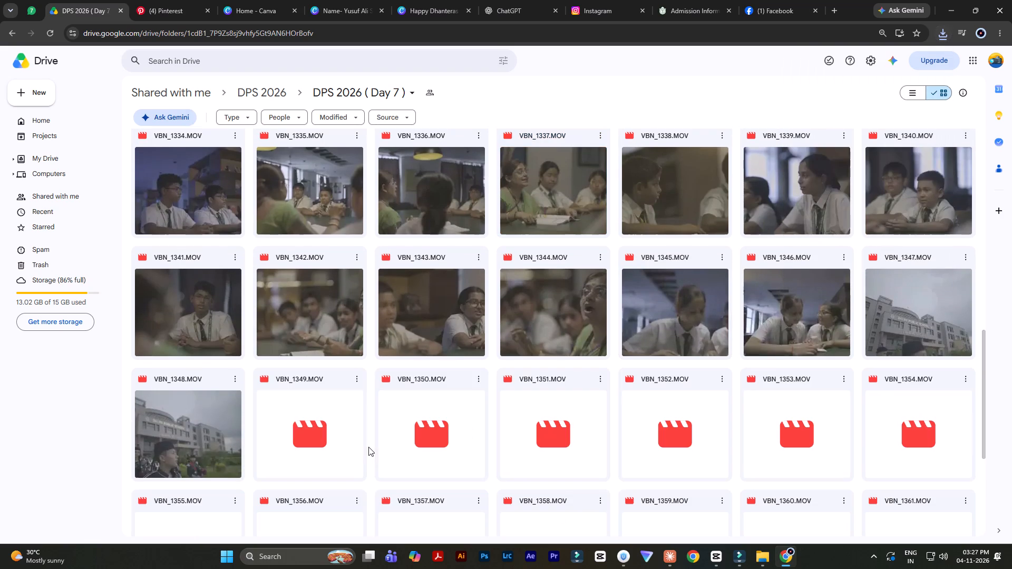
scroll(526, 403, down, 8)
scroll(526, 403, up, 17)
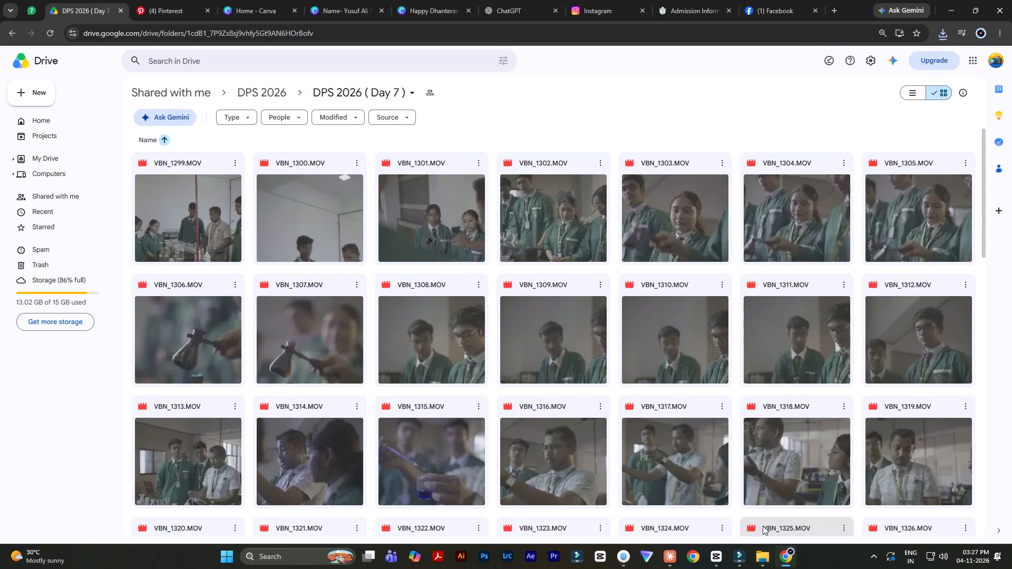
Import all five VBN clips from the Clas folder in PROMO 2027 into the NEW PROMO project media in Filmora.
click(743, 560)
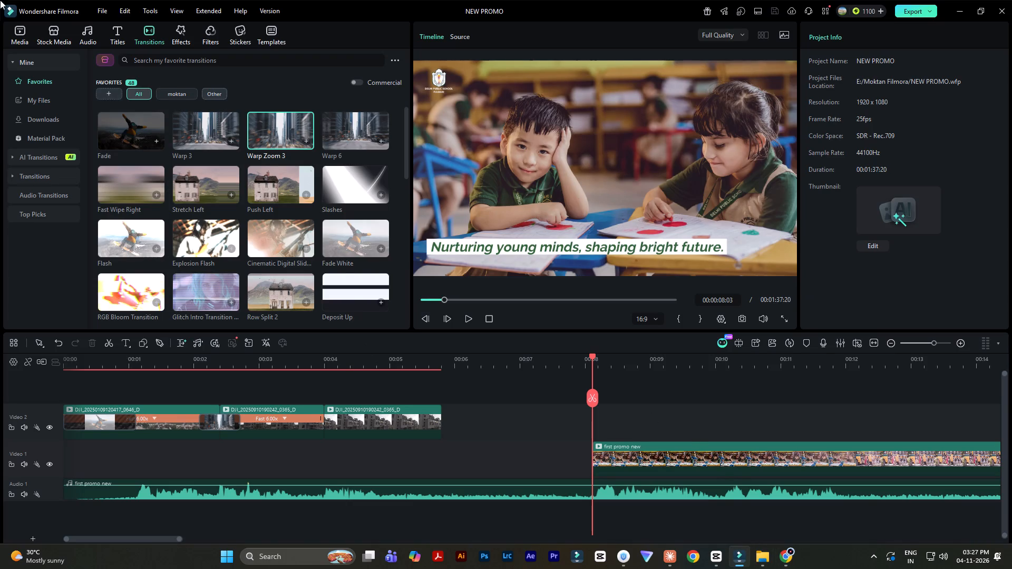
click(19, 34)
click(766, 565)
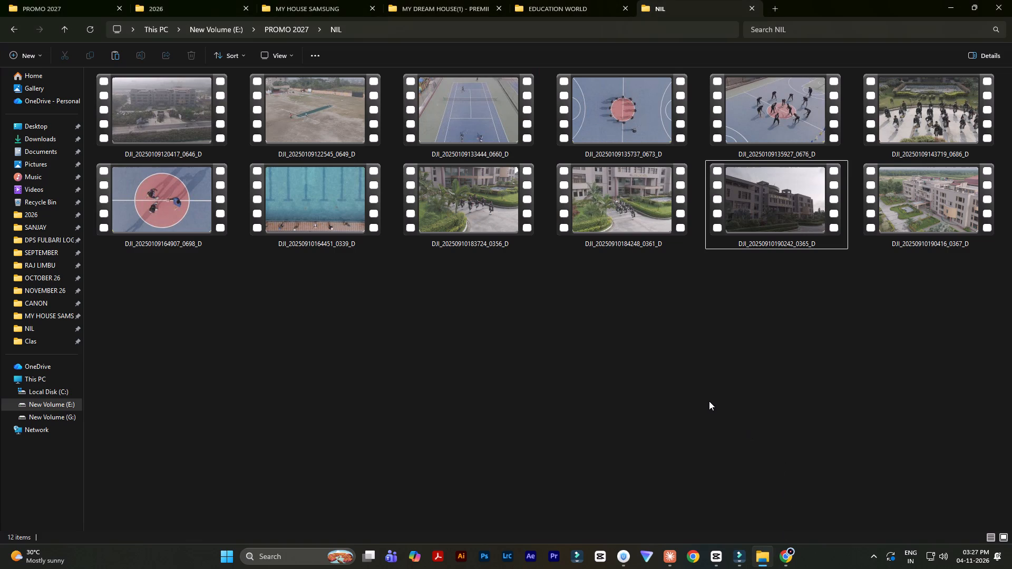
click(709, 401)
key(BackSpace)
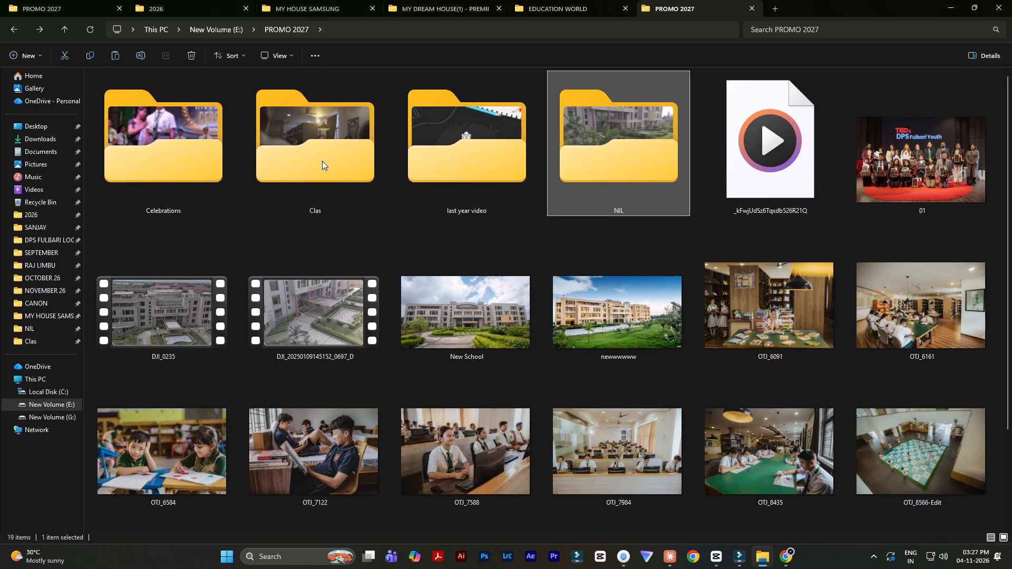
double_click(322, 161)
click(409, 238)
key(ctrl+a)
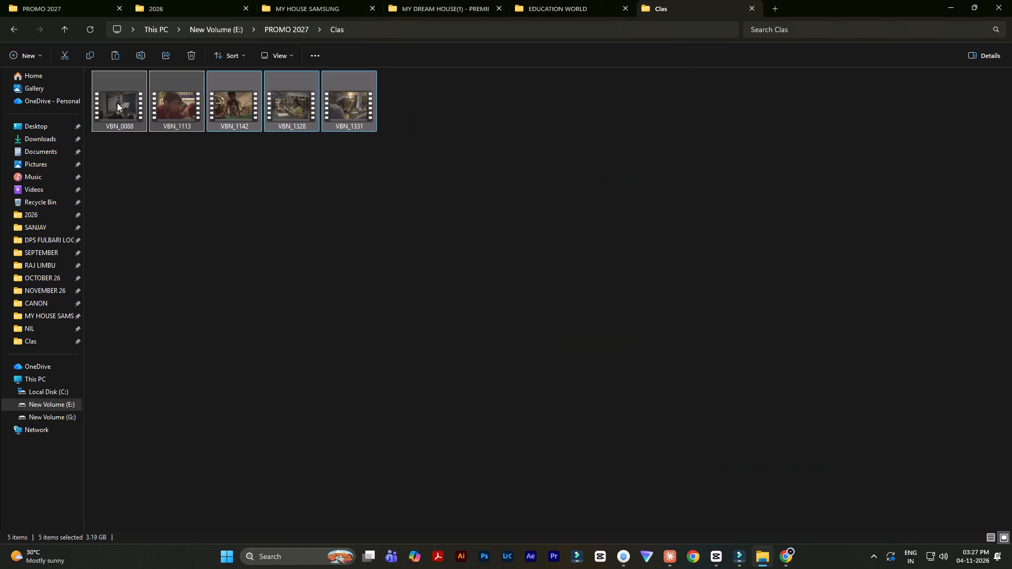
drag(117, 103, 745, 565)
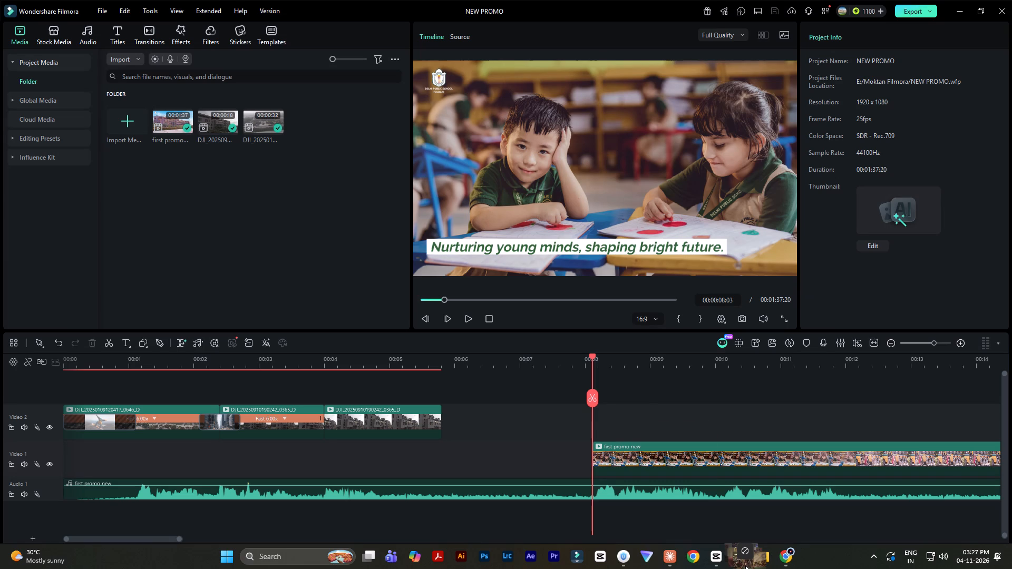
drag(745, 565, 215, 189)
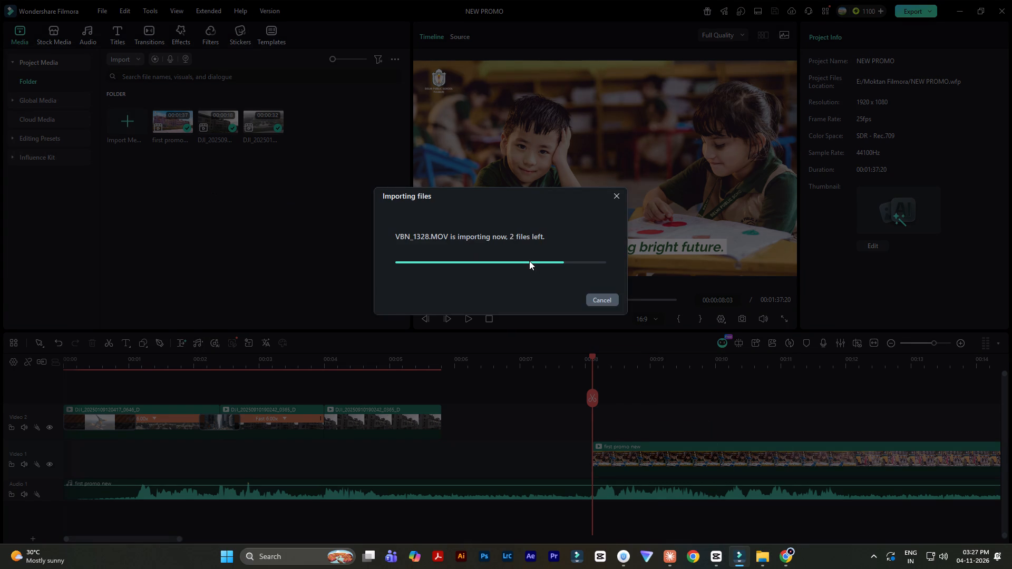
Display the project media as large thumbnails and widen the media library area beside the preview.
click(290, 233)
ctrl+scroll(290, 233, up, 19)
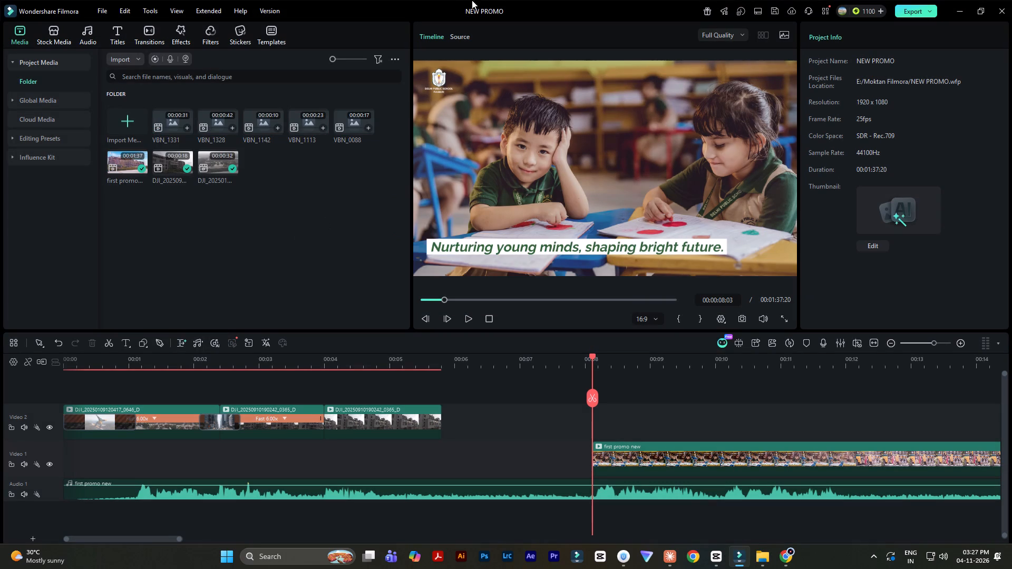
click(395, 62)
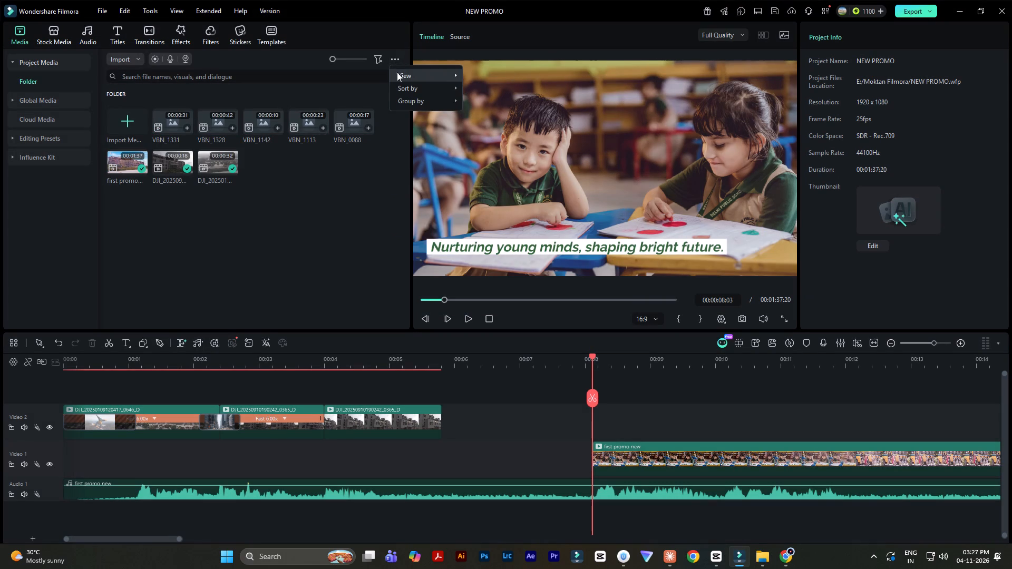
click(397, 72)
click(480, 100)
click(369, 221)
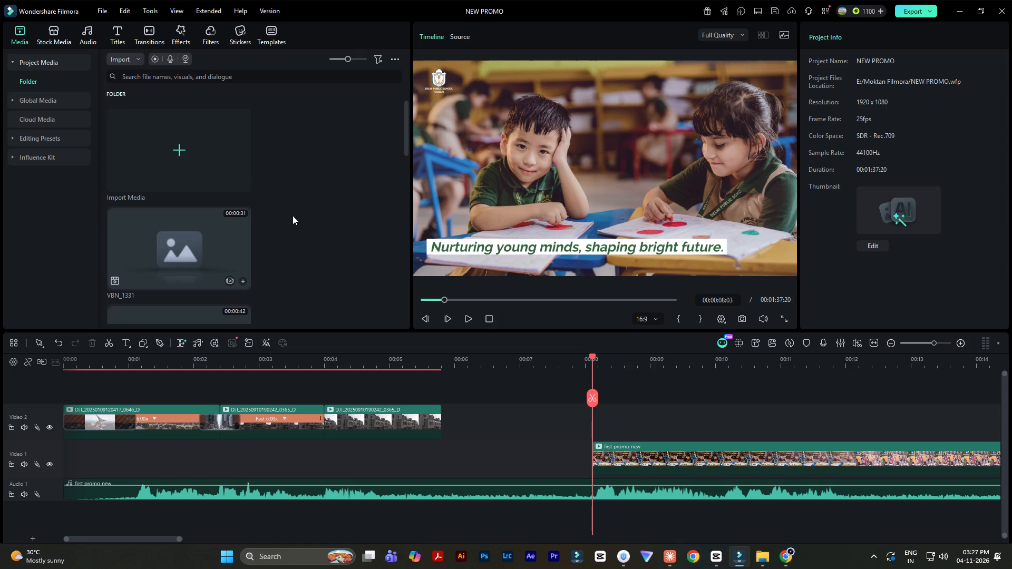
ctrl+scroll(291, 212, up, 1)
drag(412, 159, 467, 164)
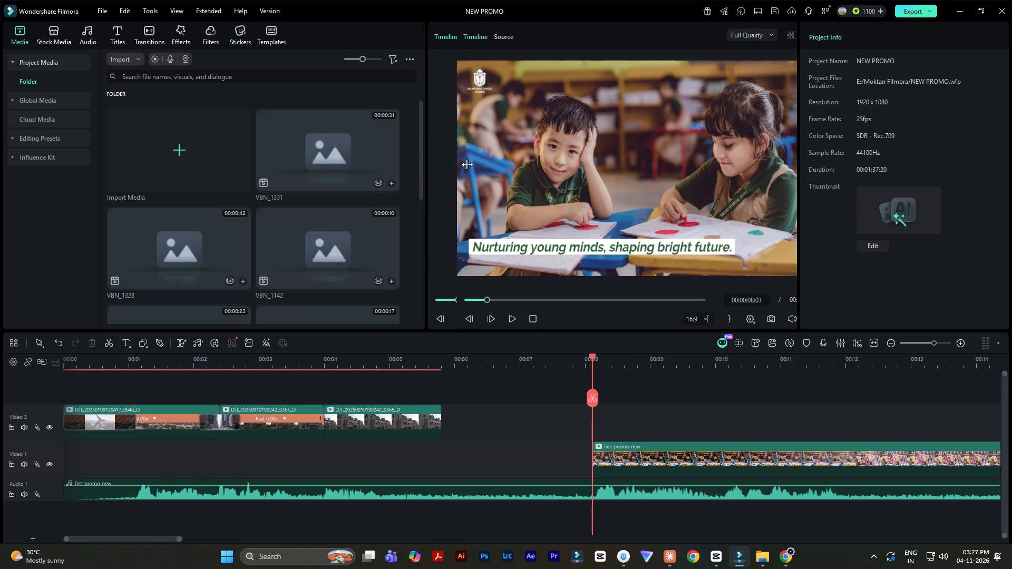
drag(467, 164, 497, 167)
click(456, 161)
Place classroom clip VBN_0088 on Video 2 directly after the last DJI drone clip.
scroll(456, 161, down, 3)
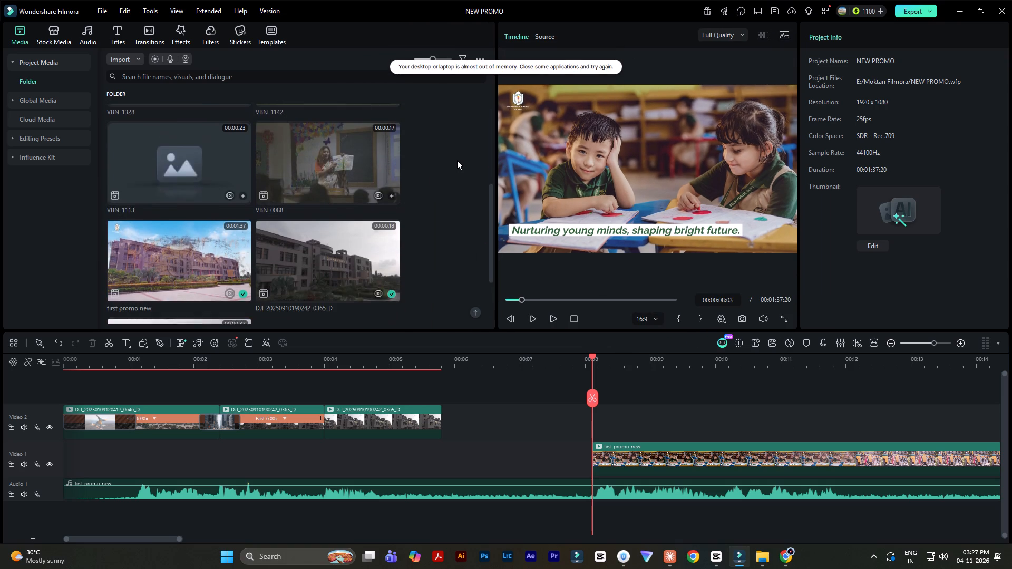
drag(320, 144, 468, 425)
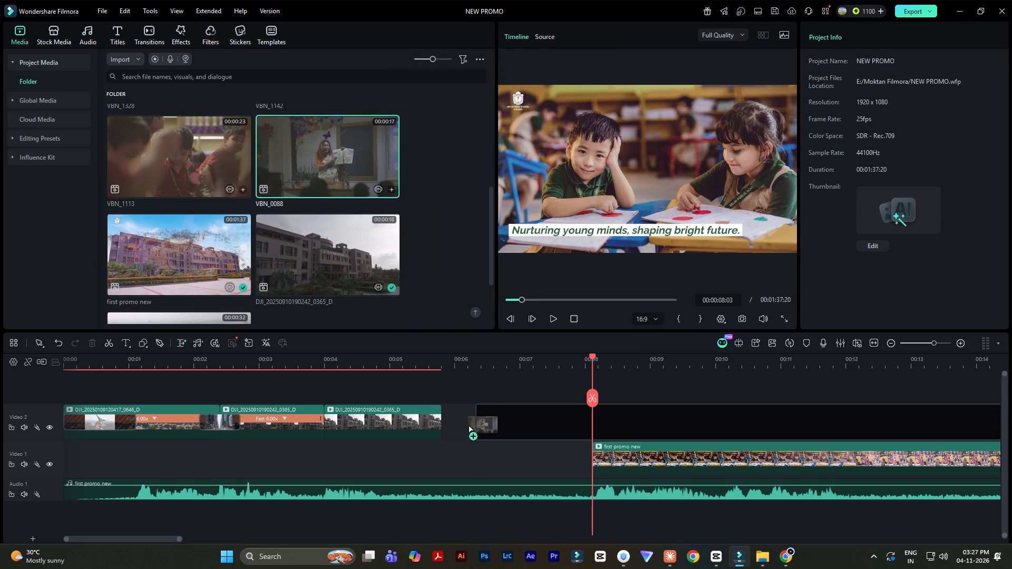
drag(468, 425, 442, 431)
Switch to CapCut, close the MY DREAM HOUSE project and quit CapCut.
click(713, 564)
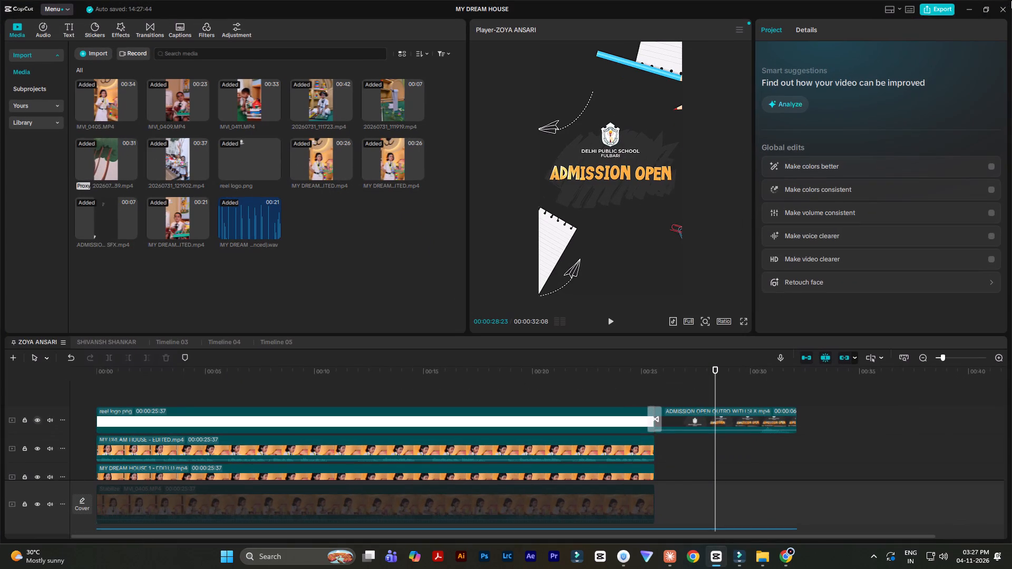
click(1002, 8)
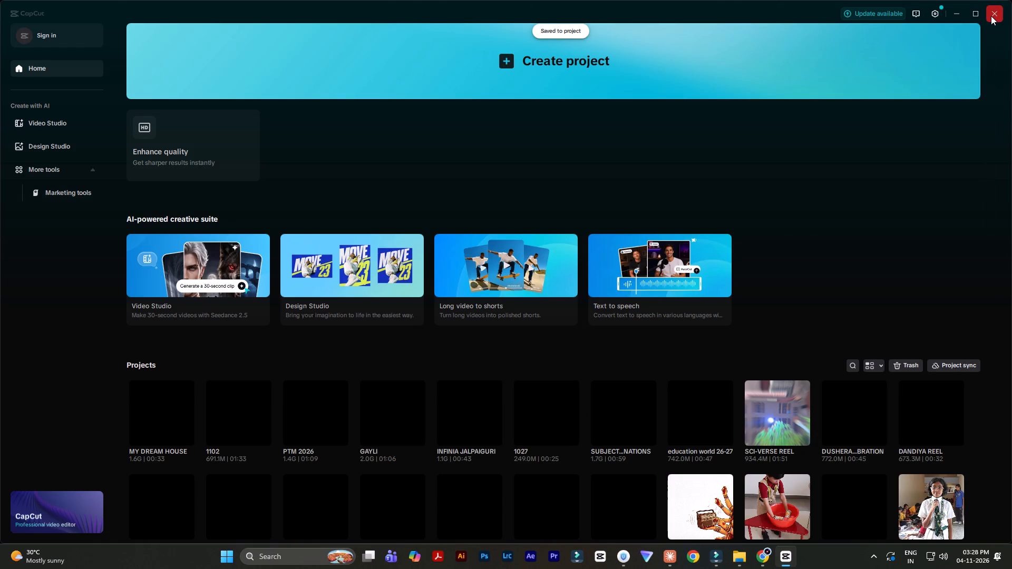
click(991, 16)
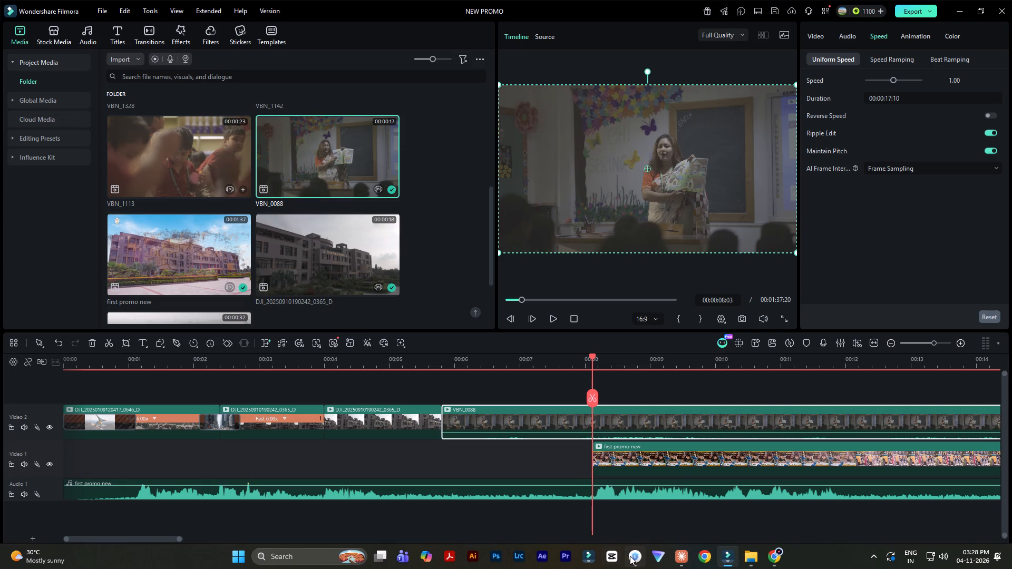
click(672, 465)
click(729, 463)
click(630, 519)
Mute the VBN_0088 clip on Video 2 and play the sequence from the drone shots into it.
click(526, 422)
key(ctrl+shift+m)
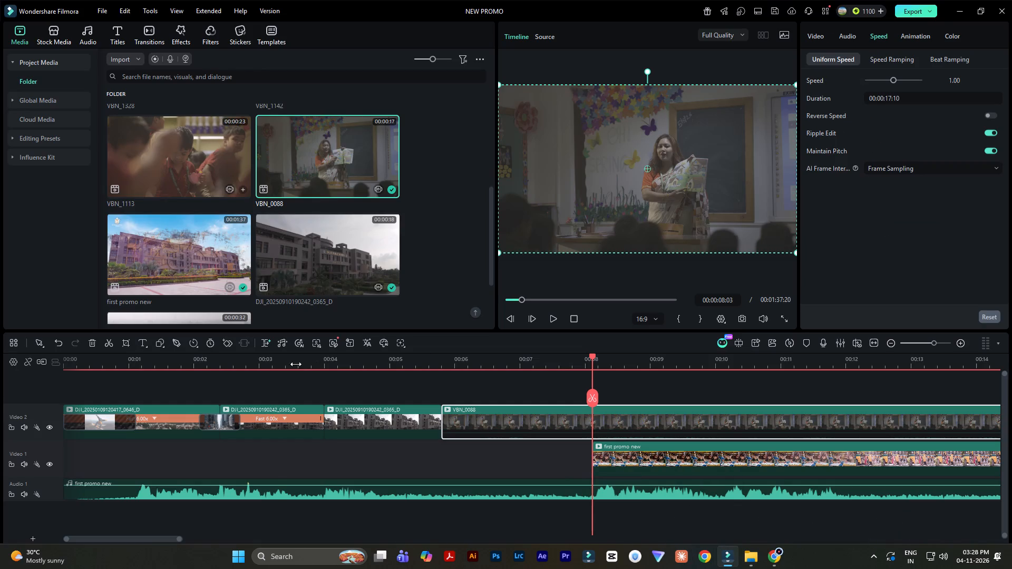
click(276, 361)
key(space)
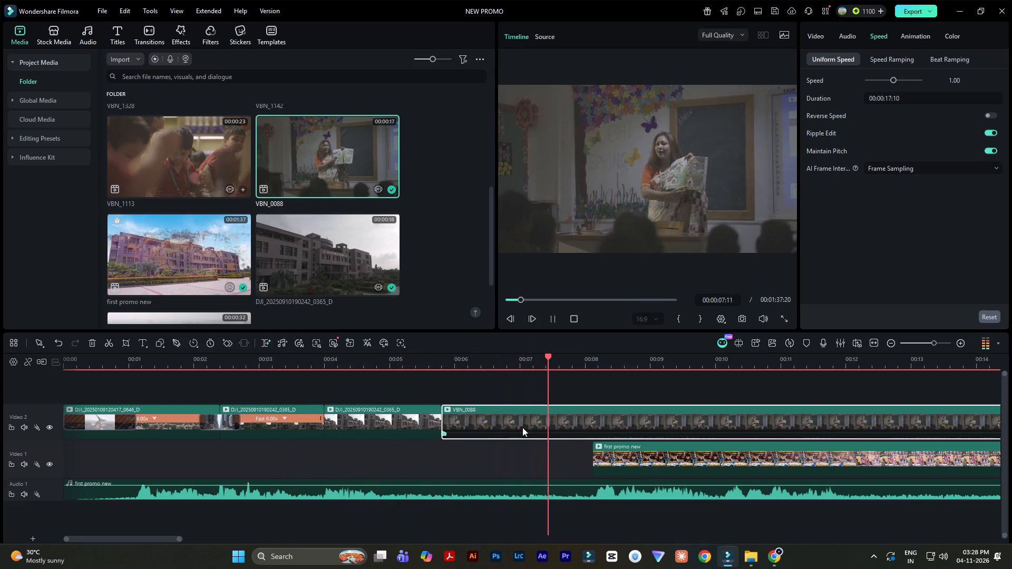
key(space)
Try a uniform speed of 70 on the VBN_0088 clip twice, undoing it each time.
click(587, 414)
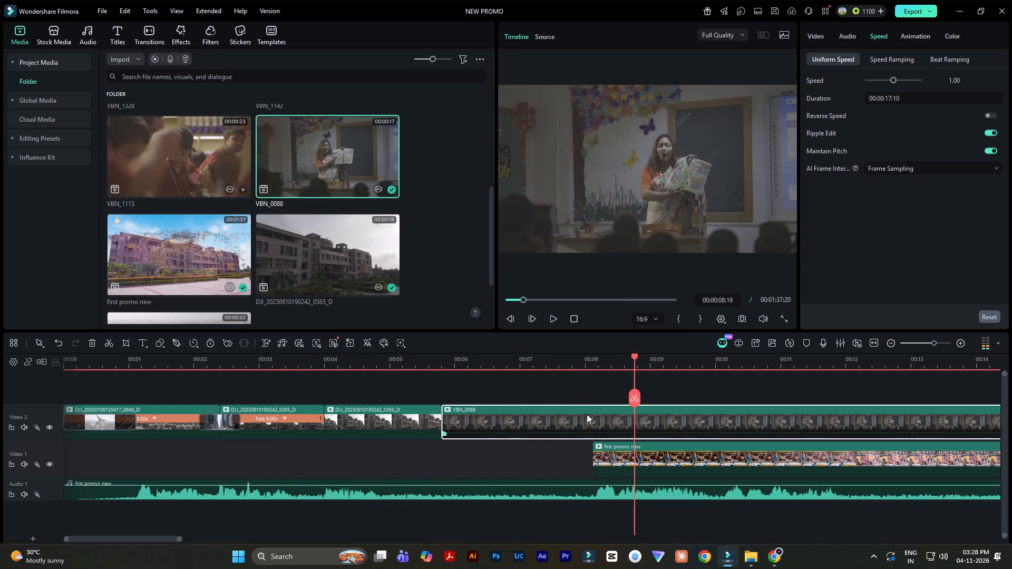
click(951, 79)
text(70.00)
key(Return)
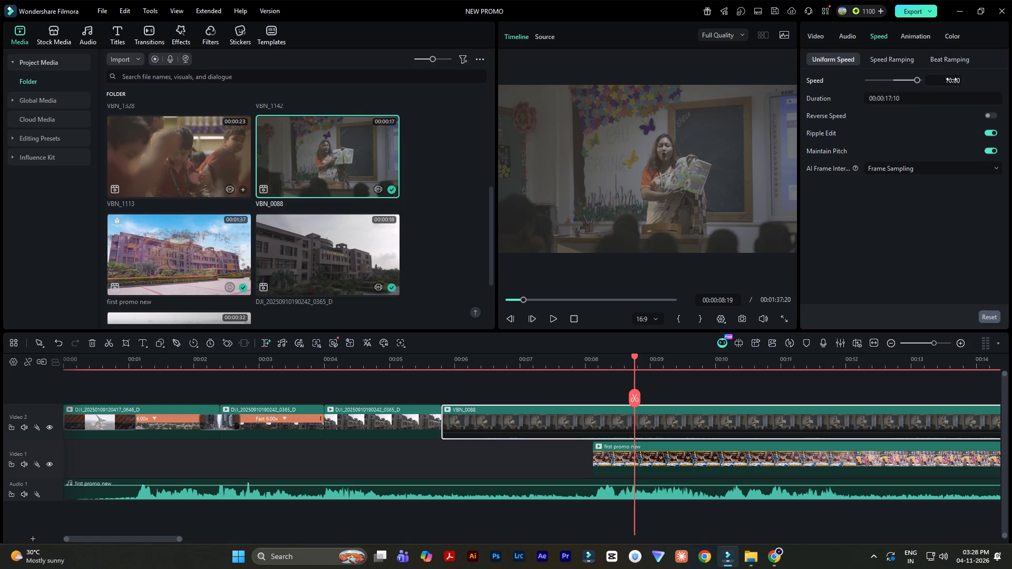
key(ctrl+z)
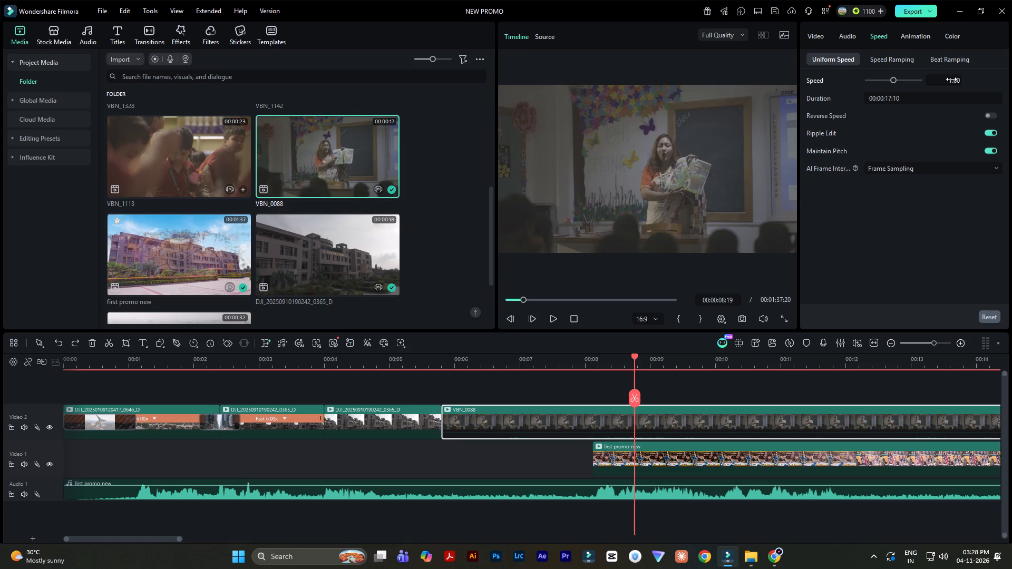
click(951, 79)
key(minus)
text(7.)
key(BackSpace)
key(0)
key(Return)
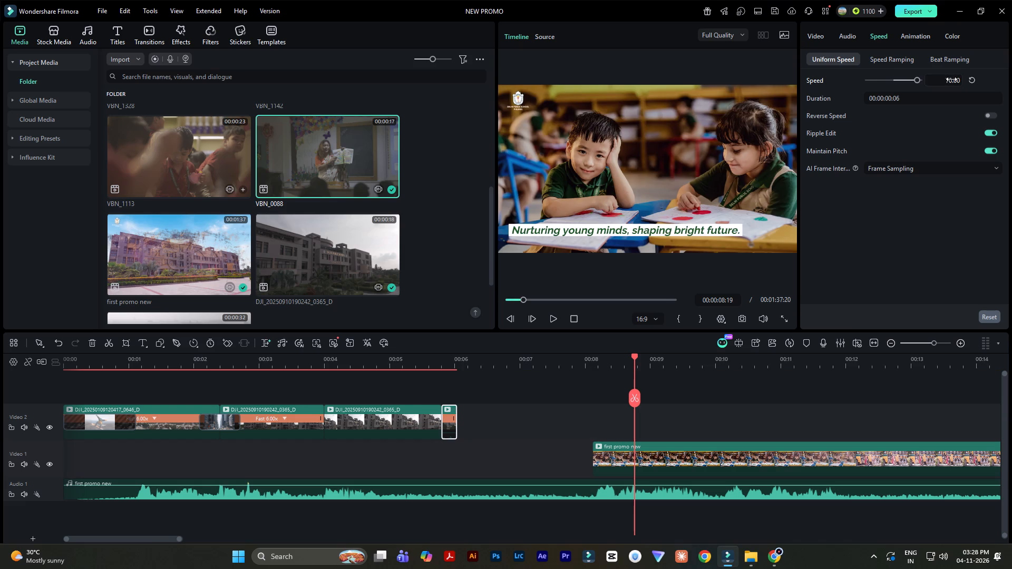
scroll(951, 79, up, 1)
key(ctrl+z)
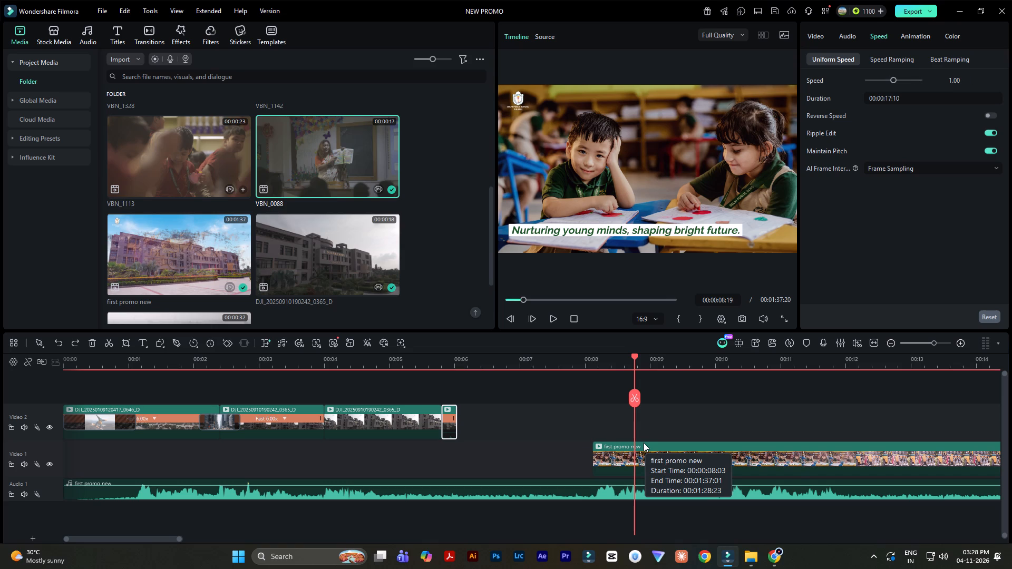
Slow the VBN_0088 clip on Video 2 to a uniform speed of 0.65.
click(595, 409)
click(893, 79)
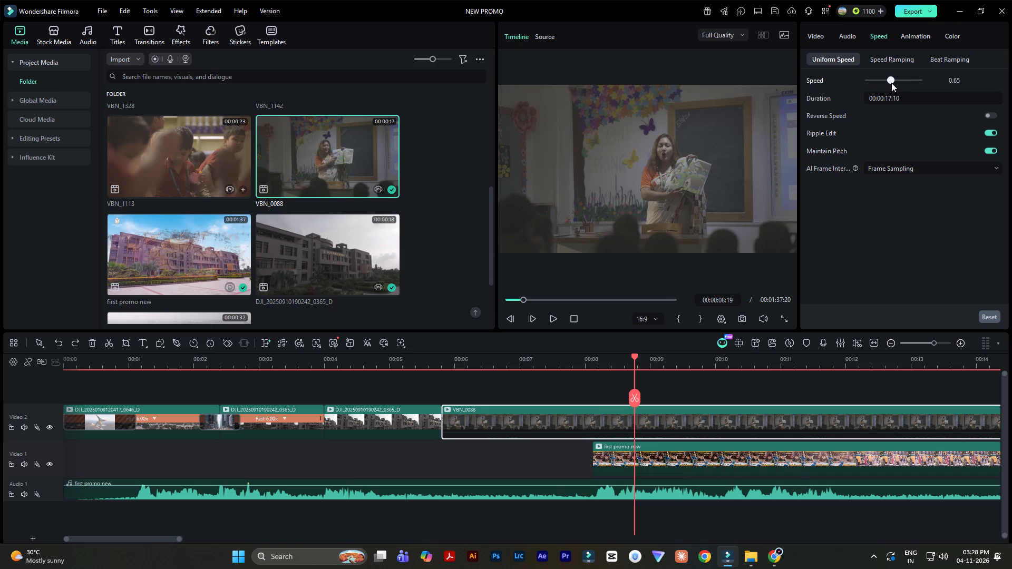
click(564, 393)
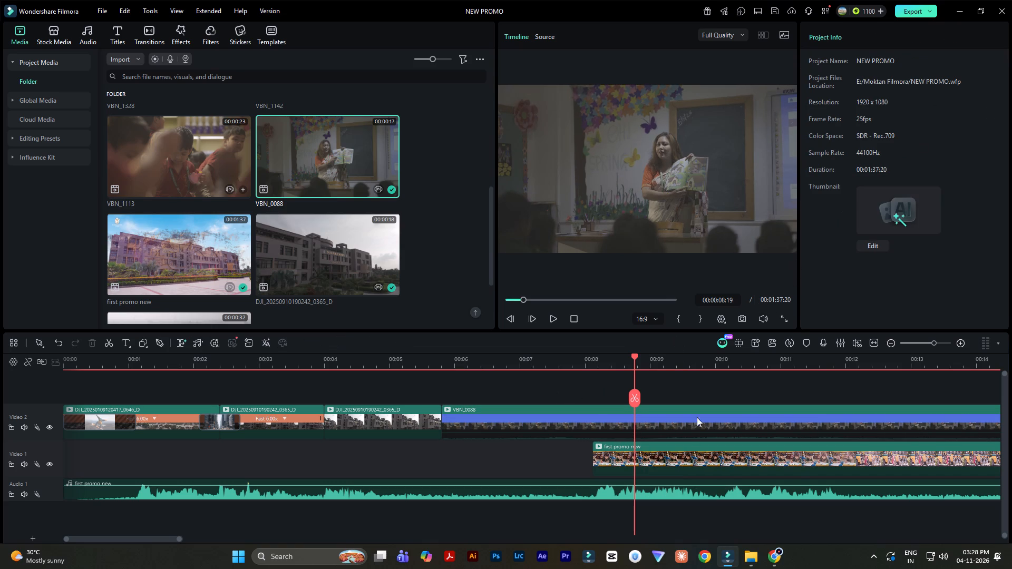
Play through the slowed VBN_0088 clip, split it at 00:00:12:18 and delete the portion before the split.
click(591, 413)
click(424, 357)
key(space)
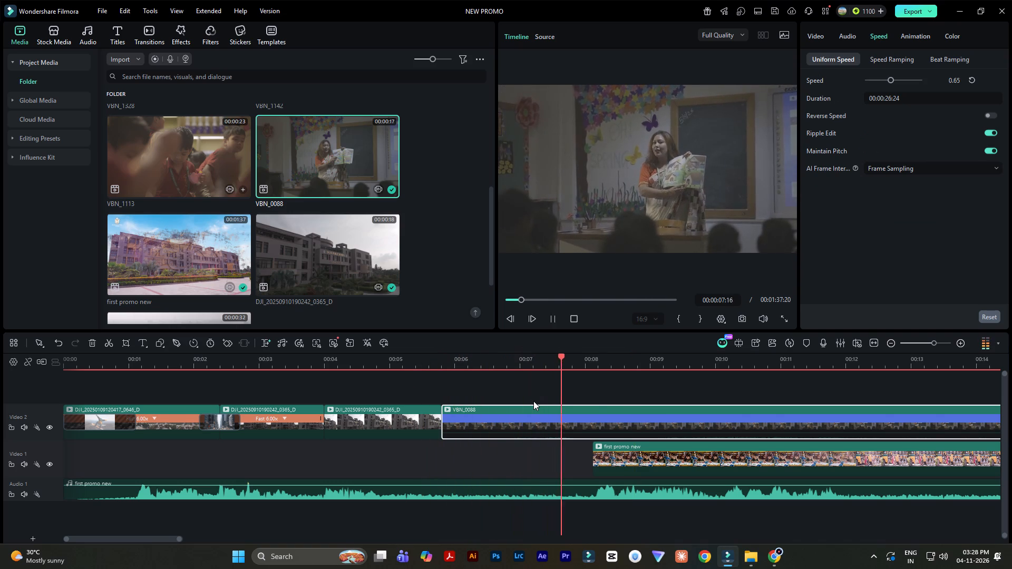
key(space)
key(space)
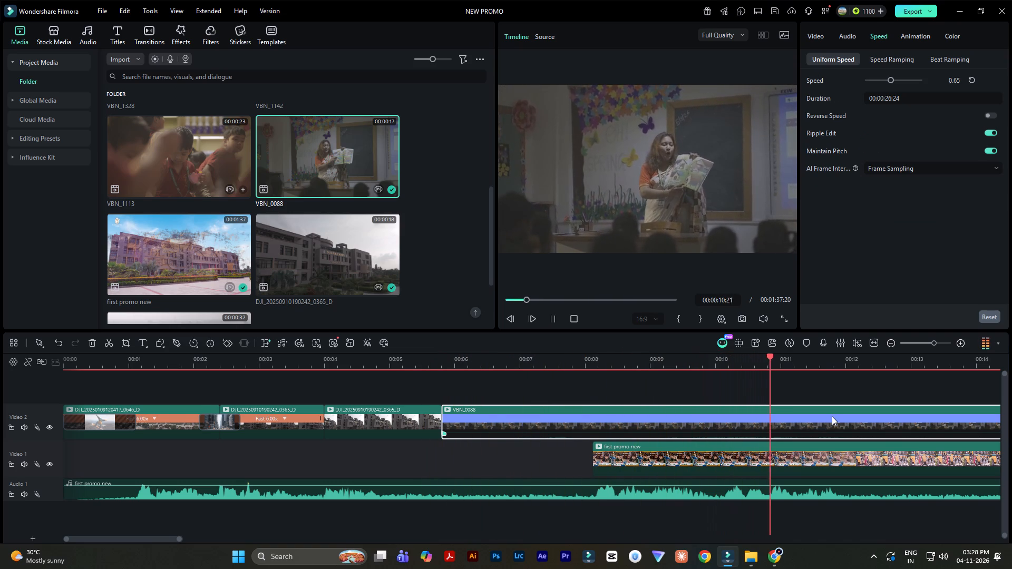
ctrl+scroll(832, 416, down, 3)
key(space)
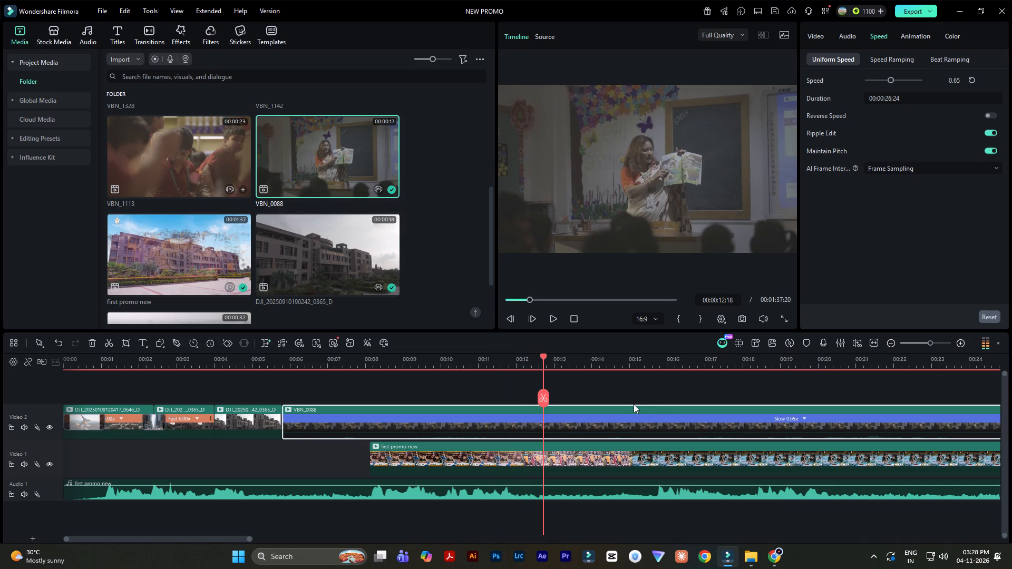
key(ctrl+b)
click(489, 420)
key(Delete)
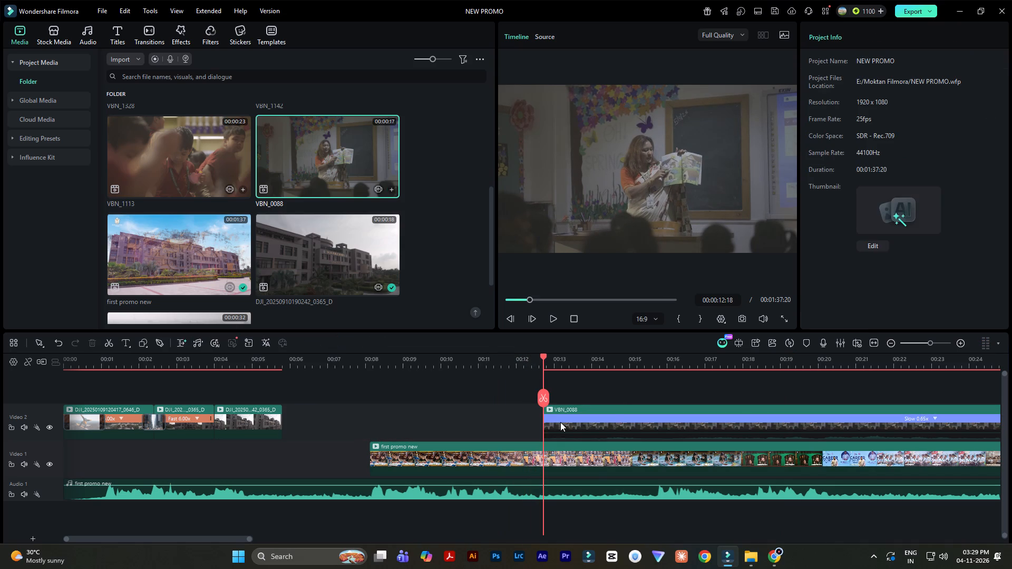
Move the remaining VBN_0088 clip on Video 2 back against the end of the last DJI clip.
drag(618, 409, 357, 418)
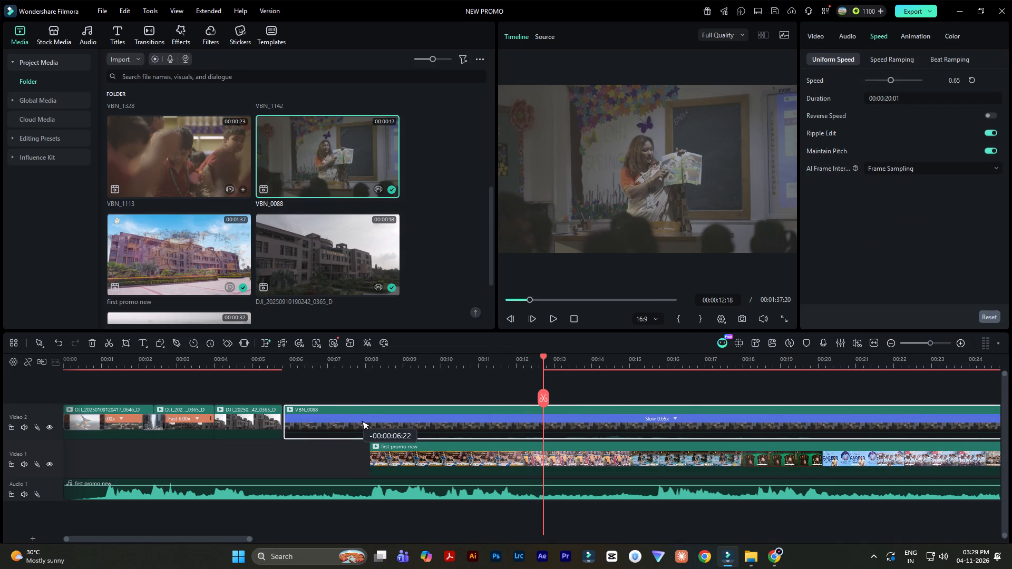
drag(357, 418, 357, 417)
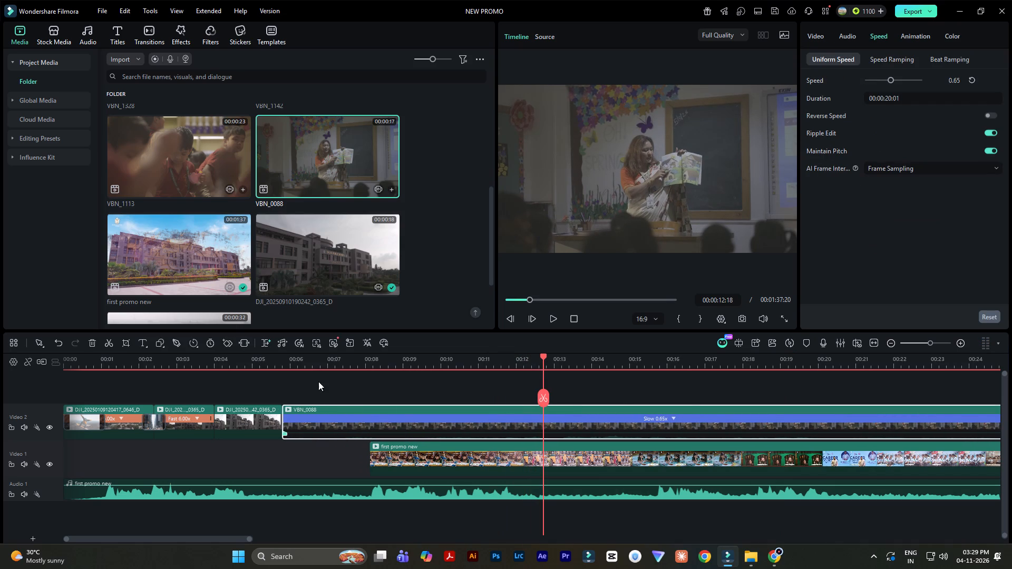
Save the project, play back the opening clips, split VBN_0088 at 00:00:06:15 and delete the portion before the split.
click(237, 363)
key(space)
key(ctrl+s)
key(space)
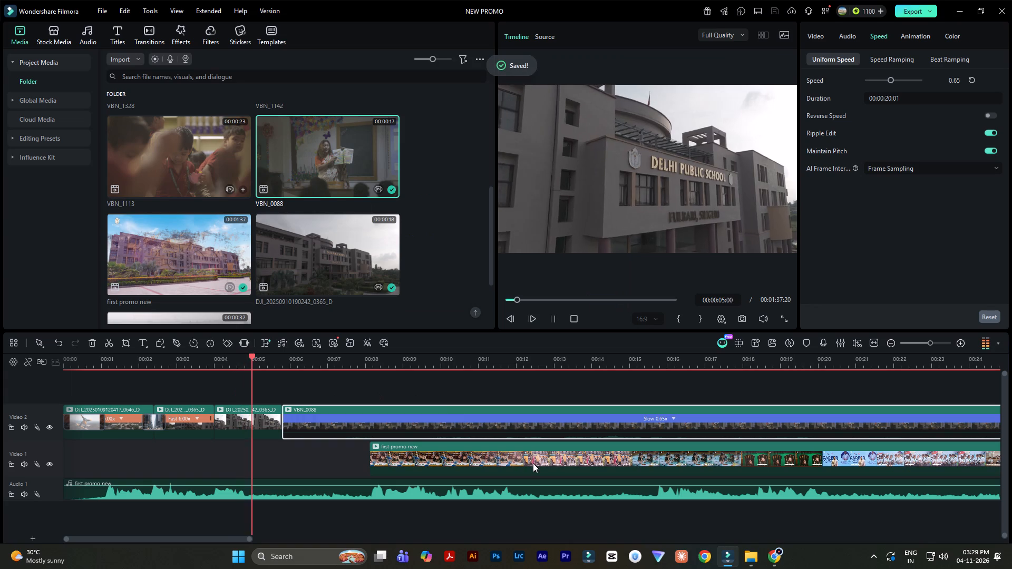
ctrl+scroll(648, 431, up, 3)
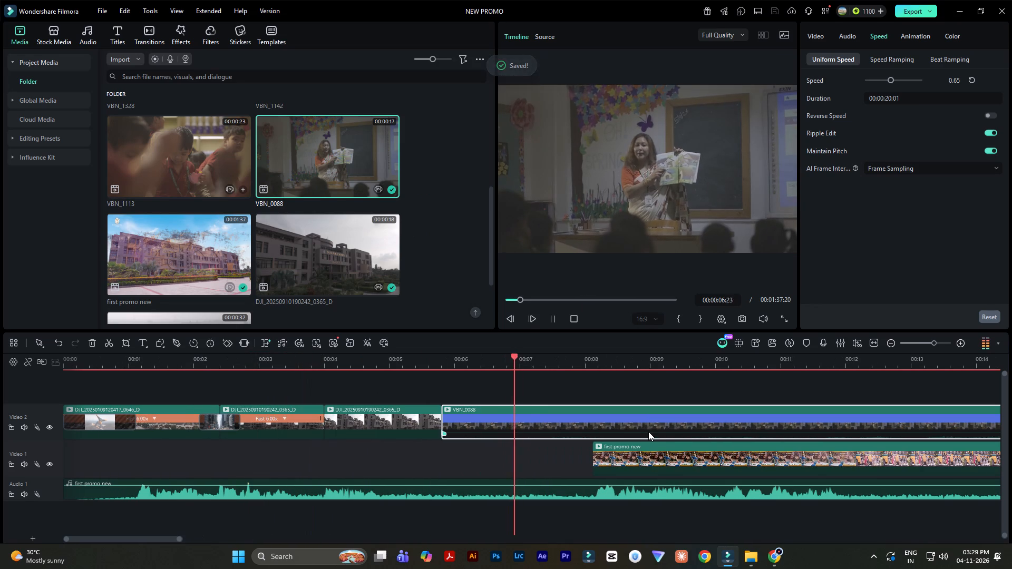
key(space)
click(436, 360)
key(space)
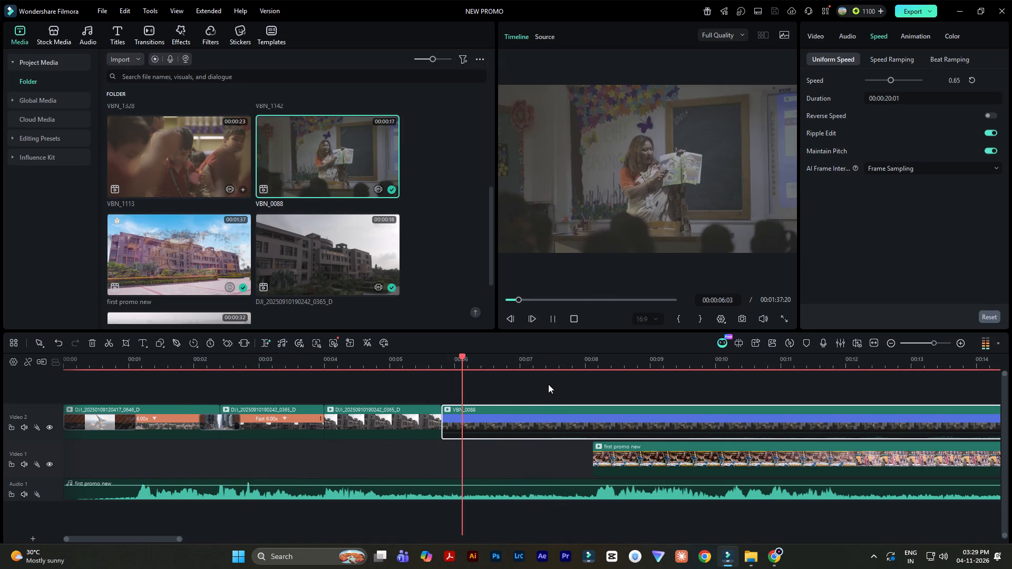
key(space)
key(ctrl+b)
click(468, 427)
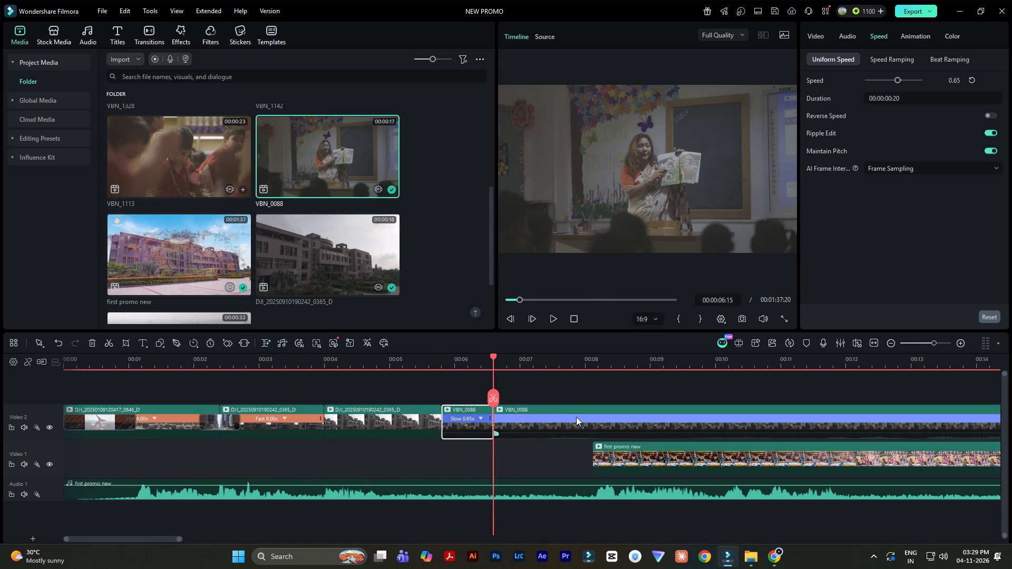
key(Delete)
Move the remaining VBN_0088 clip on Video 2 back against the end of the last DJI clip.
drag(579, 410, 527, 414)
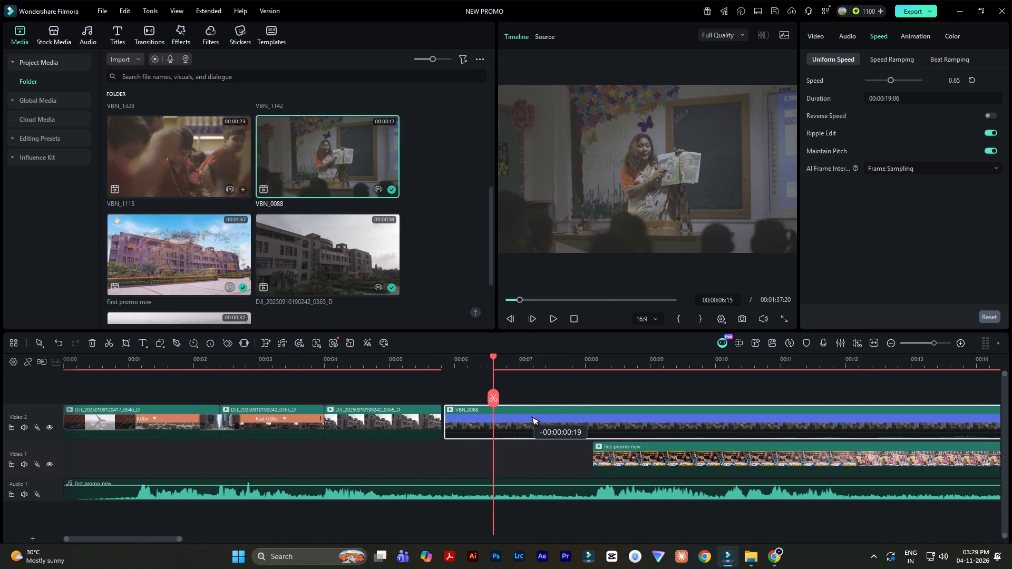
drag(527, 414, 526, 414)
Split VBN_0088 at 00:00:07:01, skim the rest of the clip, delete the portion after the split and save the project.
click(419, 360)
key(space)
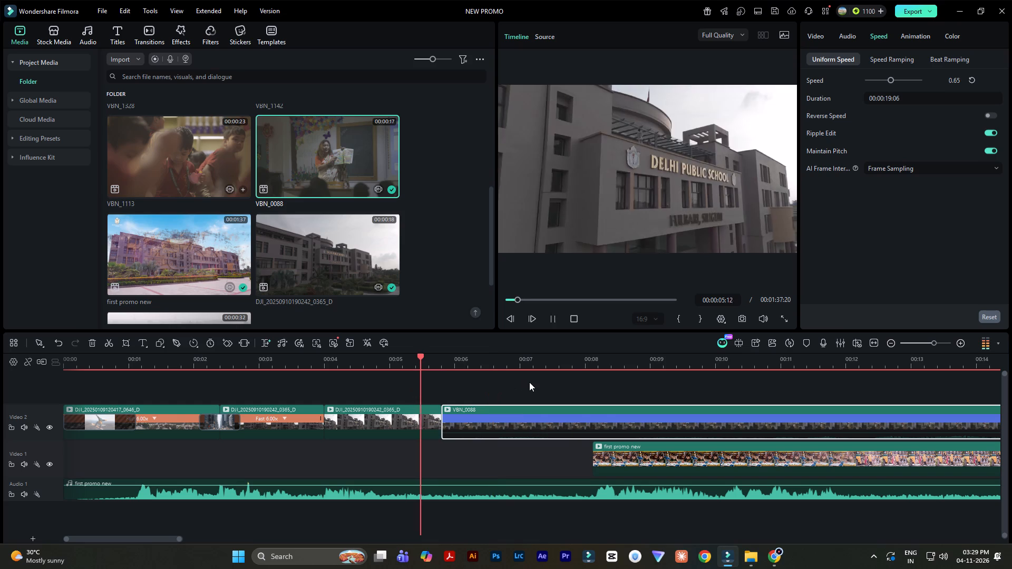
key(space)
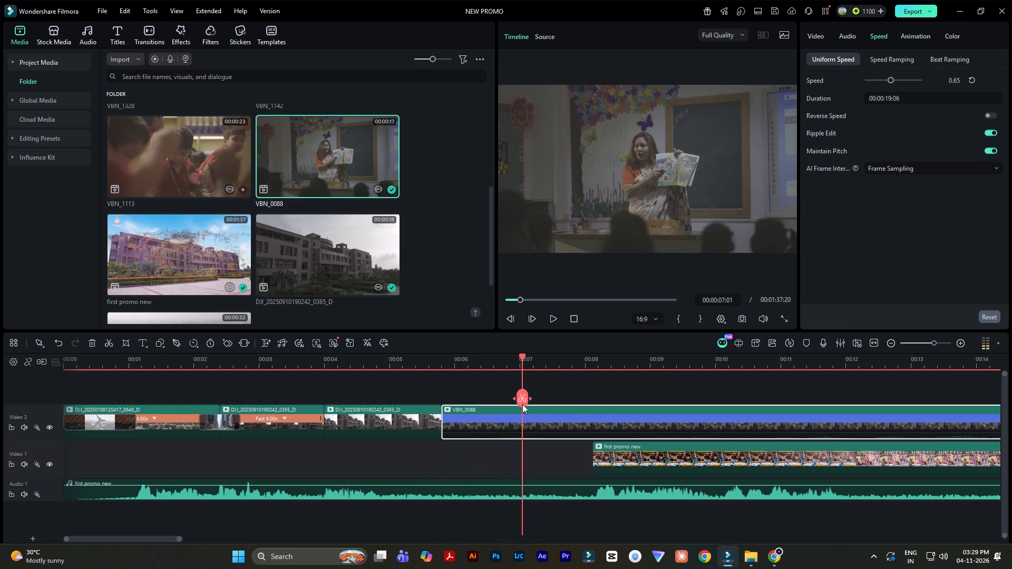
key(ctrl+b)
click(806, 362)
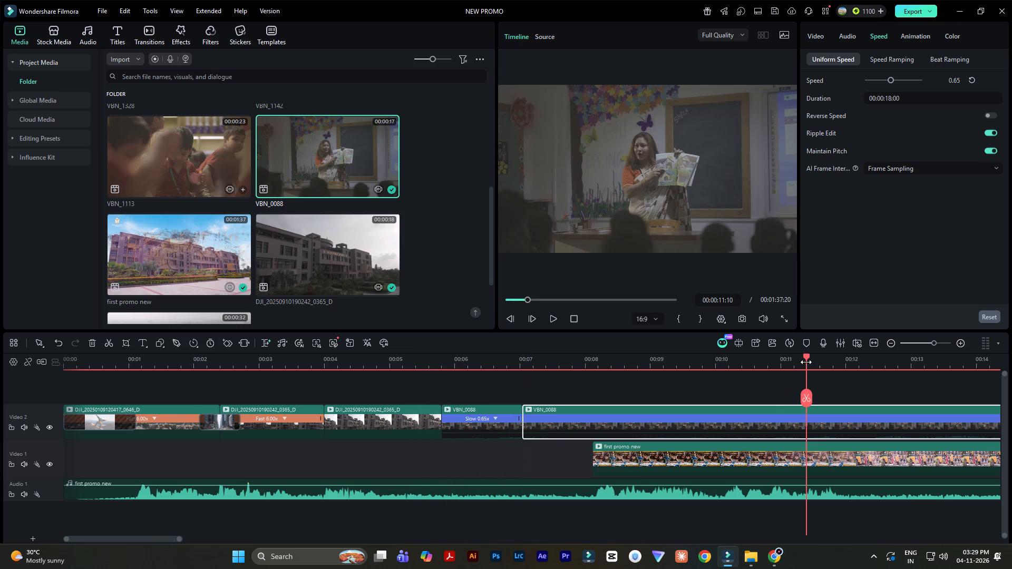
key(space)
ctrl+scroll(882, 388, down, 5)
click(459, 366)
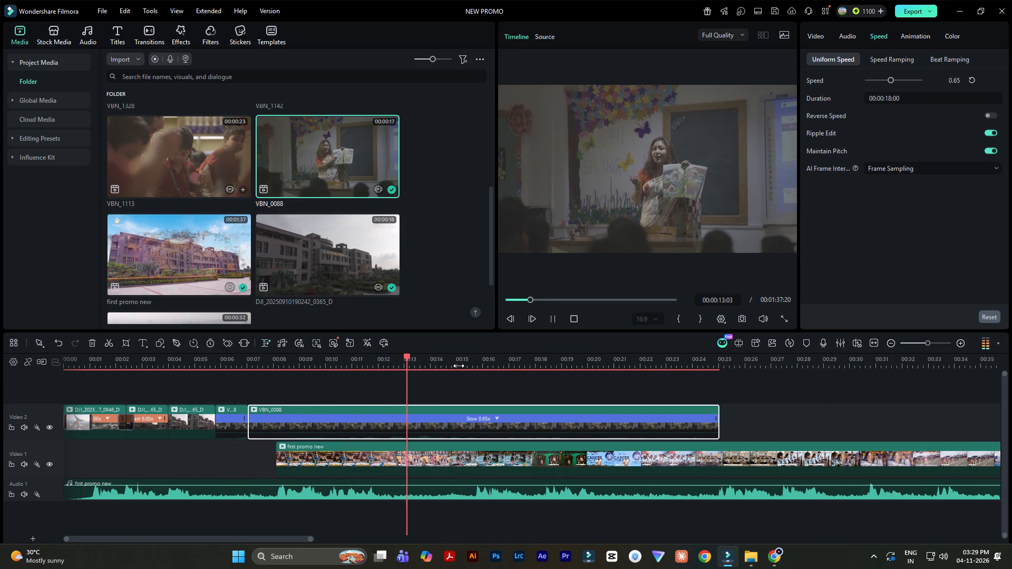
click(543, 364)
click(609, 359)
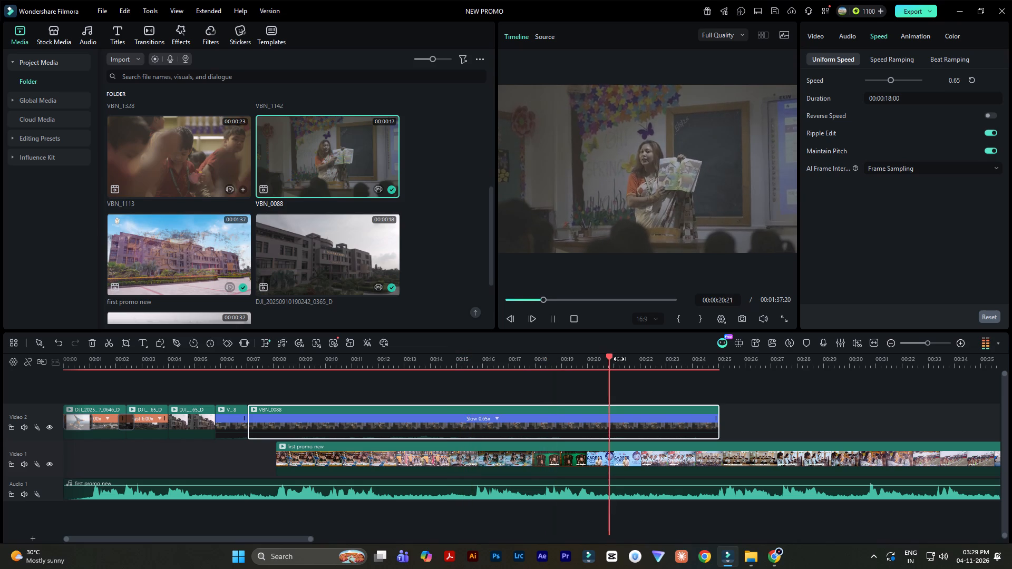
click(667, 357)
key(space)
click(527, 427)
key(Delete)
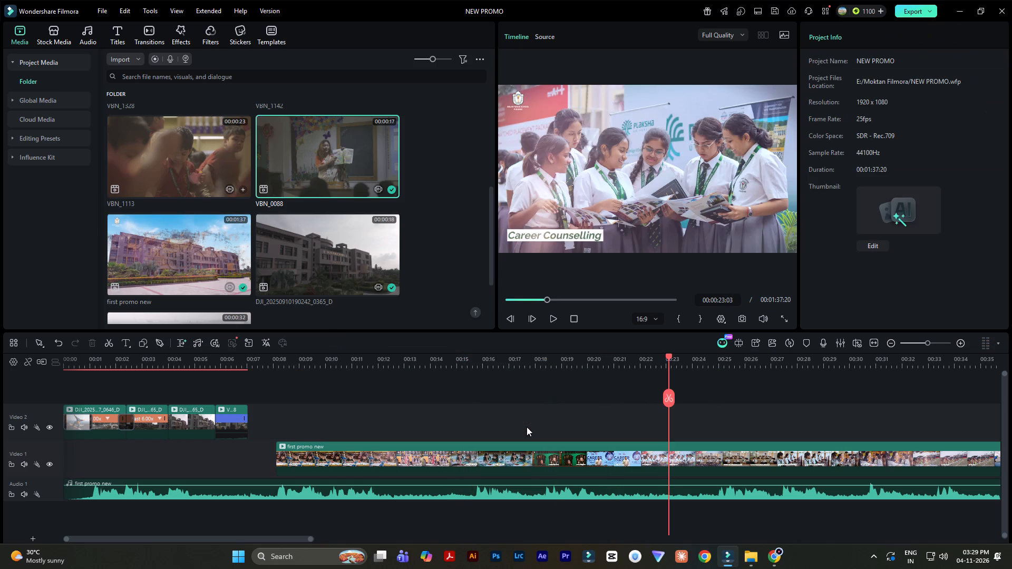
key(ctrl+s)
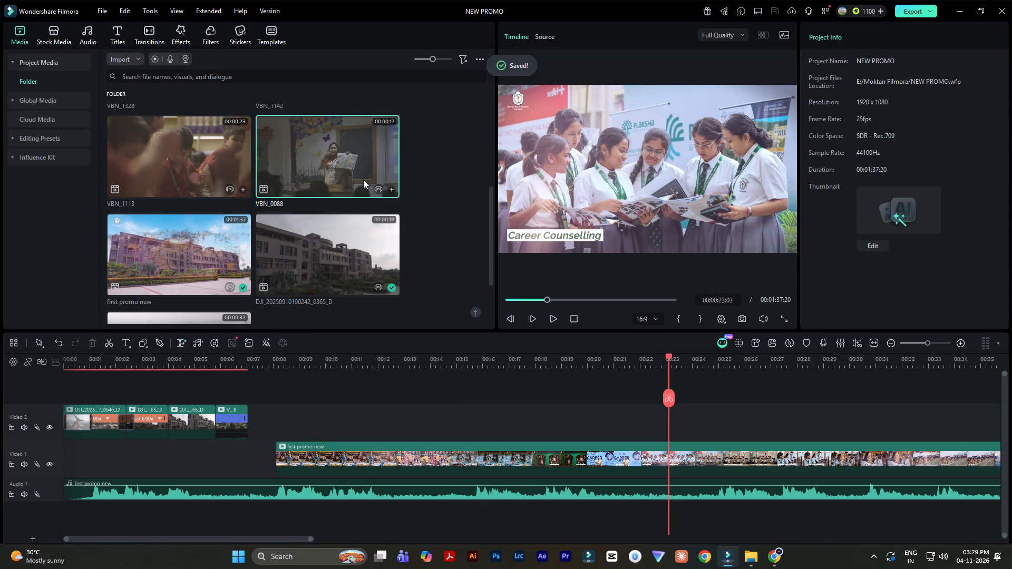
Look through the project media folder, preview the VBN_1113 source clip and save the project.
scroll(367, 181, up, 4)
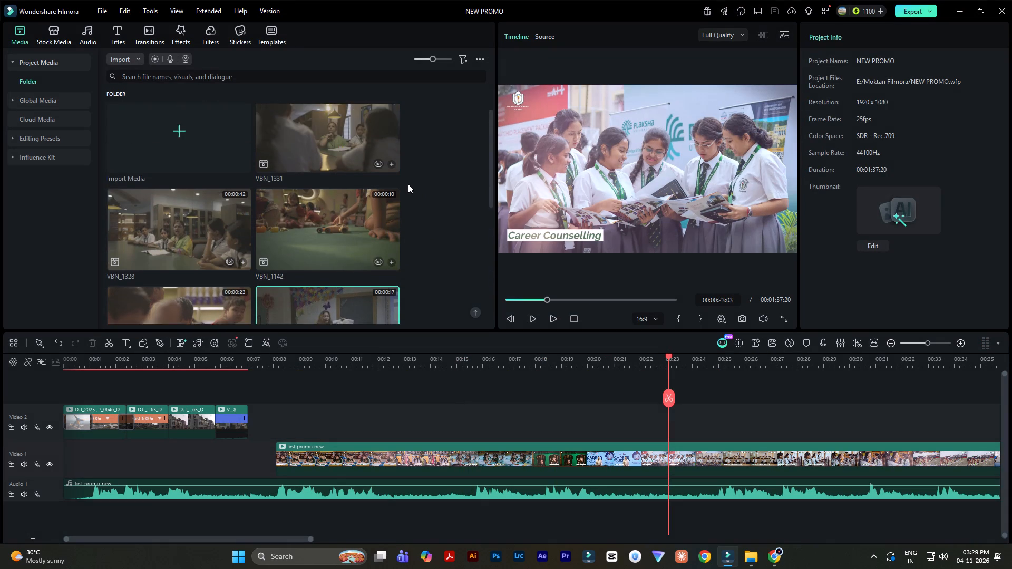
scroll(408, 184, down, 7)
scroll(408, 184, up, 1)
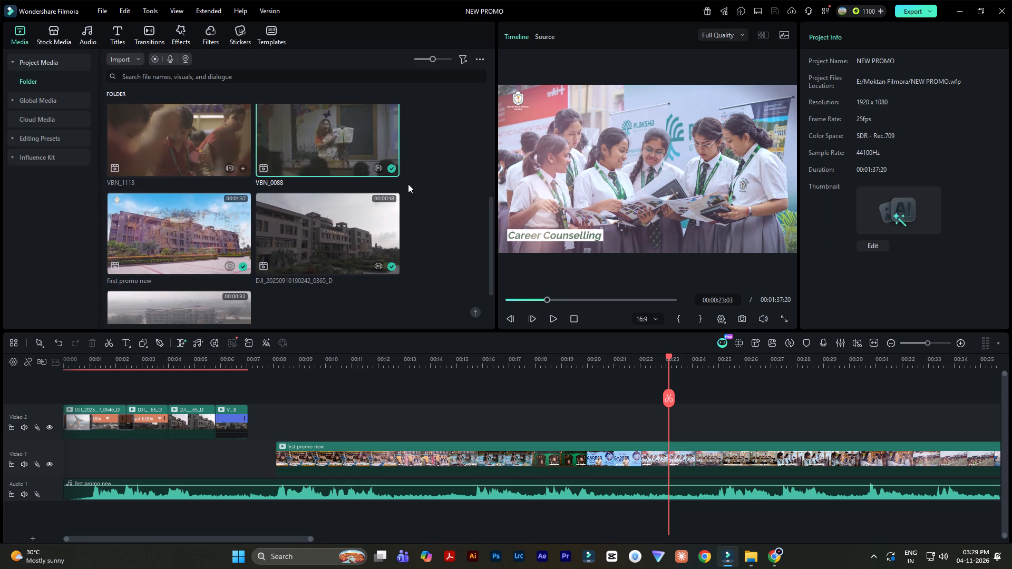
double_click(180, 142)
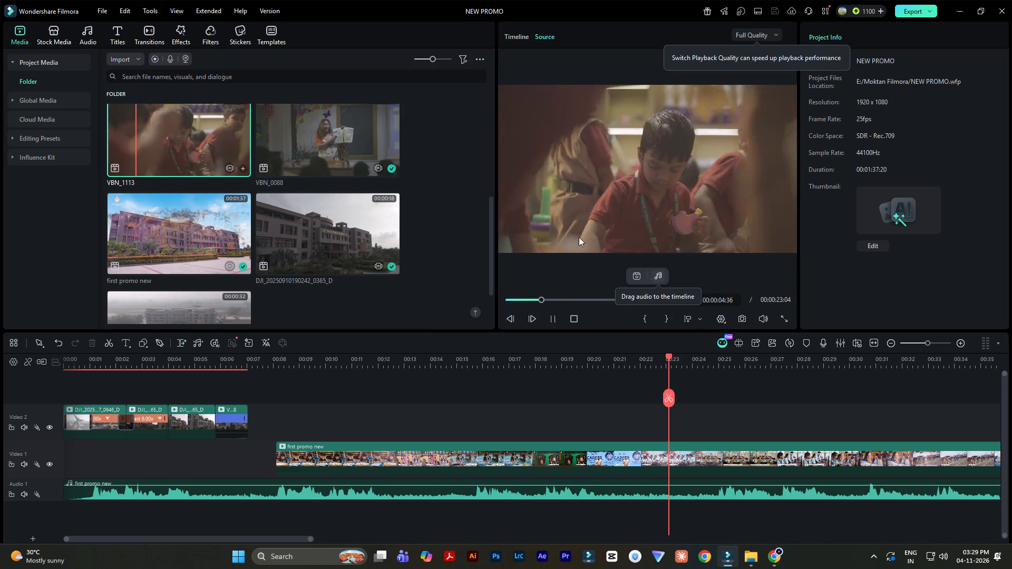
key(space)
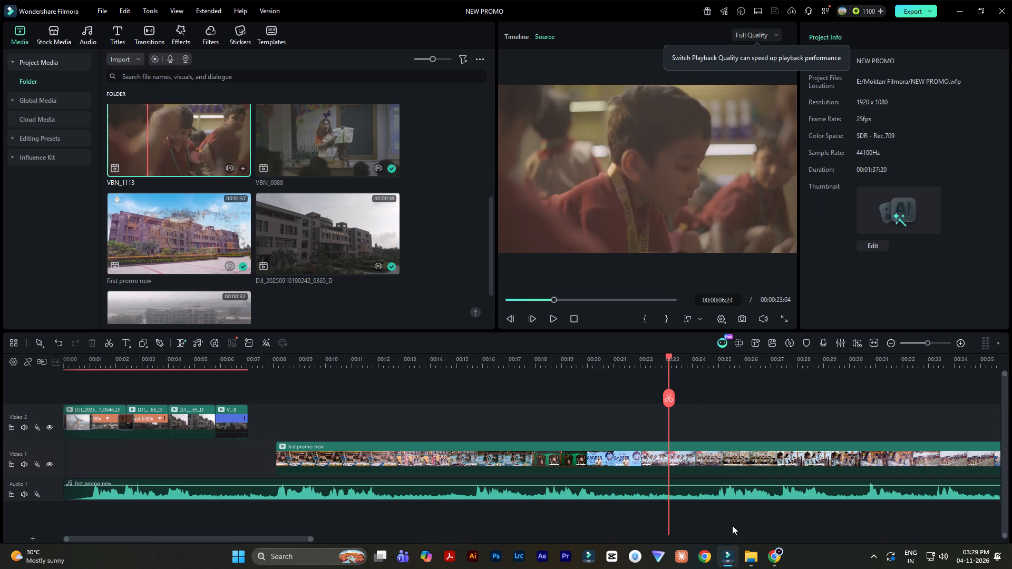
key(ctrl+s)
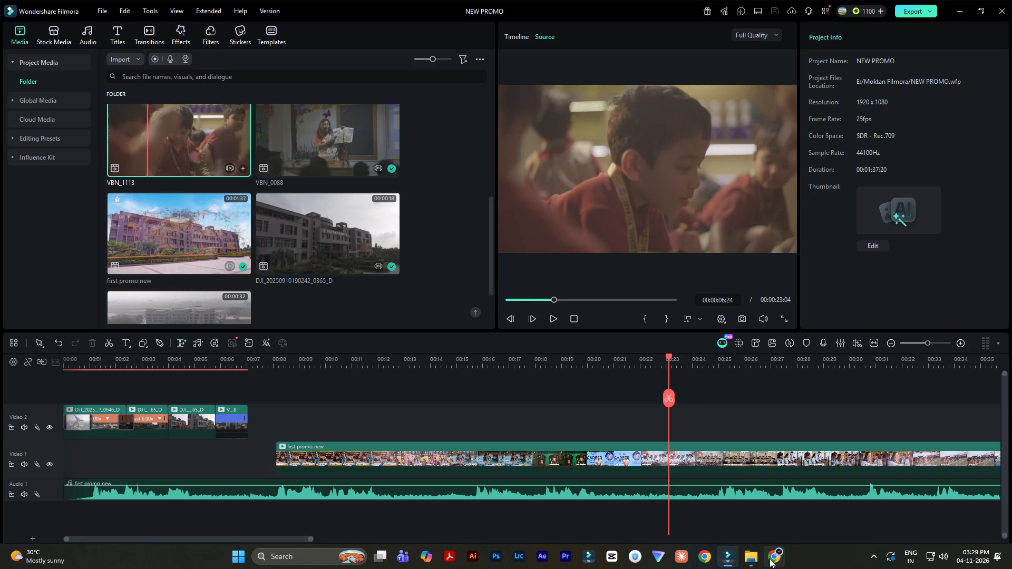
Switch to Google Drive in Chrome and look through the DPS 2026 ( Day 7 ) clips, briefly opening VBN_1342.MOV.
click(779, 558)
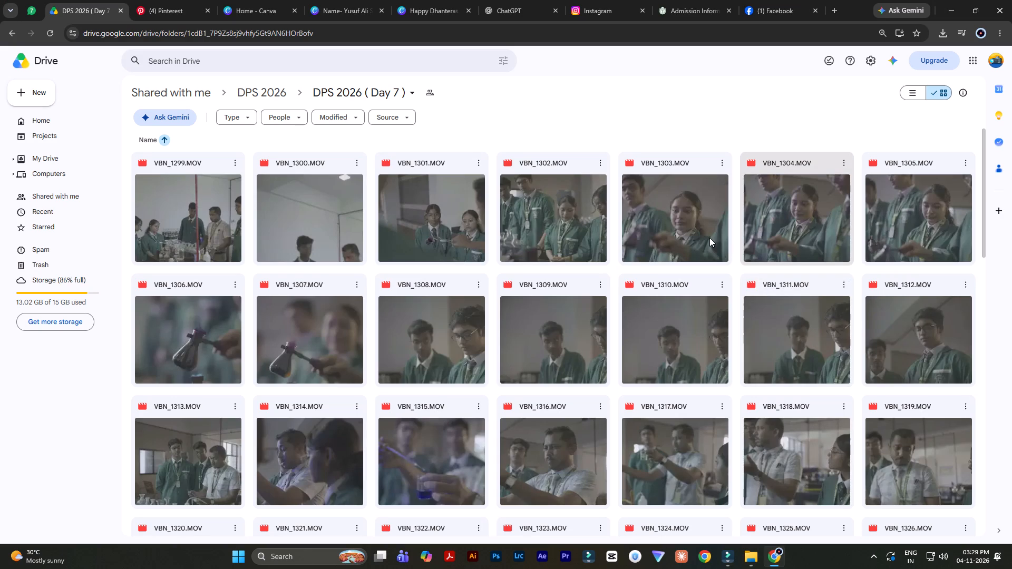
scroll(709, 238, down, 4)
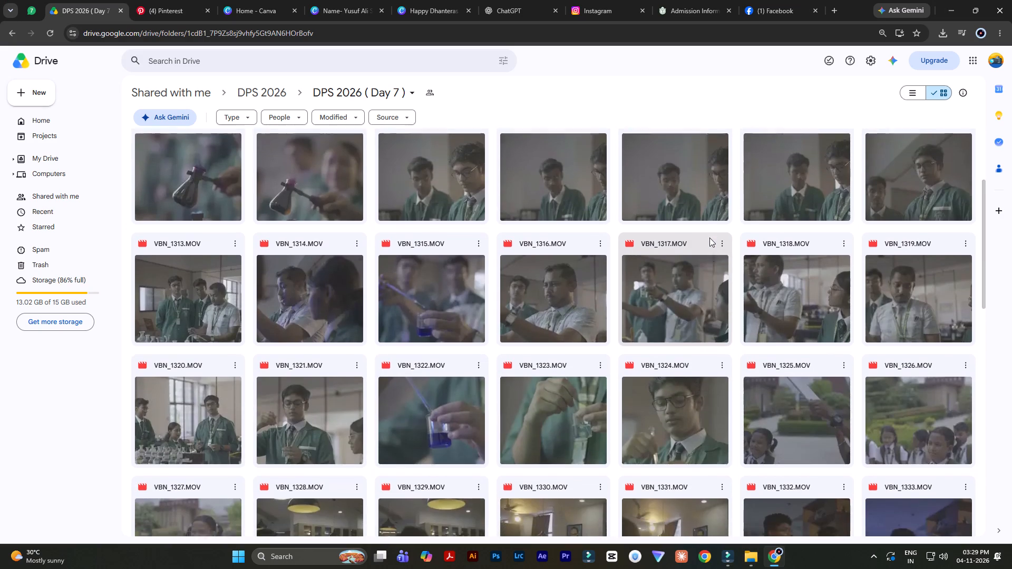
scroll(709, 238, down, 3)
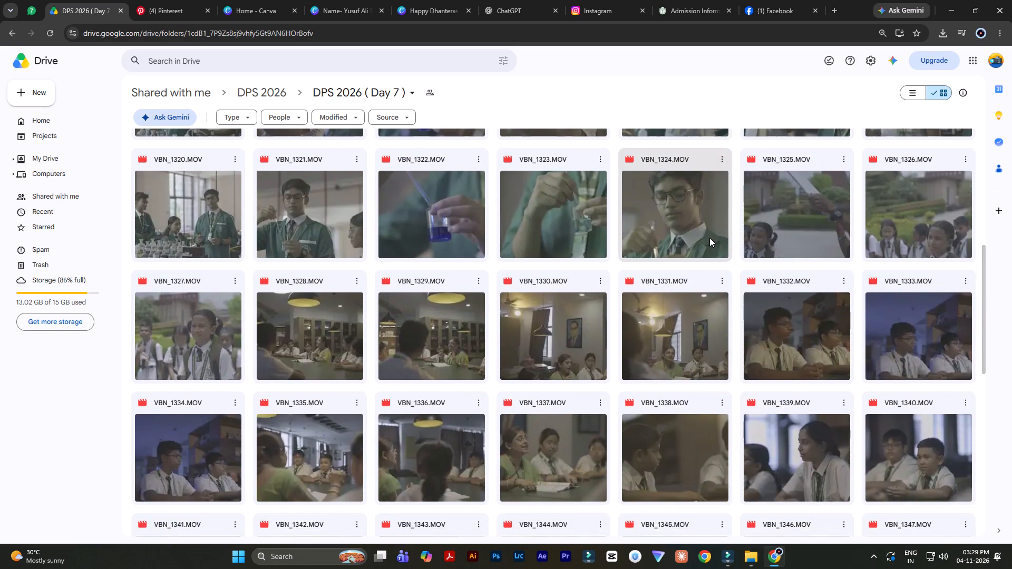
scroll(709, 238, down, 3)
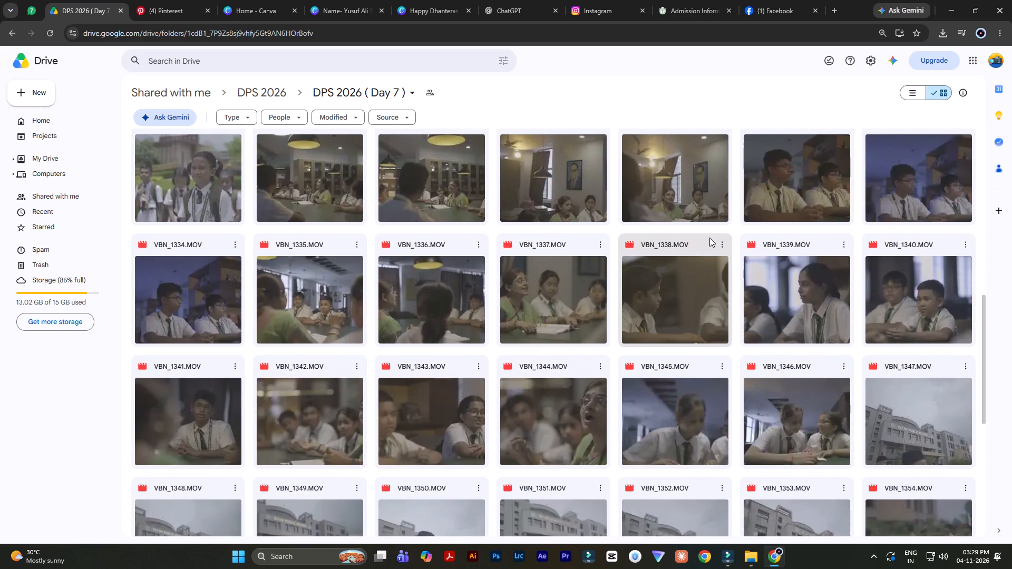
double_click(329, 425)
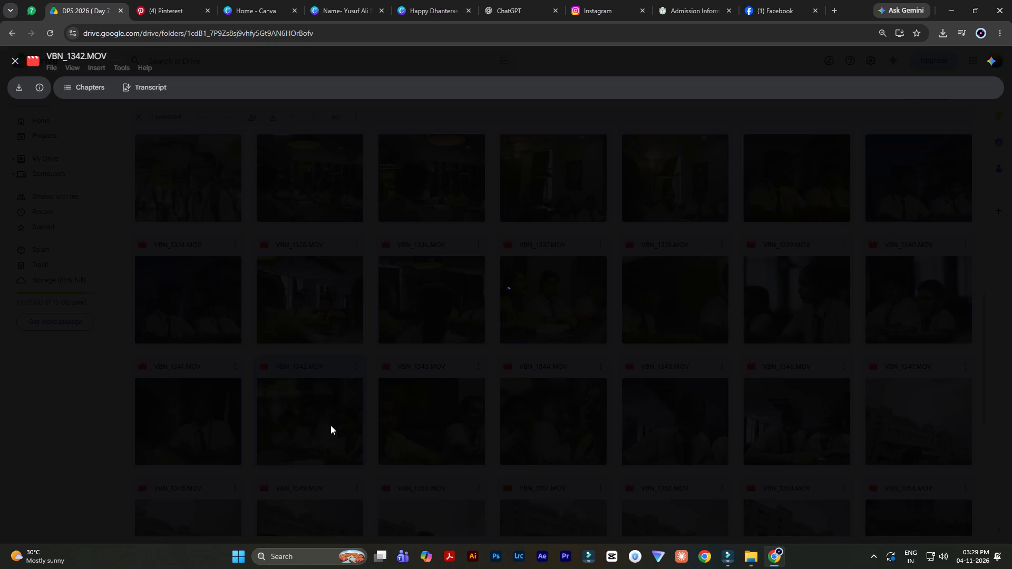
click(931, 144)
scroll(584, 301, up, 6)
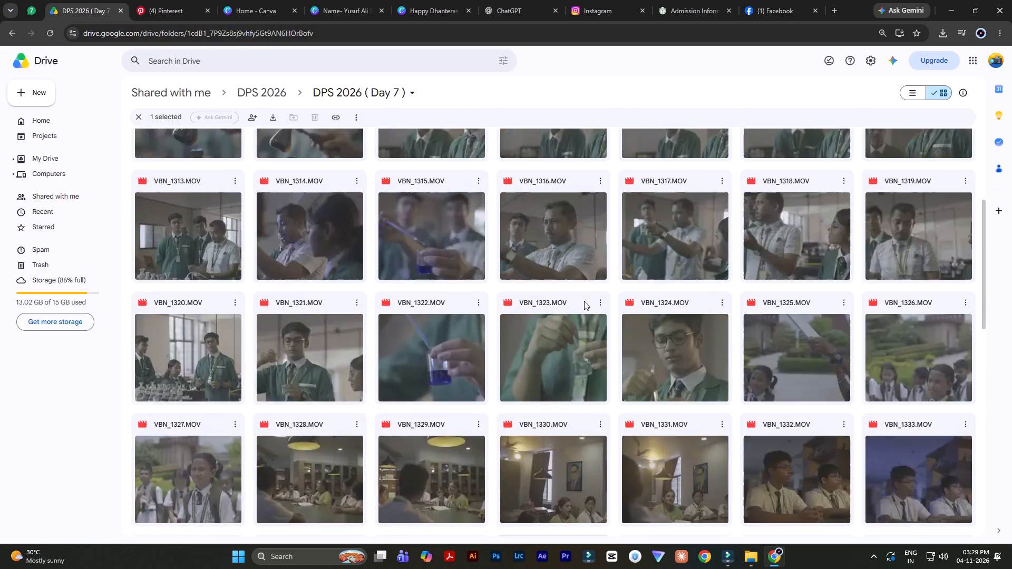
scroll(584, 301, up, 11)
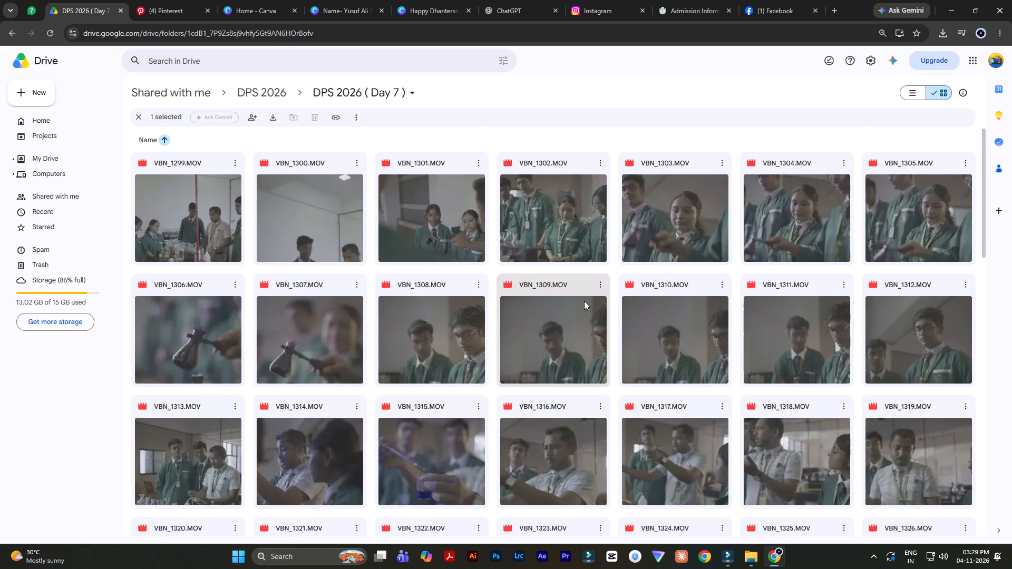
Open the DPS extra shots folder inside DPS 2026 and look through its clips for usable footage.
click(261, 95)
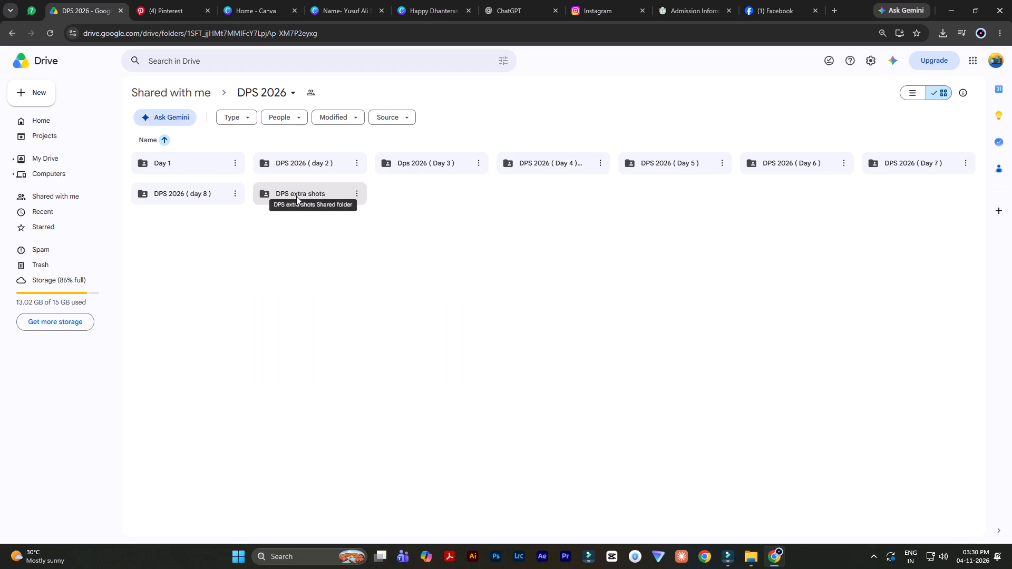
double_click(296, 196)
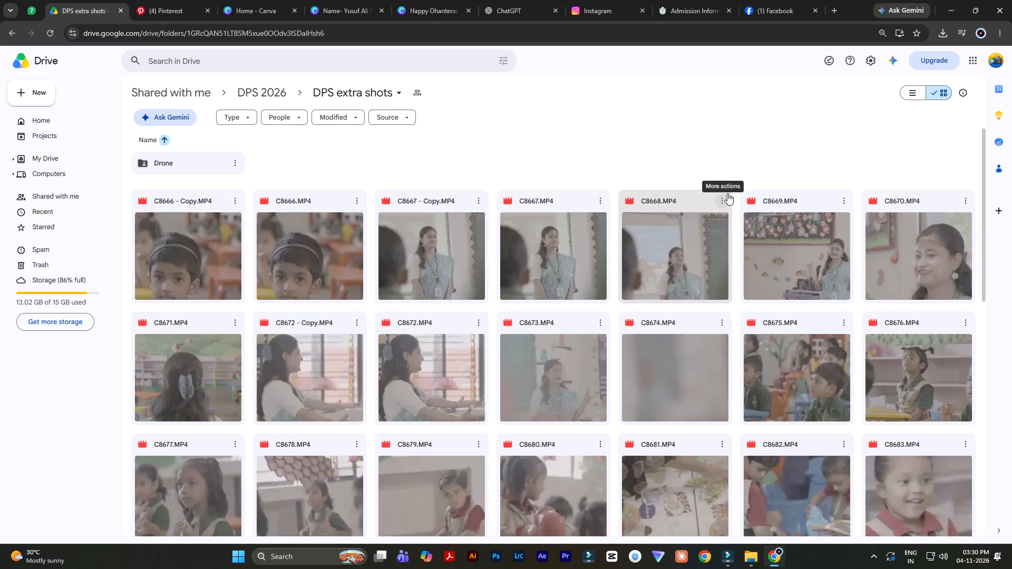
scroll(727, 193, down, 4)
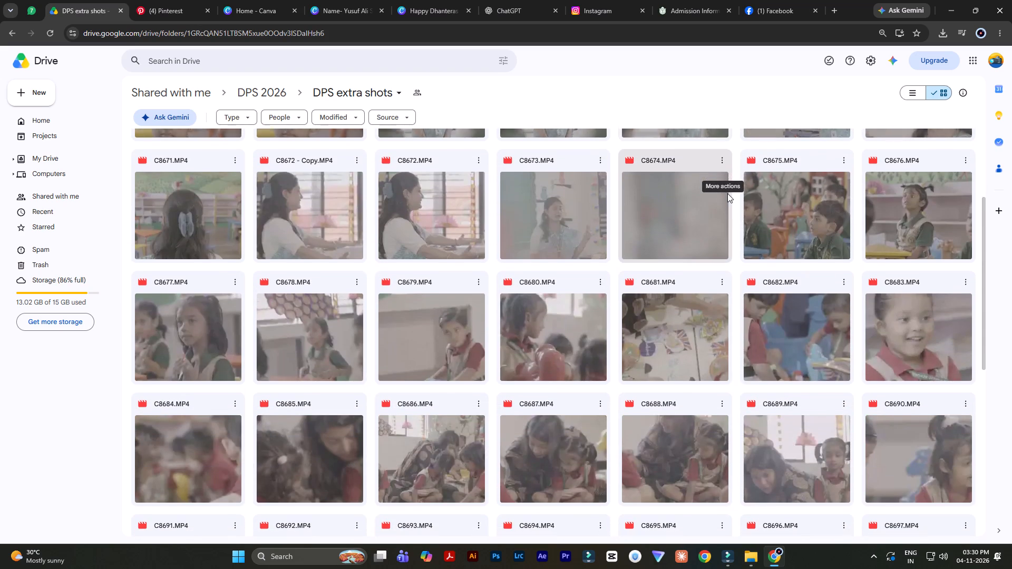
scroll(727, 193, down, 5)
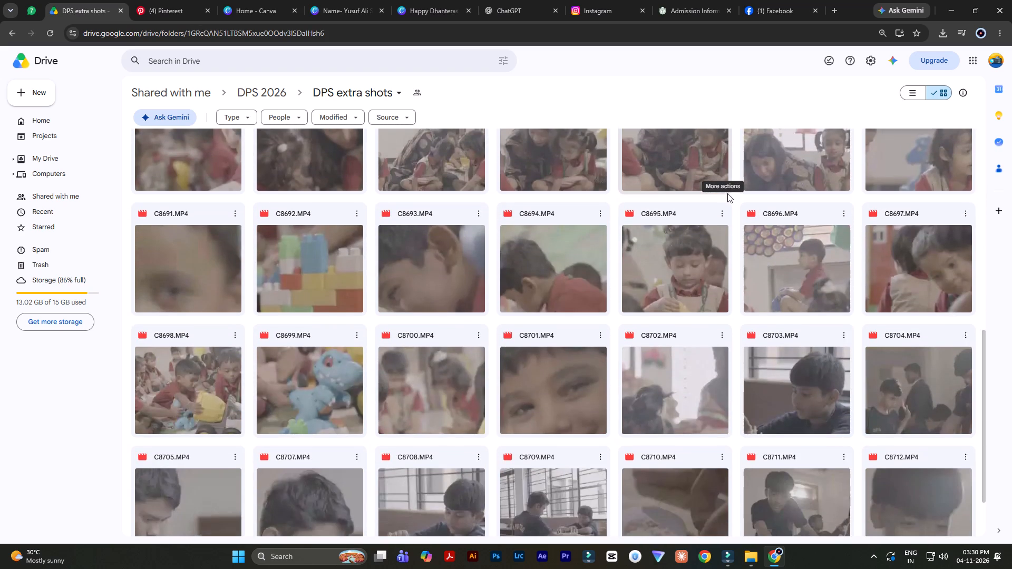
scroll(727, 193, down, 14)
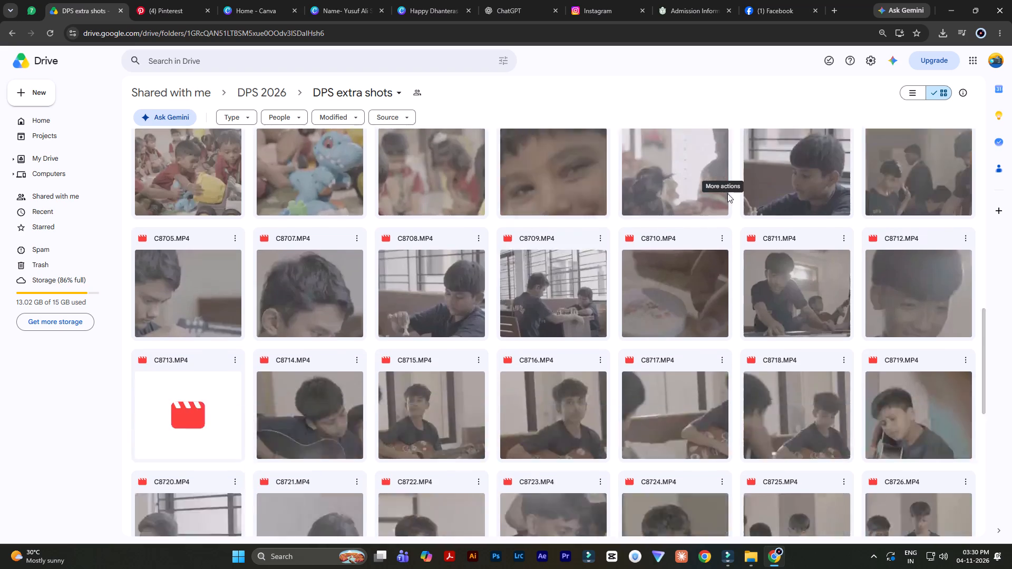
scroll(727, 193, down, 12)
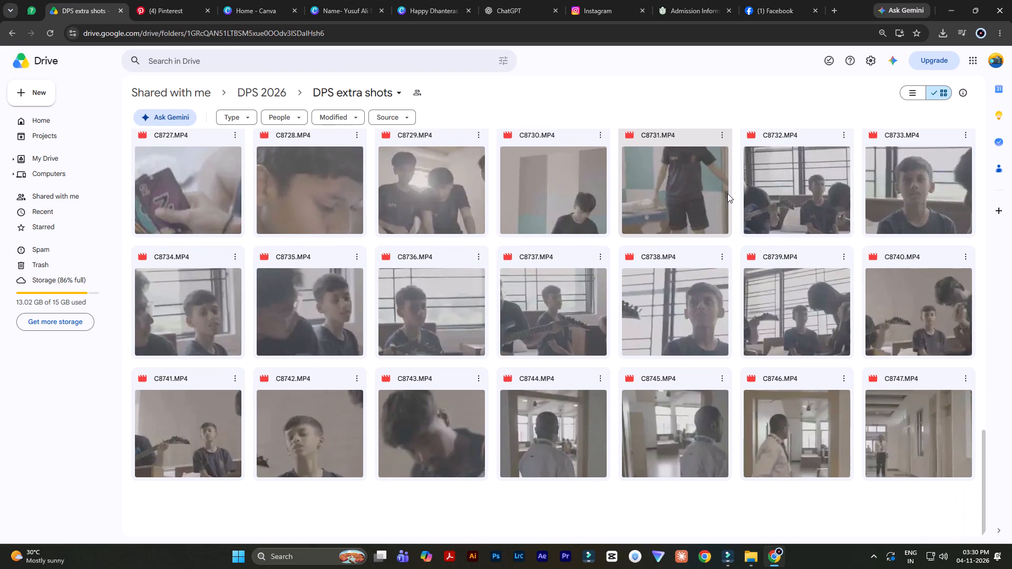
scroll(727, 193, down, 6)
scroll(727, 193, up, 20)
scroll(727, 193, up, 7)
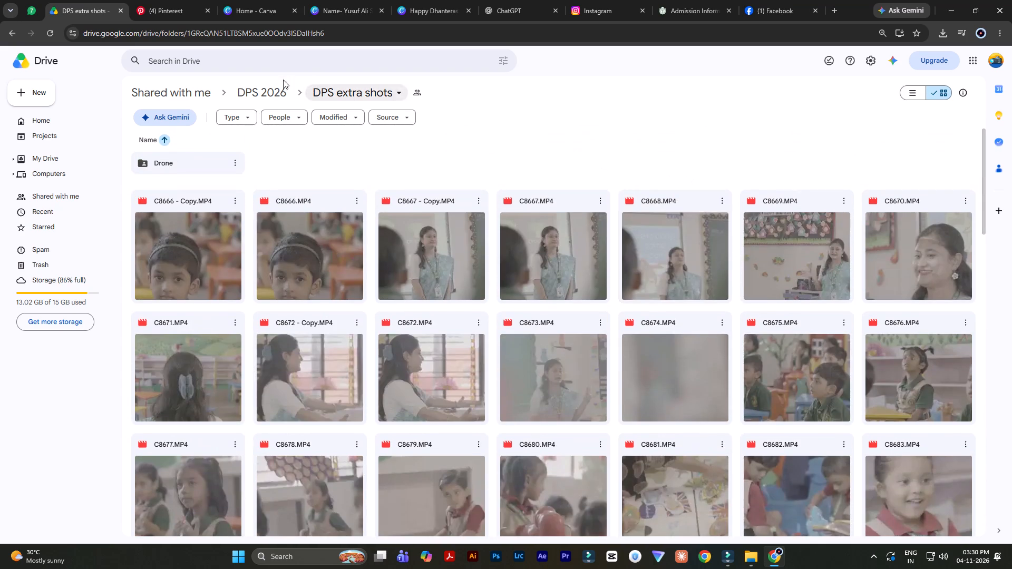
Open the DPS 2026 ( day 8 ) folder and look through its clips for usable footage.
click(276, 98)
click(200, 208)
double_click(198, 203)
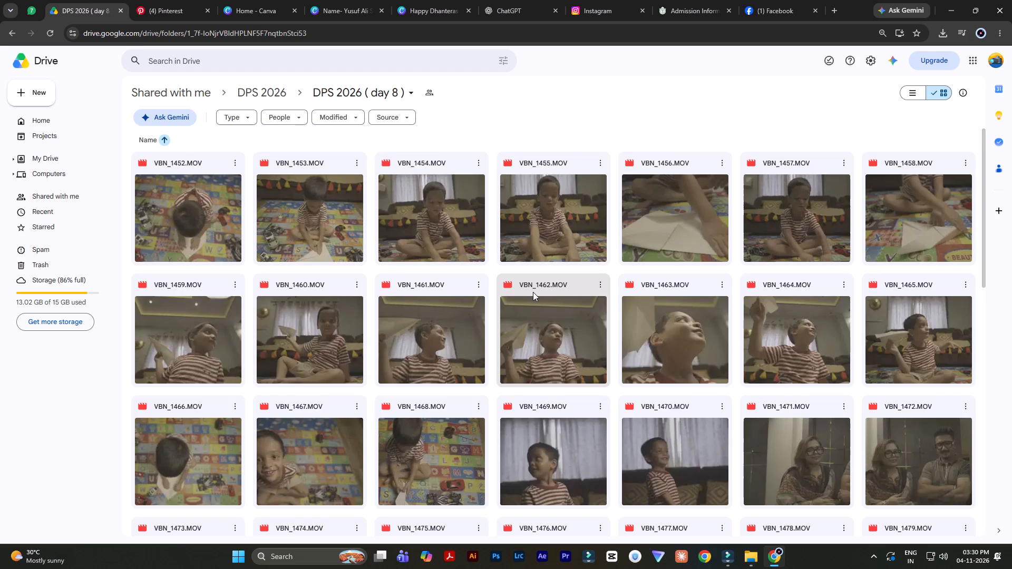
scroll(533, 292, down, 11)
scroll(533, 292, up, 2)
scroll(533, 292, down, 10)
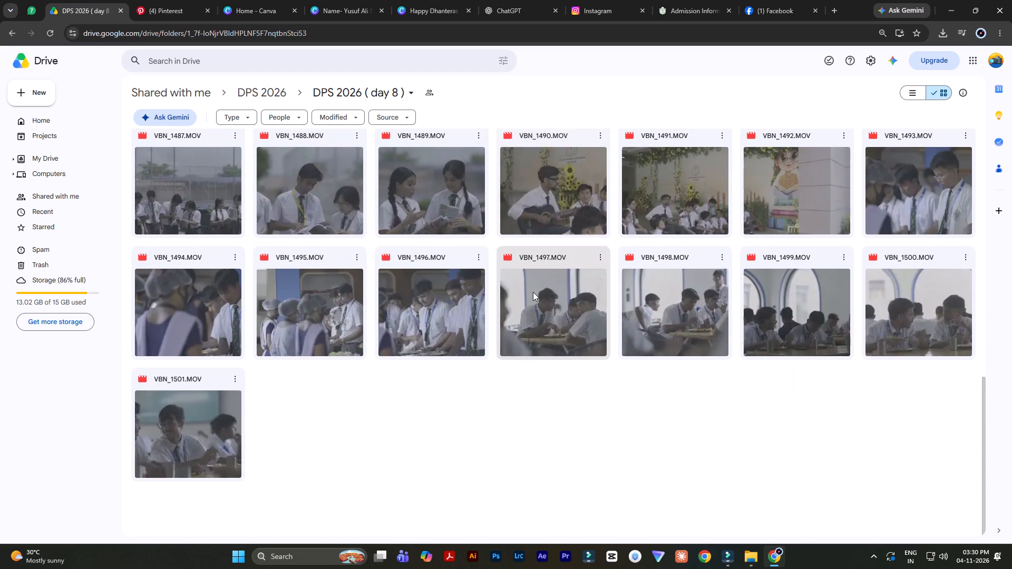
scroll(533, 292, down, 3)
Briefly open the Dps 2026 ( Day 3 ) folder, and preview VBN_8352, VBN_8361, VBN_8365 and VBN_8375 in the Day 1 folder.
click(259, 89)
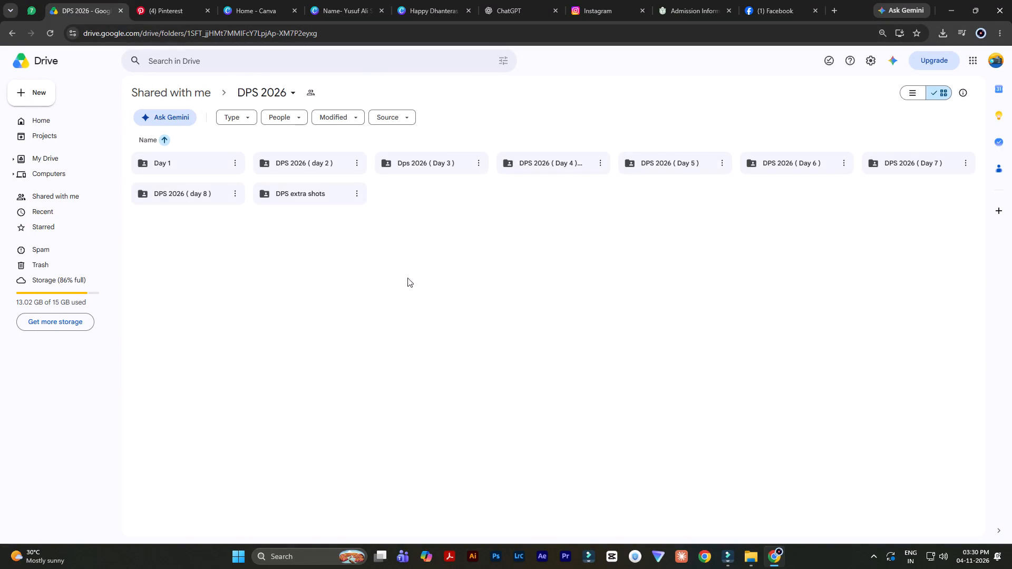
double_click(446, 163)
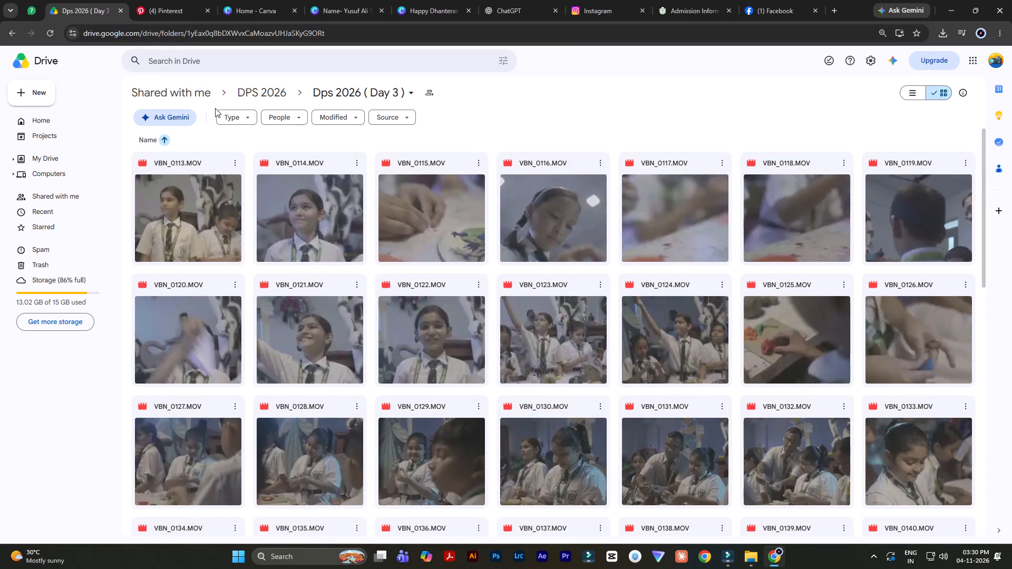
click(273, 87)
double_click(199, 164)
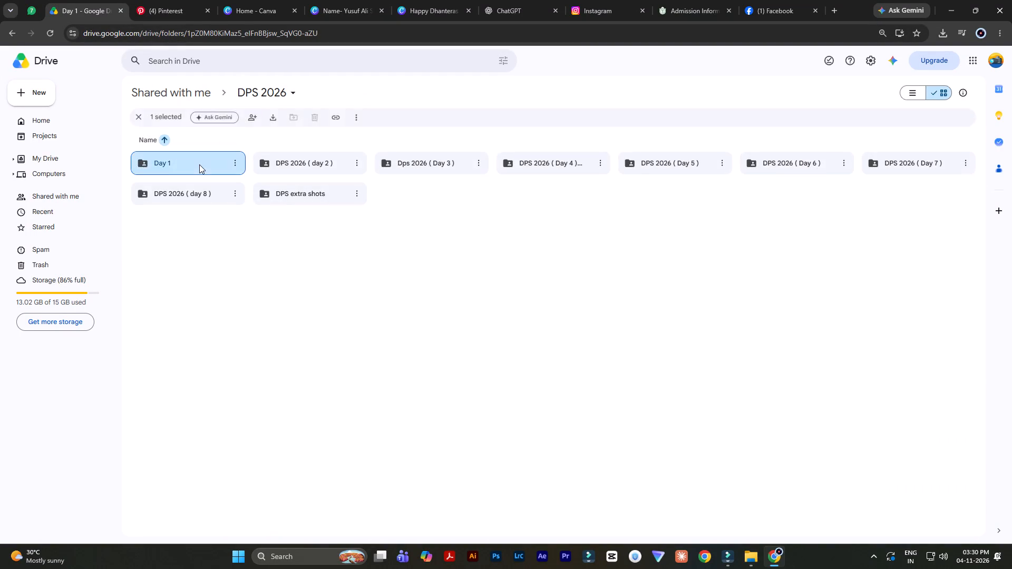
double_click(401, 333)
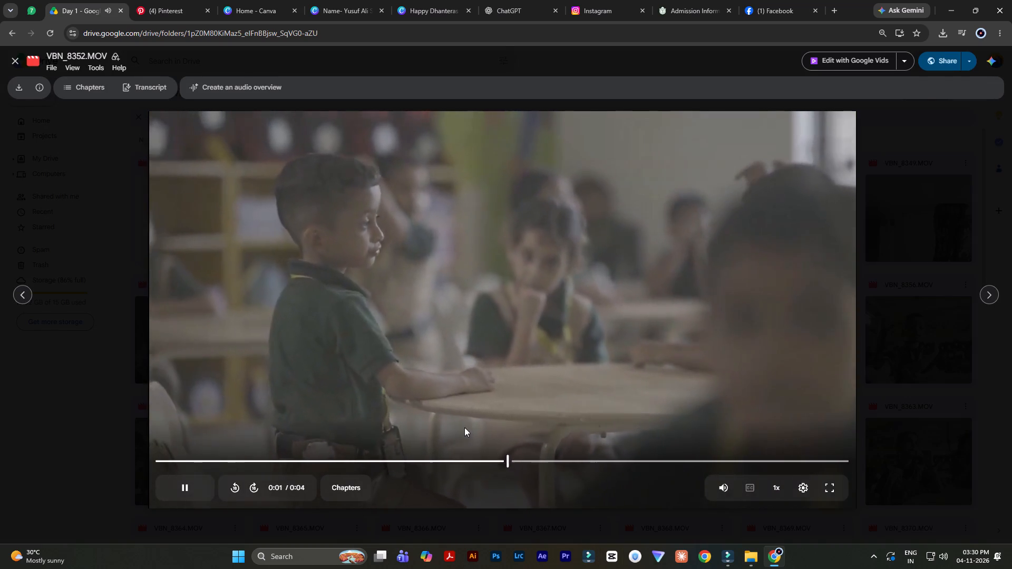
click(897, 167)
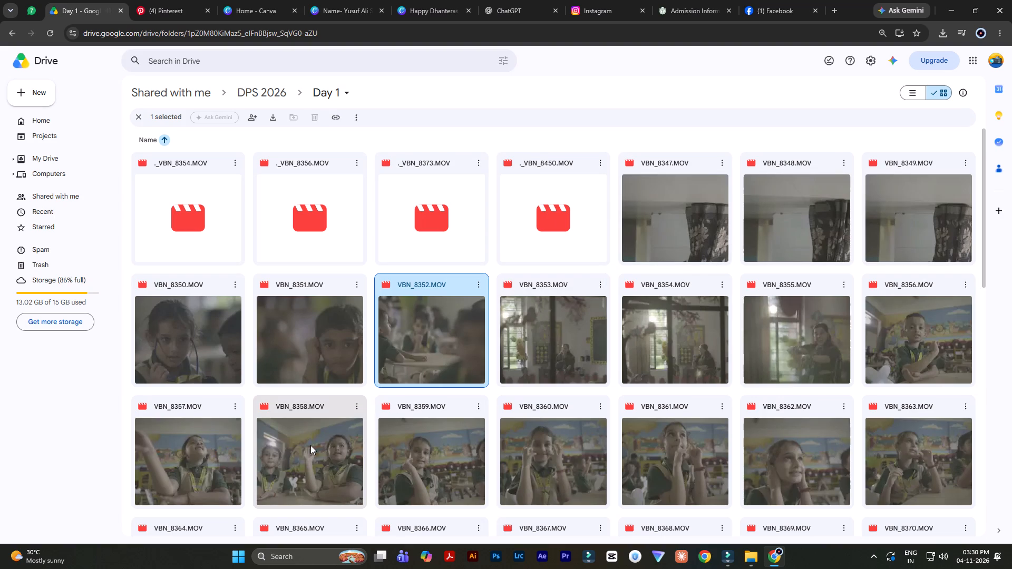
scroll(545, 369, down, 2)
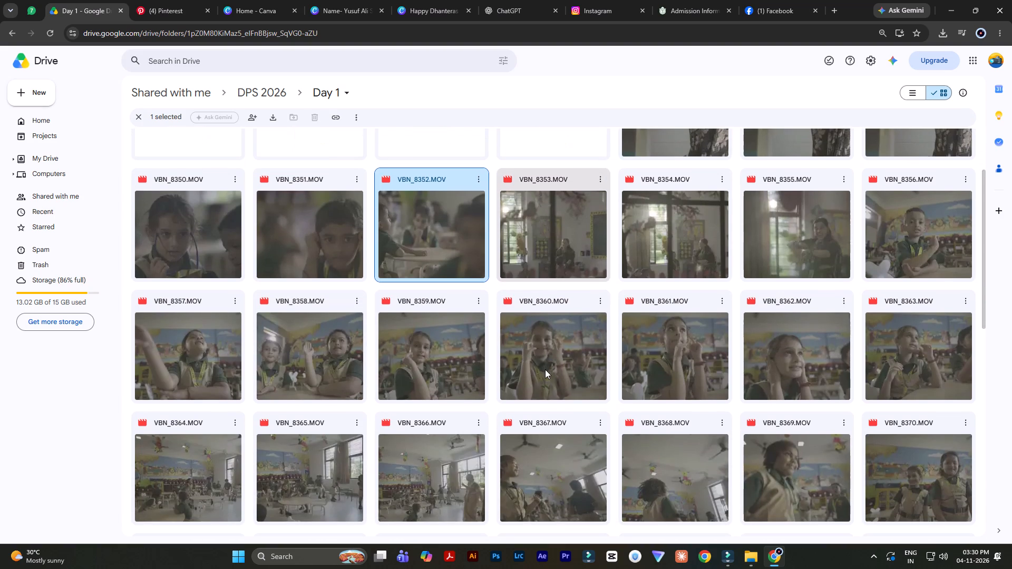
double_click(682, 338)
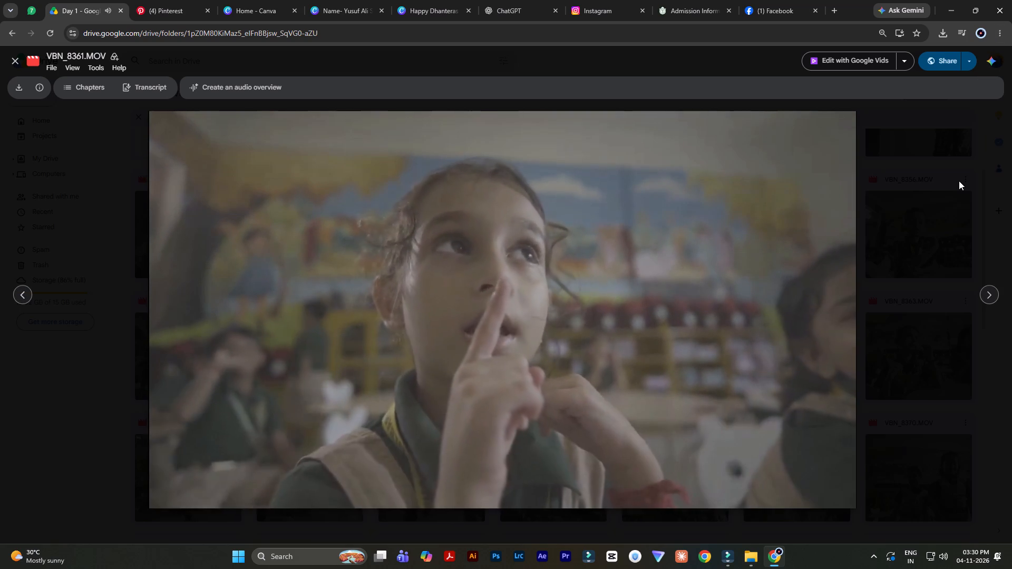
click(942, 187)
scroll(703, 303, down, 2)
double_click(307, 391)
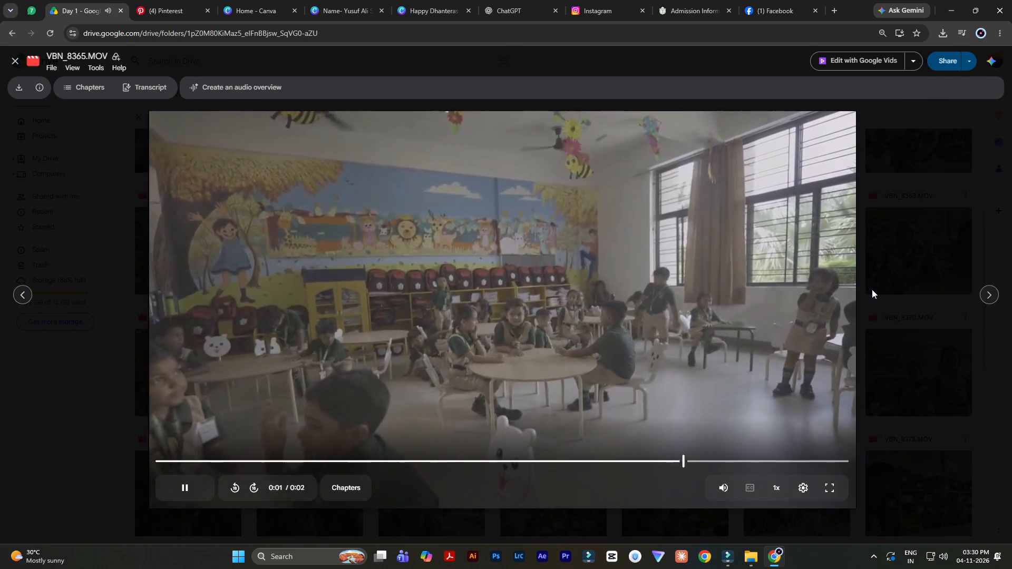
click(929, 122)
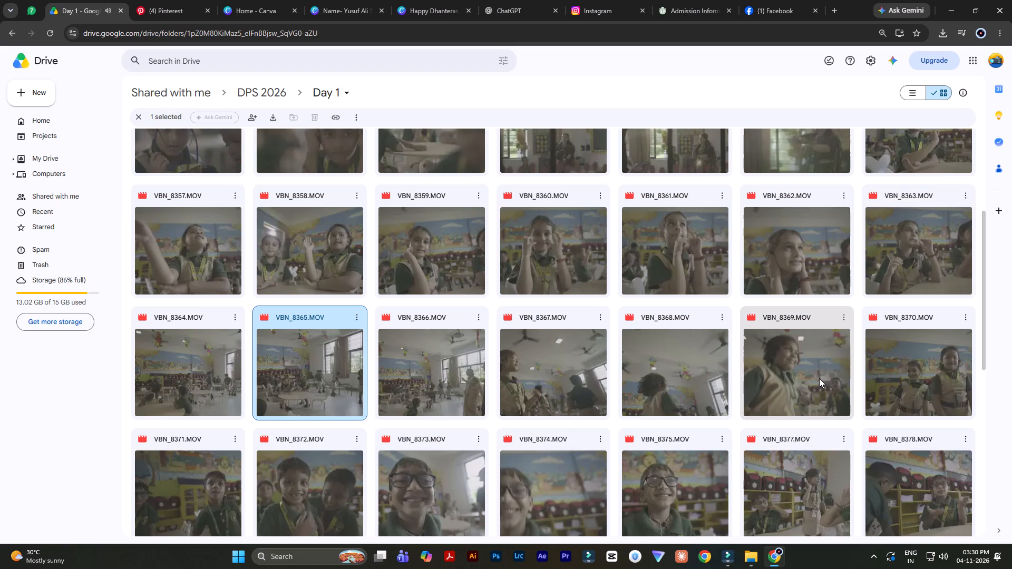
scroll(819, 378, down, 3)
double_click(674, 339)
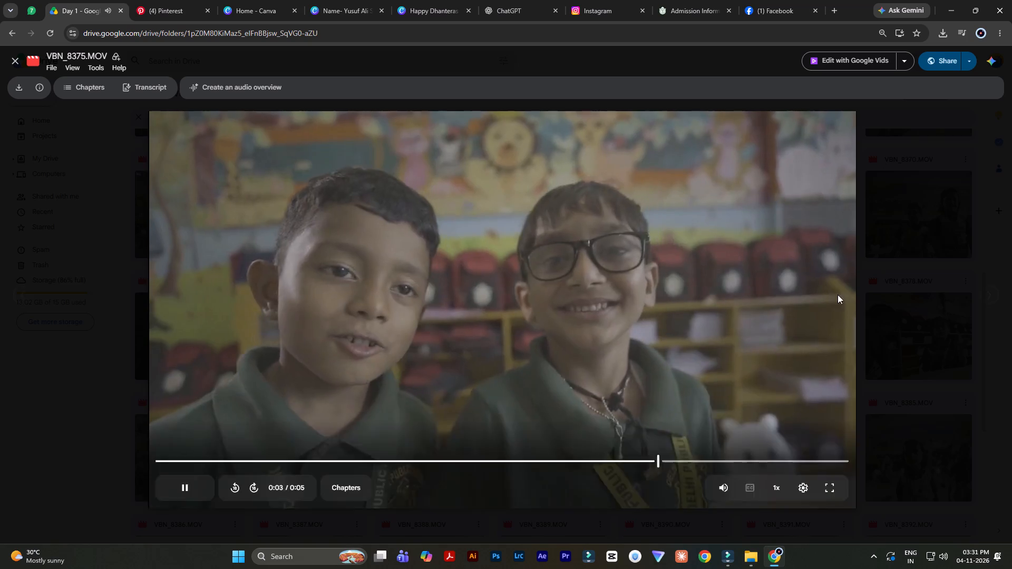
click(936, 247)
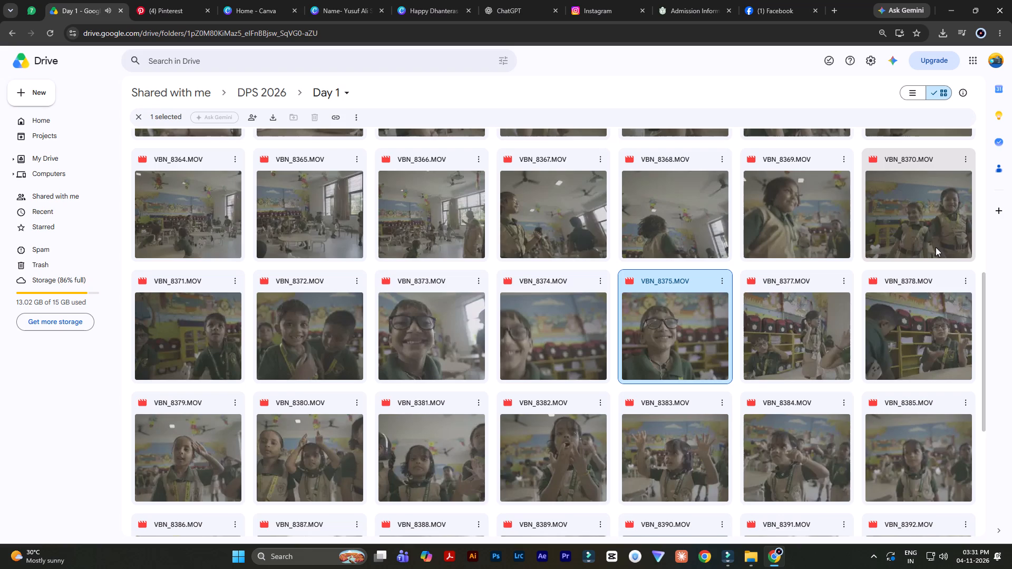
scroll(746, 381, down, 3)
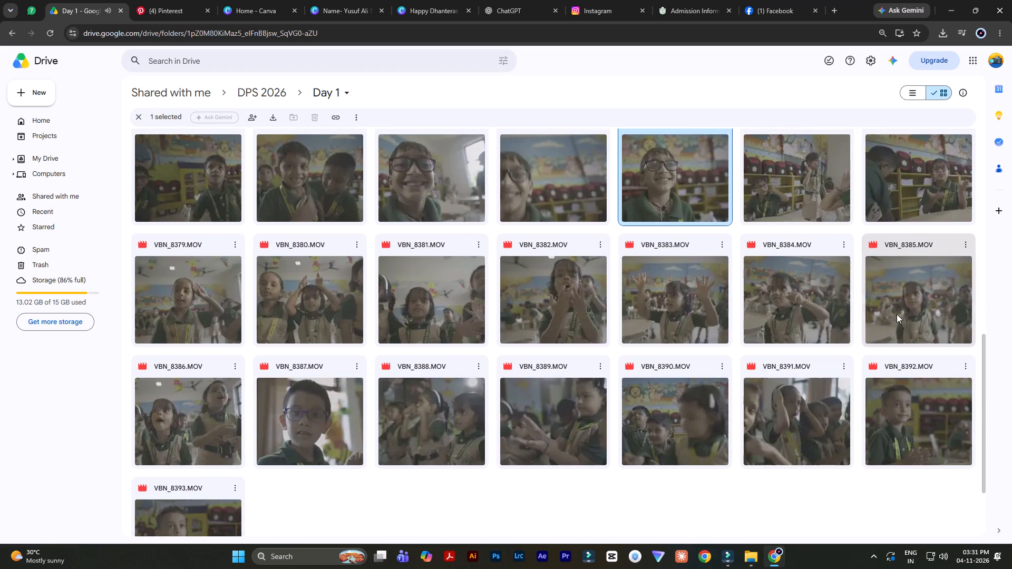
Preview VBN_8392.MOV at several points and download it from the Day 1 folder into the Clas folder.
double_click(900, 422)
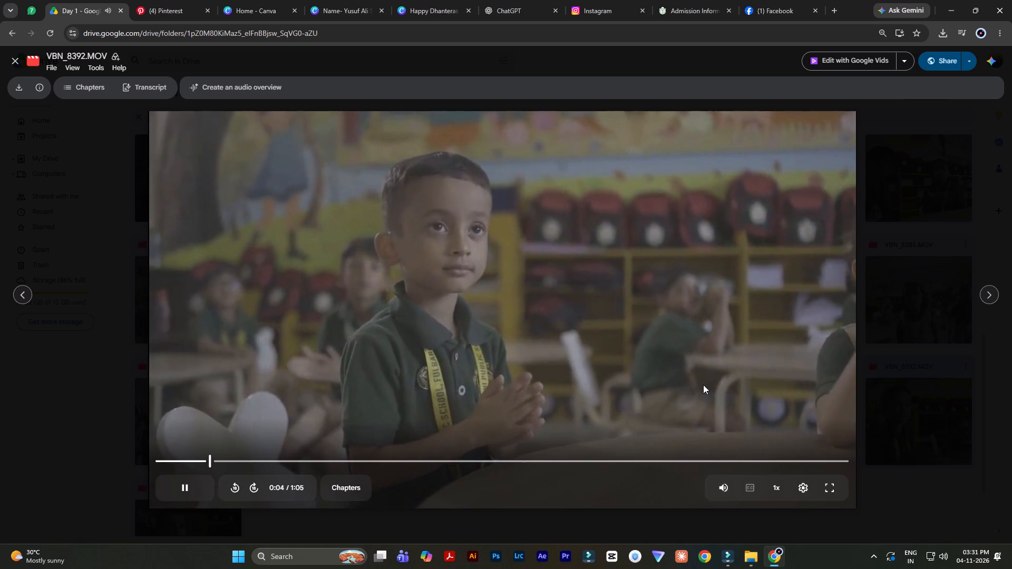
click(364, 458)
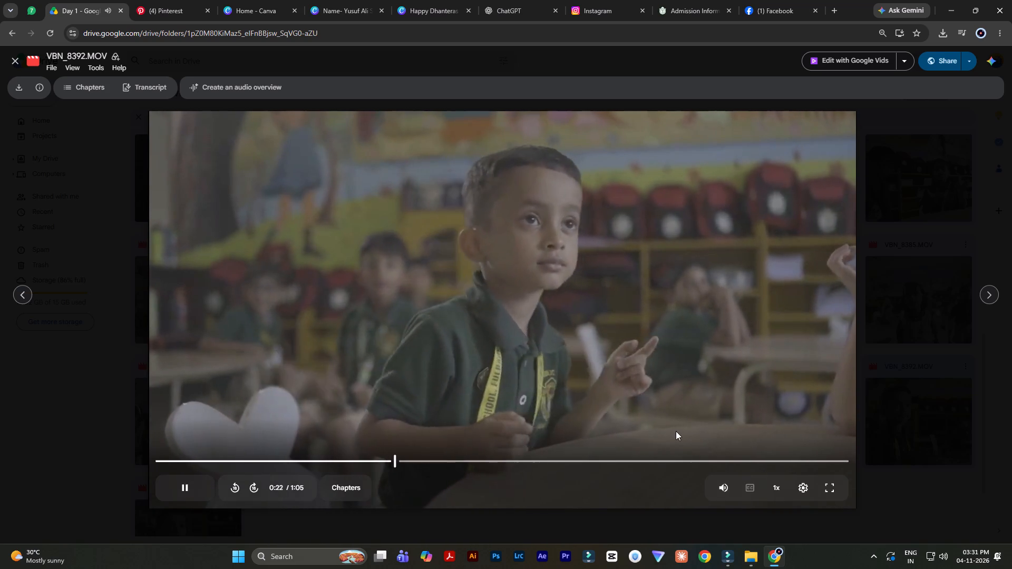
click(497, 464)
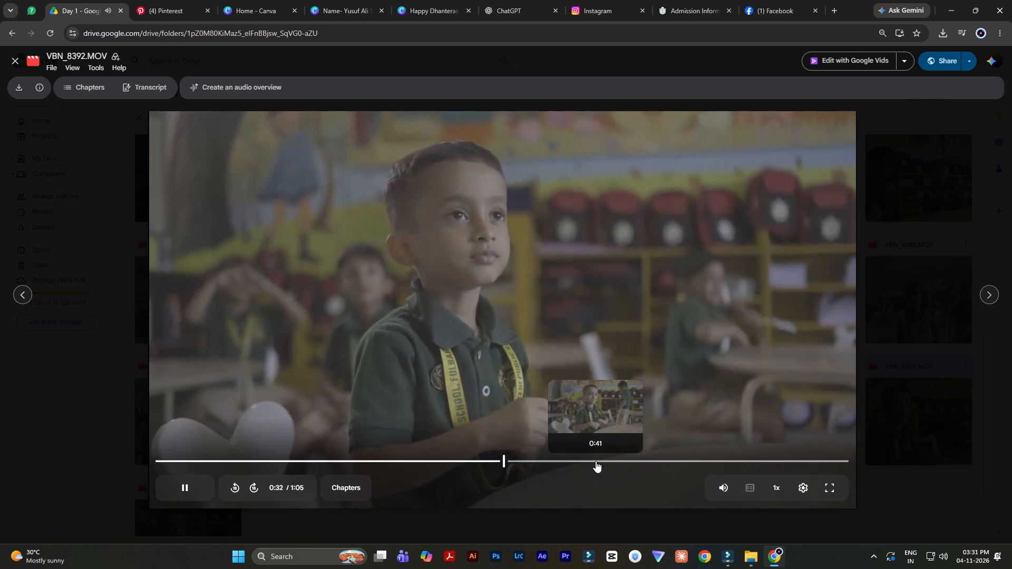
click(963, 183)
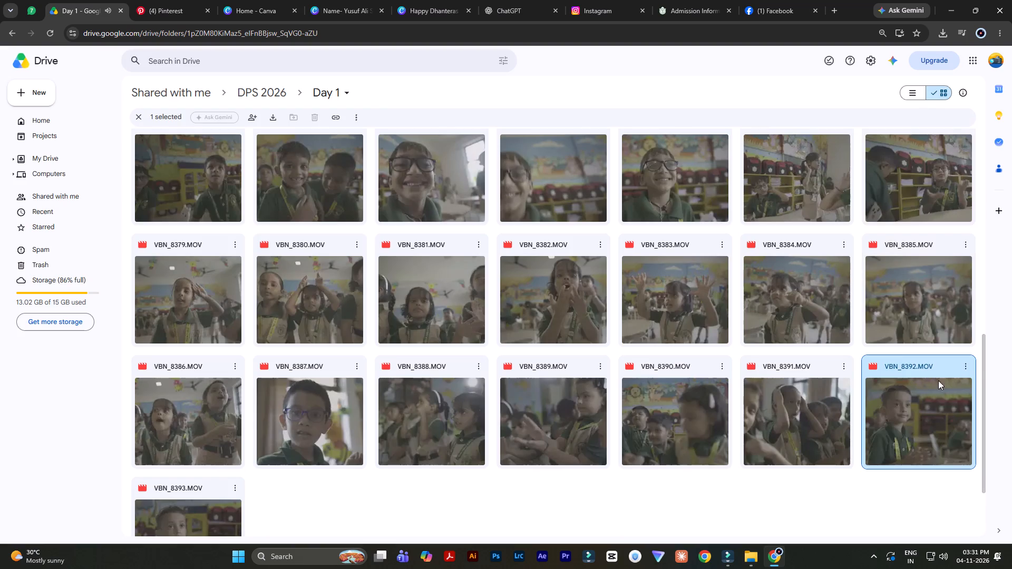
click(971, 363)
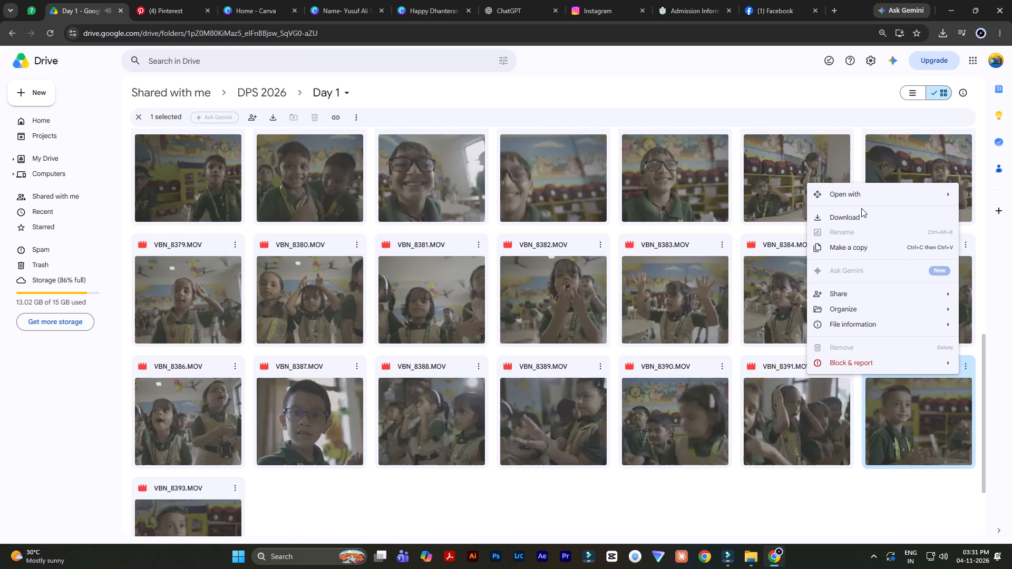
click(855, 218)
scroll(528, 381, down, 4)
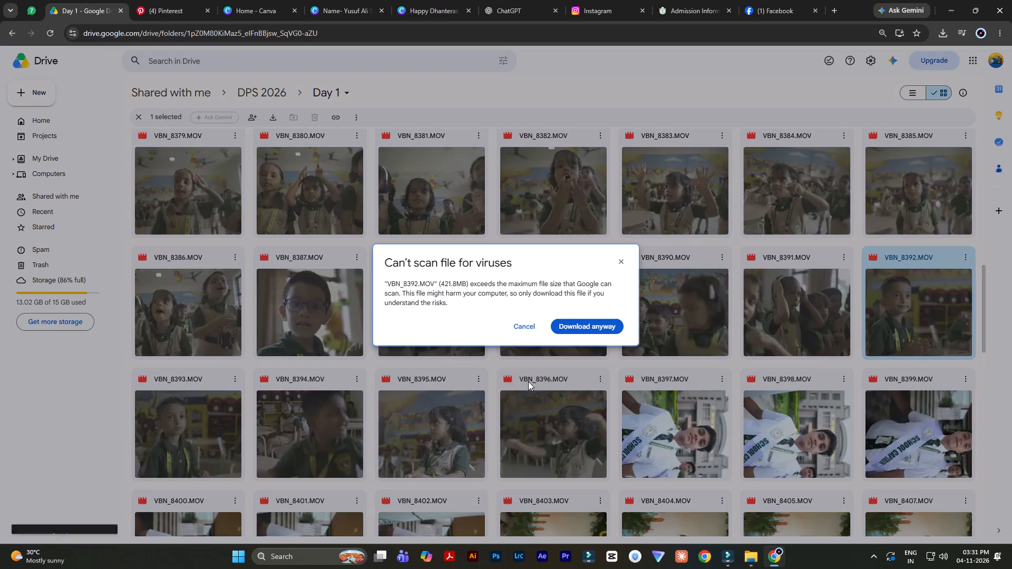
click(614, 326)
scroll(674, 375, down, 3)
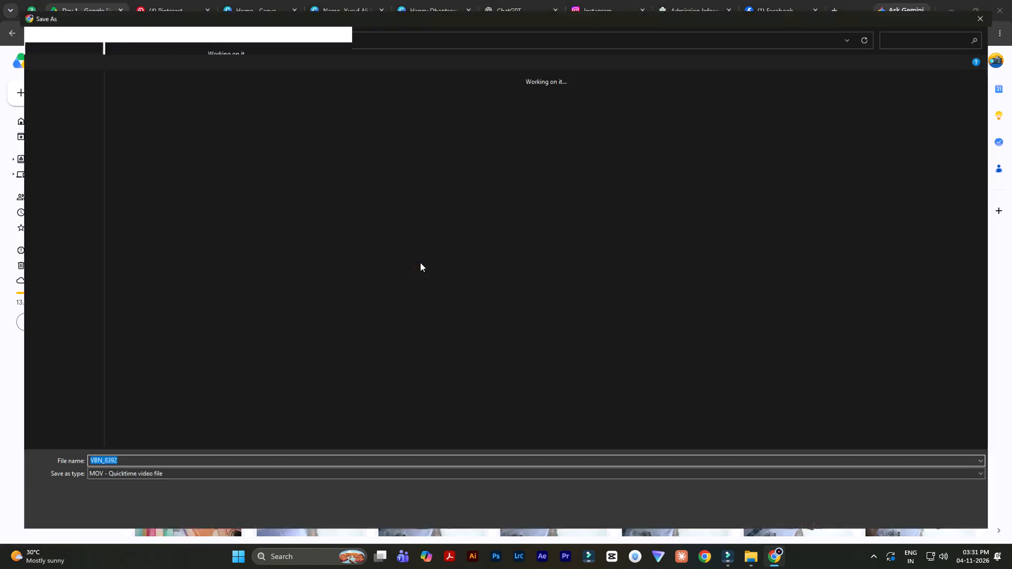
double_click(420, 262)
click(921, 526)
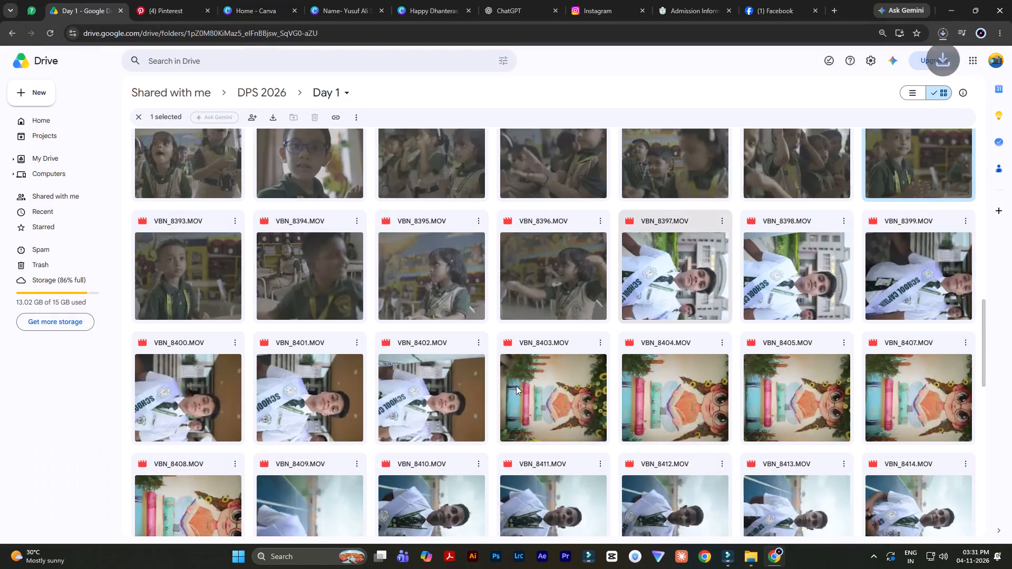
Preview VBN_8395.MOV and look through the remaining Day 1 clips for usable footage.
double_click(461, 305)
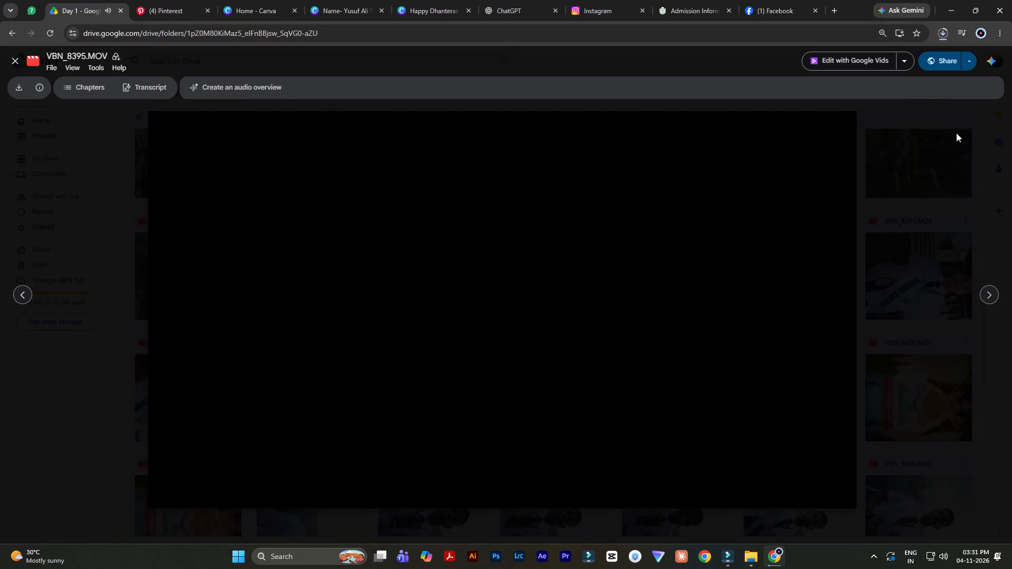
click(956, 133)
scroll(739, 333, down, 10)
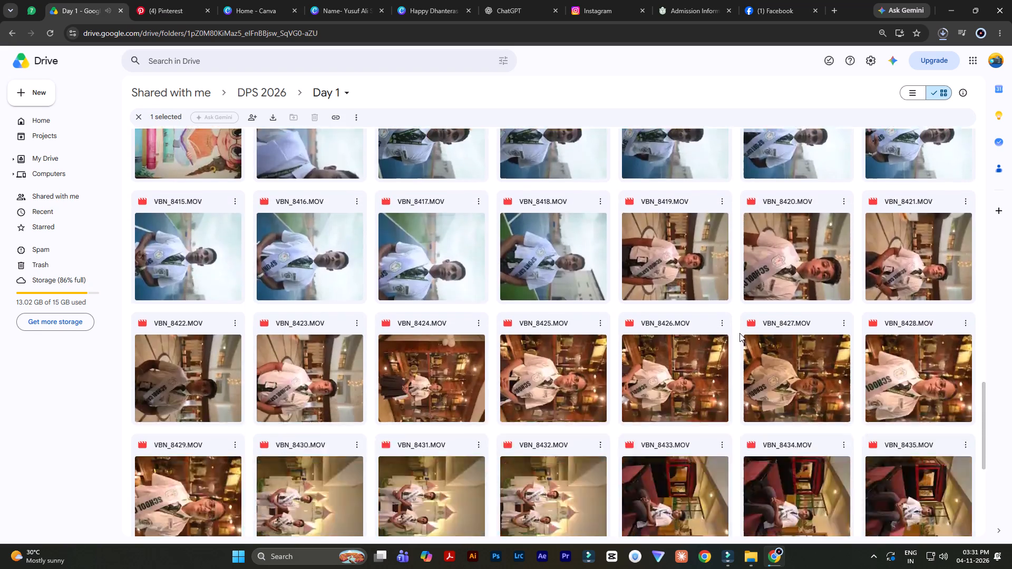
scroll(739, 333, down, 15)
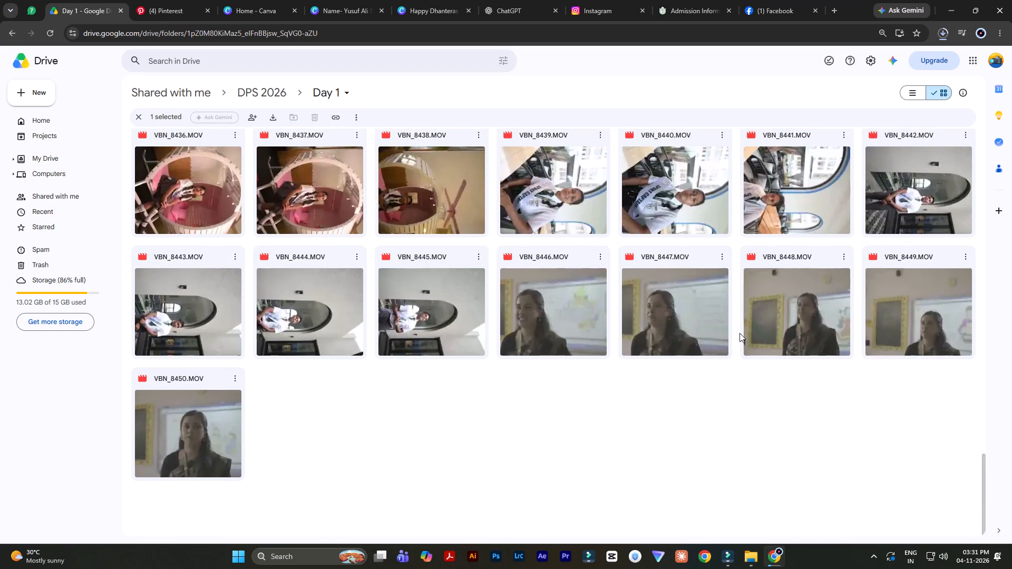
scroll(739, 333, down, 2)
Bring VBN_8392 from the Clas folder into Filmora's Video 2 track, starting at about 10 seconds, and mute the clip.
click(949, 34)
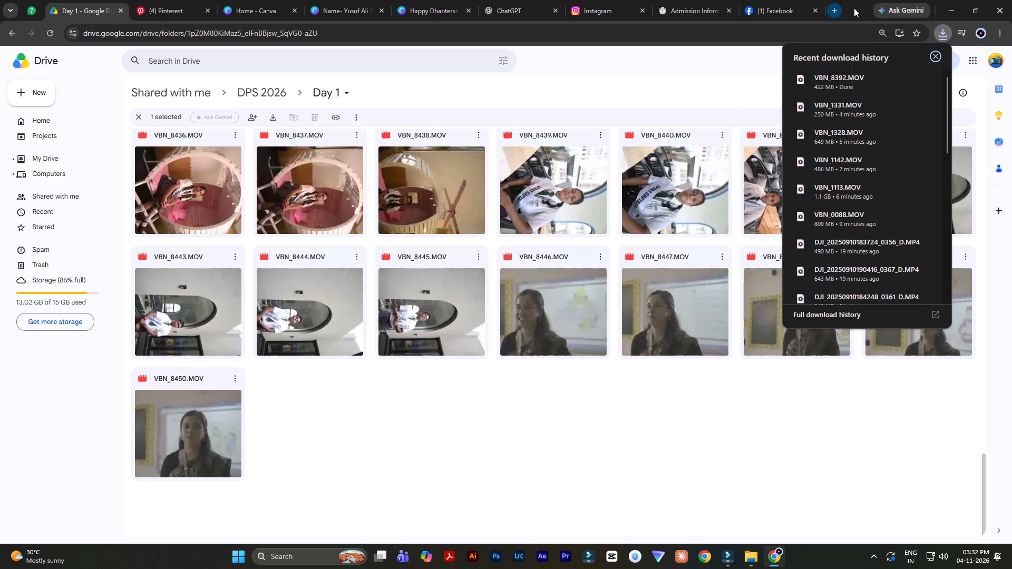
click(902, 79)
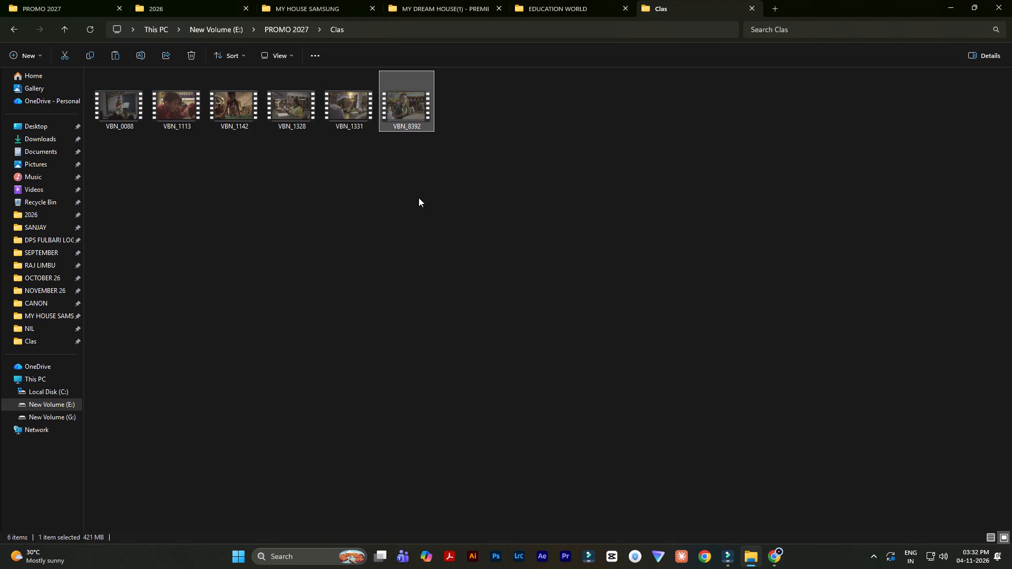
ctrl+scroll(384, 219, up, 13)
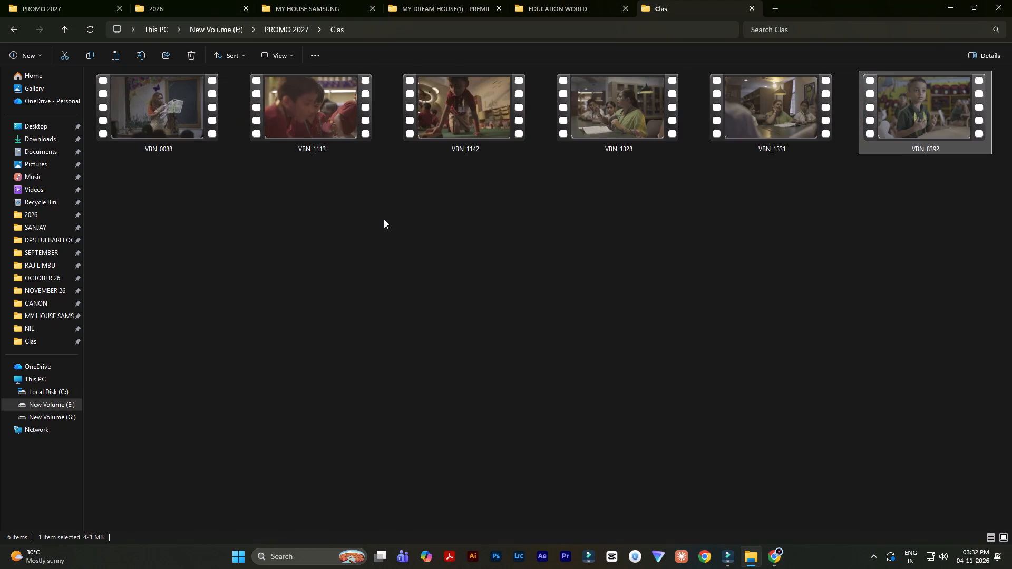
ctrl+scroll(384, 219, up, 4)
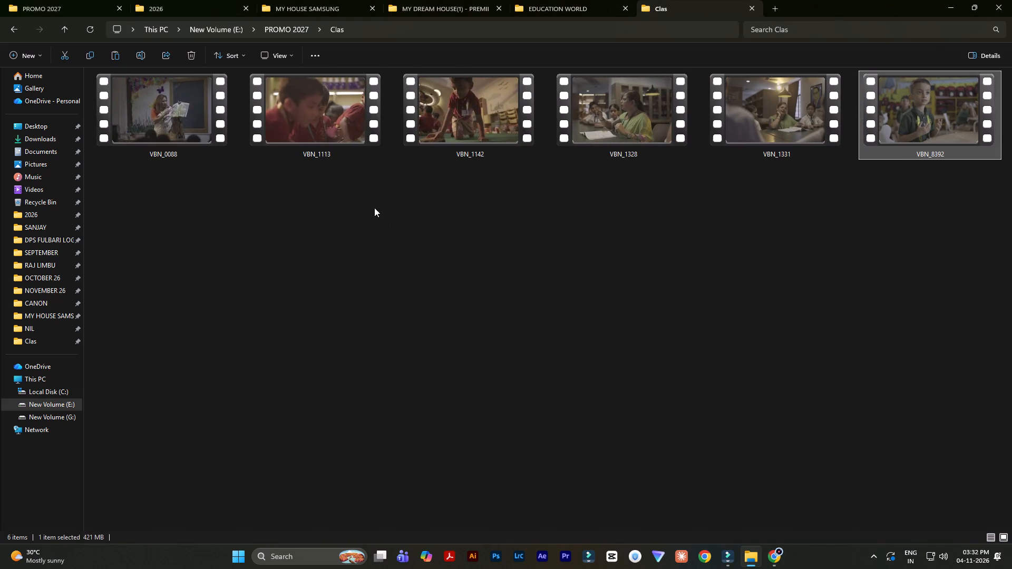
click(401, 202)
drag(950, 103, 733, 551)
drag(733, 551, 338, 436)
key(ctrl+shift+m)
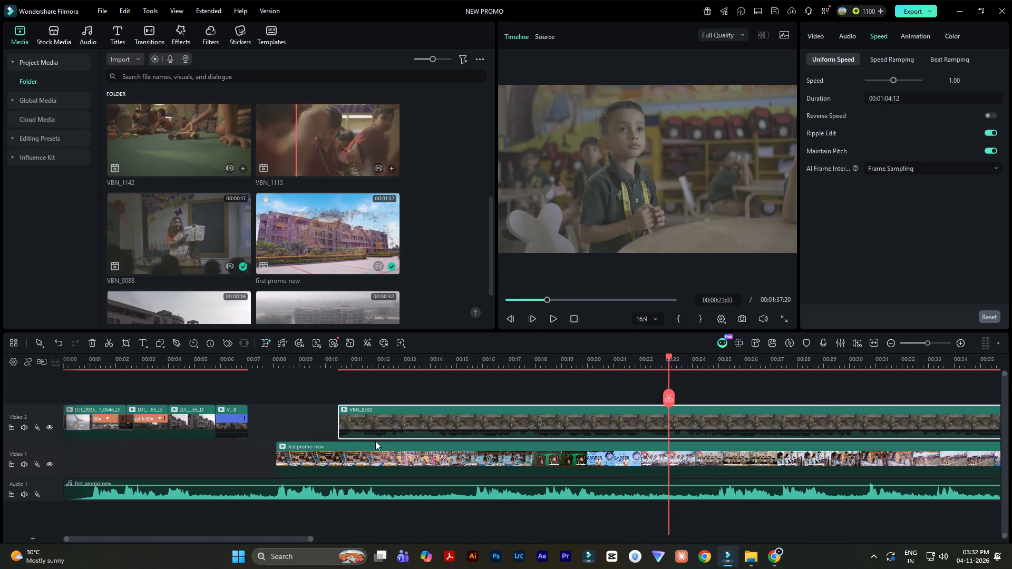
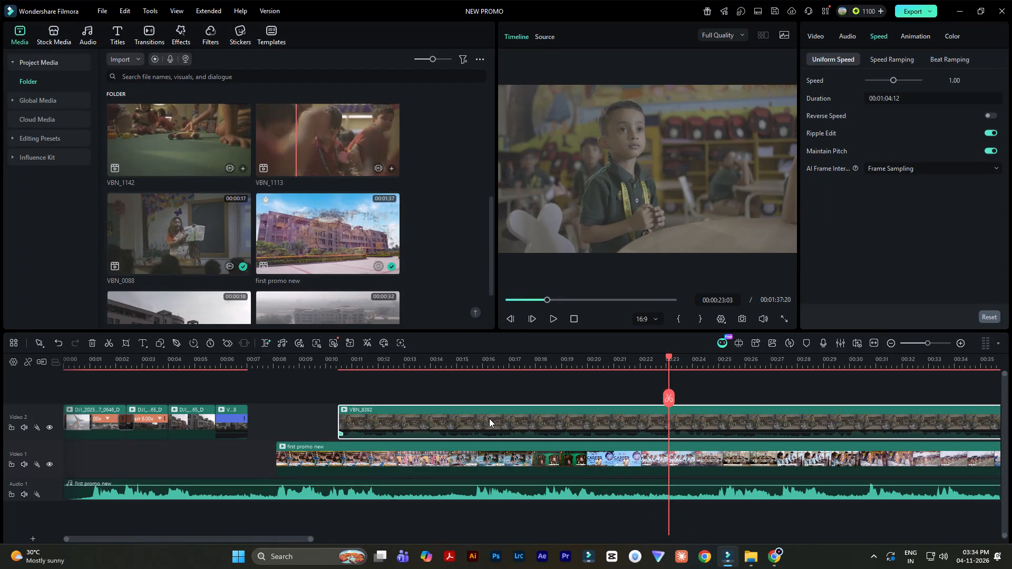
Split VBN_8392 at 00:00:25:14, delete the portion before the cut, and move the remainder directly after VBN_0088 on Video 2.
key(space)
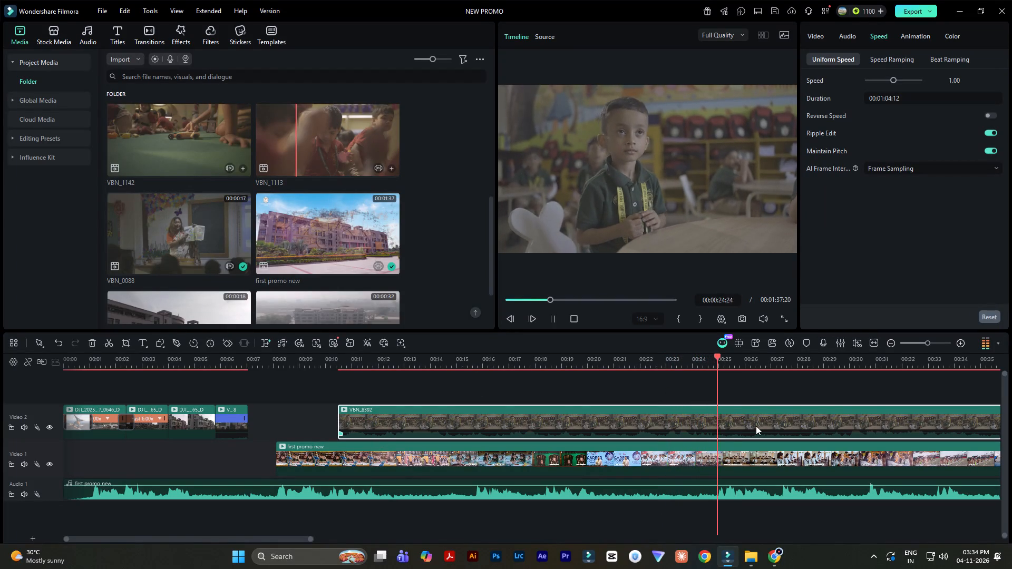
key(space)
key(ctrl+b)
click(679, 436)
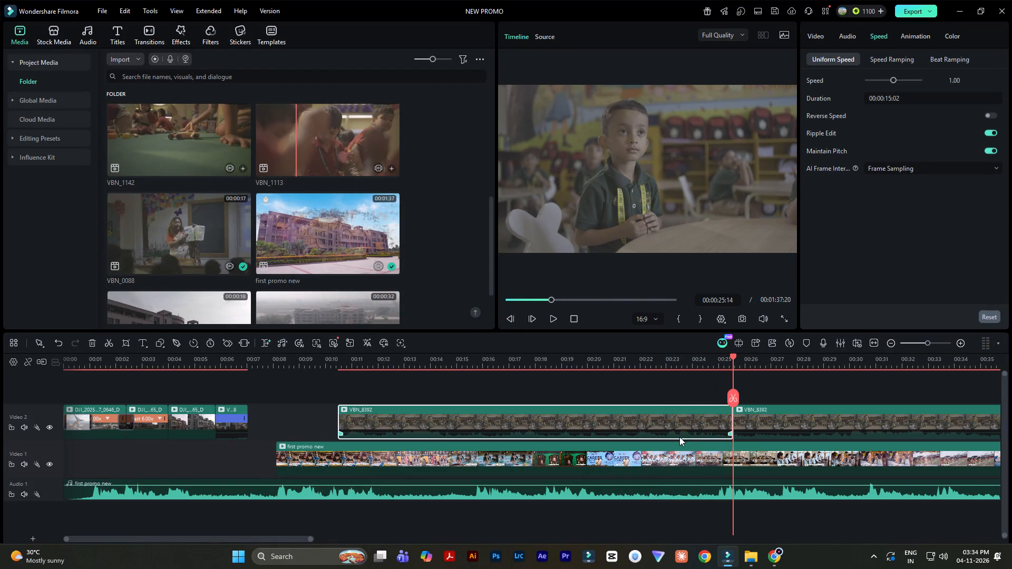
key(Delete)
drag(823, 411, 355, 417)
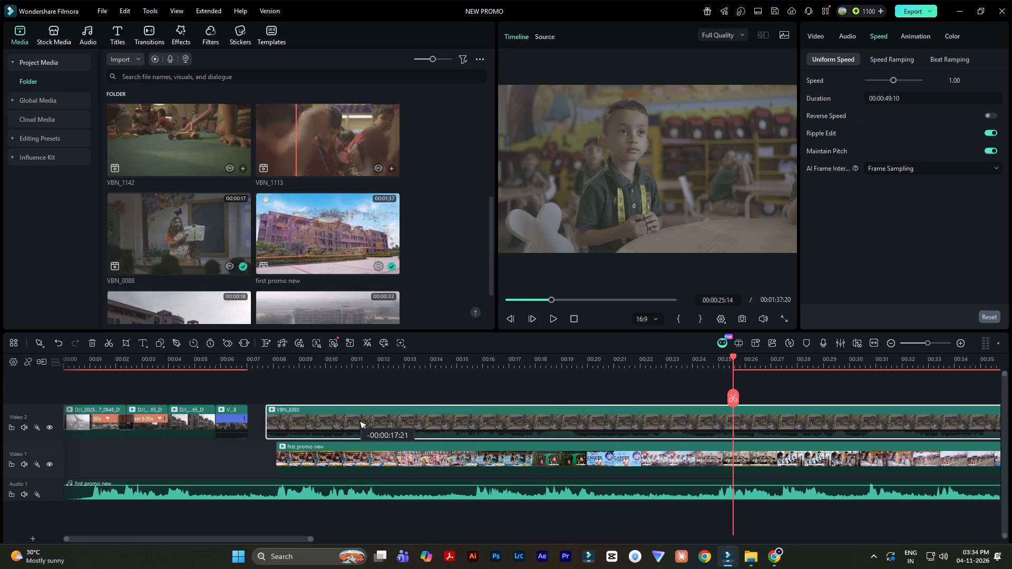
drag(355, 417, 338, 417)
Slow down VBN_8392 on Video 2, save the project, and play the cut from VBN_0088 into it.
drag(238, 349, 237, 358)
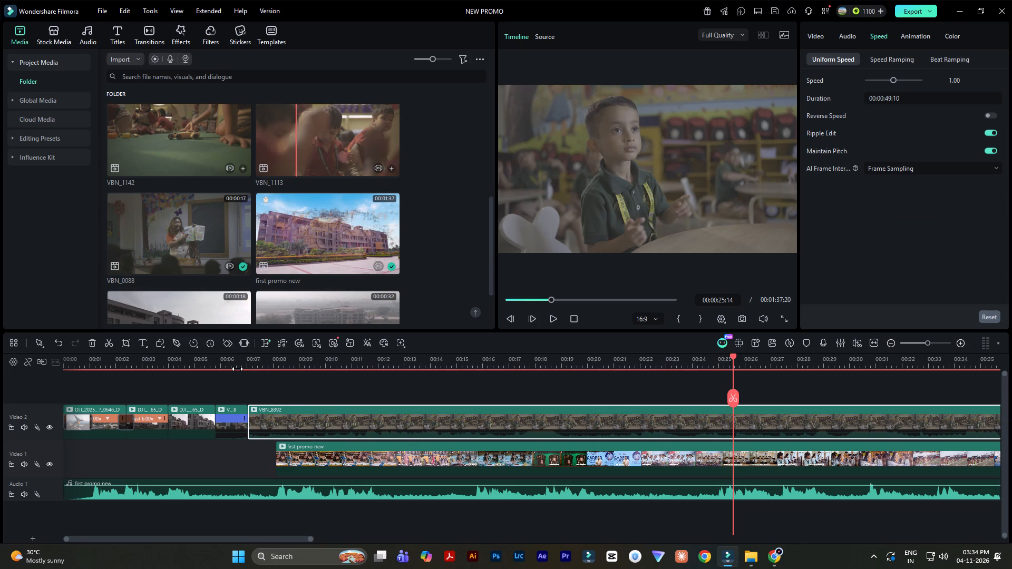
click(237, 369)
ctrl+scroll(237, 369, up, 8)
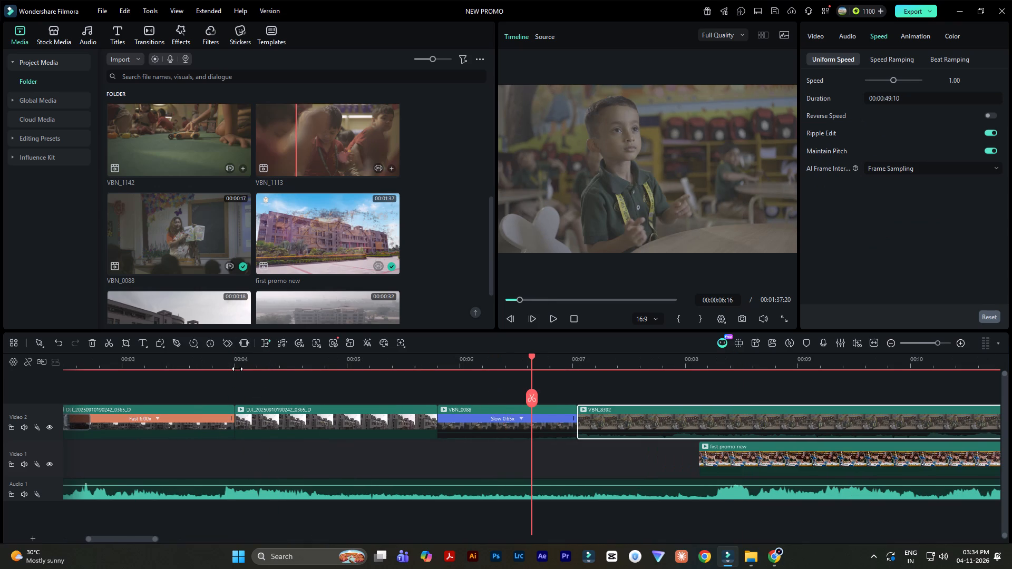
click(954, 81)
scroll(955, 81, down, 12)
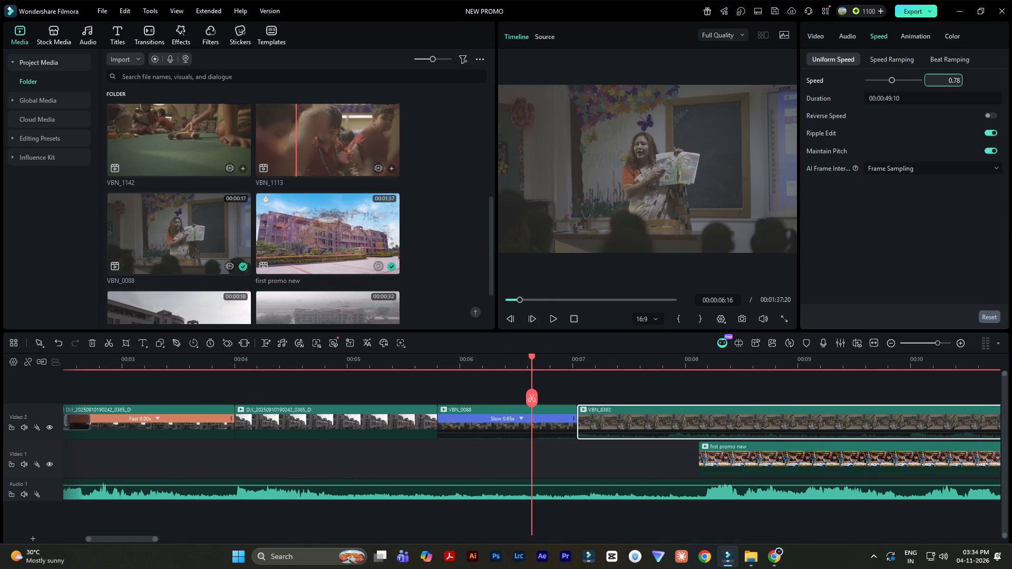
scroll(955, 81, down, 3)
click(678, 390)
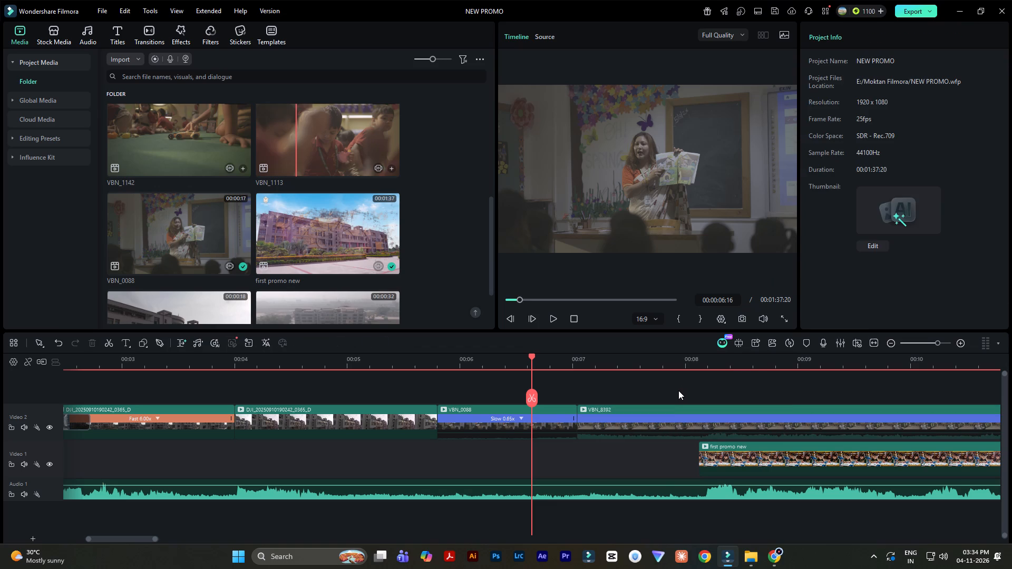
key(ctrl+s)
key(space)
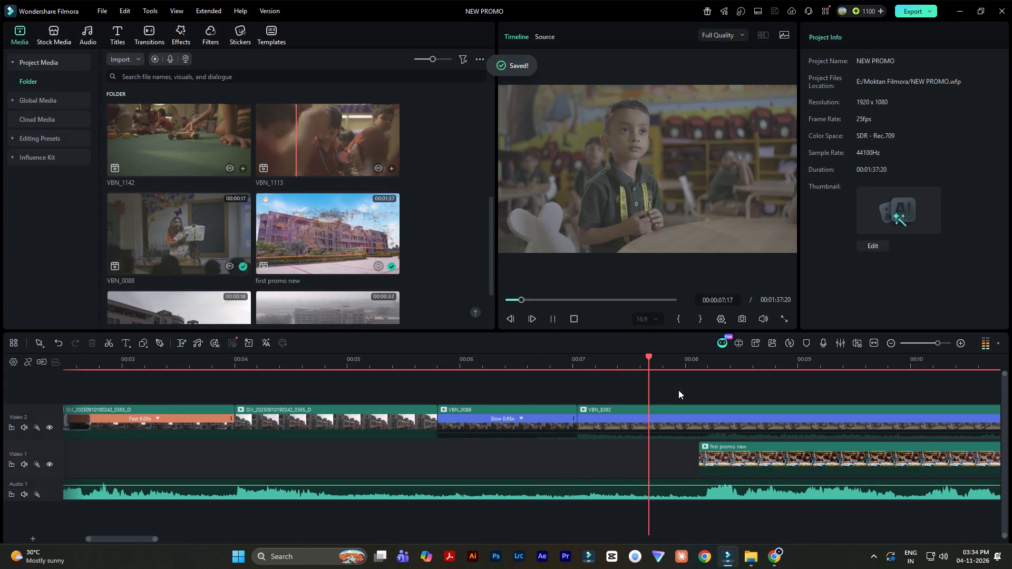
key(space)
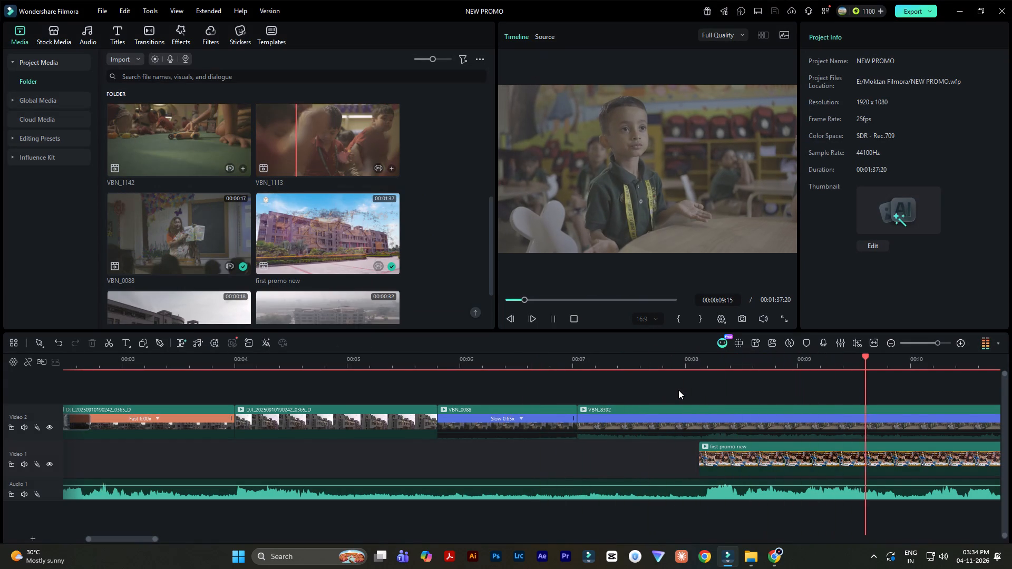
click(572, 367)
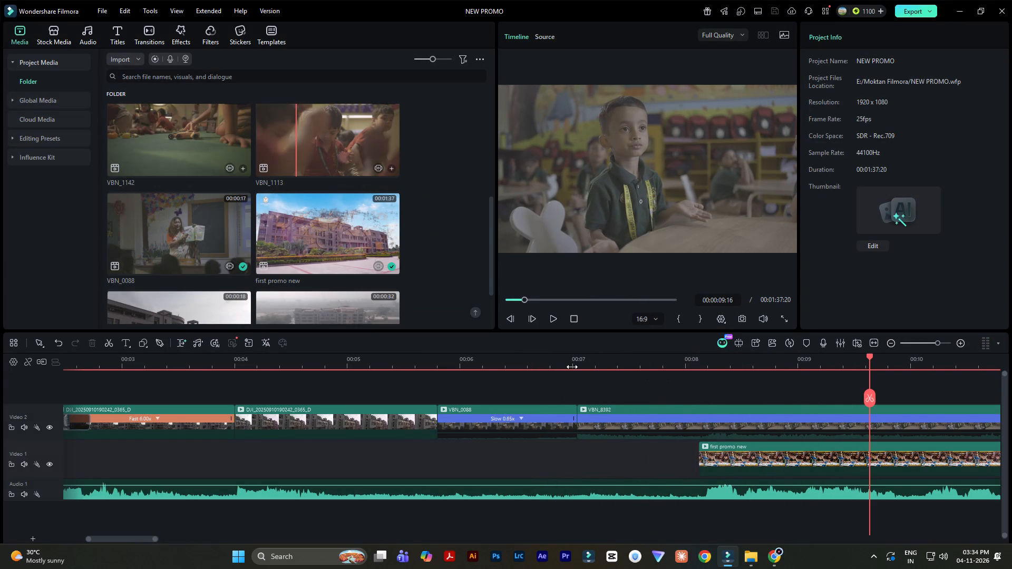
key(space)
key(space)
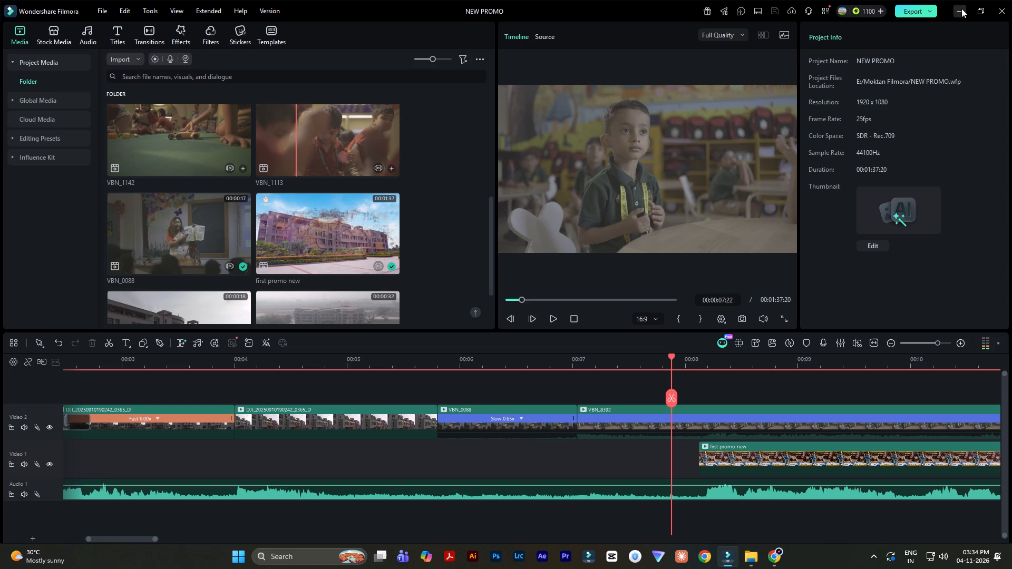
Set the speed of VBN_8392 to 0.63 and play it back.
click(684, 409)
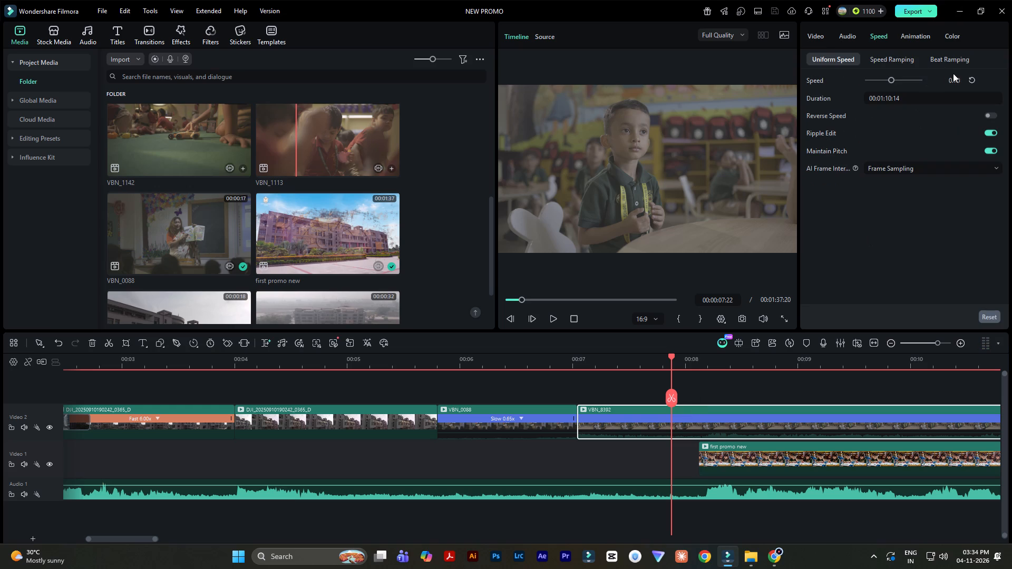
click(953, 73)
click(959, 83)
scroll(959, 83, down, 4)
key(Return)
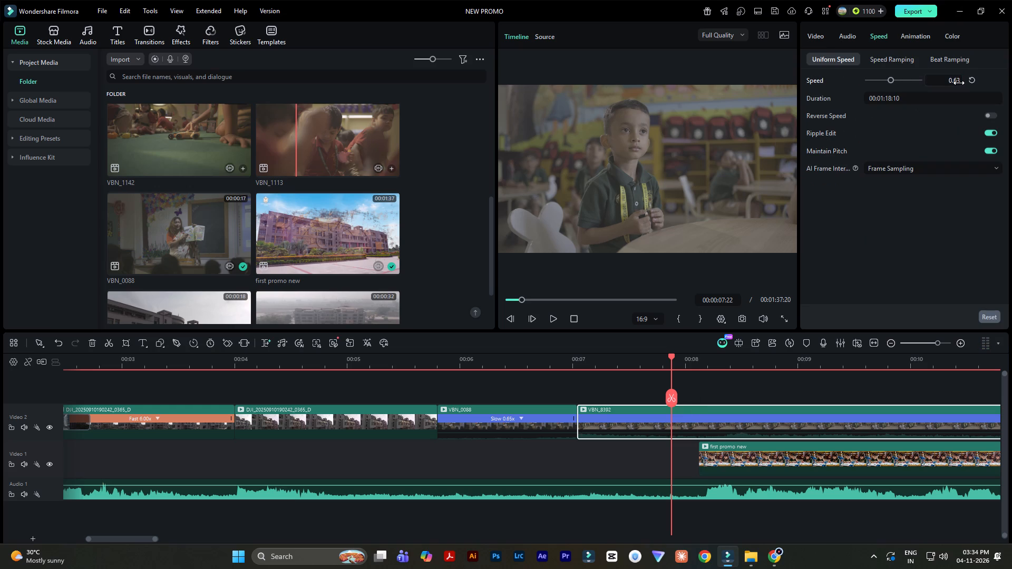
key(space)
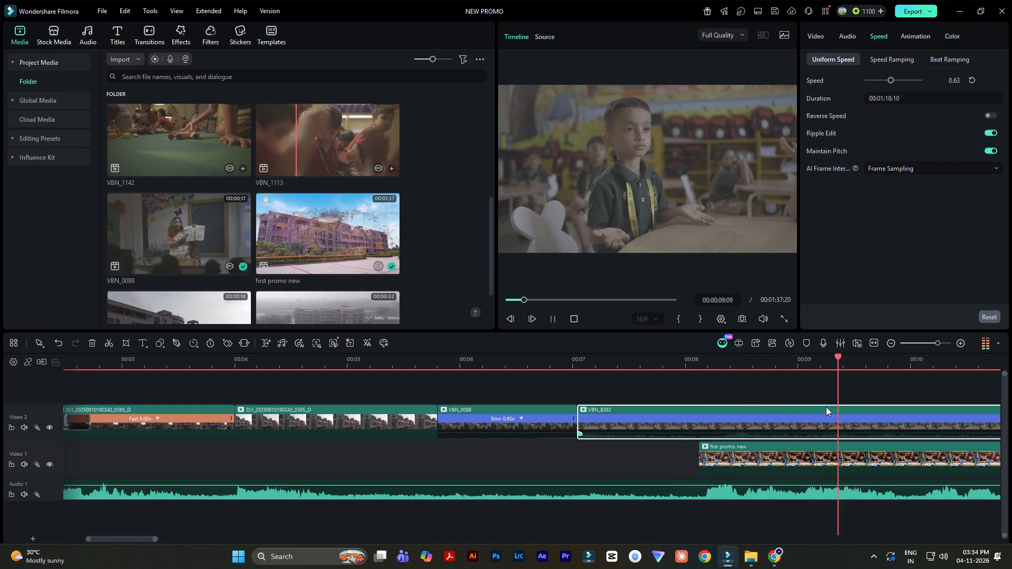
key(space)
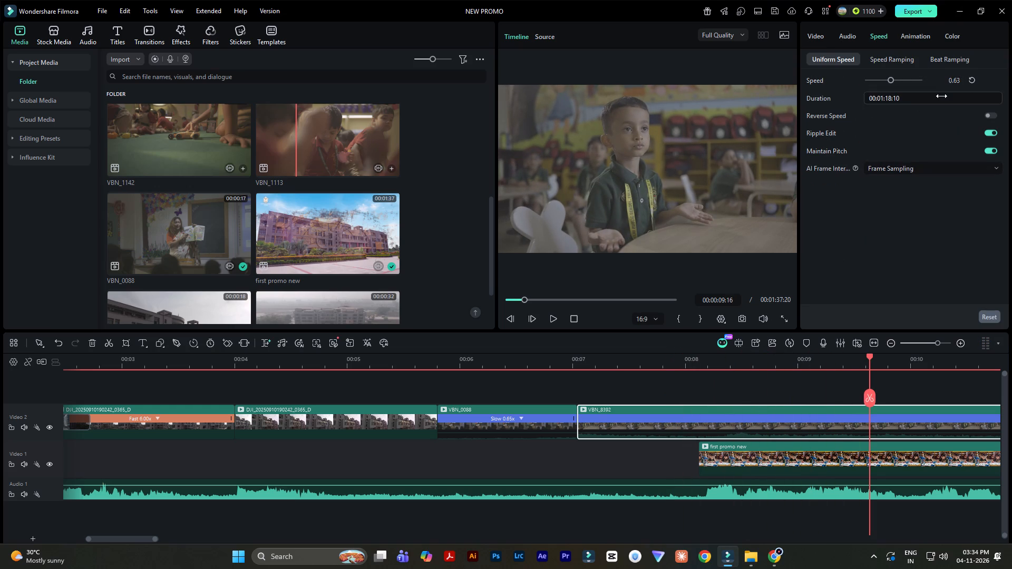
Set the speed of VBN_8392 to 0.40 and save the project.
click(953, 79)
scroll(953, 79, down, 6)
scroll(953, 79, down, 17)
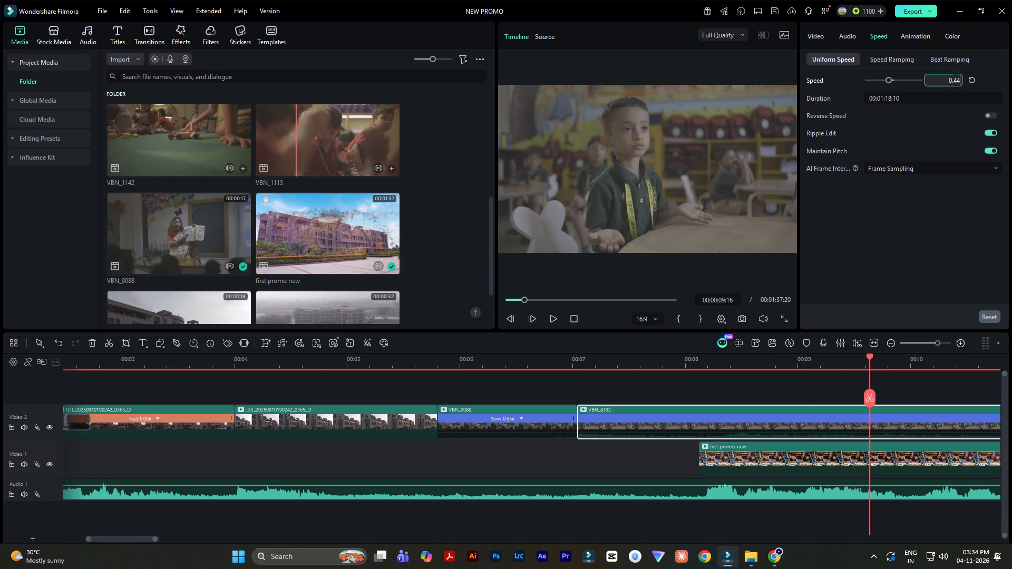
key(ctrl+s)
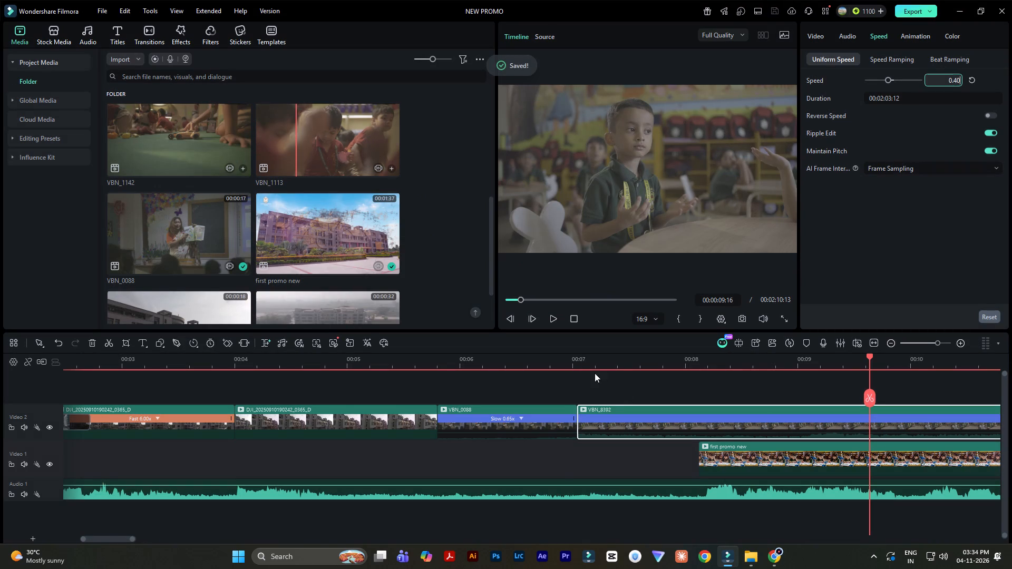
Play back the slowed VBN_8392, split it at 00:00:08:02, delete the portion after the cut, and save the project.
click(559, 365)
key(space)
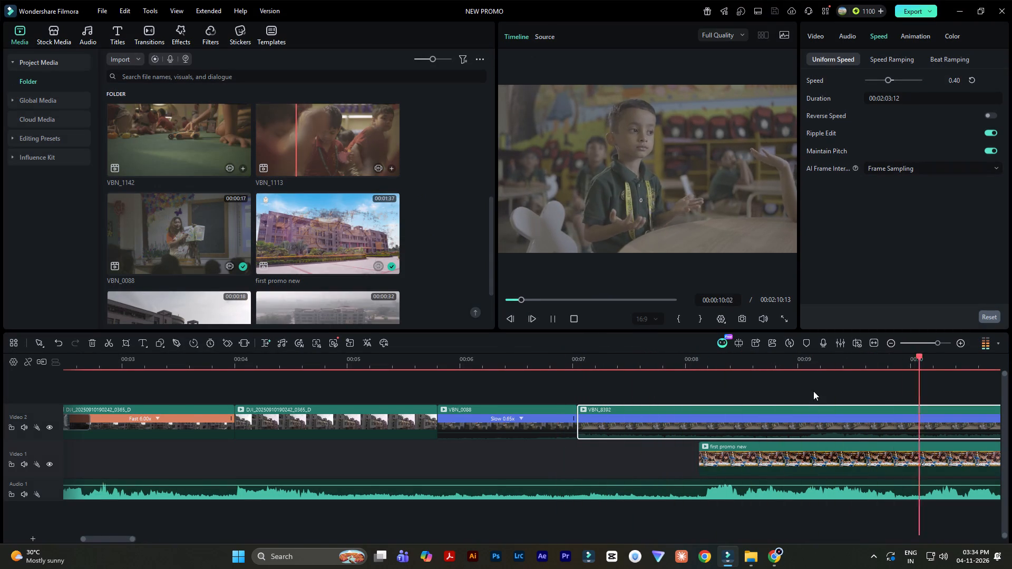
ctrl+scroll(814, 389, down, 5)
click(674, 365)
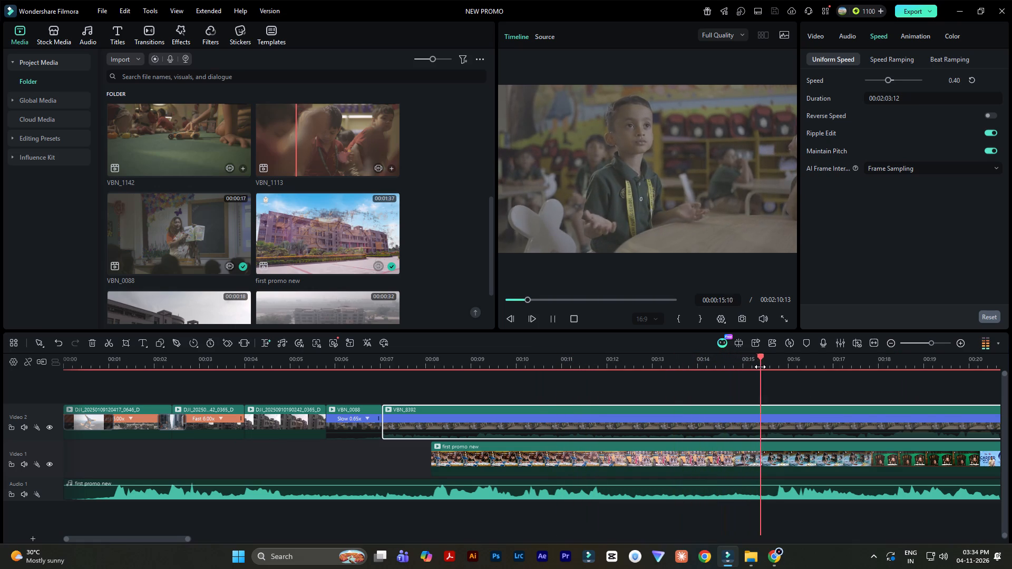
key(space)
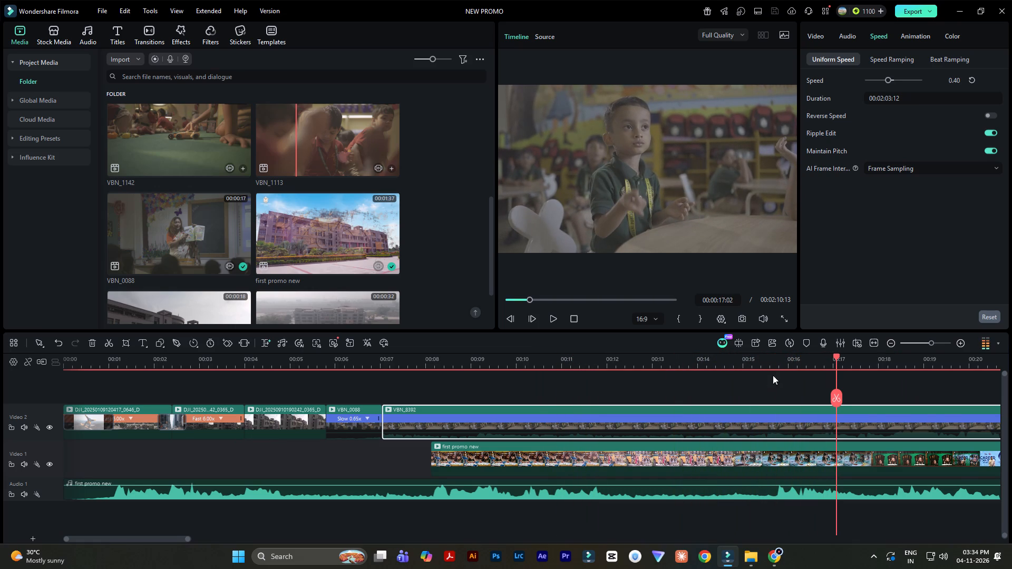
click(792, 362)
click(381, 361)
key(space)
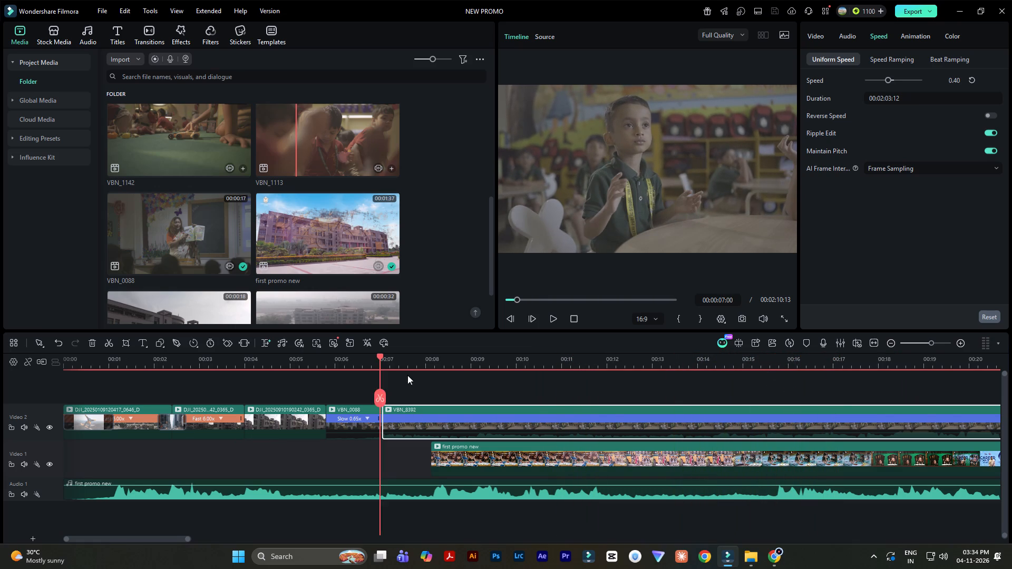
key(space)
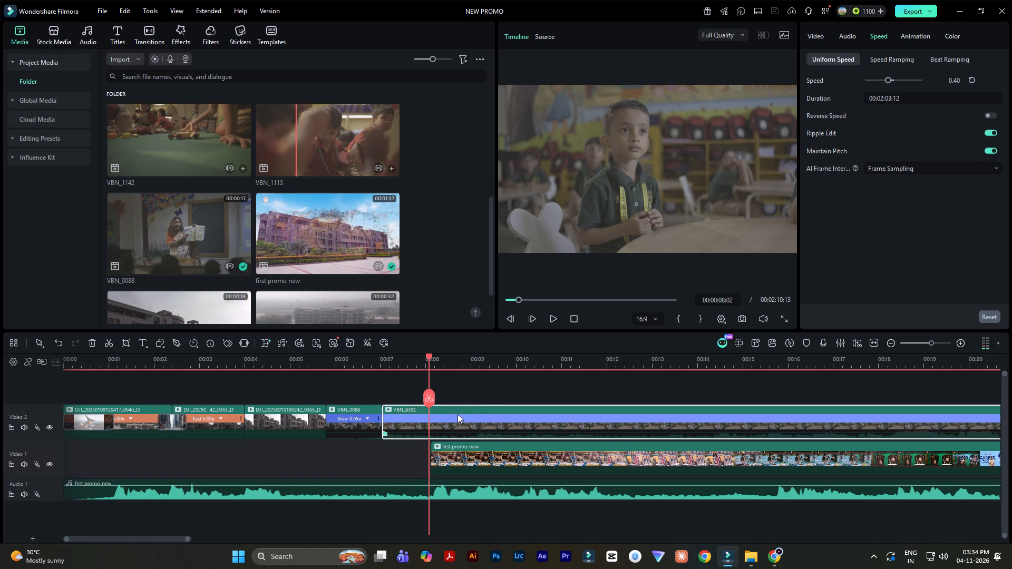
key(ctrl+b)
key(Delete)
key(ctrl+s)
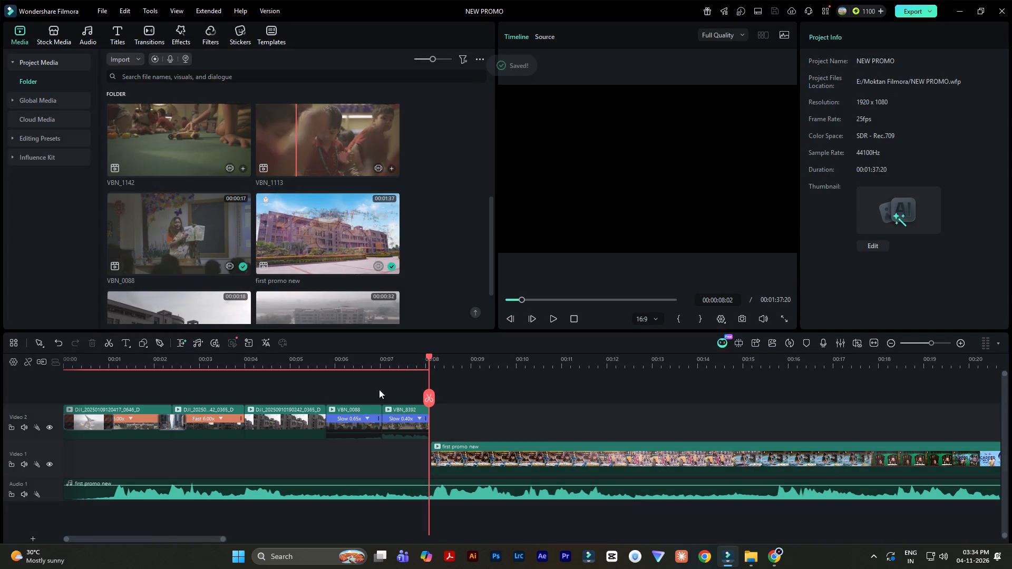
Play the assembled opening shots from the start of the timeline through to the old promo footage.
click(67, 360)
key(space)
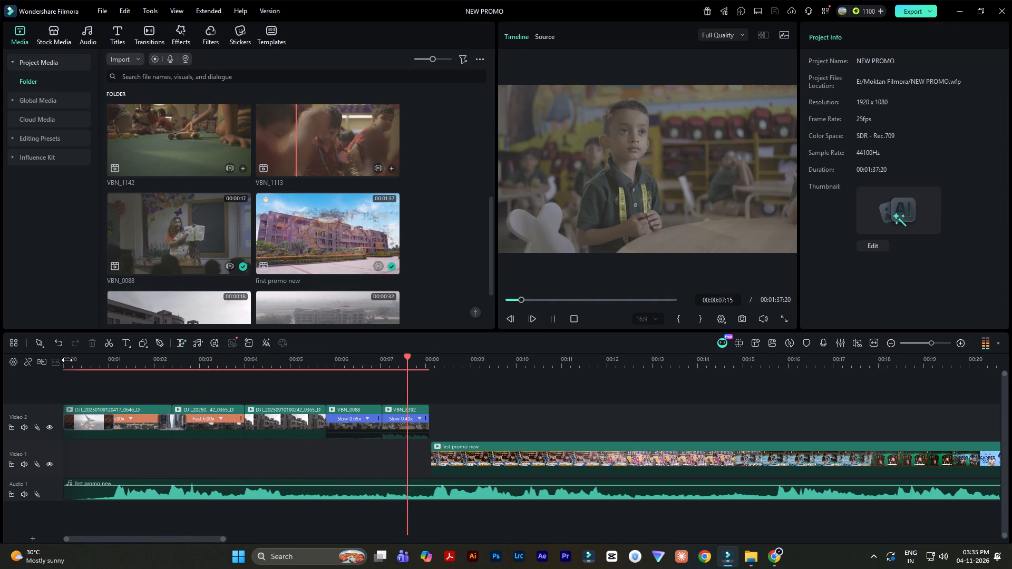
key(space)
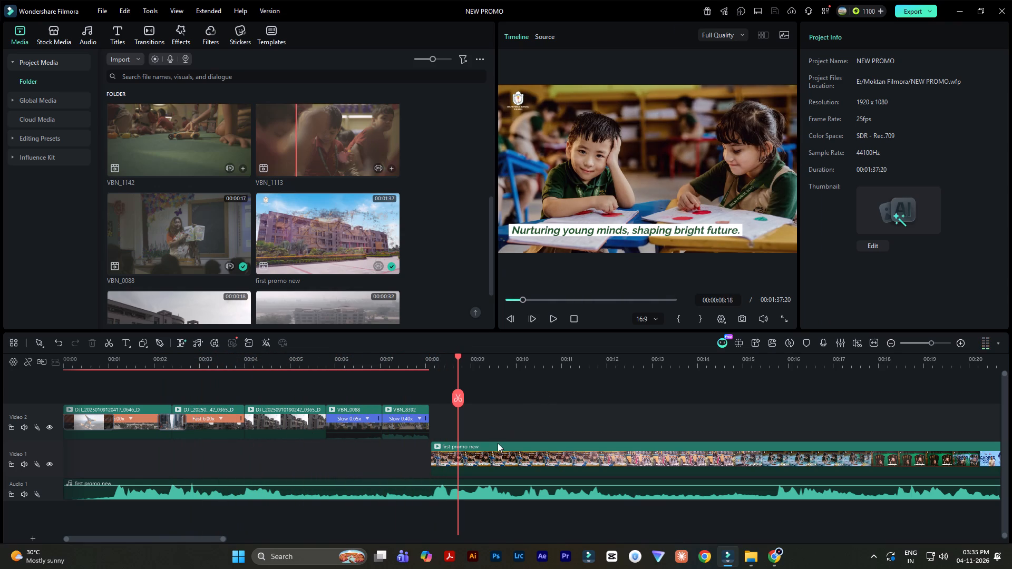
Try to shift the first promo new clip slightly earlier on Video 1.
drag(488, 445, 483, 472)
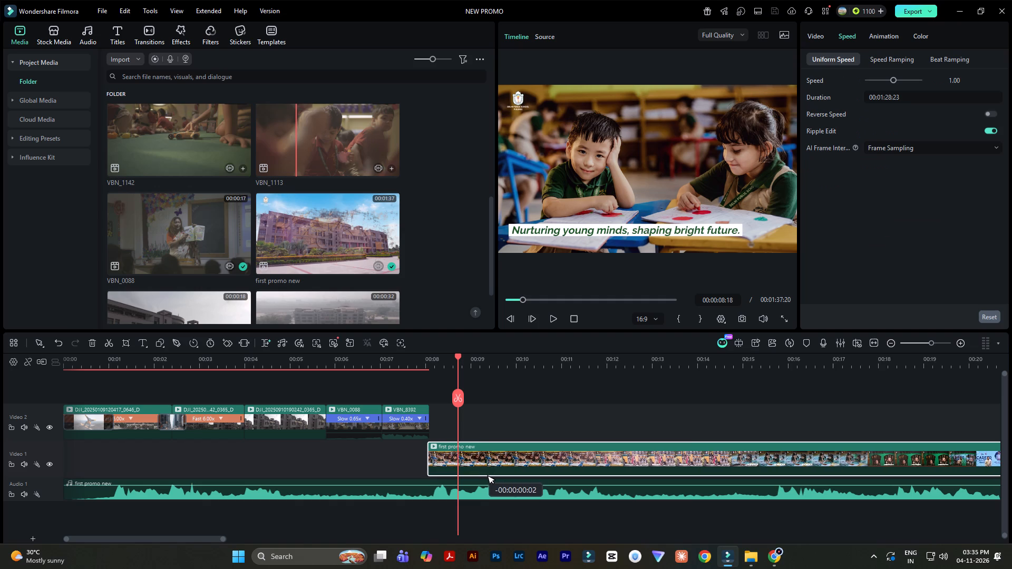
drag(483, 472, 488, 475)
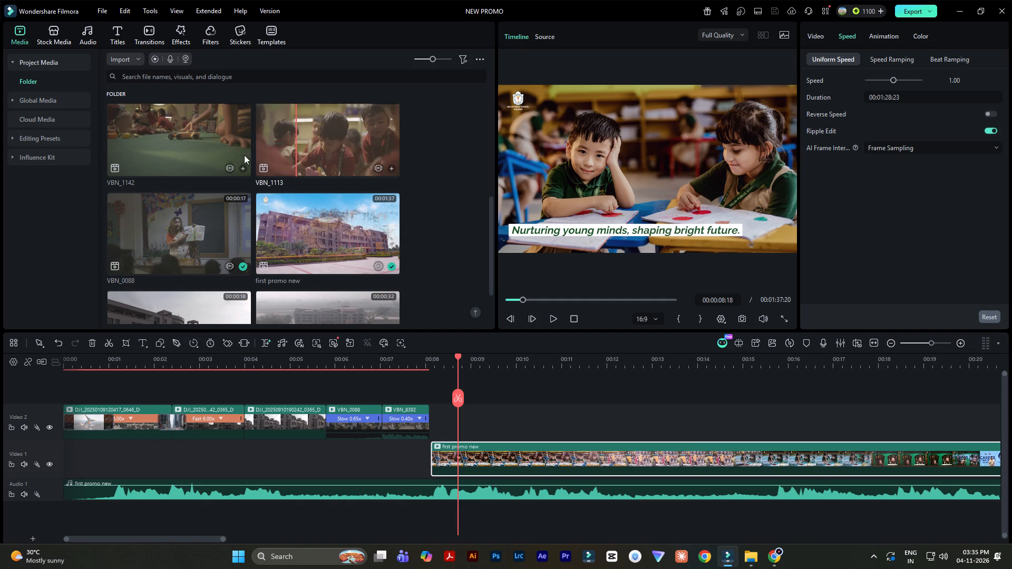
Preview VBN_1142 at several points and delete it from the project media, turning off future deletion prompts.
double_click(171, 155)
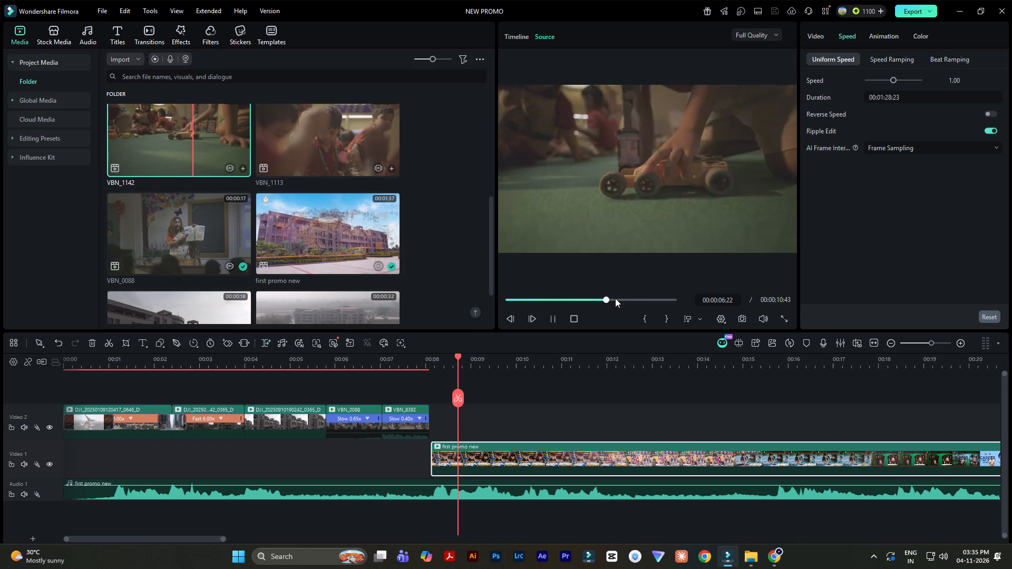
click(631, 299)
click(660, 301)
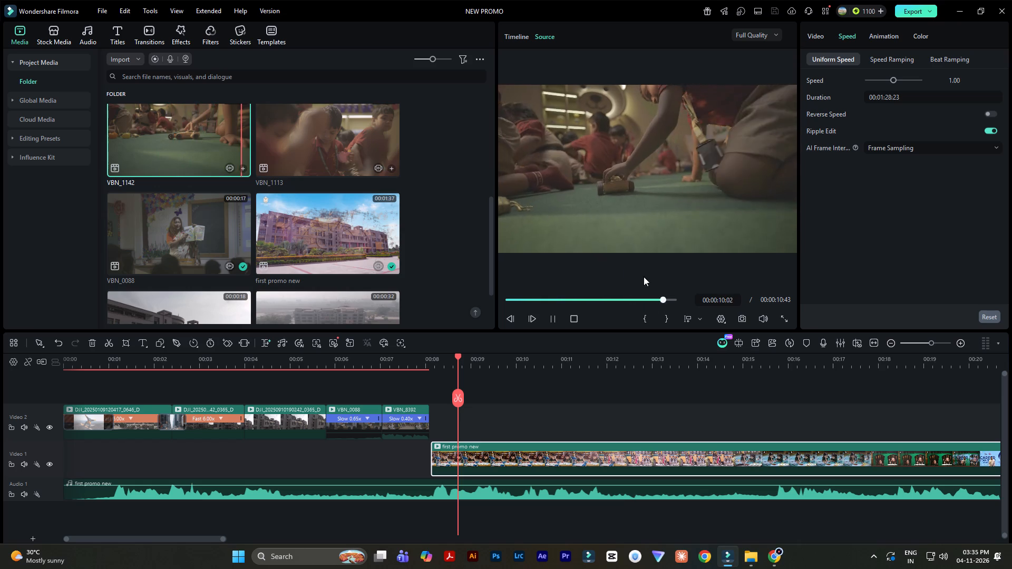
key(space)
click(174, 144)
key(Delete)
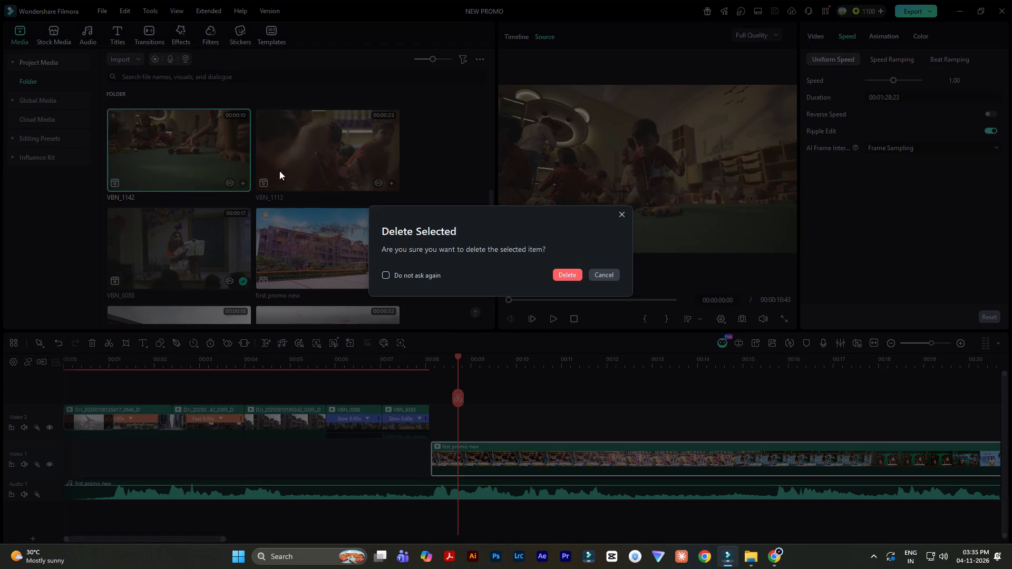
click(417, 278)
click(573, 270)
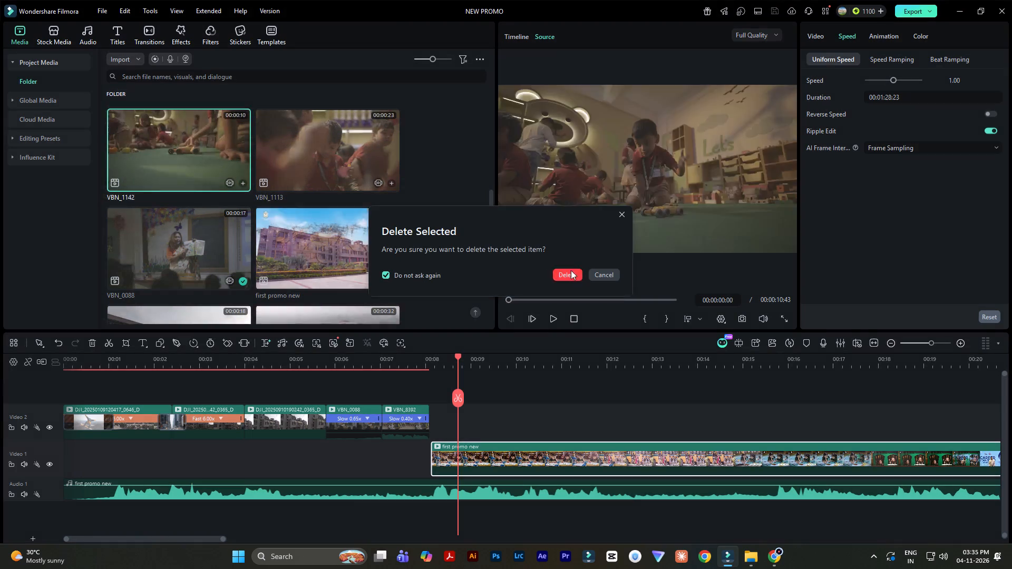
Place VBN_1113 on Video 2 directly after VBN_8392, at about 8 seconds, and mute the clip.
click(195, 144)
drag(184, 128, 436, 426)
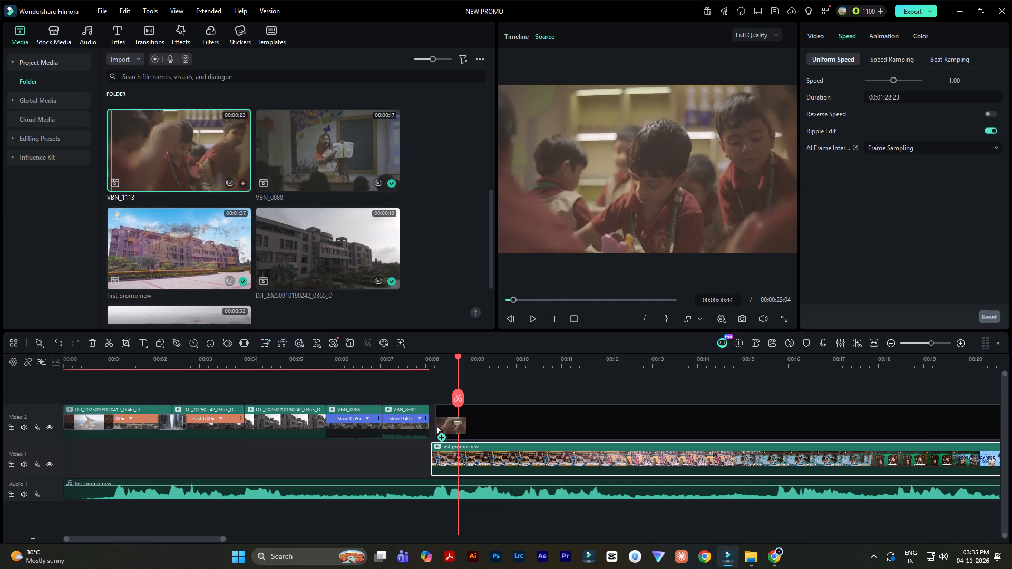
drag(436, 426, 429, 422)
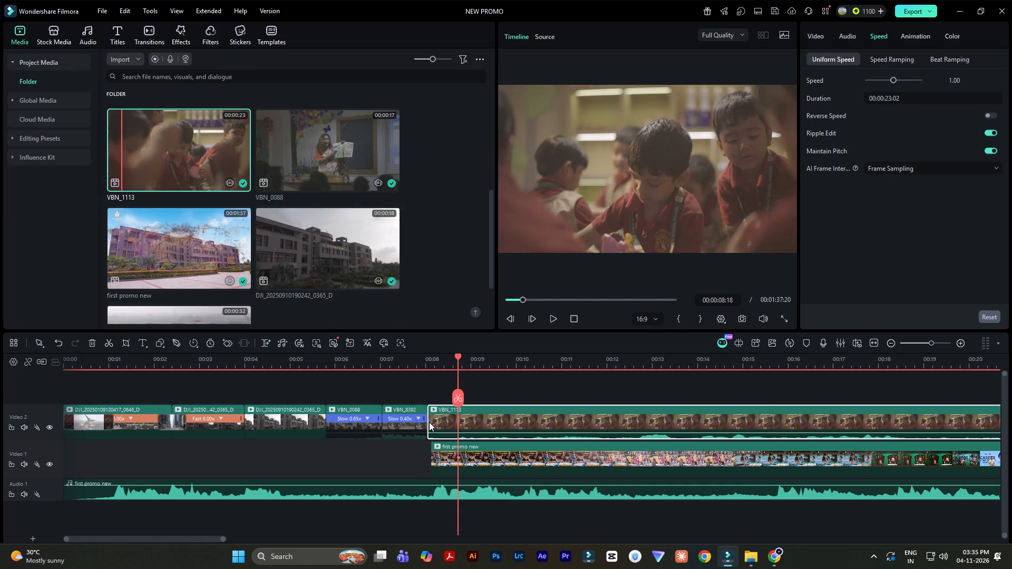
key(ctrl+shift+m)
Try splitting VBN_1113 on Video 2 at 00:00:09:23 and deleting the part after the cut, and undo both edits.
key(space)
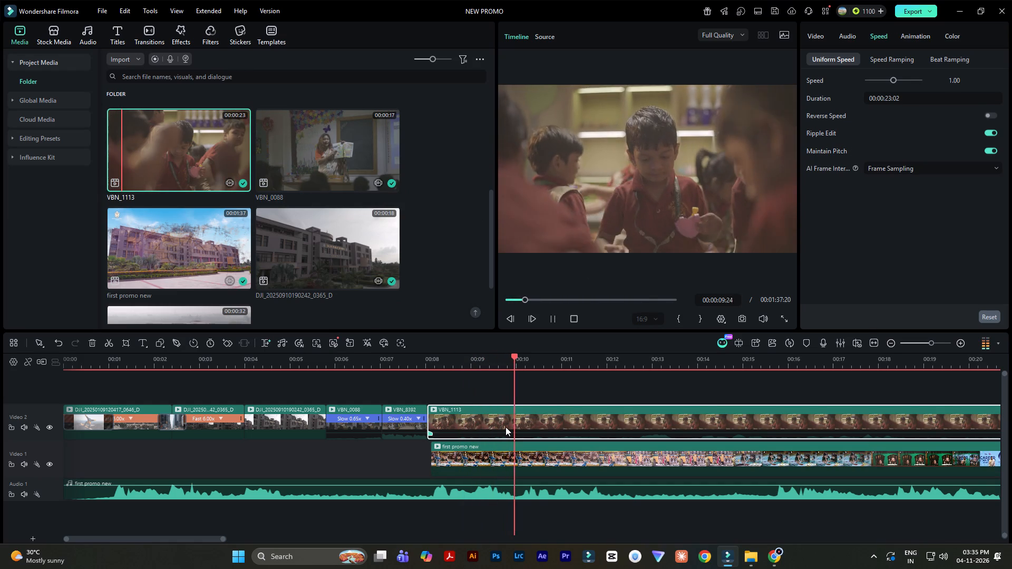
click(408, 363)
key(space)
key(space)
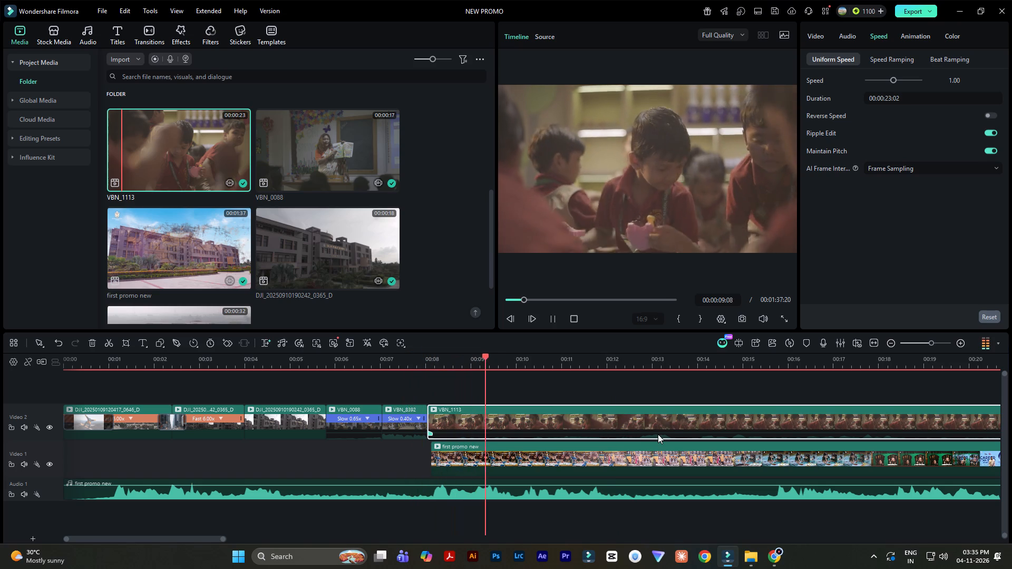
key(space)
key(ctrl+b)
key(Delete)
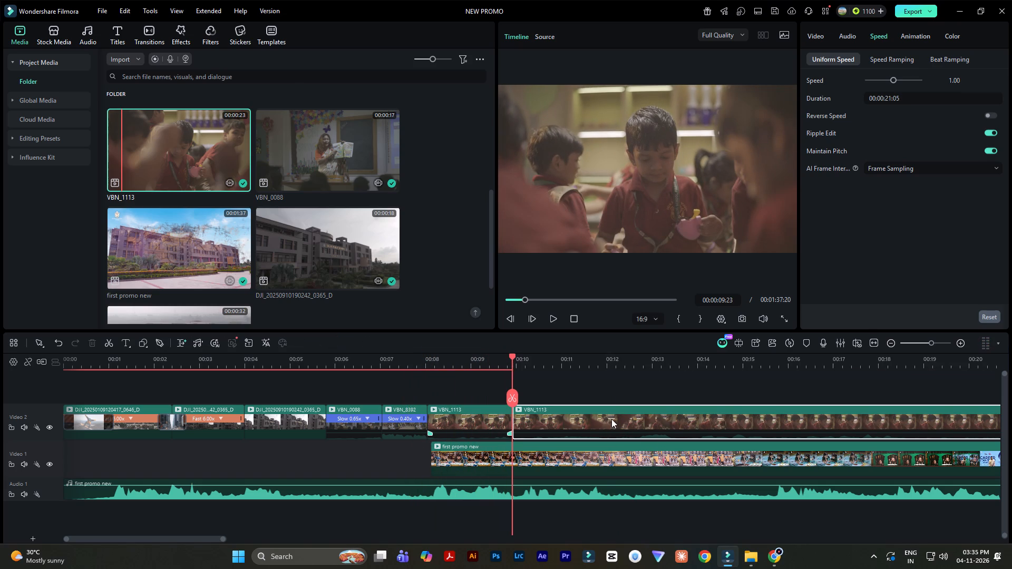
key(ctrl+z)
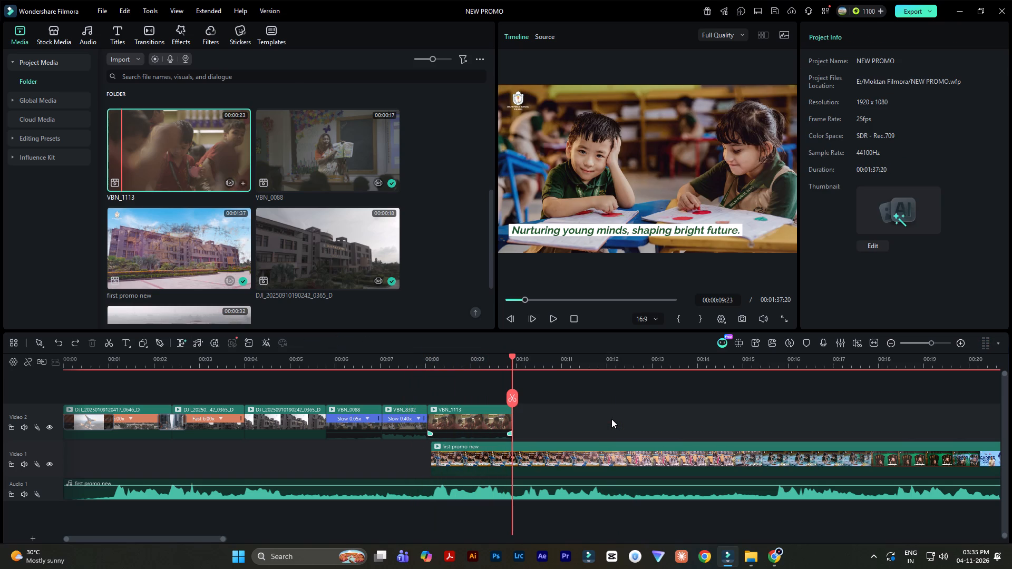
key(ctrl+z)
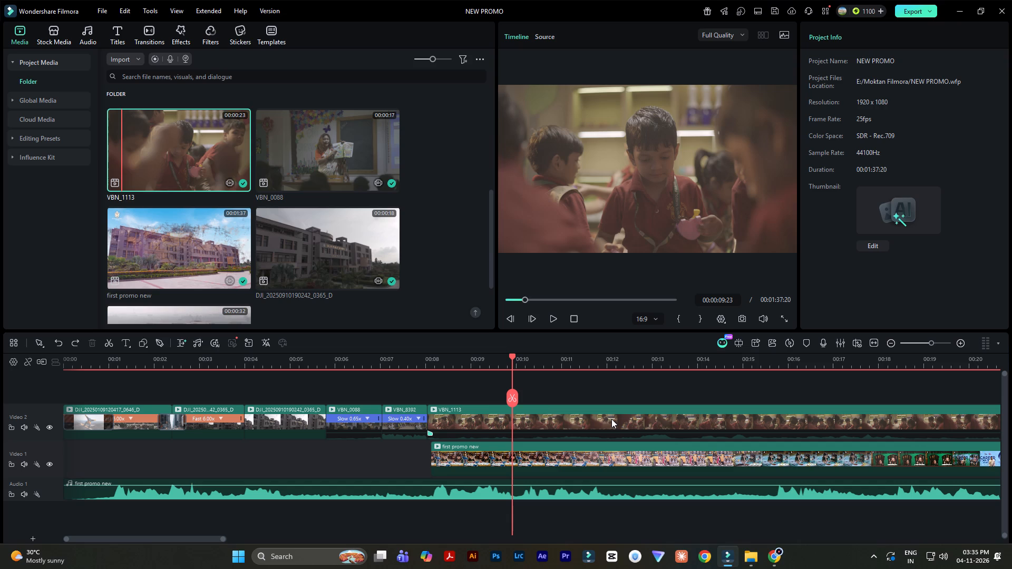
Slow VBN_1113 on Video 2 to a uniform speed of 0.59 and save the project.
click(611, 419)
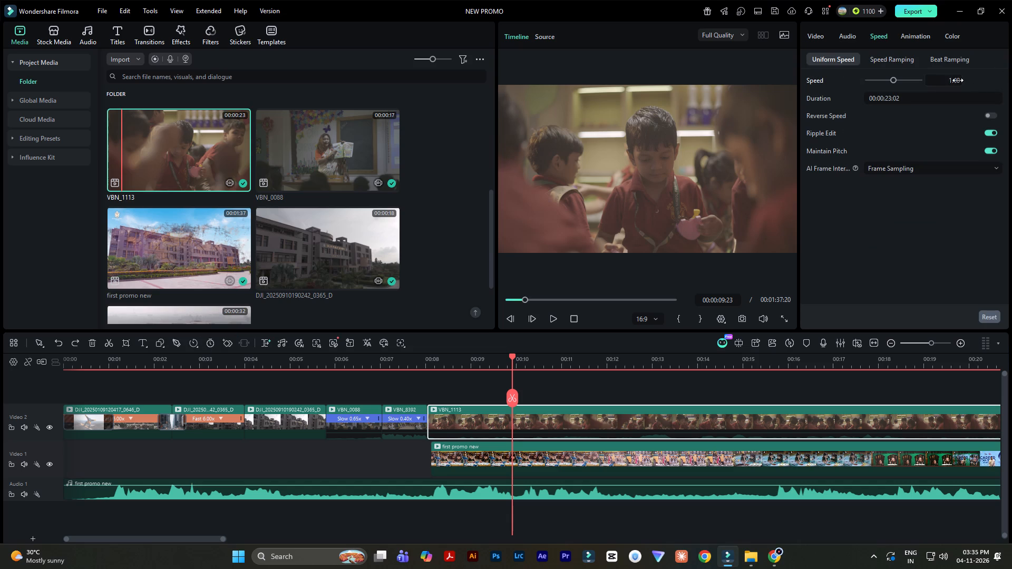
click(958, 80)
scroll(958, 80, down, 18)
scroll(958, 80, down, 5)
key(Return)
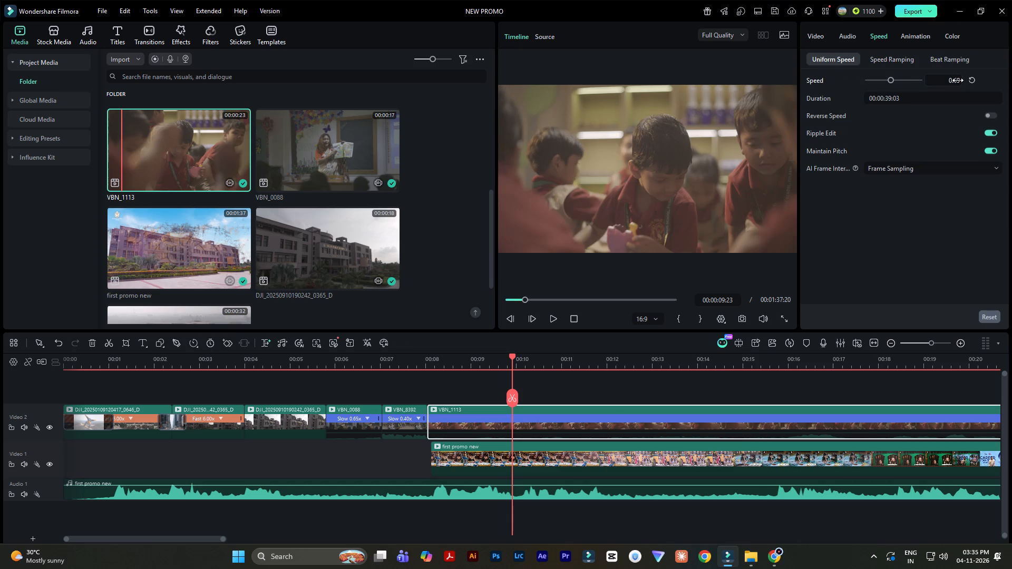
key(ctrl+s)
Open a gap on Video 2 by moving VBN_1113 to about 13 seconds and VBN_0088 to about 10 seconds.
drag(454, 410, 693, 410)
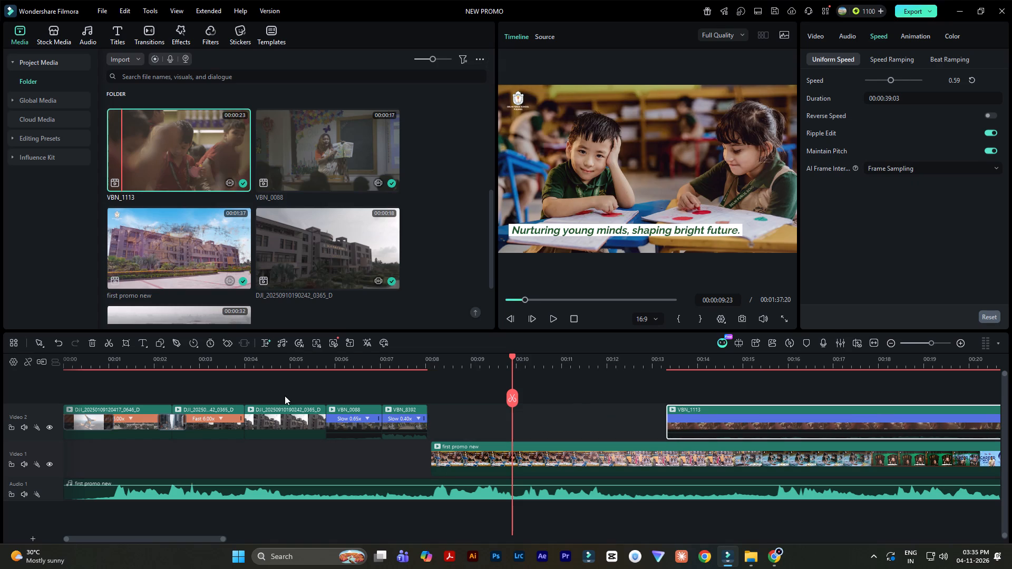
click(247, 357)
key(space)
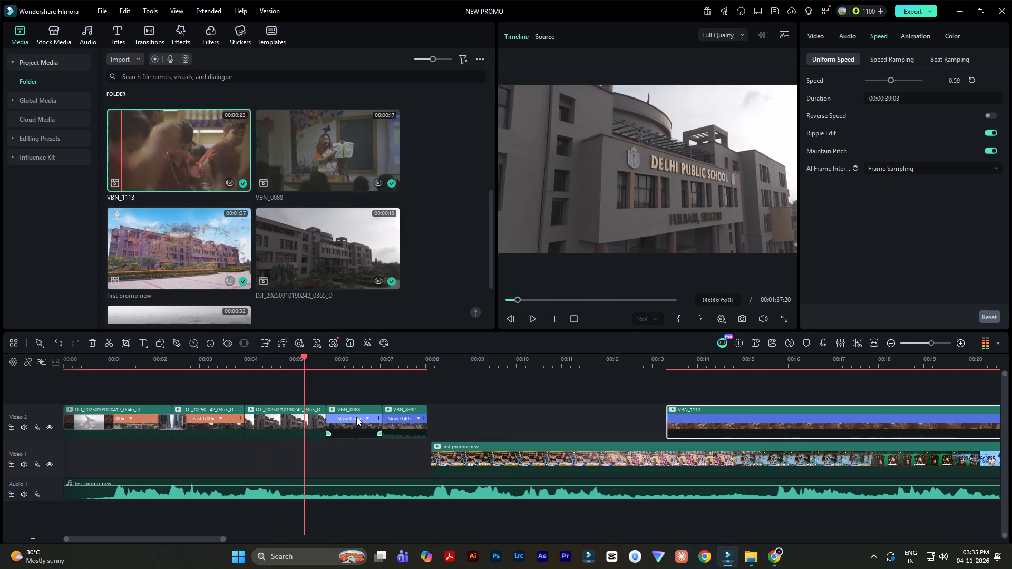
key(space)
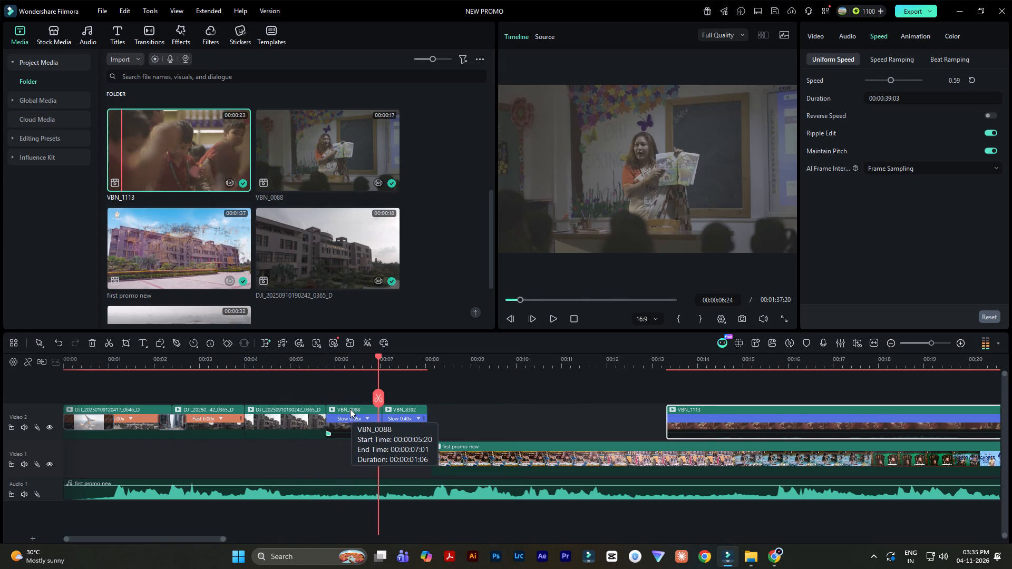
drag(350, 409, 547, 413)
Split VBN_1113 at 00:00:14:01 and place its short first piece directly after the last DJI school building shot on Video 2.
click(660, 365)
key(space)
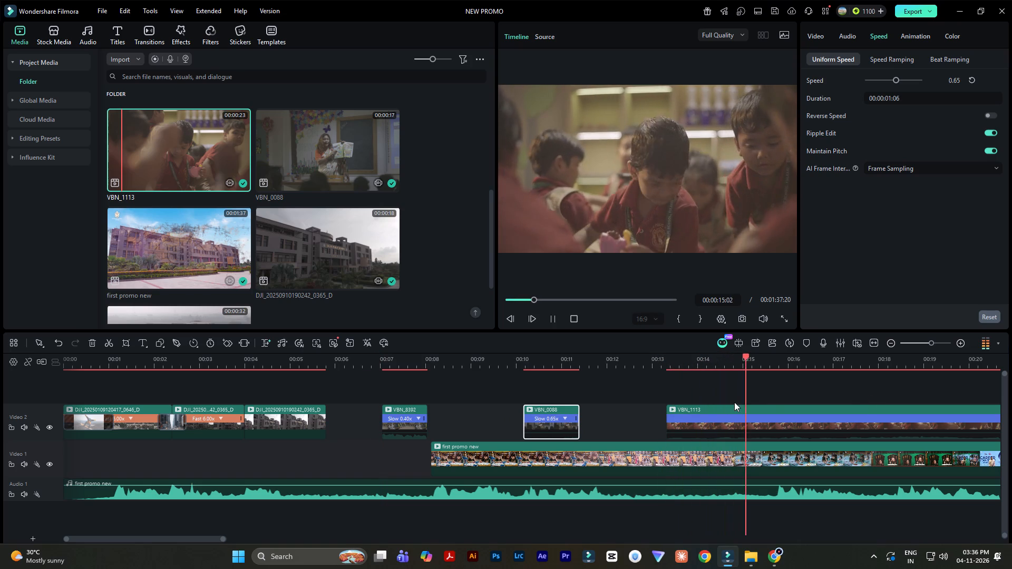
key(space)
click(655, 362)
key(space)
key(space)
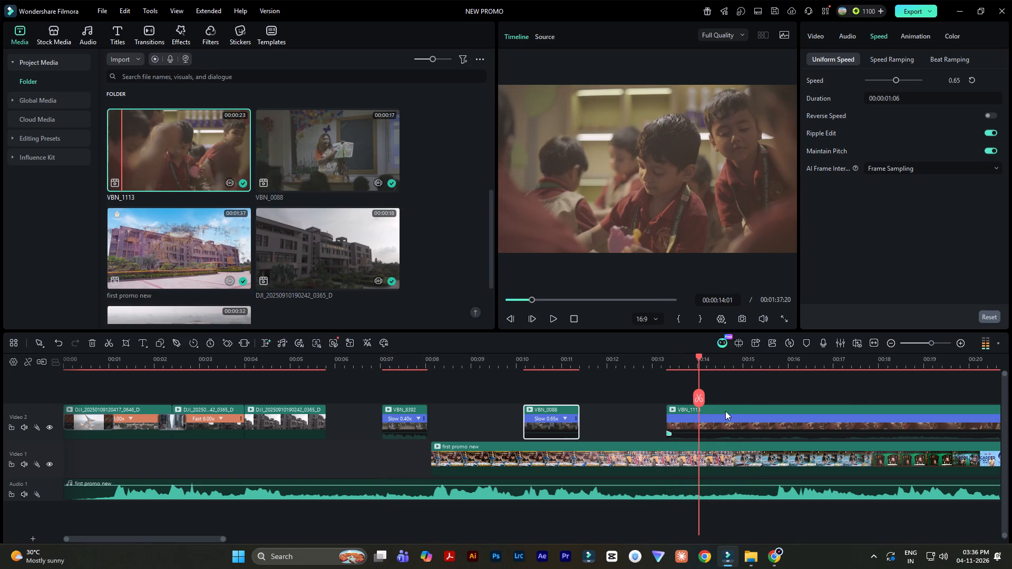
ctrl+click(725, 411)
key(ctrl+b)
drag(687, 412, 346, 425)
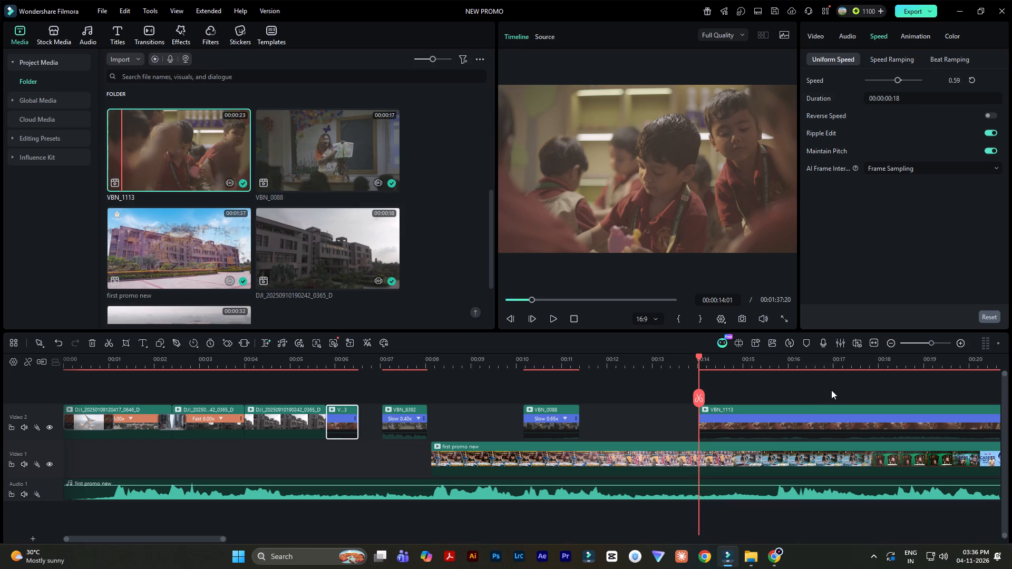
Sample a further part of VBN_1113 and play the opening from the school building shot through to VBN_8392.
click(916, 365)
key(space)
ctrl+scroll(916, 366, down, 6)
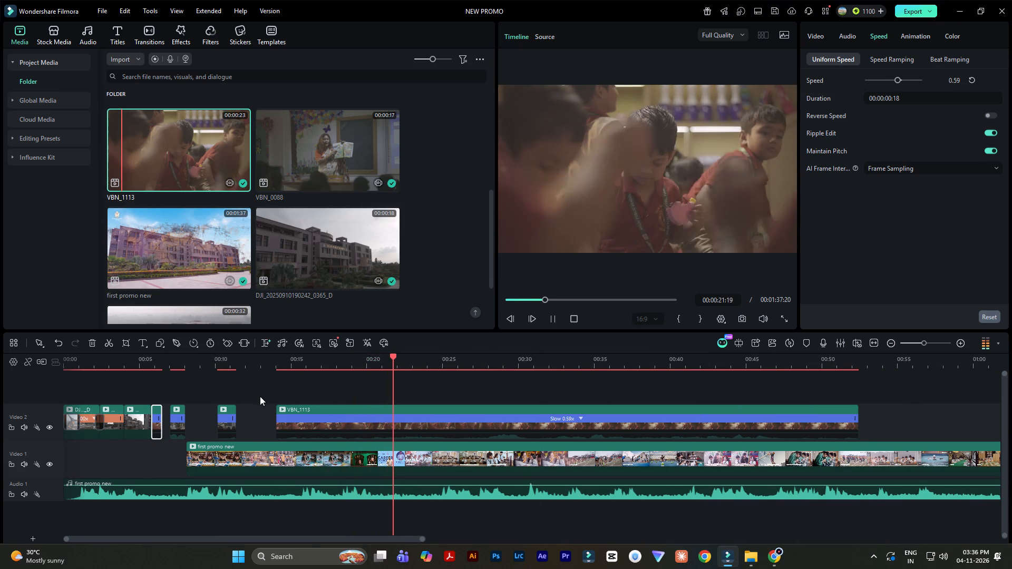
key(space)
click(145, 367)
key(space)
ctrl+scroll(281, 379, up, 3)
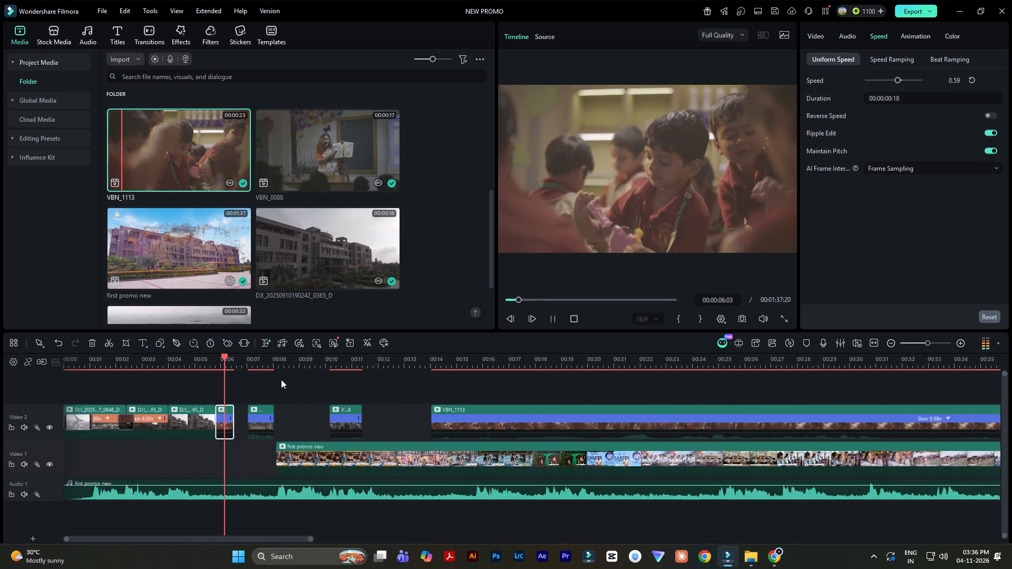
ctrl+scroll(281, 379, up, 2)
key(space)
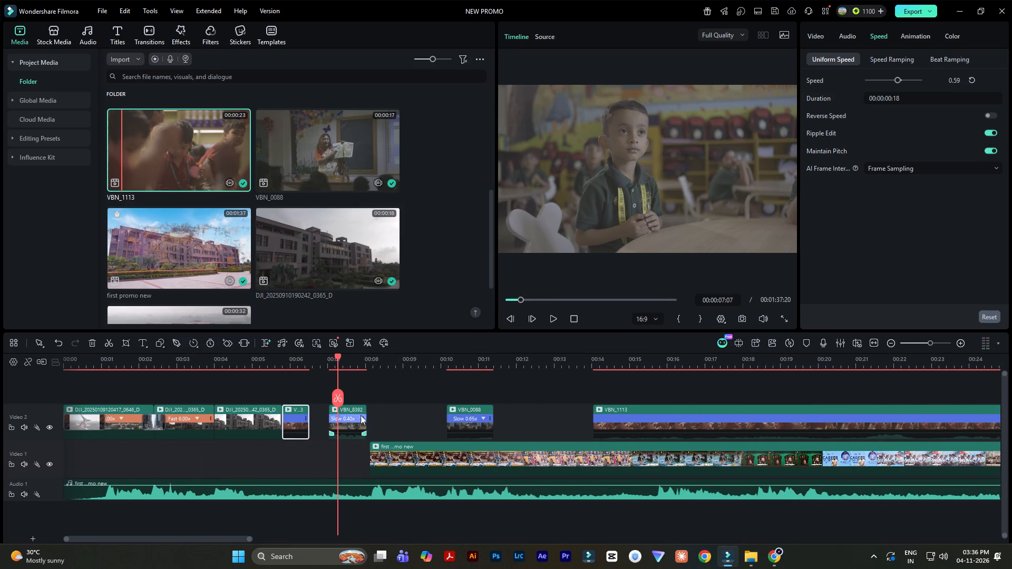
Move VBN_8392 on Video 2 to directly after VBN_0088, at about 11 seconds.
click(349, 408)
drag(353, 407, 517, 410)
Find a suitable moment in the long VBN_1113 clip, split it at 00:00:32:06 and delete the part before the cut.
click(443, 364)
key(space)
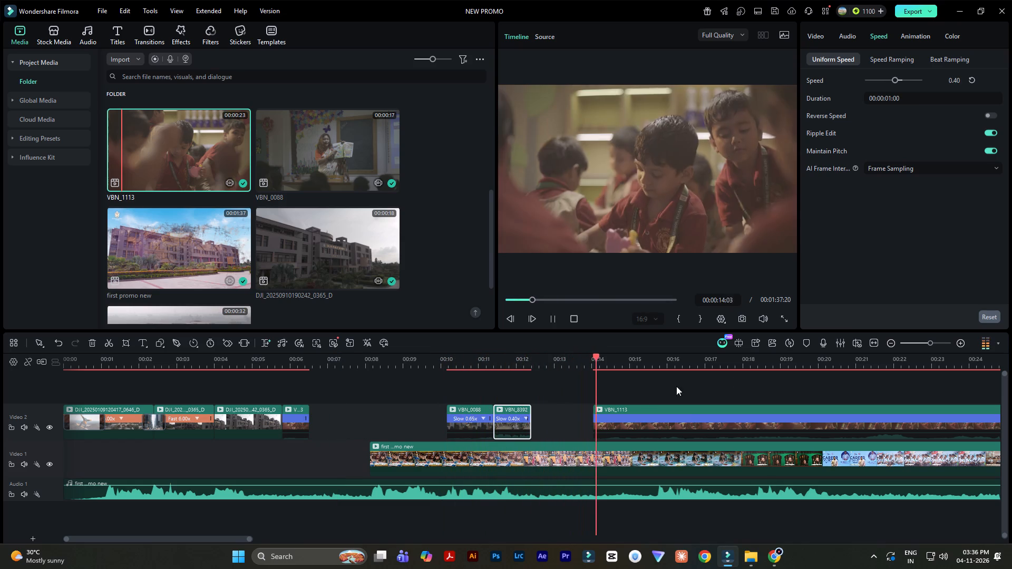
click(755, 366)
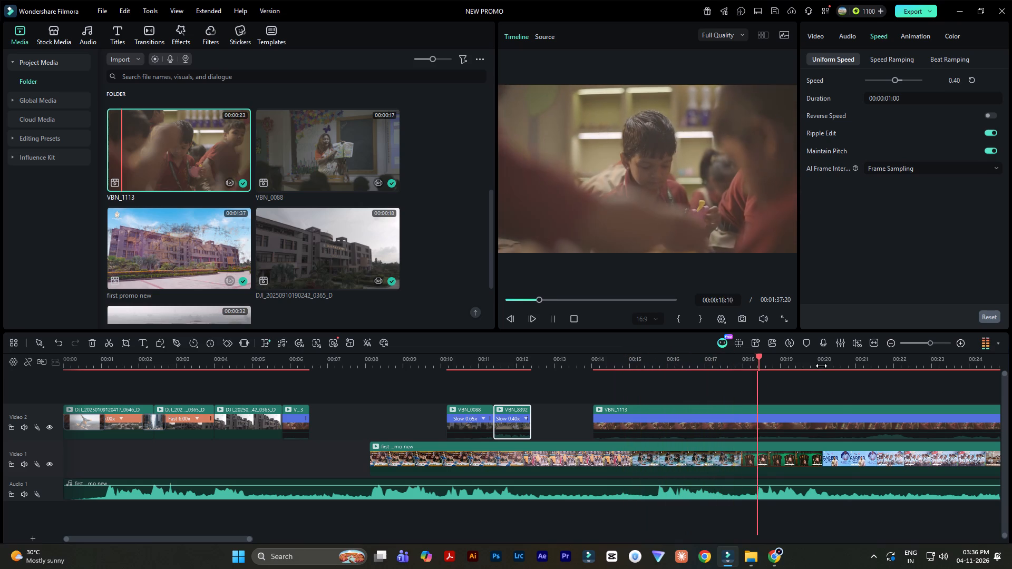
click(843, 364)
ctrl+scroll(864, 368, down, 5)
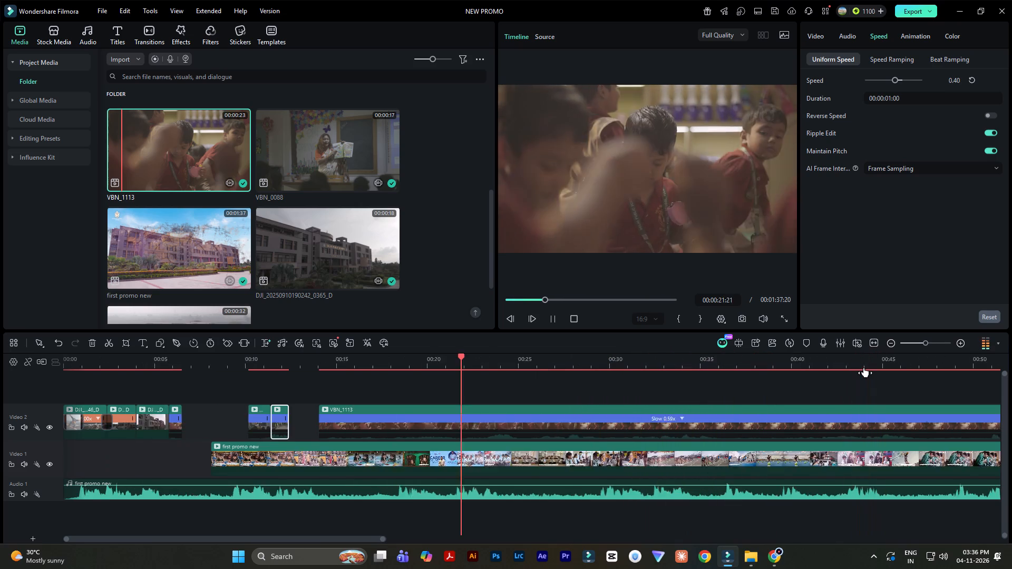
click(495, 366)
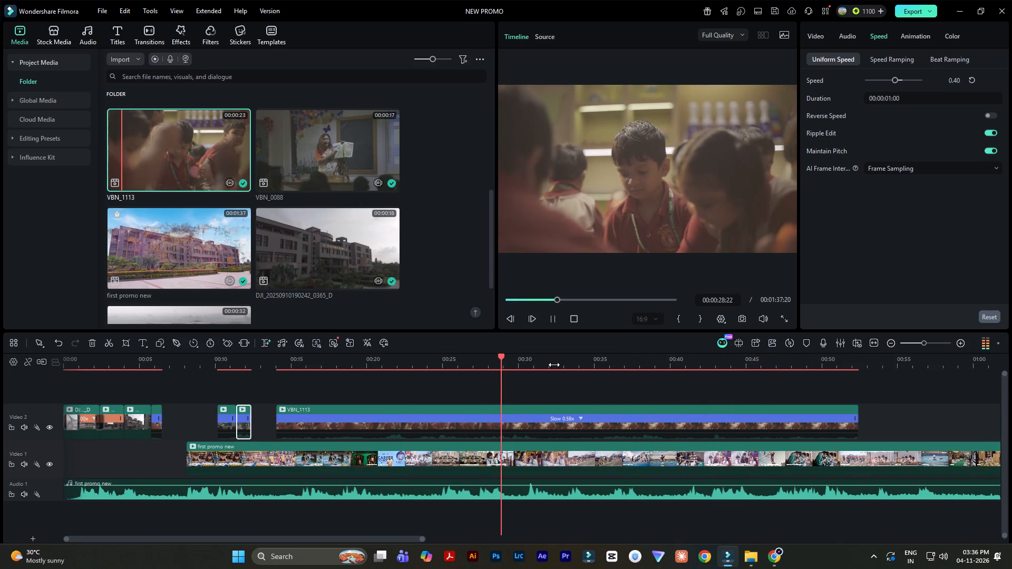
click(580, 358)
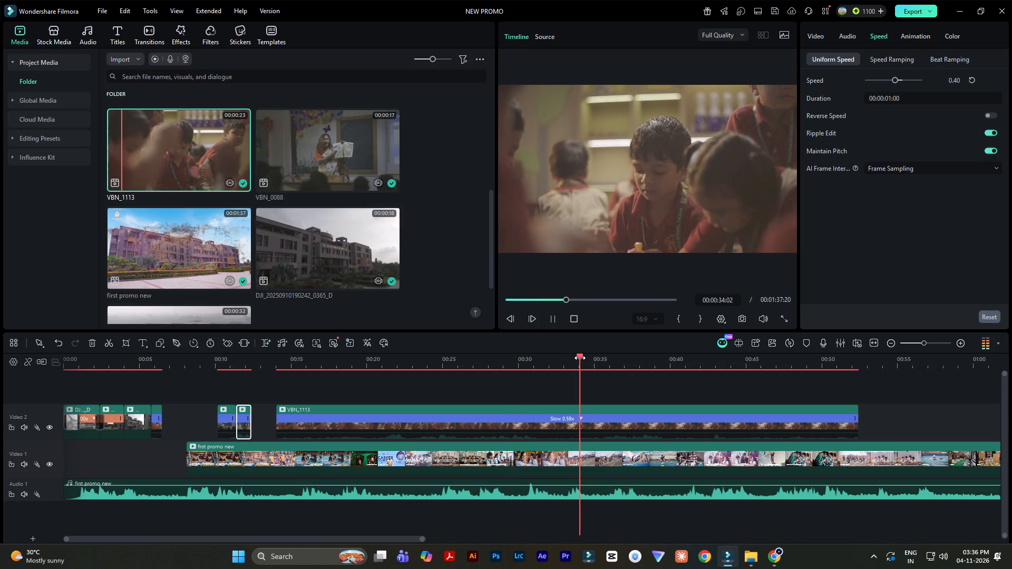
key(space)
click(523, 362)
key(space)
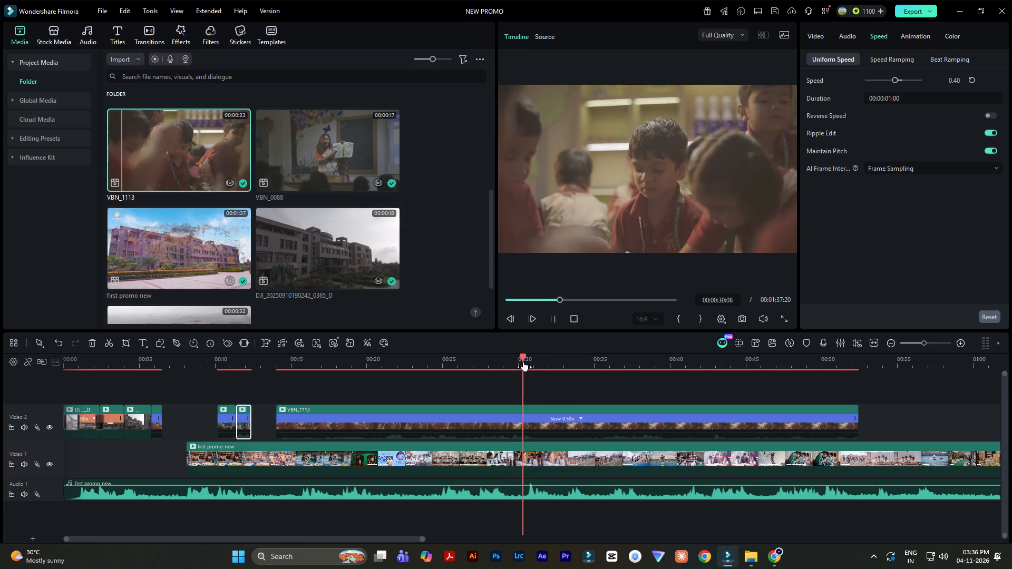
key(space)
key(space)
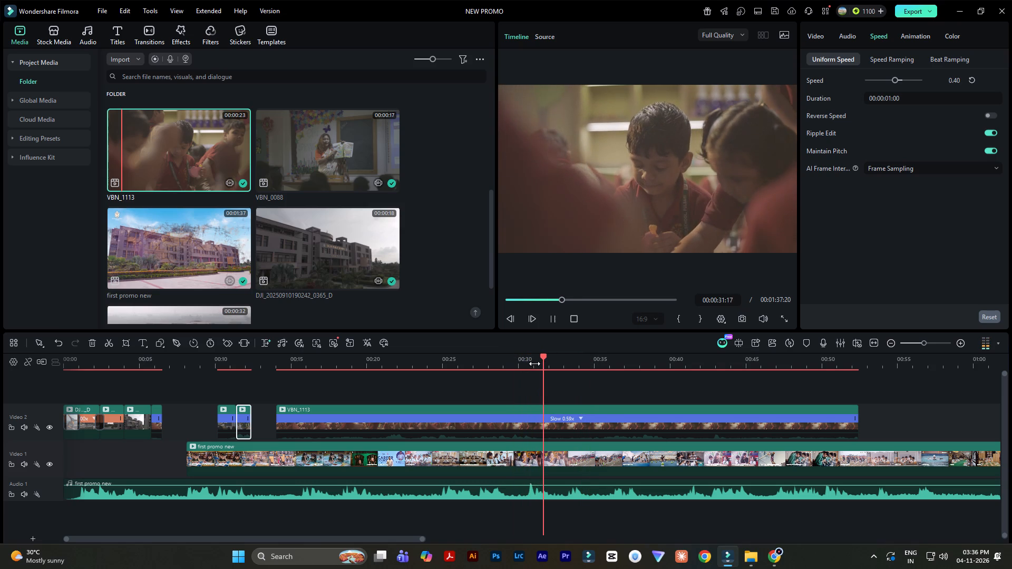
key(space)
ctrl+click(530, 416)
key(ctrl+b)
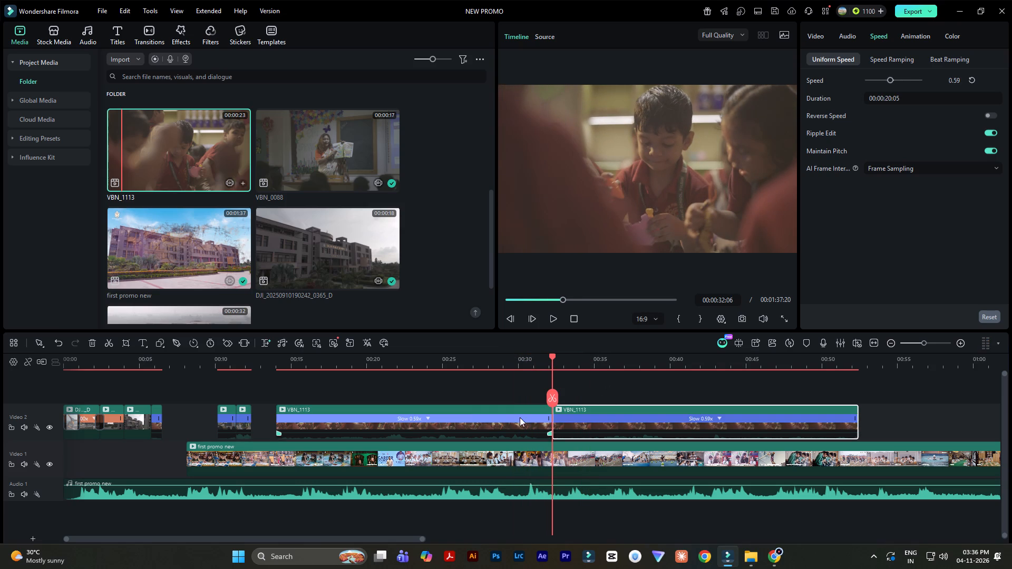
click(477, 420)
key(Delete)
Place the remaining VBN_1113 part on a new Video 3 track, starting where the DJI building shot ends, and delete the short VBN_1113 piece below it.
drag(591, 410, 319, 386)
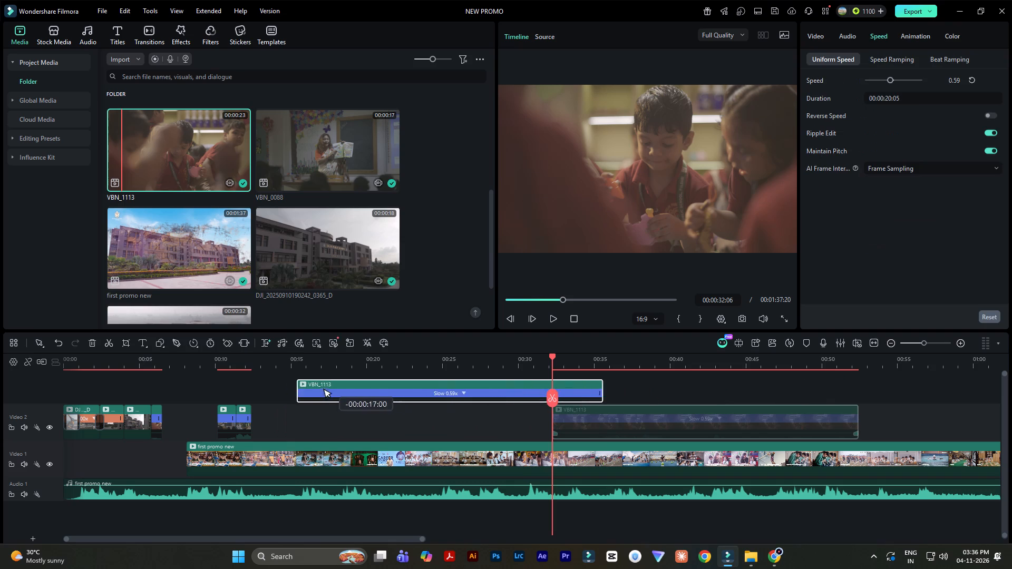
drag(319, 386, 202, 379)
click(148, 364)
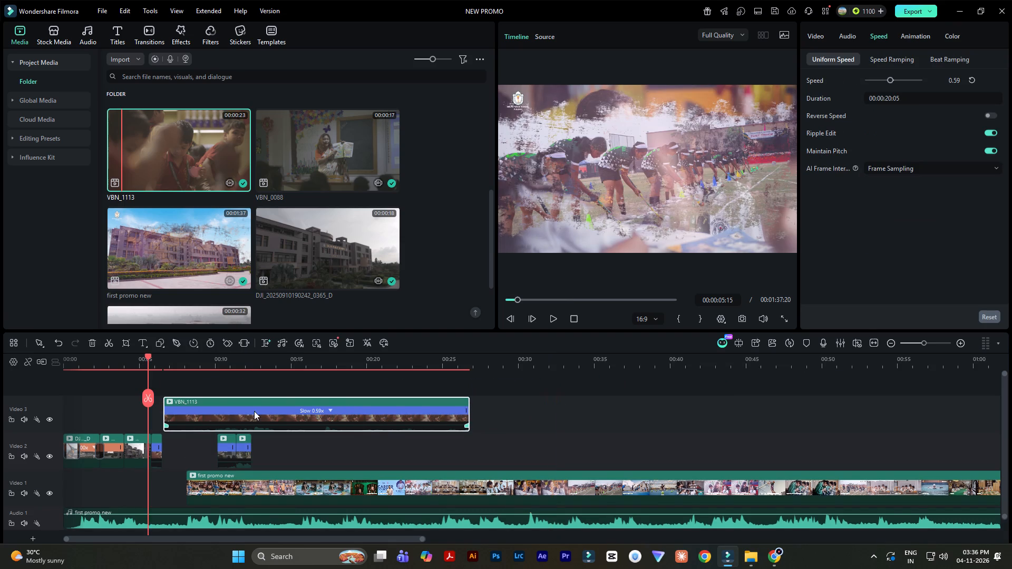
scroll(257, 411, up, 20)
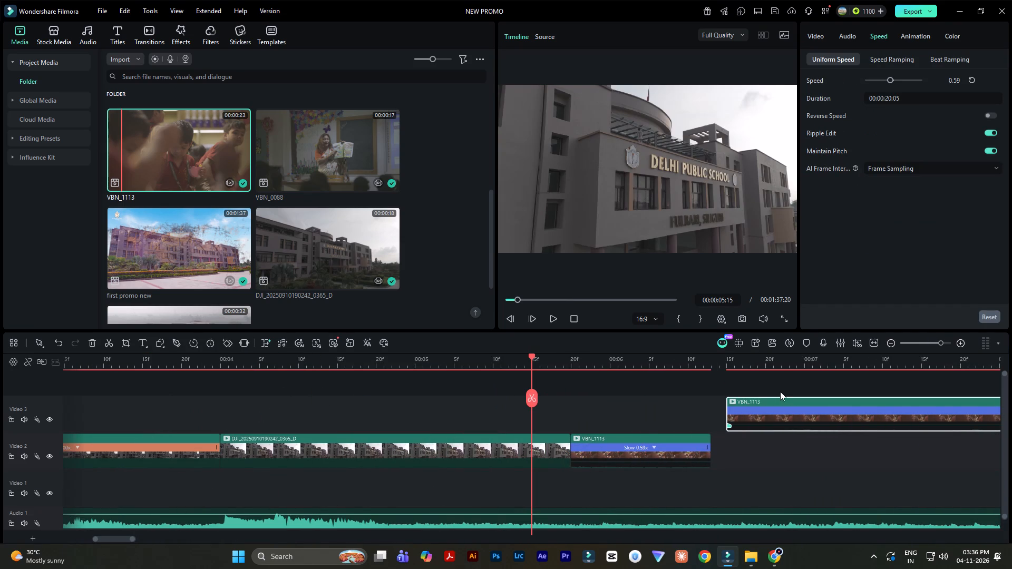
drag(766, 401, 611, 405)
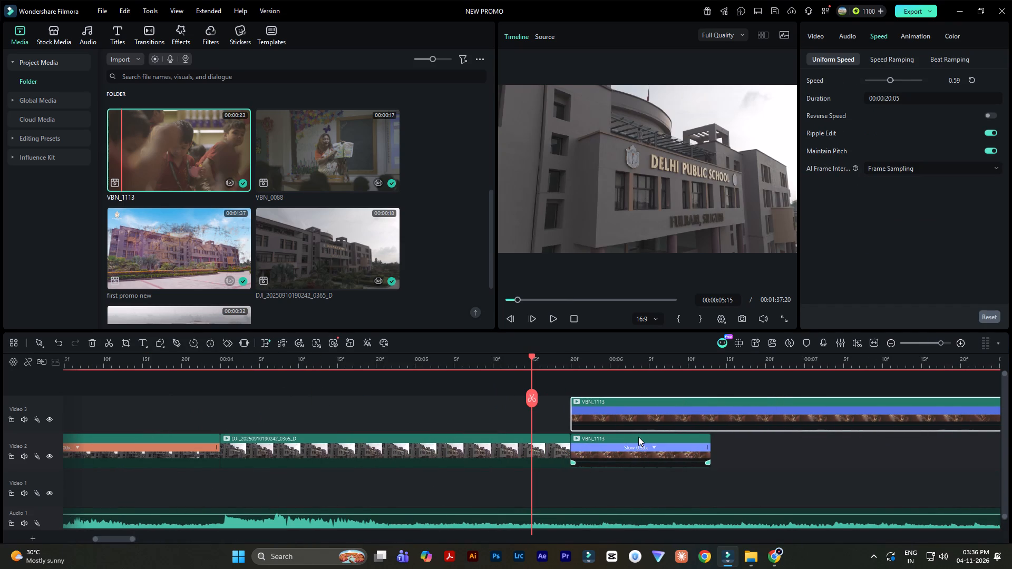
click(638, 437)
key(Delete)
Split VBN_1113 on Video 3 at 00:00:07:02 and move its first piece to Video 2 directly after the DJI building shot.
key(space)
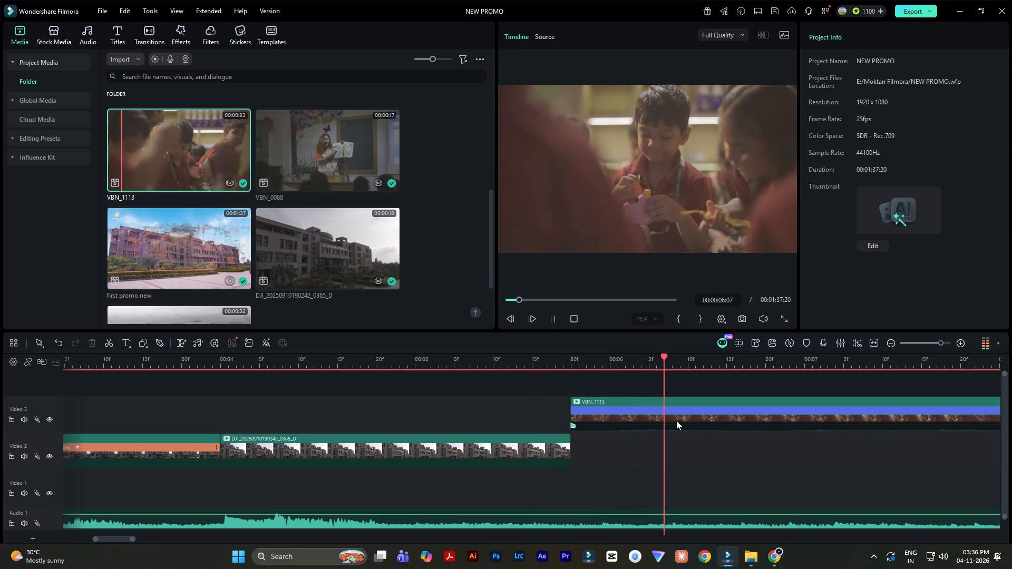
key(space)
key(space)
key(space)
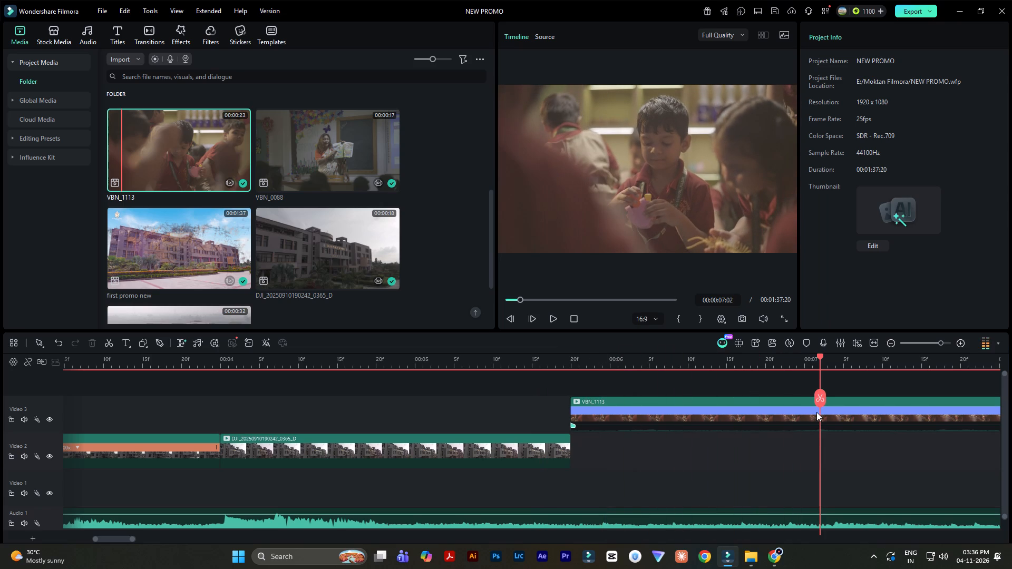
ctrl+click(816, 412)
key(ctrl+b)
drag(679, 401, 685, 435)
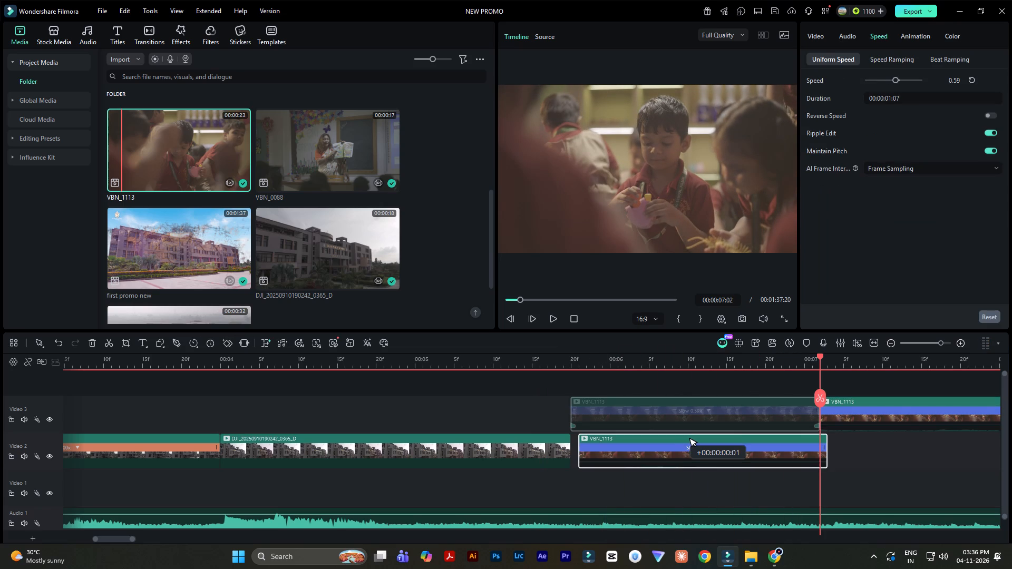
drag(685, 435, 678, 435)
Delete the leftover VBN_1113 part from Video 3 and save the project.
click(910, 398)
ctrl+scroll(910, 398, down, 6)
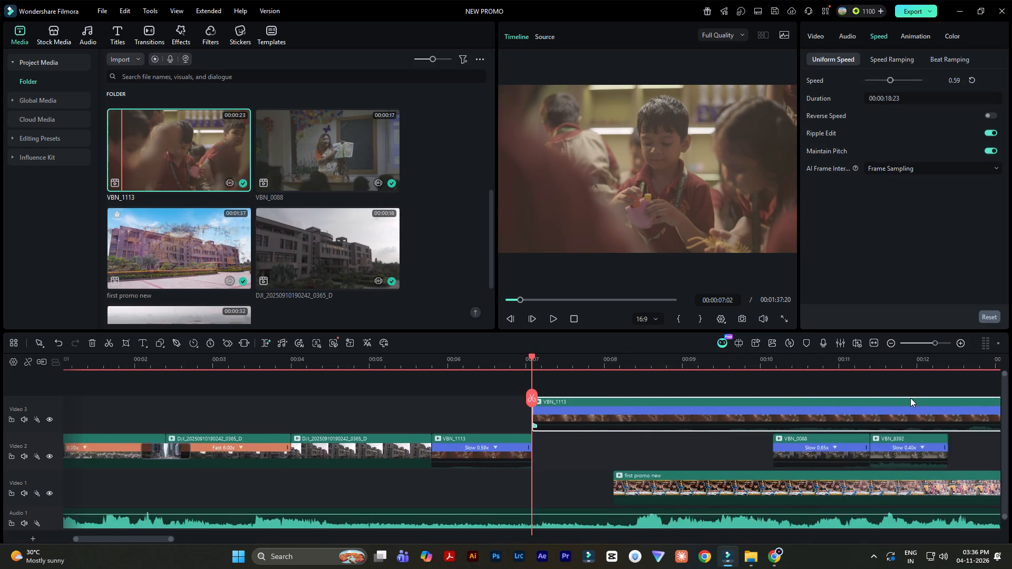
ctrl+scroll(910, 393, down, 5)
key(Delete)
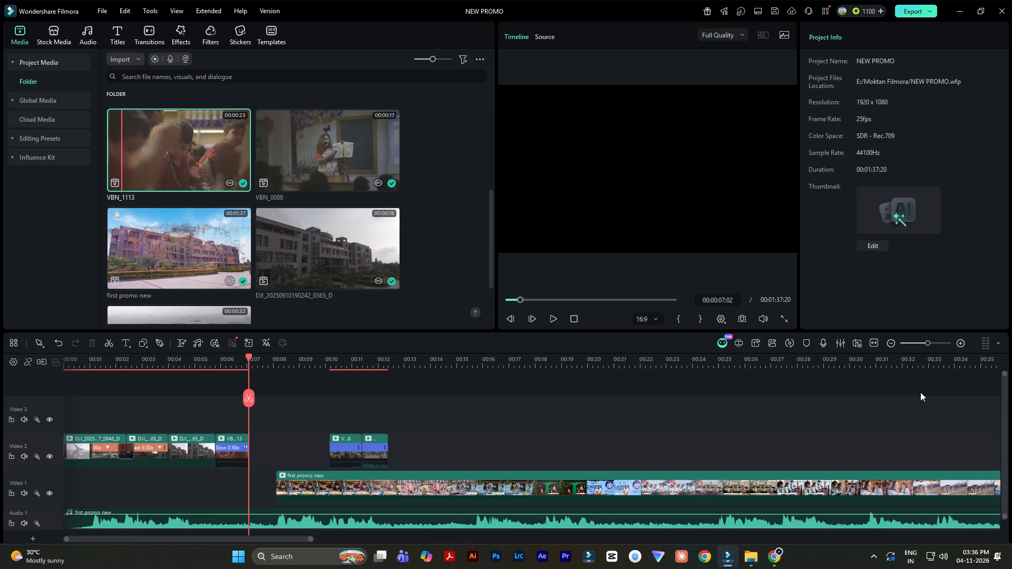
key(ctrl+s)
Look through the project media for a clip to use after VBN_1113.
ctrl+scroll(400, 279, down, 7)
scroll(455, 246, down, 3)
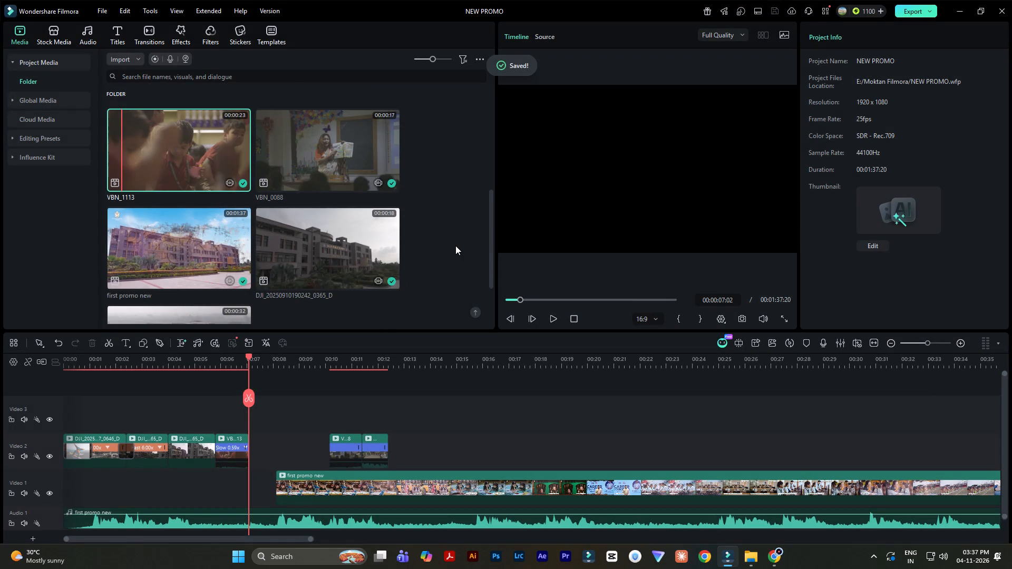
scroll(455, 246, down, 8)
scroll(450, 280, up, 8)
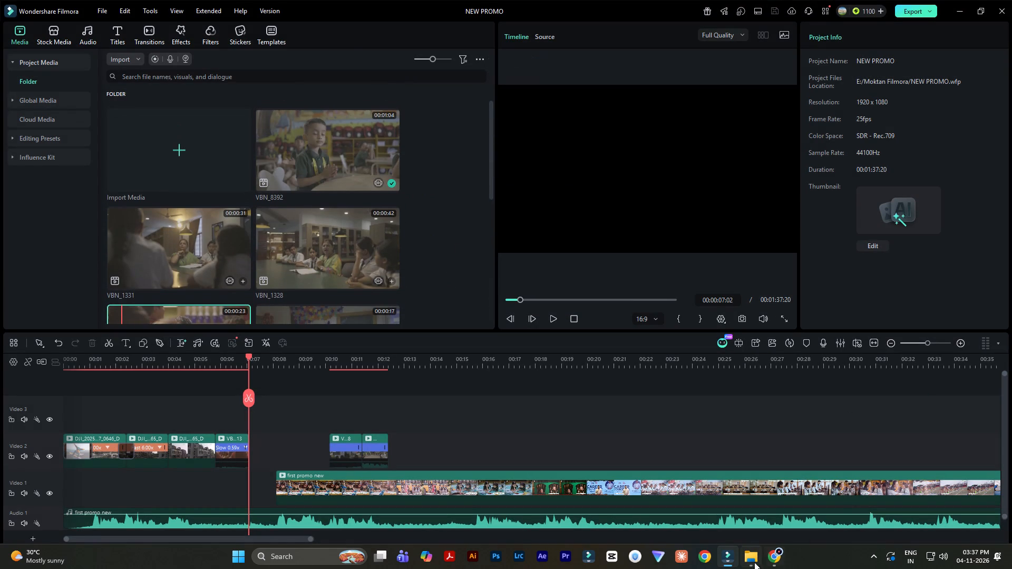
Switch to the Clas folder in File Explorer and preview the library clips VBN_1328 and VBN_1331.
click(753, 563)
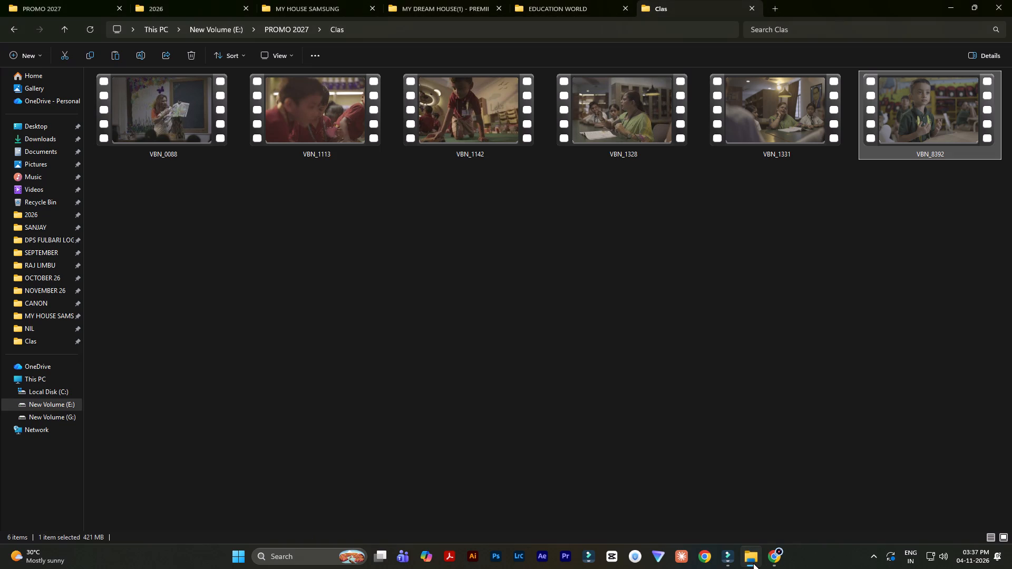
click(394, 266)
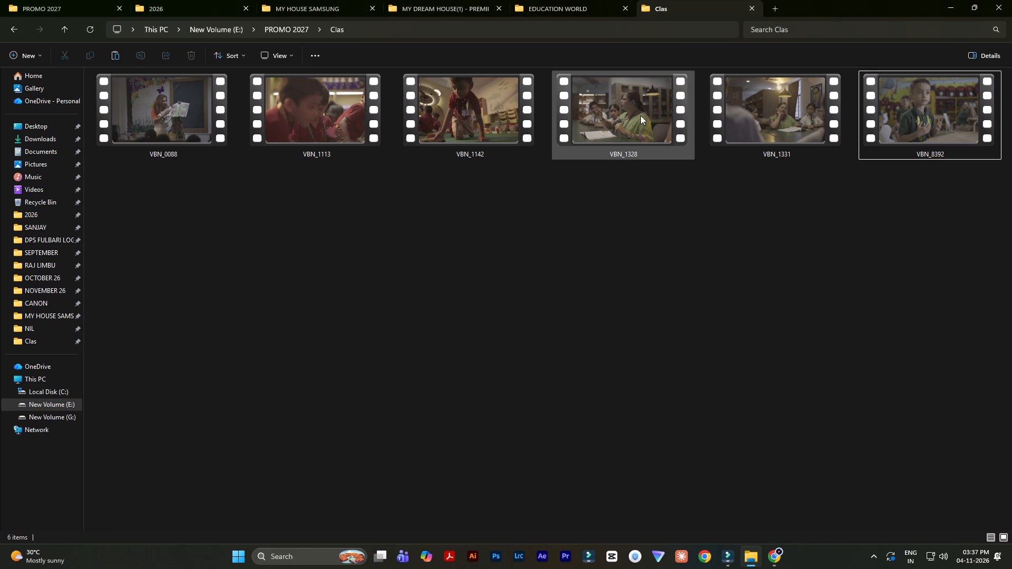
double_click(624, 115)
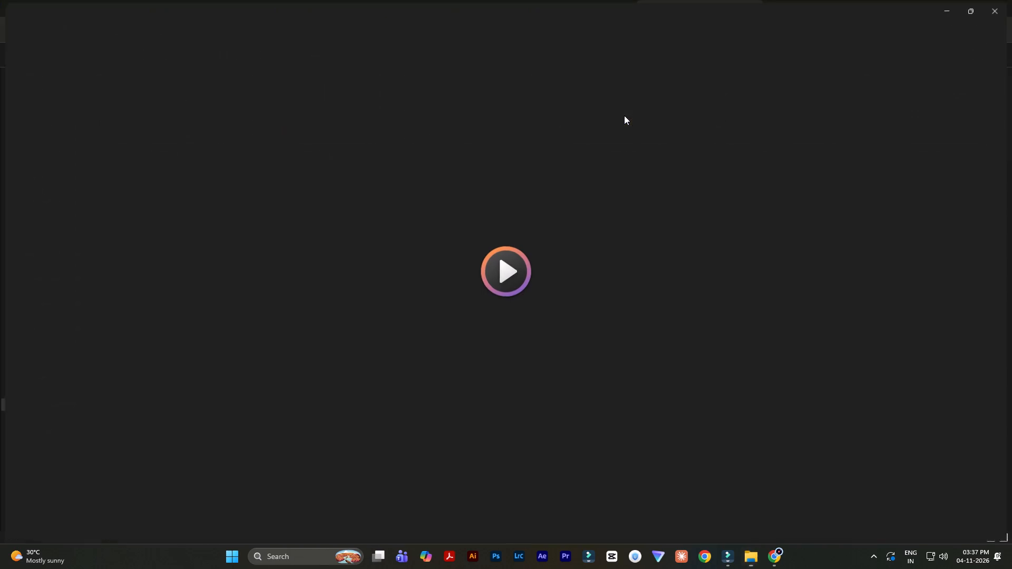
click(1000, 4)
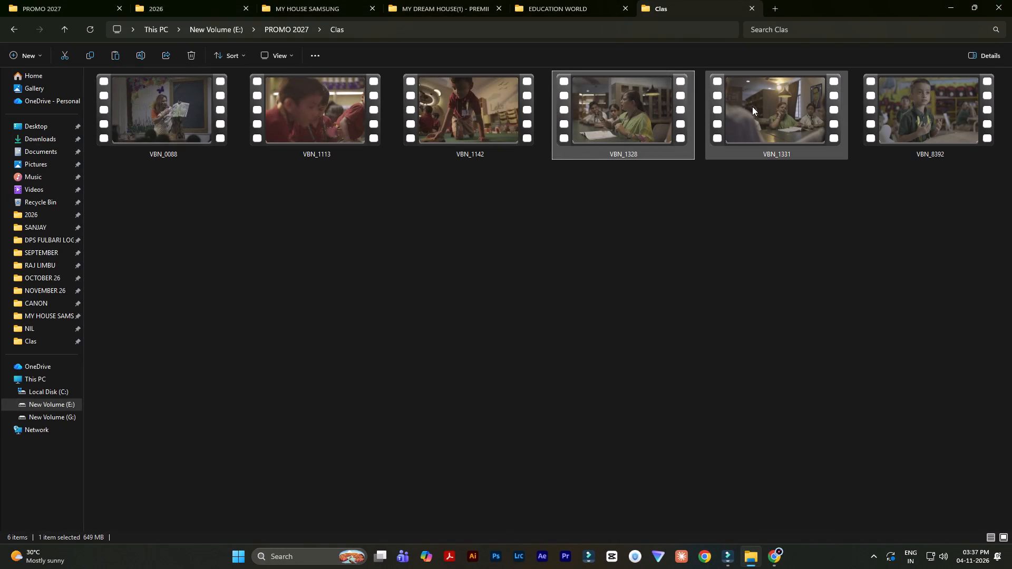
double_click(752, 106)
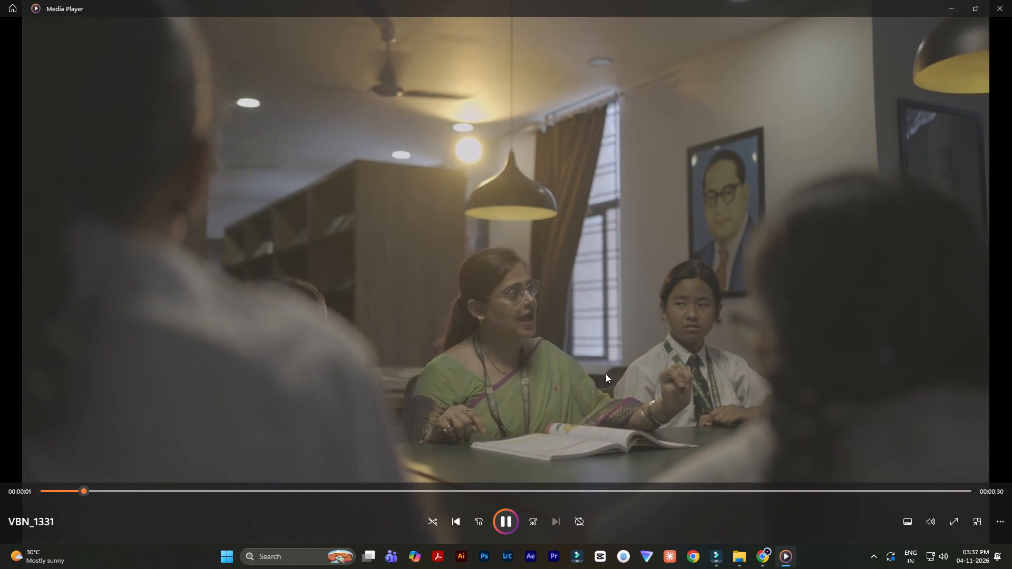
click(513, 490)
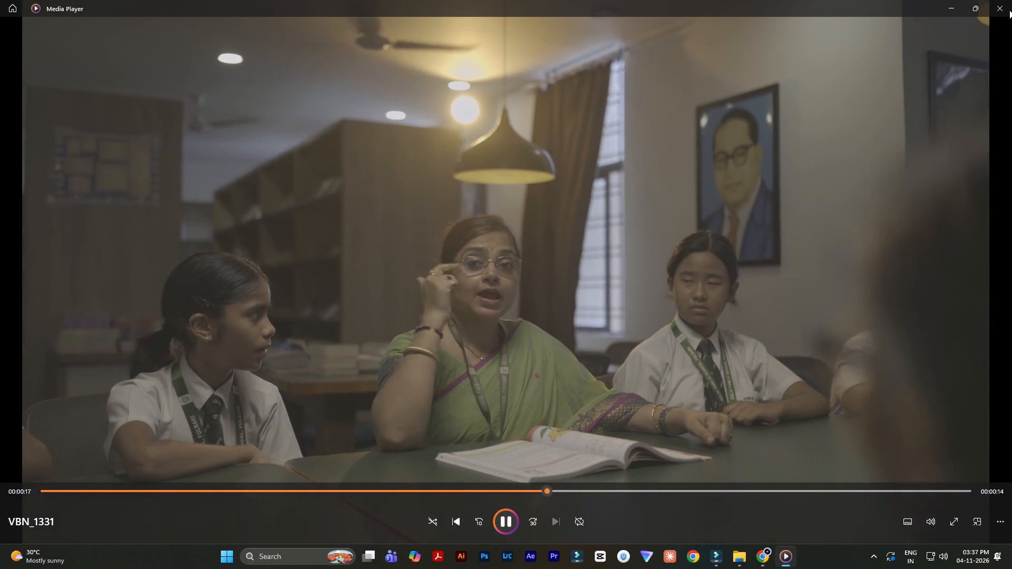
key(space)
click(1002, 13)
Add VBN_1331 from the Clas folder to Video 3, starting where VBN_1113 ends.
drag(776, 115, 791, 360)
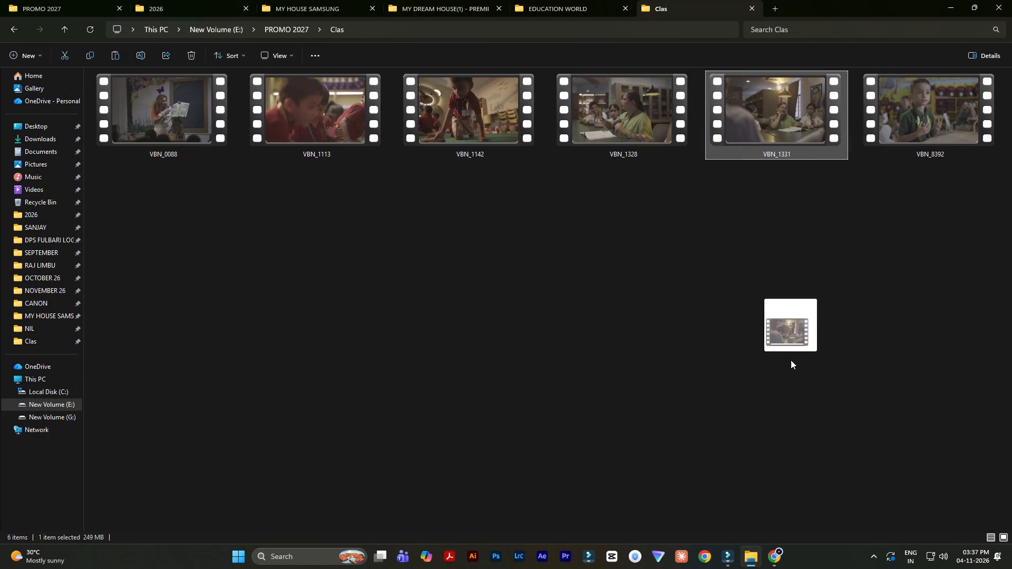
drag(791, 360, 320, 435)
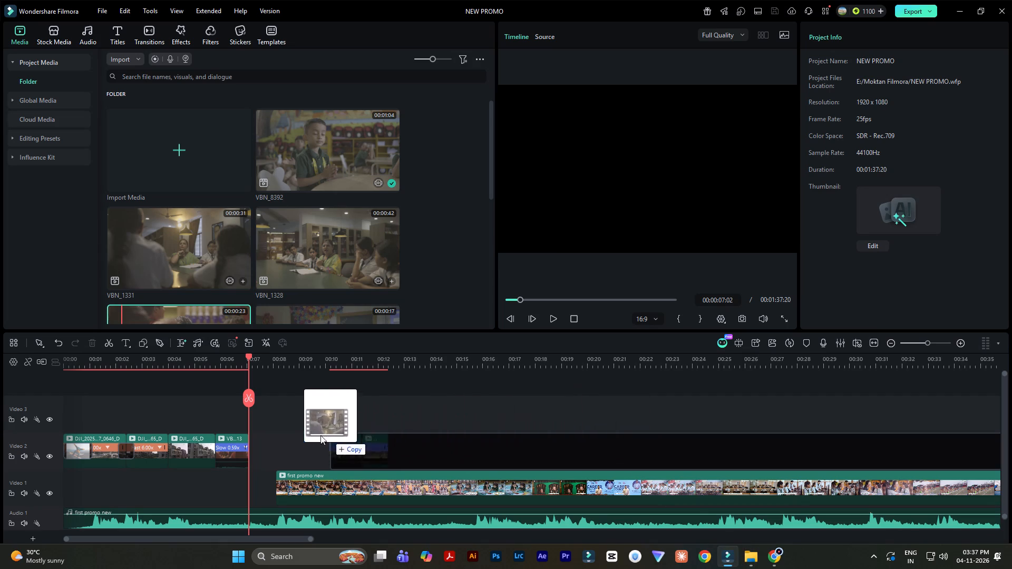
drag(320, 435, 258, 423)
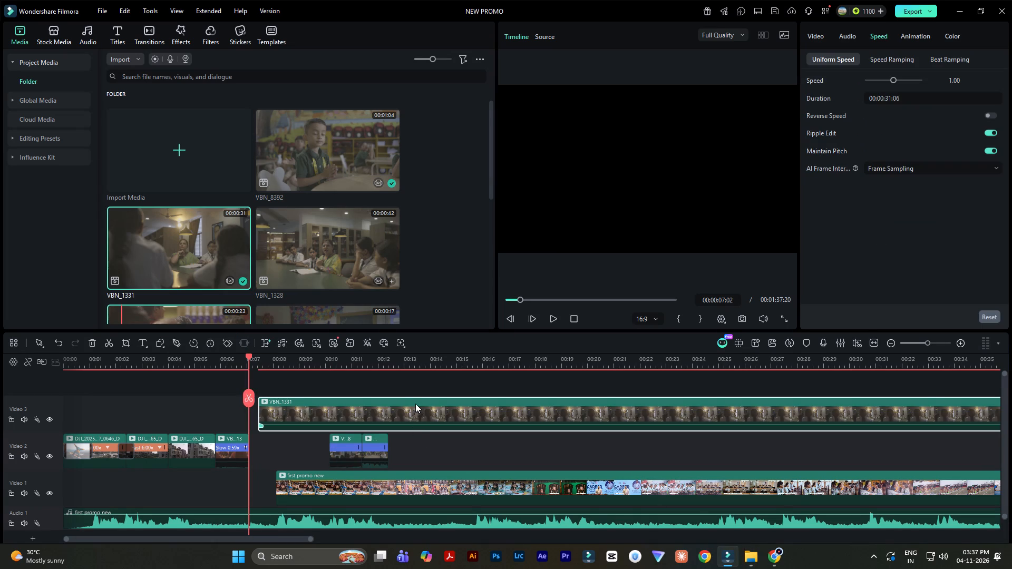
drag(415, 404, 406, 400)
key(ctrl+shift+m)
Split VBN_1331 at 00:00:10:23, delete its first piece, and move the remainder back to the end of VBN_1113.
key(space)
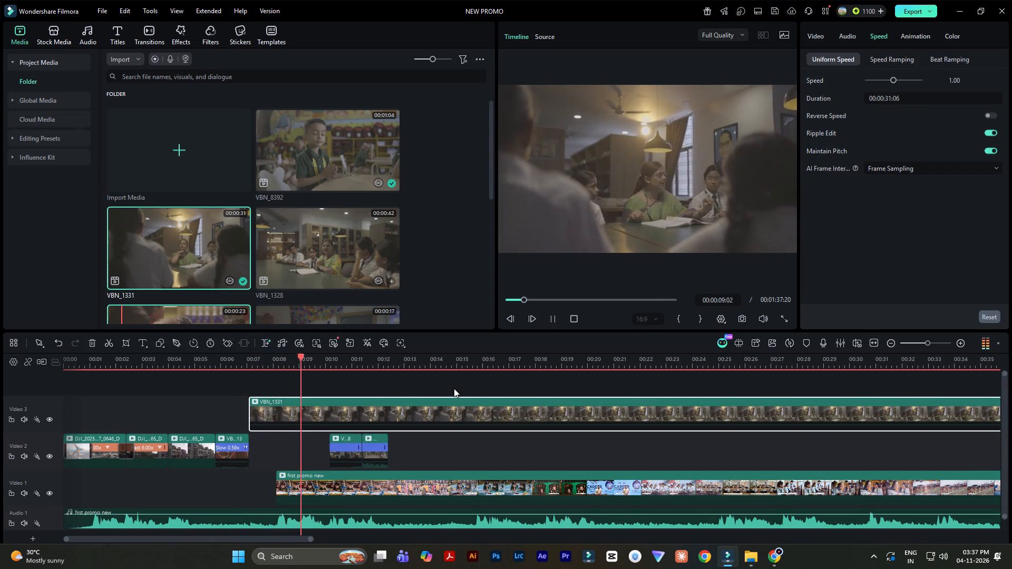
key(space)
key(space)
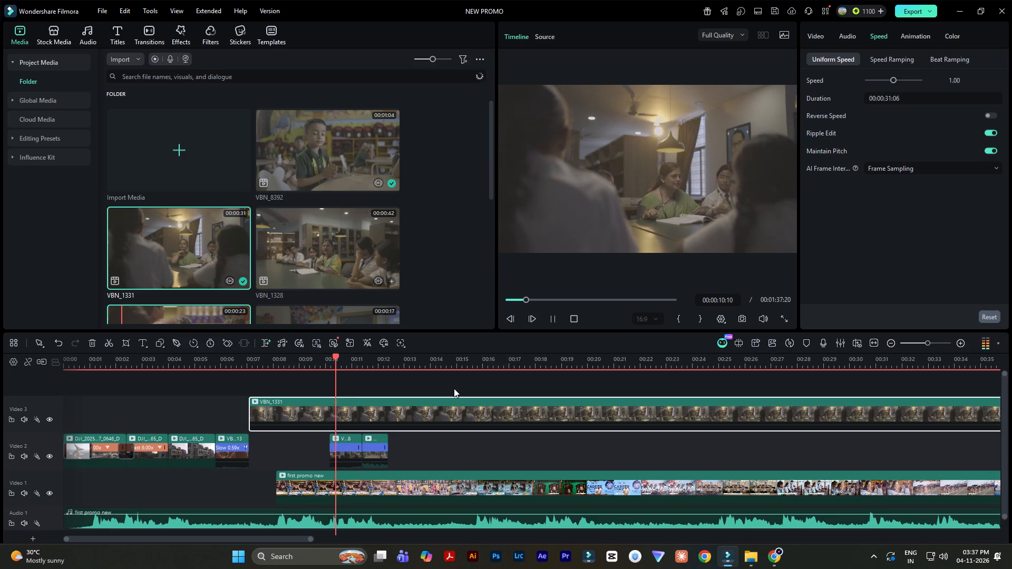
key(space)
key(space)
key(space)
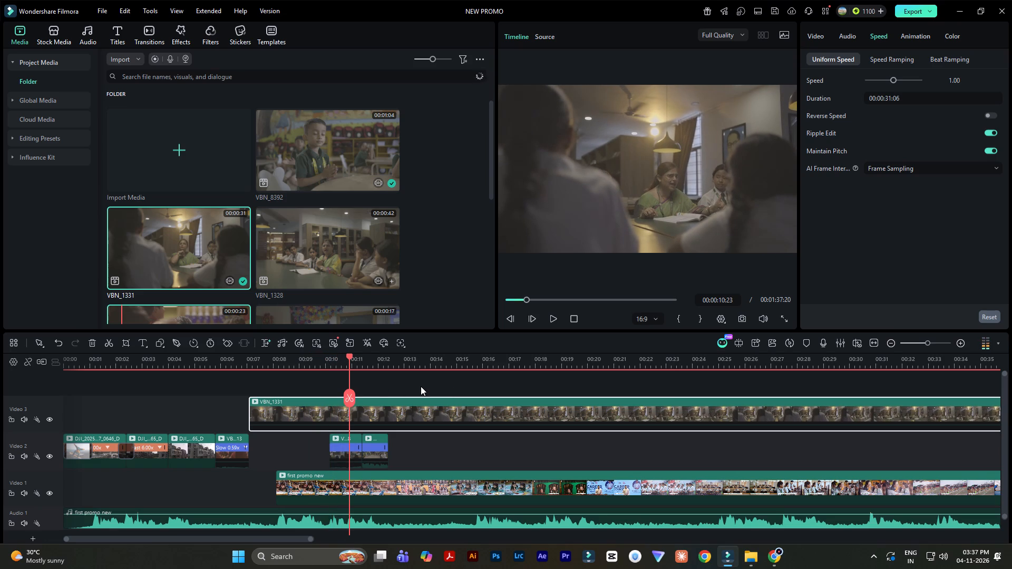
key(ctrl+b)
click(321, 412)
key(Delete)
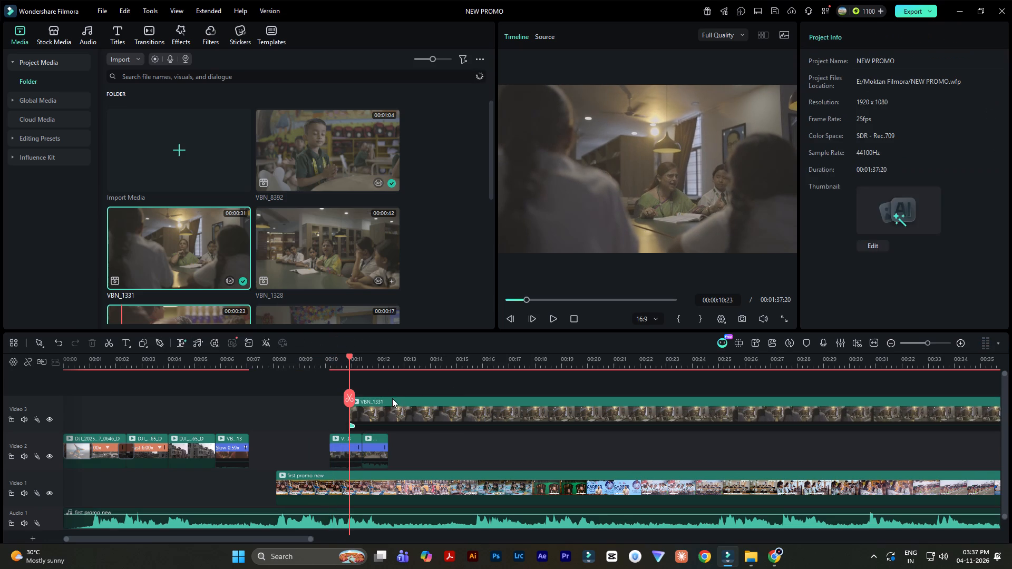
drag(392, 398, 293, 406)
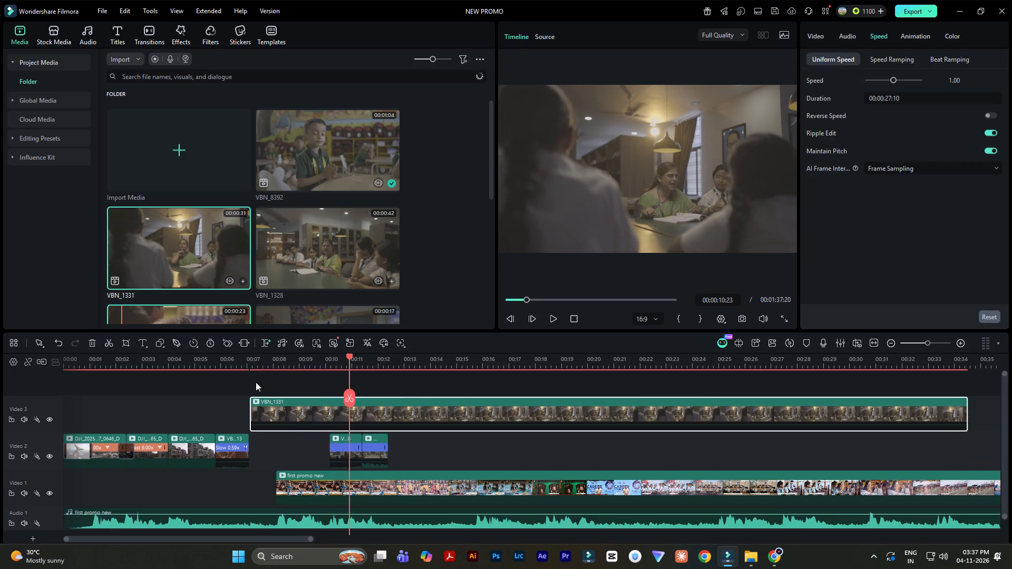
Split VBN_1331 again at 00:00:08:16, delete the piece before the cut, and move the remainder back to the end of VBN_1113.
click(248, 367)
key(space)
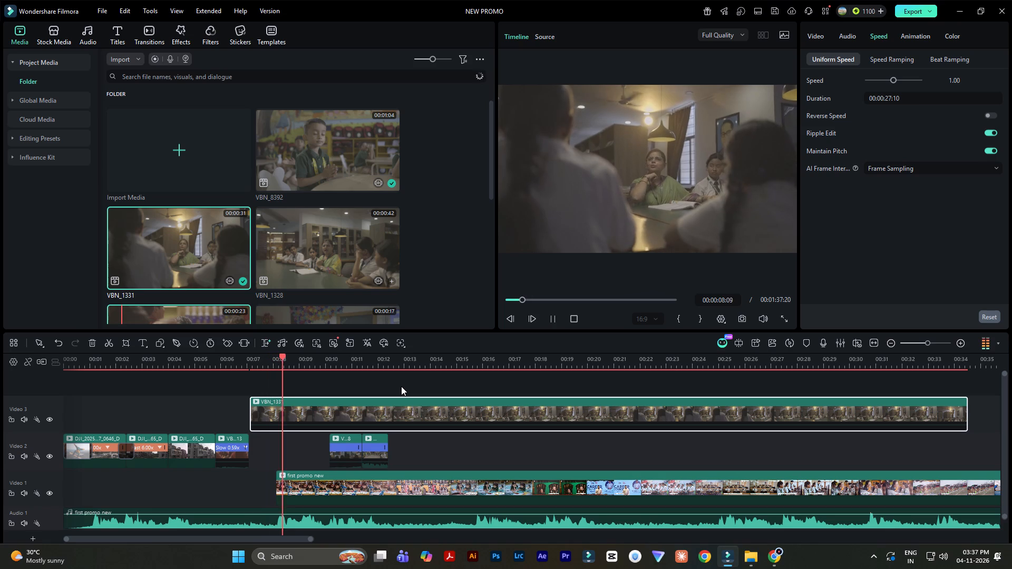
key(space)
key(ctrl+b)
click(280, 411)
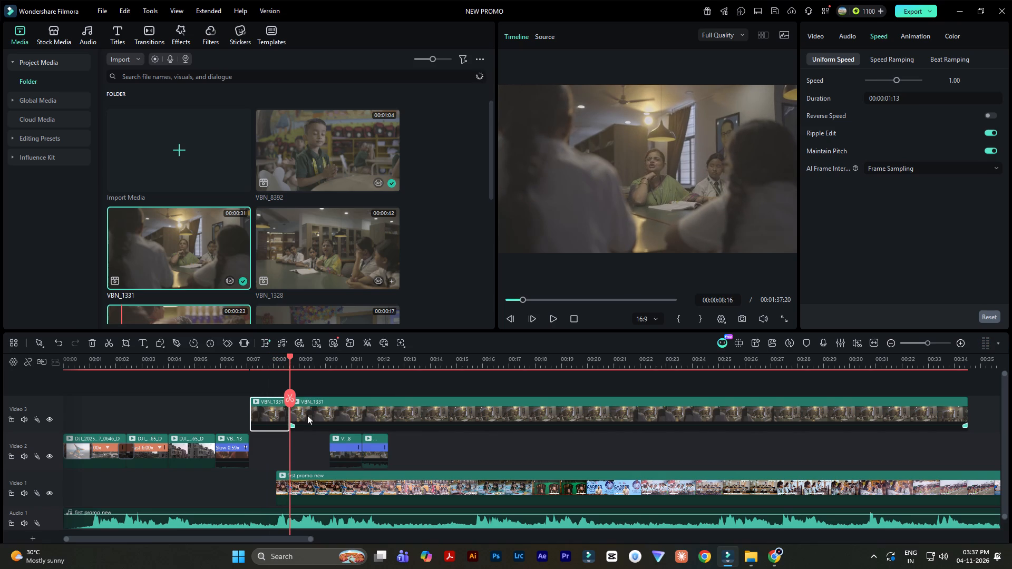
key(Delete)
drag(342, 402, 300, 406)
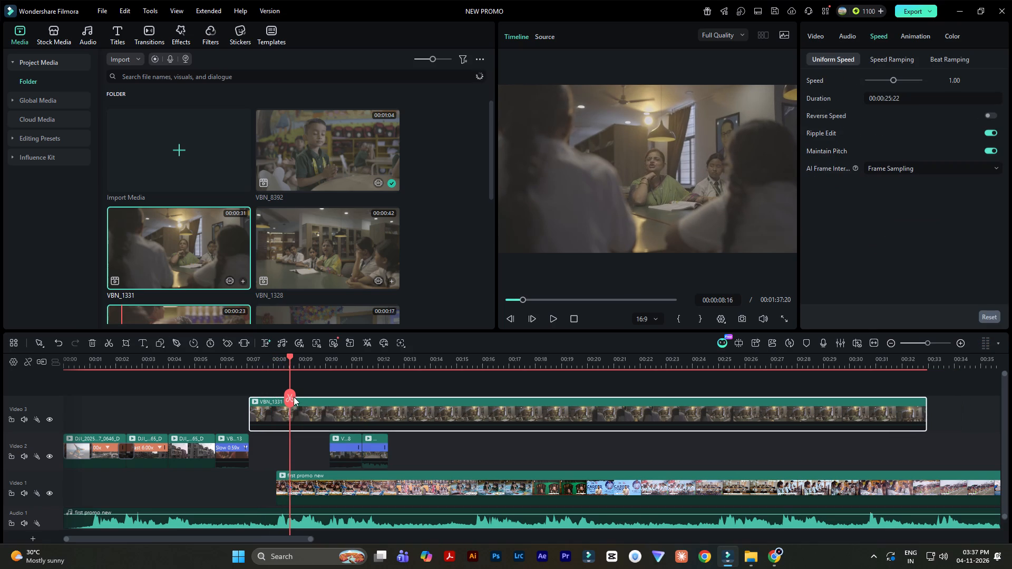
Save the project.
click(241, 366)
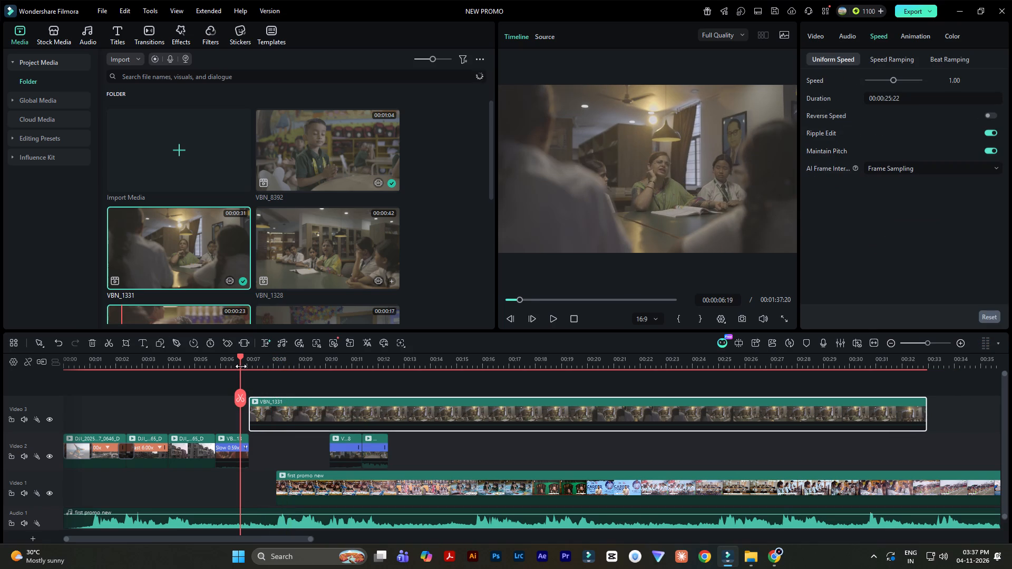
key(ctrl+s)
Cut VBN_1331 at 00:00:10:02, delete the piece before it, and align the remainder with the end of VBN_1113 at 00:00:07:02.
key(space)
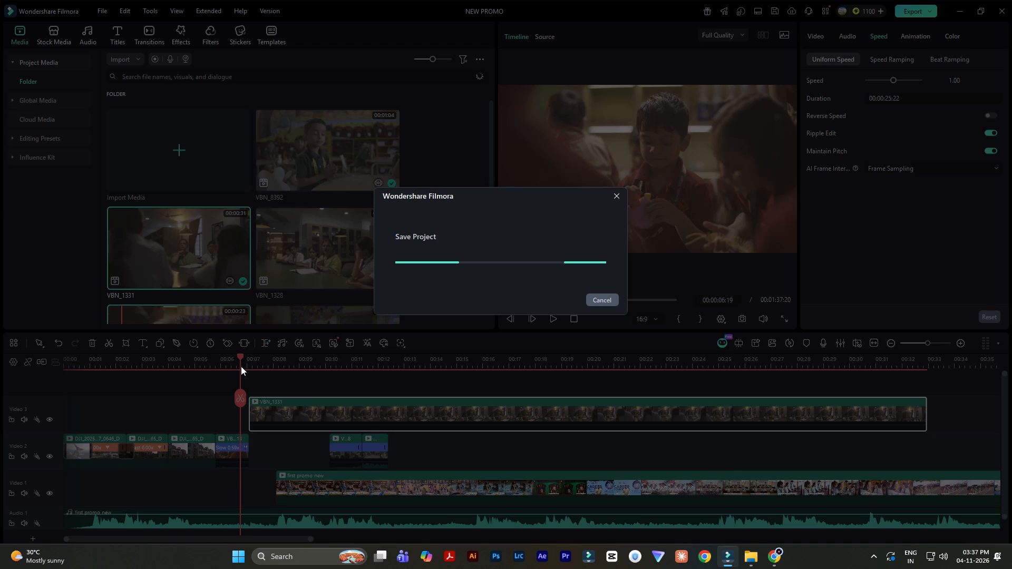
key(space)
ctrl+scroll(563, 421, up, 5)
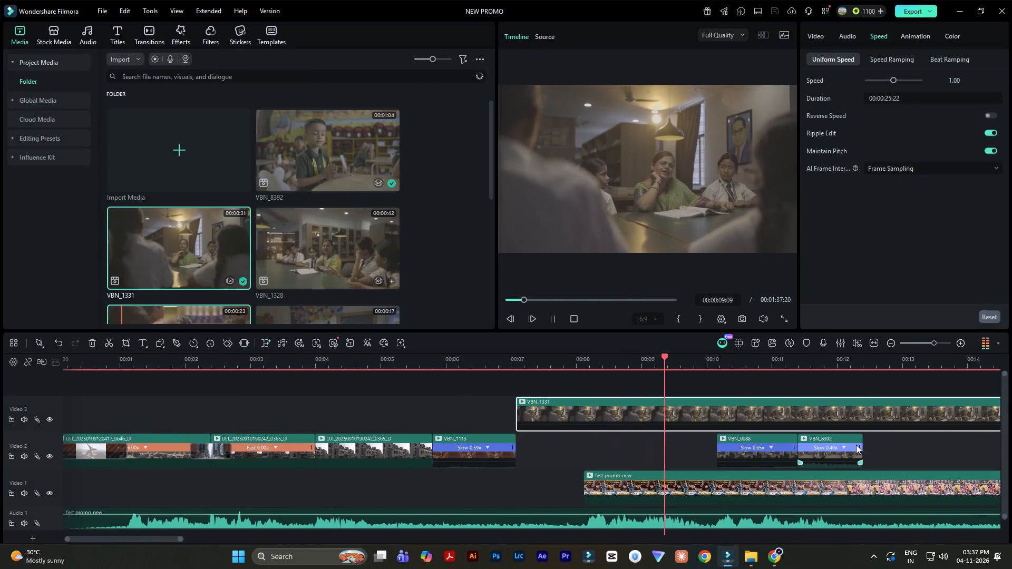
key(space)
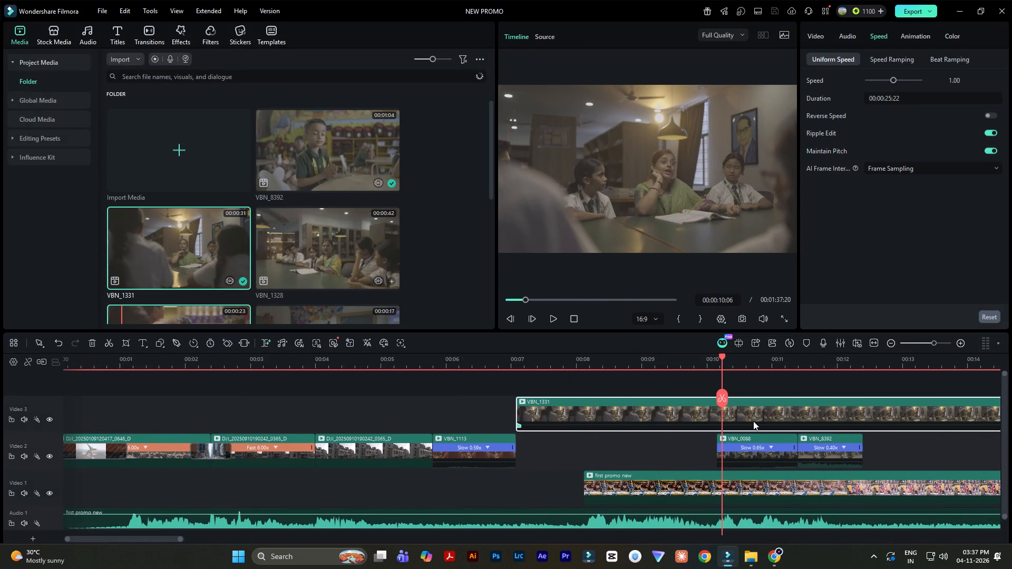
click(711, 357)
click(676, 413)
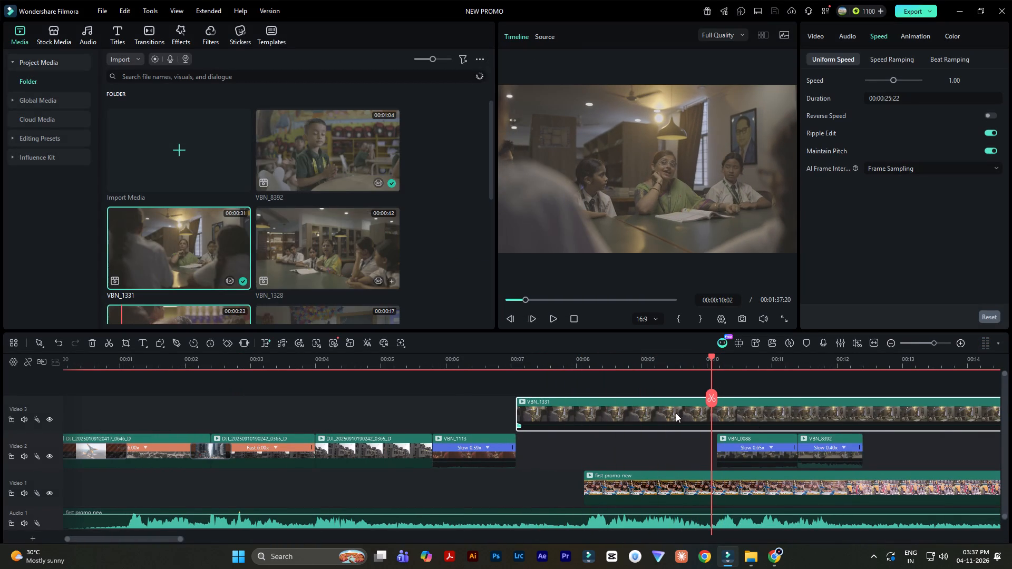
key(ctrl+b)
click(676, 413)
key(Delete)
drag(758, 403, 649, 416)
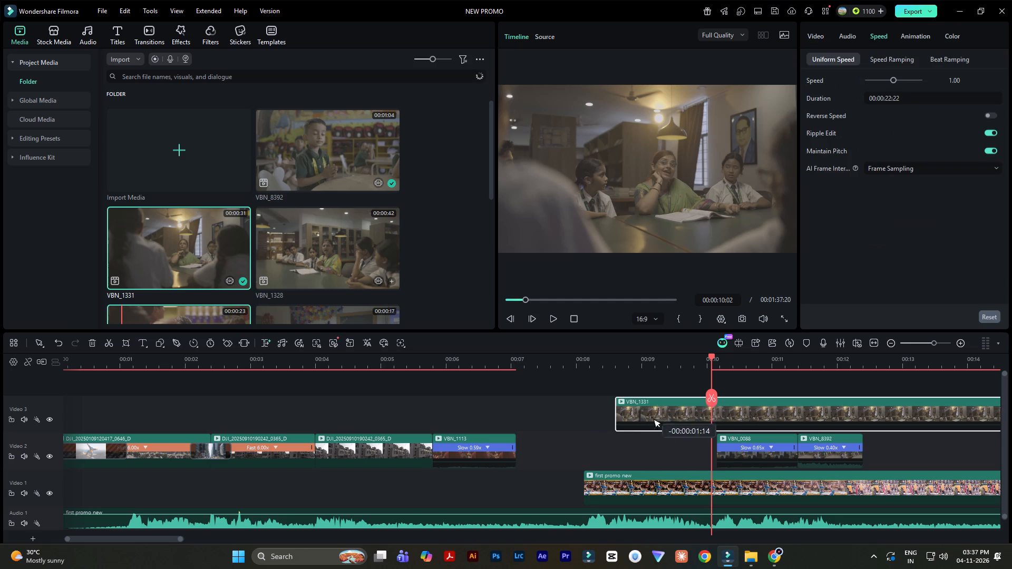
drag(649, 416, 561, 423)
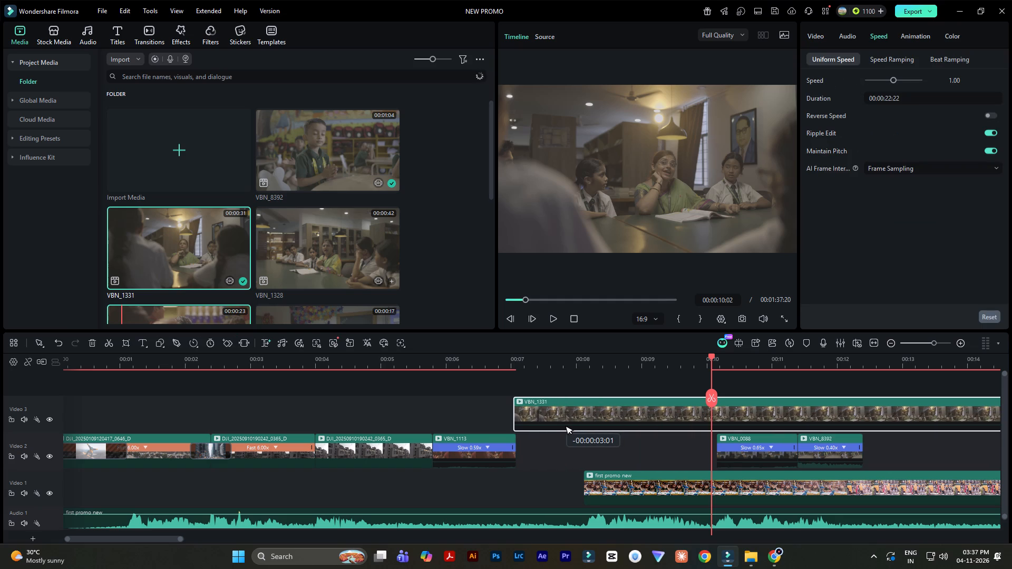
drag(561, 423, 562, 423)
Enlarge the preview area and play through the cut from VBN_1113 into VBN_1331 to check its timing.
click(452, 367)
key(space)
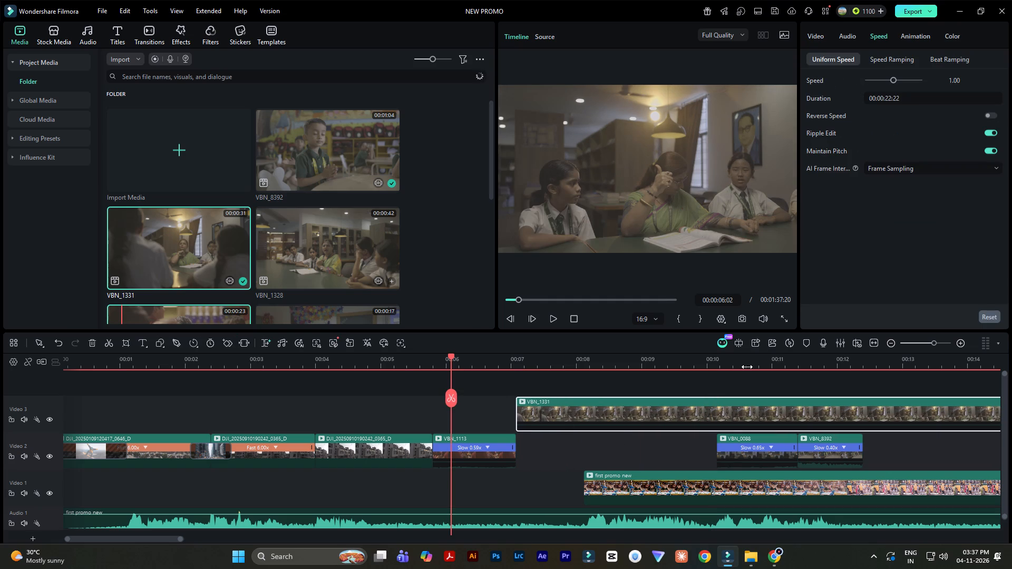
drag(497, 211, 408, 215)
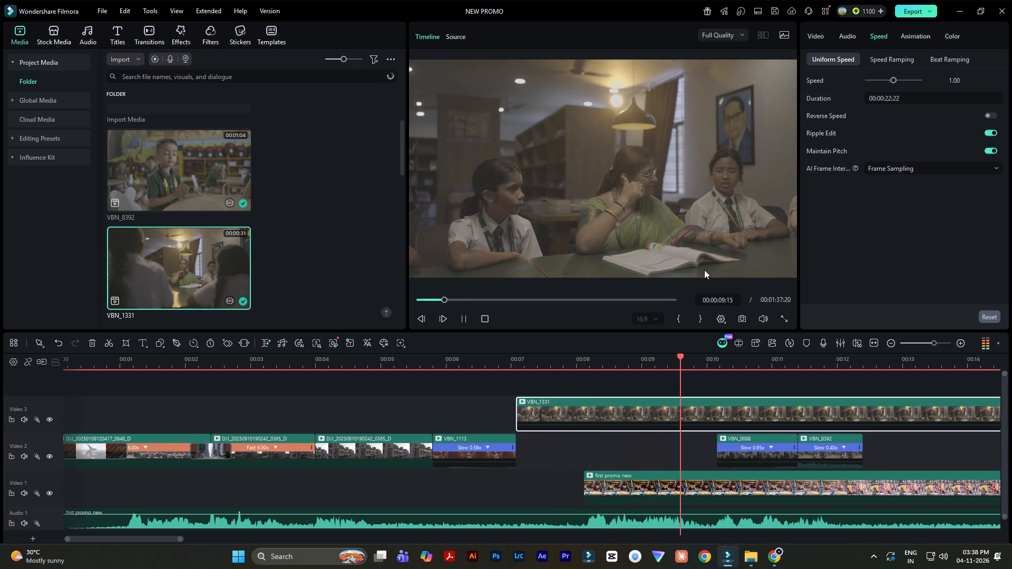
click(397, 362)
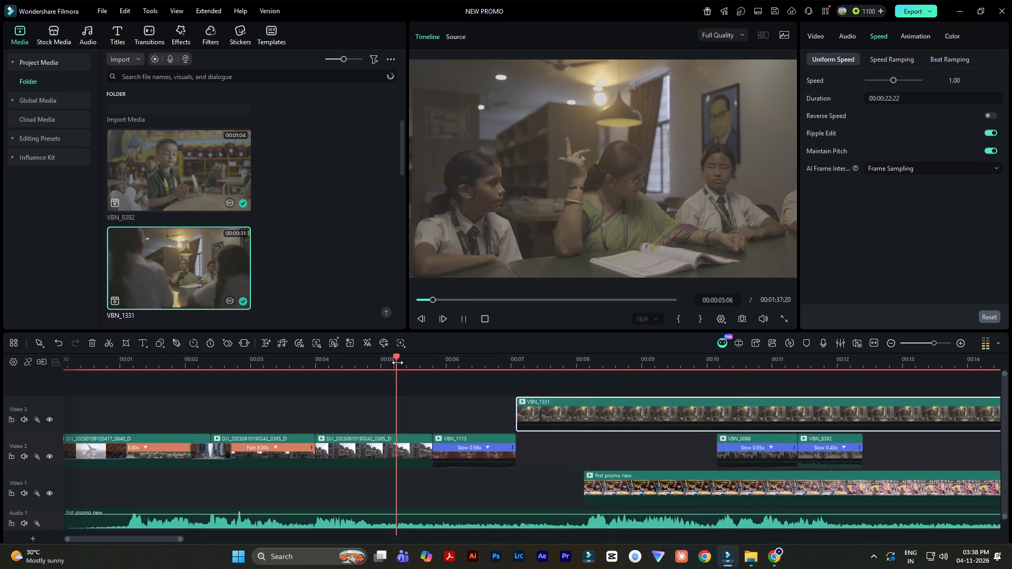
key(space)
key(space)
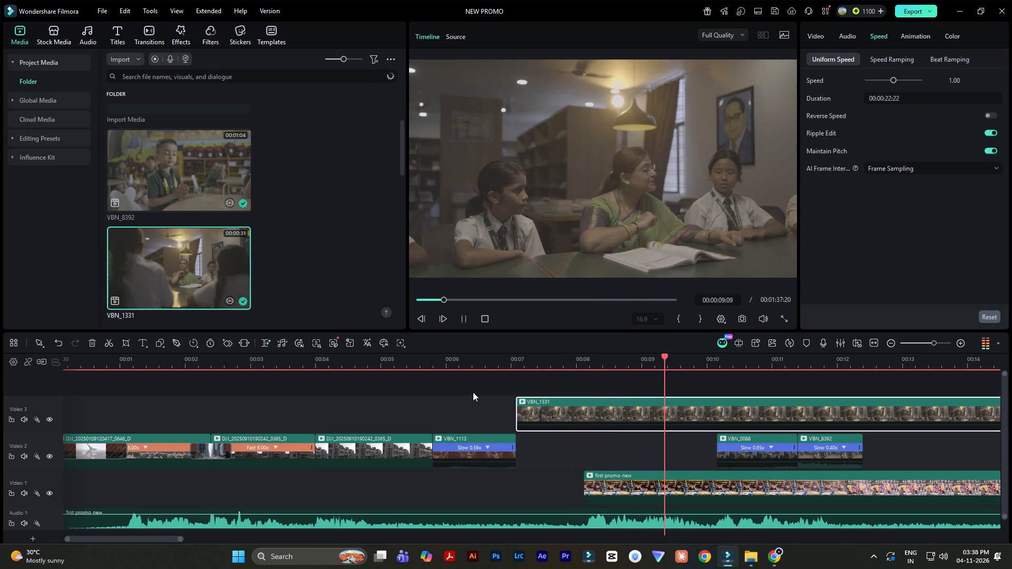
key(space)
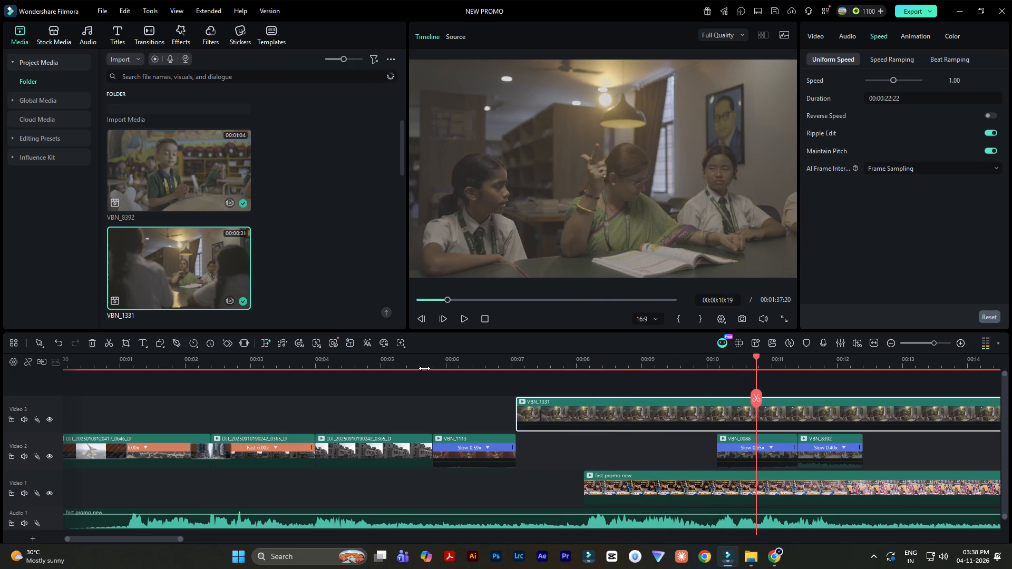
Trim the end of VBN_1113 off at 00:00:06:23 and move VBN_1331 on Video 3 back to start at that cut.
click(424, 368)
key(space)
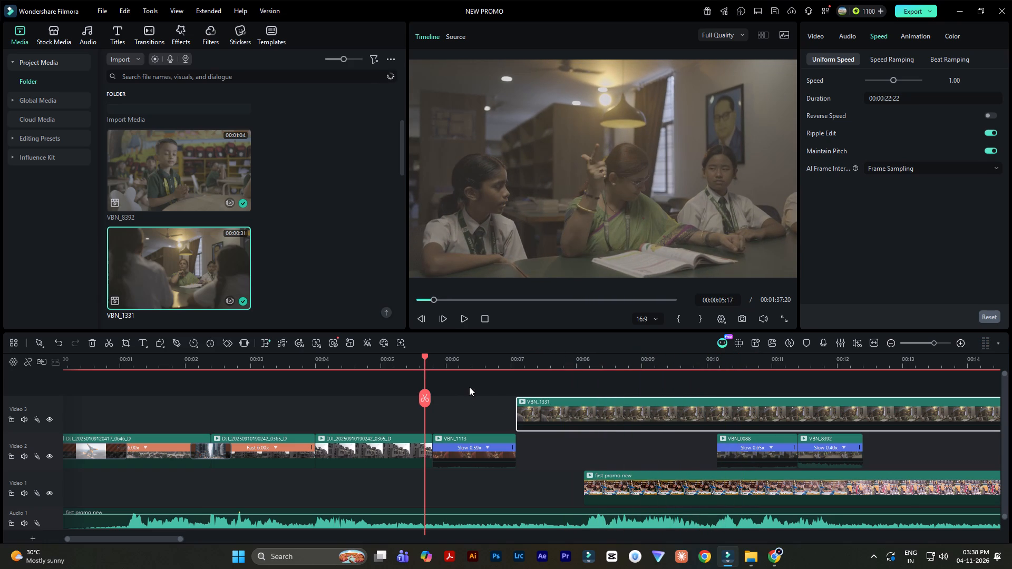
key(space)
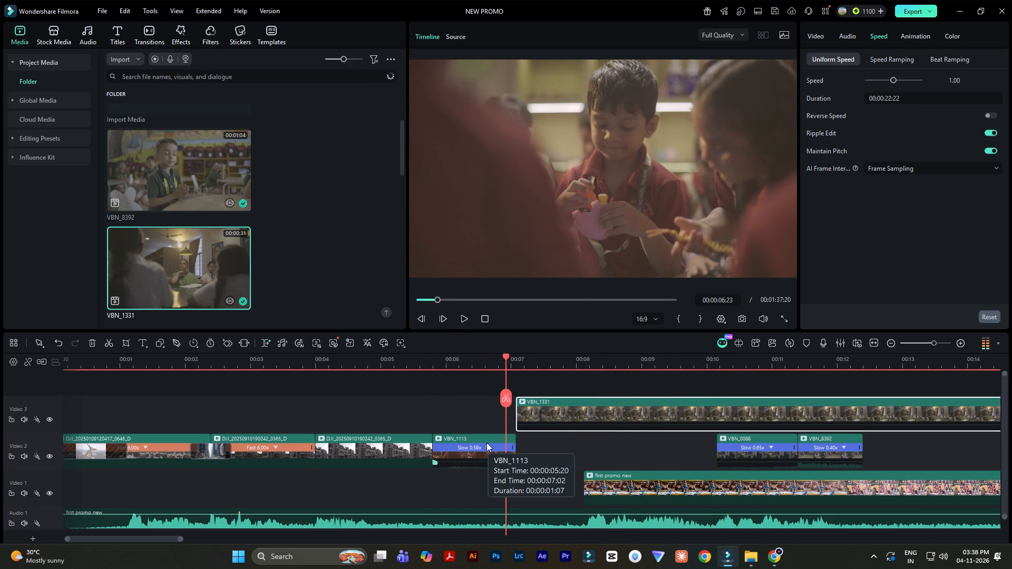
click(486, 443)
key(ctrl+b)
key(Delete)
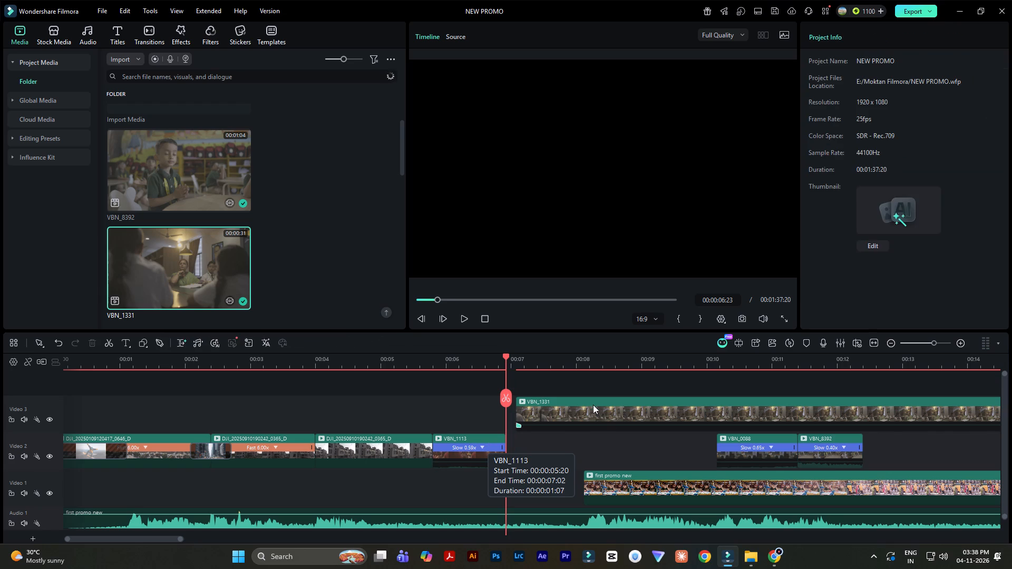
drag(590, 401, 579, 402)
Play VBN_1331 from its start at 00:00:06:23 to check how the shot runs up to the music beat at 00:00:08:04.
key(space)
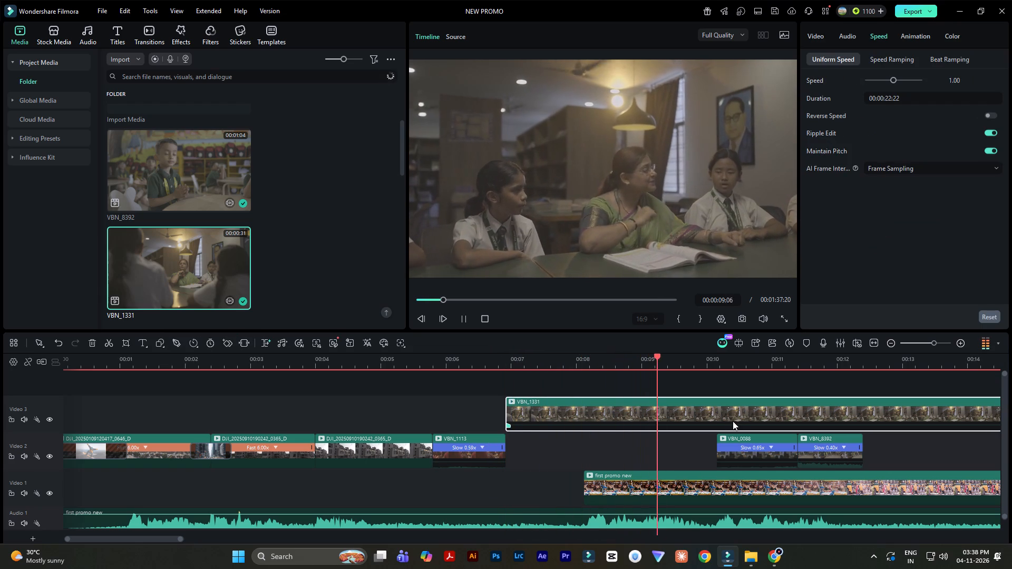
key(space)
click(508, 368)
key(space)
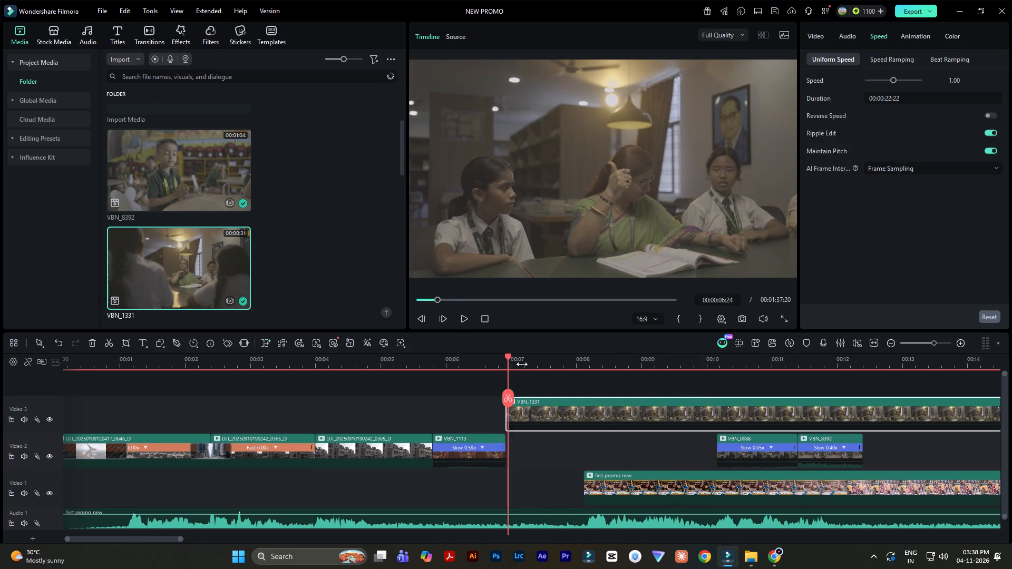
key(space)
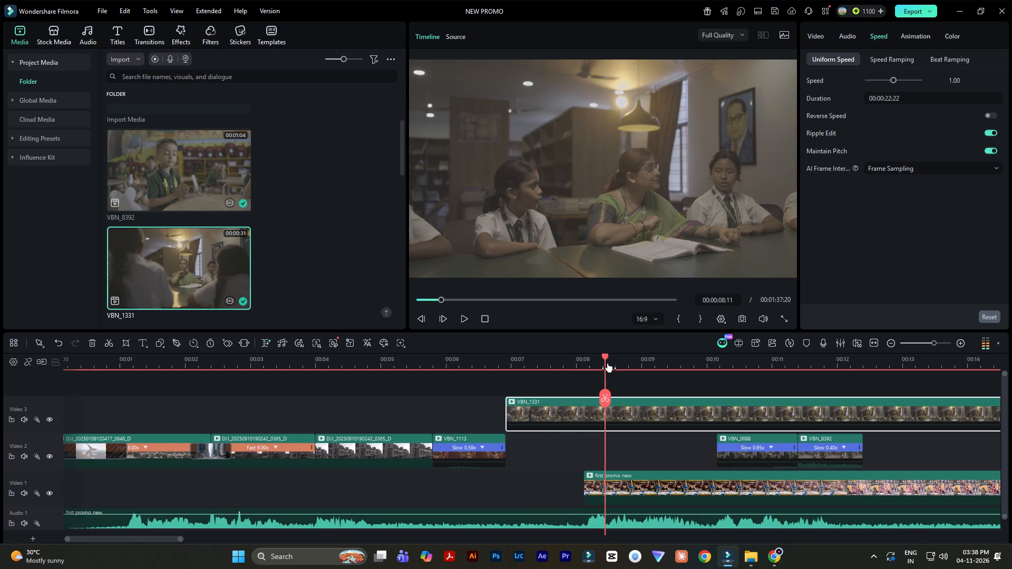
drag(606, 356, 588, 358)
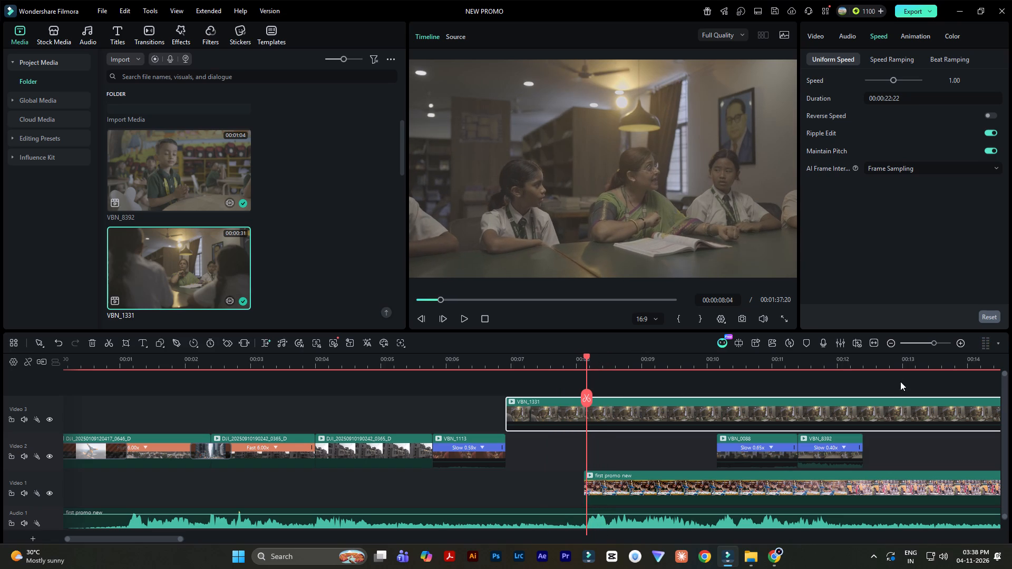
Cut VBN_1331 at the teacher's gesture at 00:00:12:13, delete the piece before it, and move the remainder to start at VBN_1113's end.
click(765, 368)
key(space)
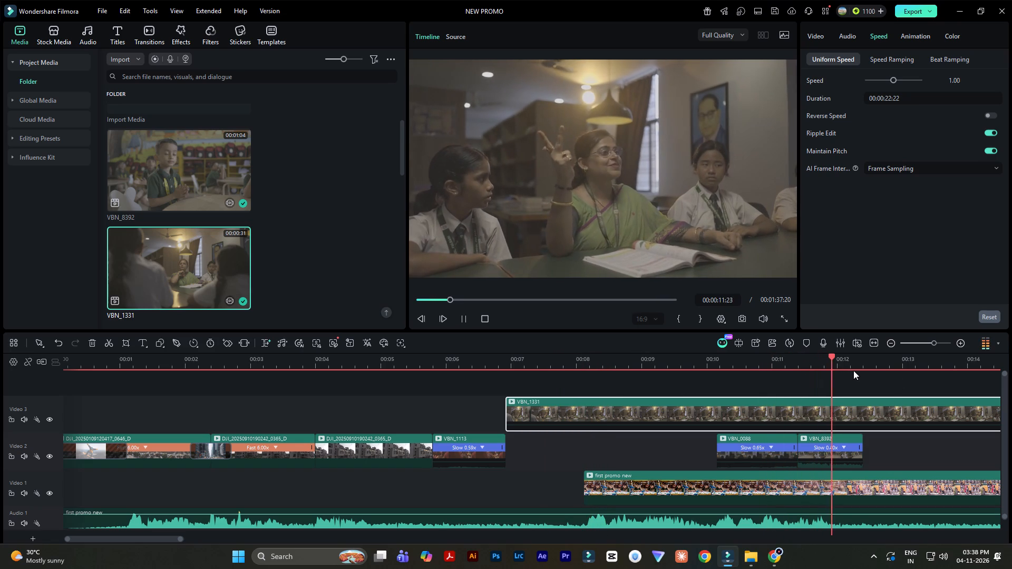
key(space)
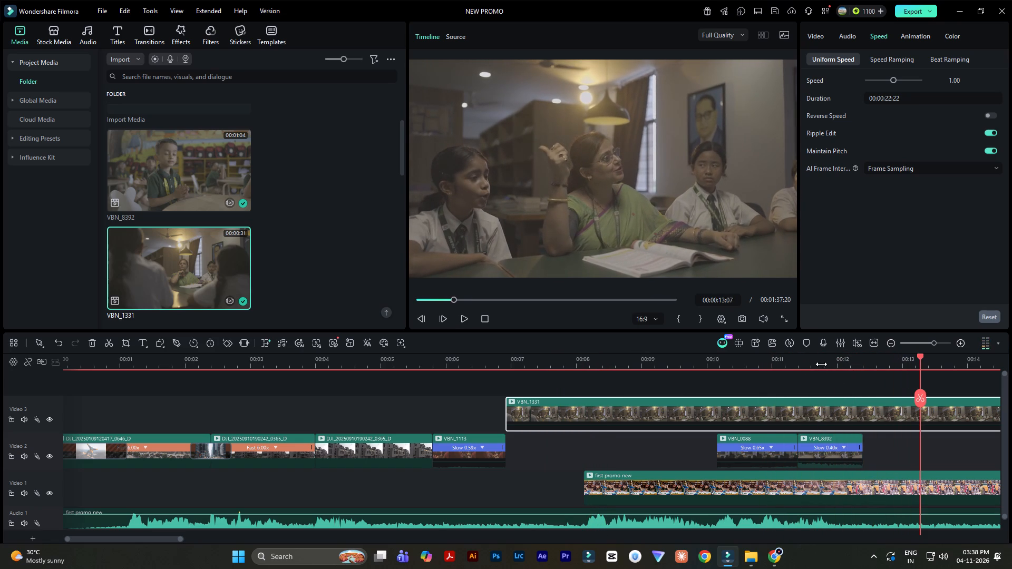
click(821, 364)
key(space)
key(space)
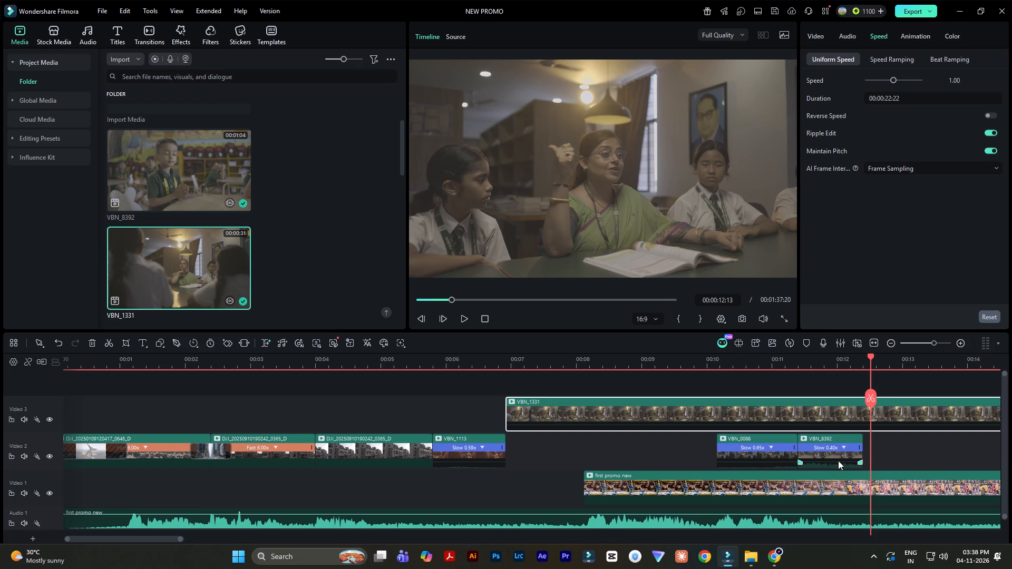
key(ctrl+b)
click(787, 415)
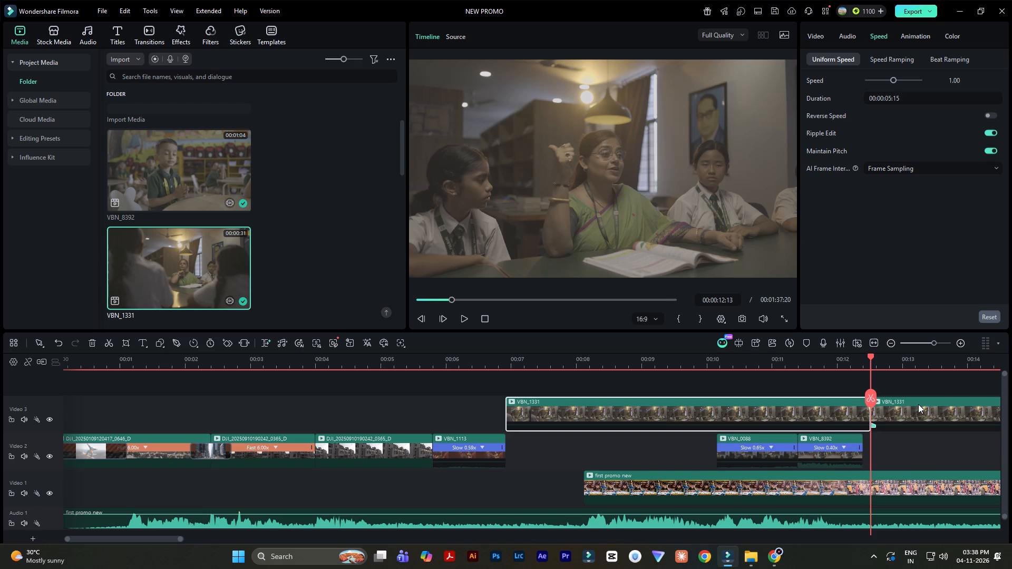
key(Delete)
drag(932, 400, 575, 405)
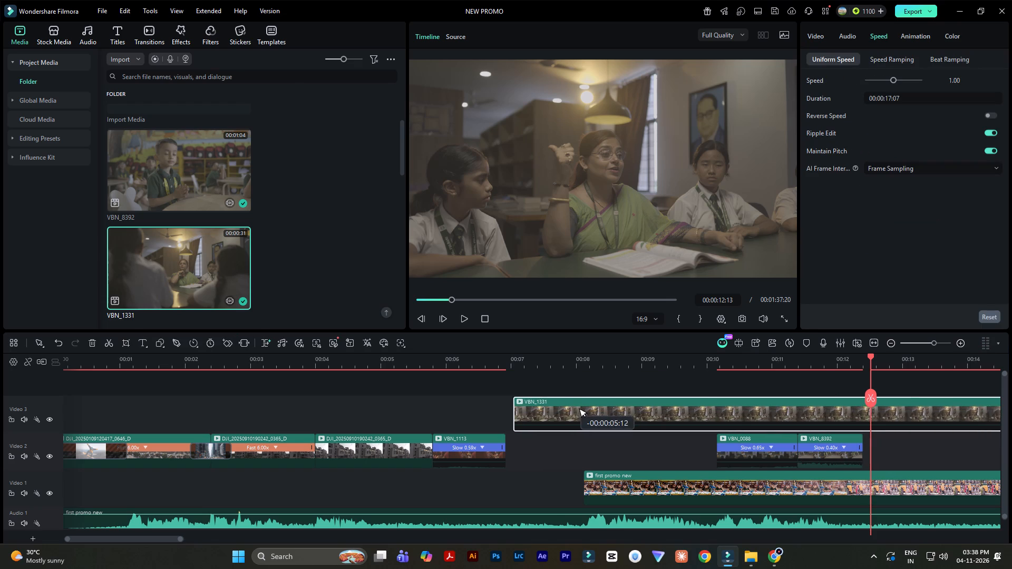
drag(575, 405, 566, 405)
Cut VBN_1331 on Video 3 at 00:00:08:04, where first promo new begins, and delete the piece after the cut.
click(420, 362)
key(space)
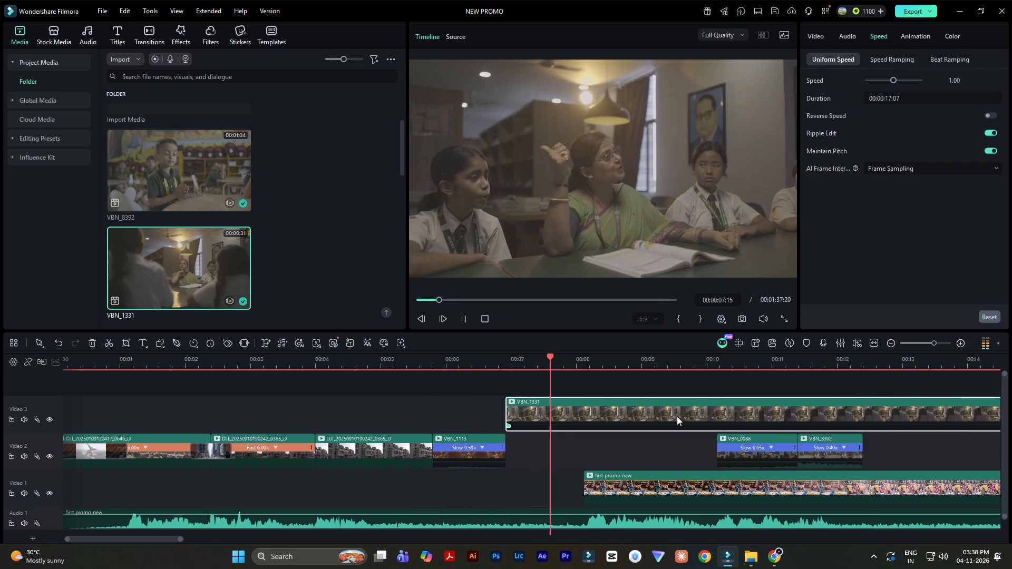
key(space)
key(ctrl+b)
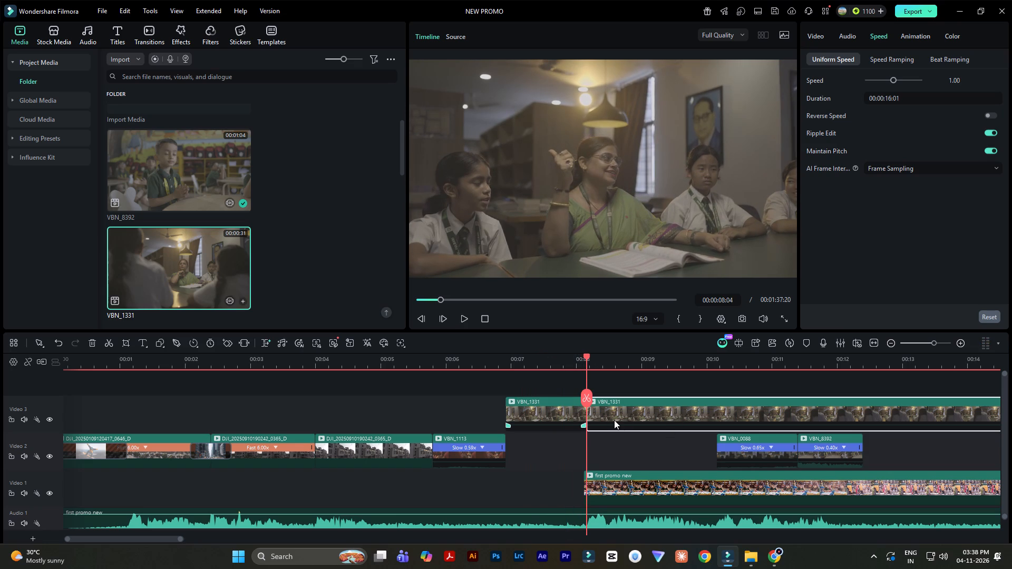
key(Delete)
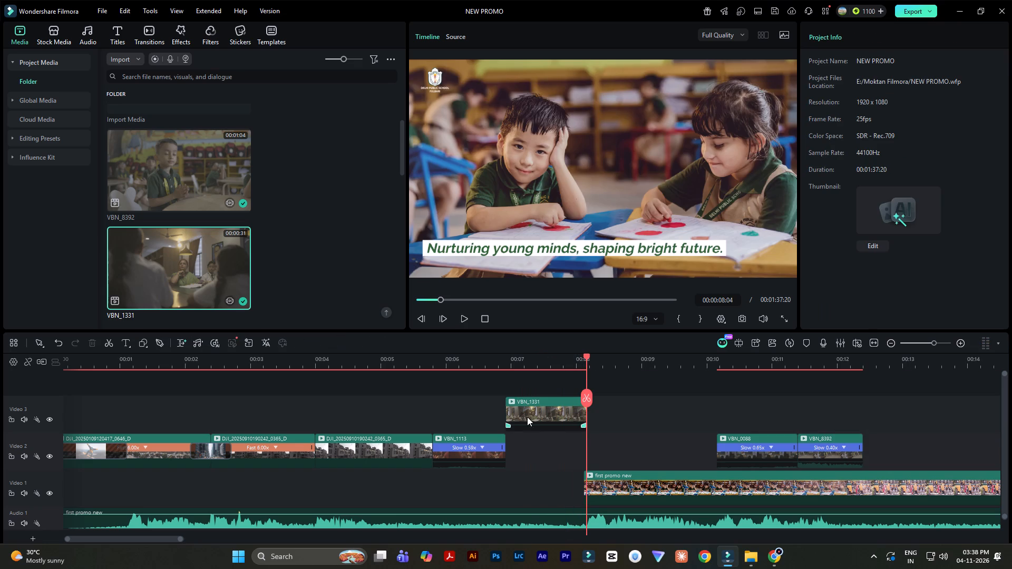
Move VBN_1331 down to Video 2 directly after VBN_1113, and close VBN_0088 and VBN_8392 up against its end at 00:00:08:04.
drag(539, 396, 544, 449)
drag(527, 402, 528, 401)
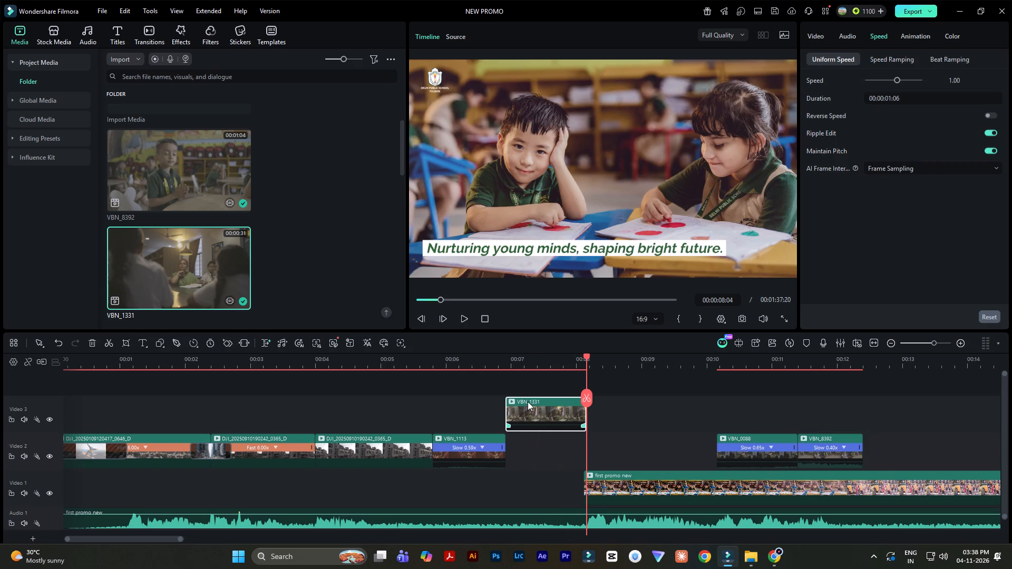
drag(528, 401, 528, 439)
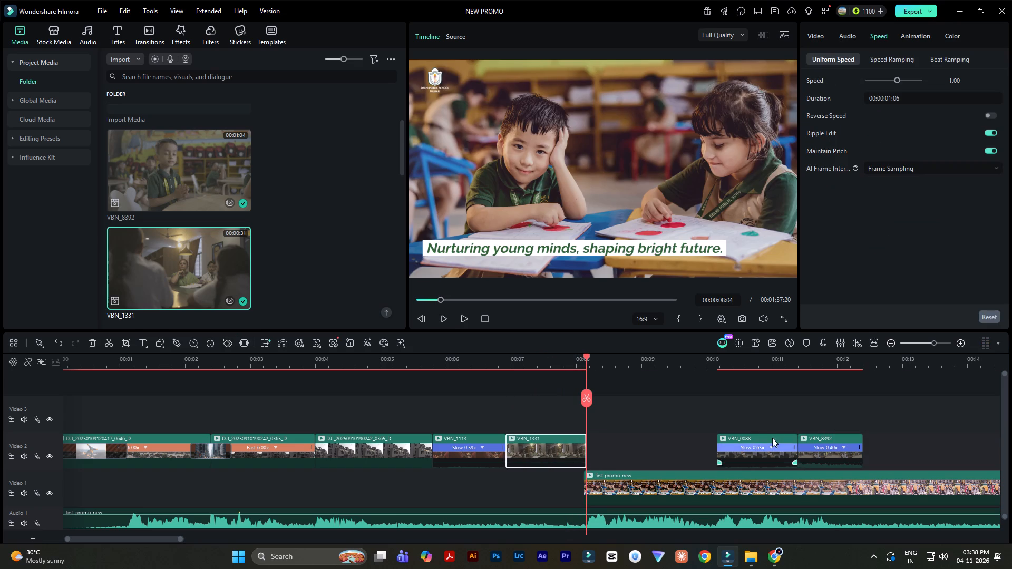
drag(756, 423, 851, 448)
drag(824, 439, 700, 439)
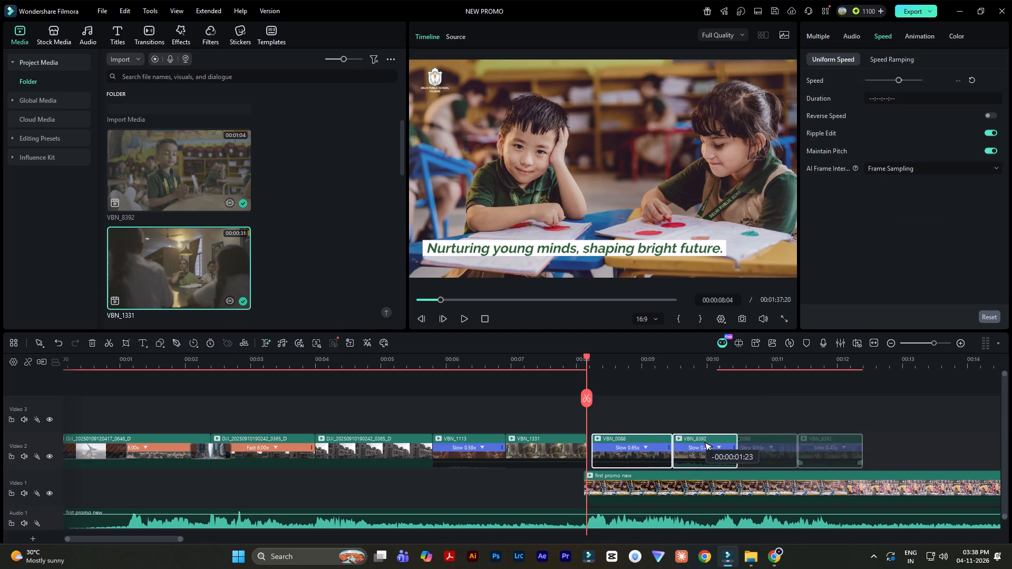
drag(700, 439, 693, 439)
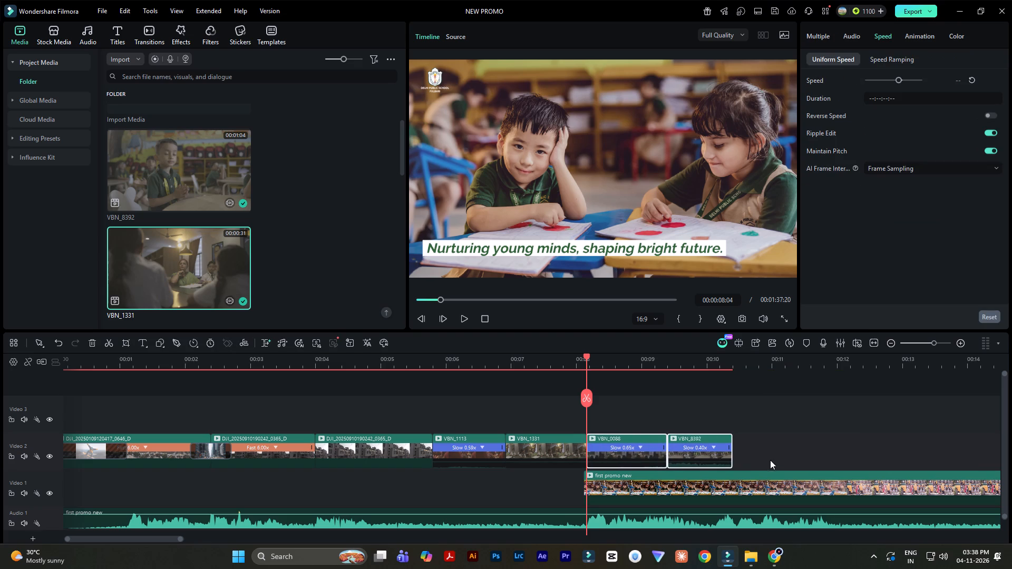
Save the project.
key(ctrl+s)
Play the promo full screen from the beginning through the new shots into last year's footage to review the edit, and return to the timeline.
click(185, 378)
click(200, 358)
key(space)
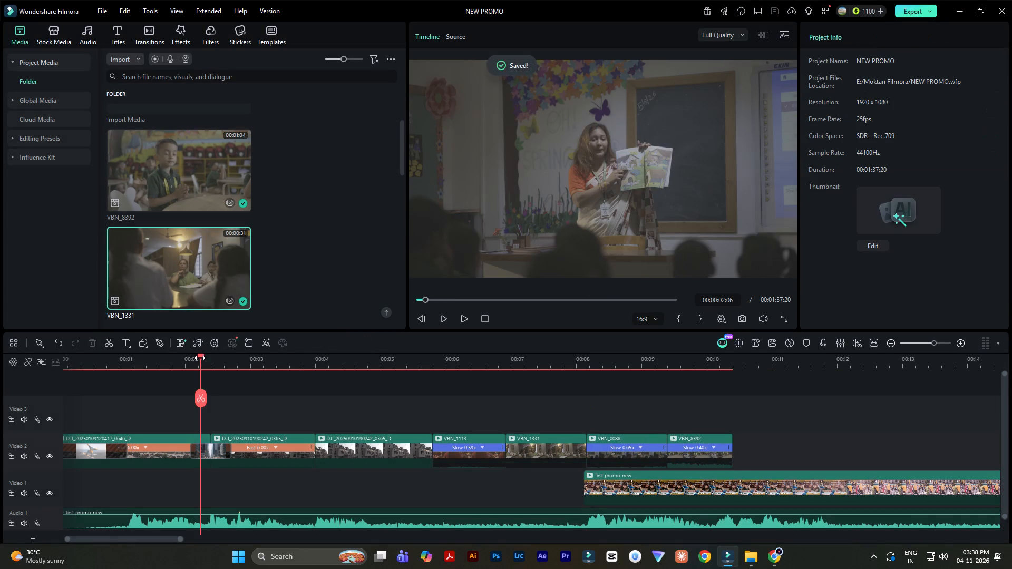
click(783, 322)
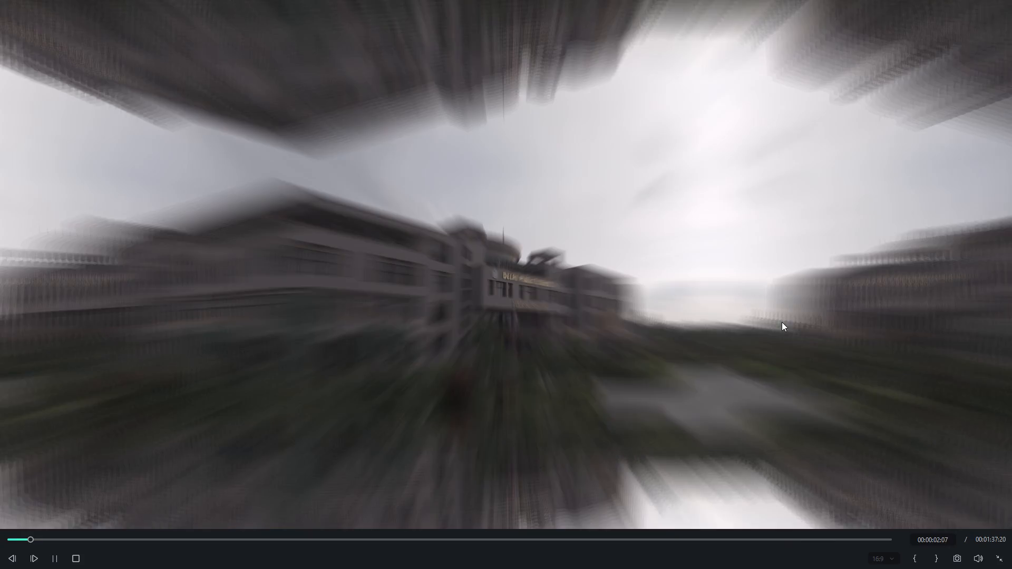
key(space)
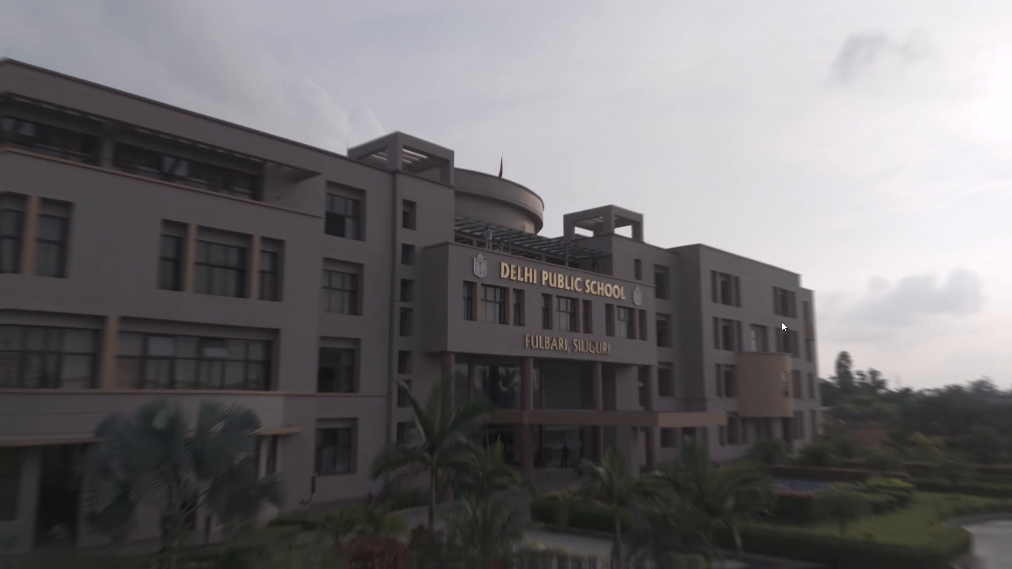
key(ctrl+s)
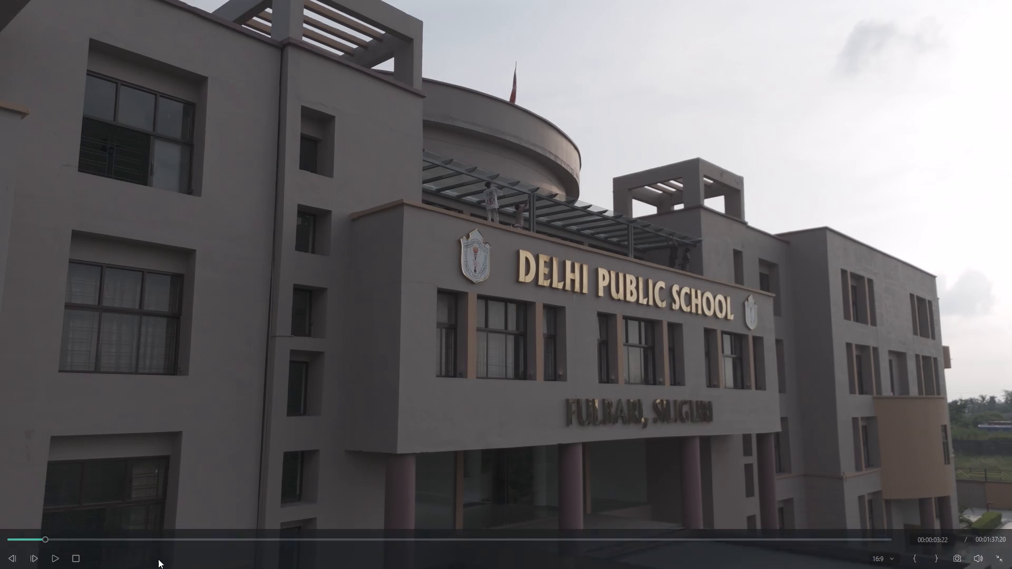
drag(45, 542, 0, 538)
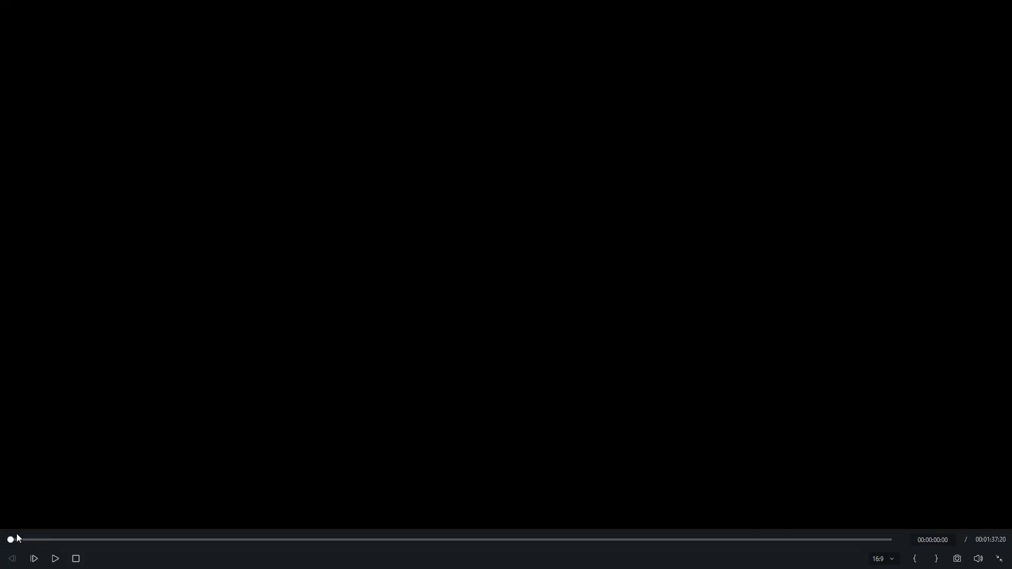
key(space)
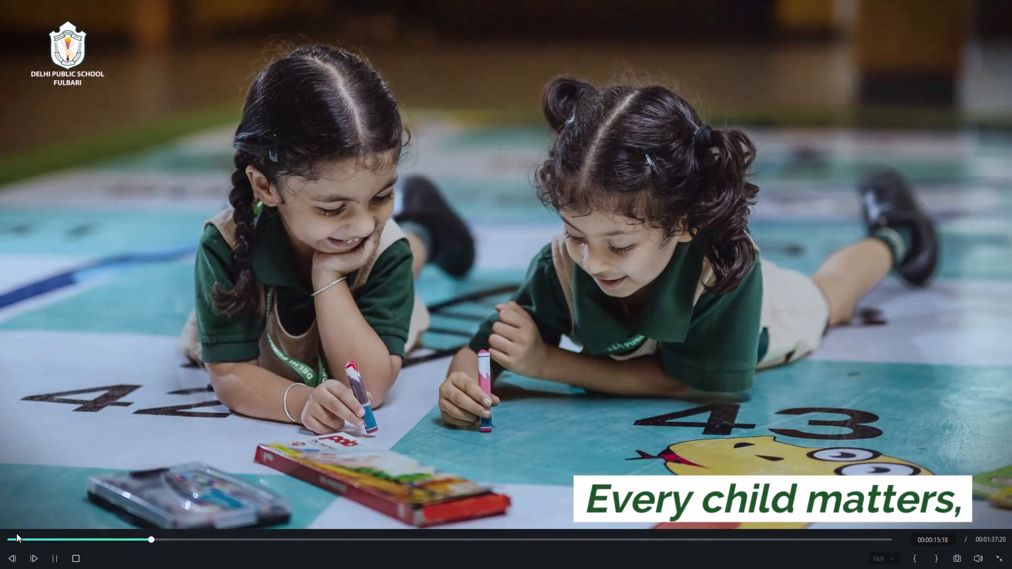
key(space)
key(Escape)
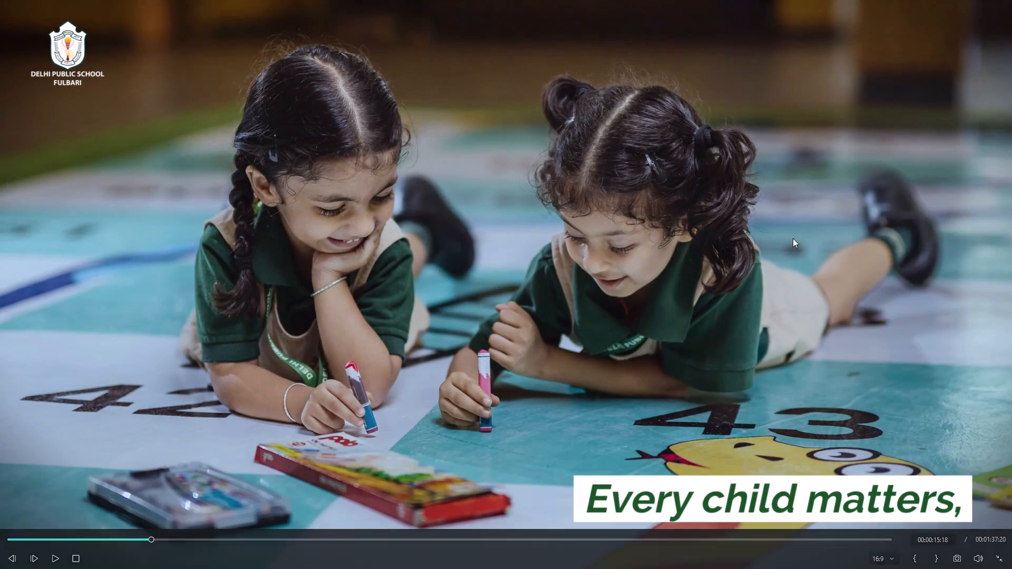
click(995, 556)
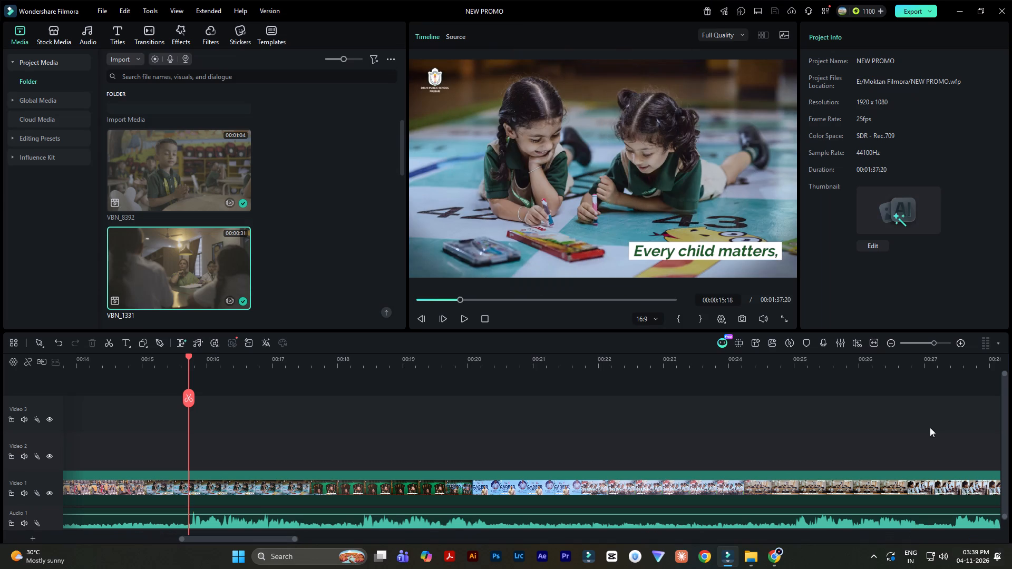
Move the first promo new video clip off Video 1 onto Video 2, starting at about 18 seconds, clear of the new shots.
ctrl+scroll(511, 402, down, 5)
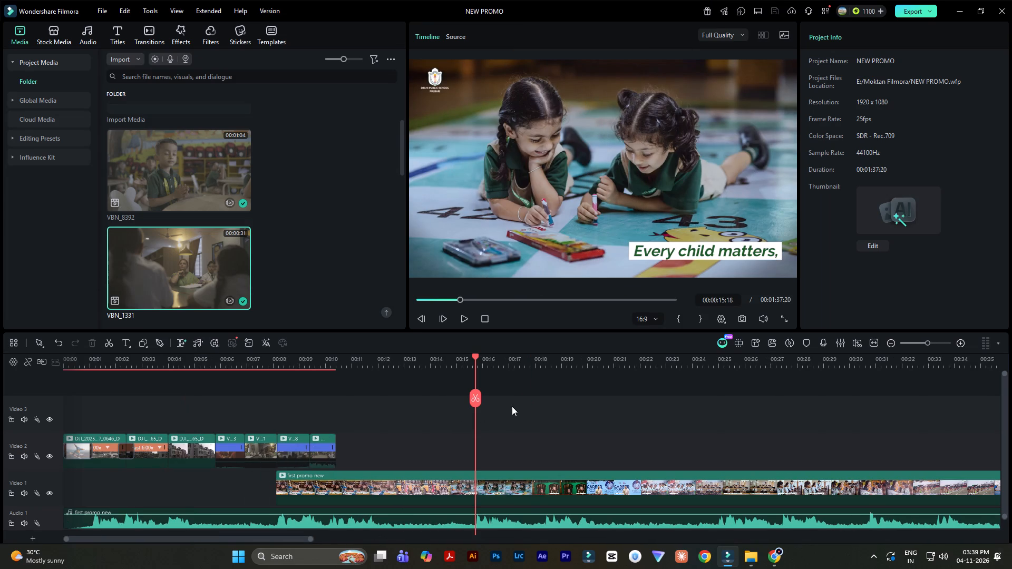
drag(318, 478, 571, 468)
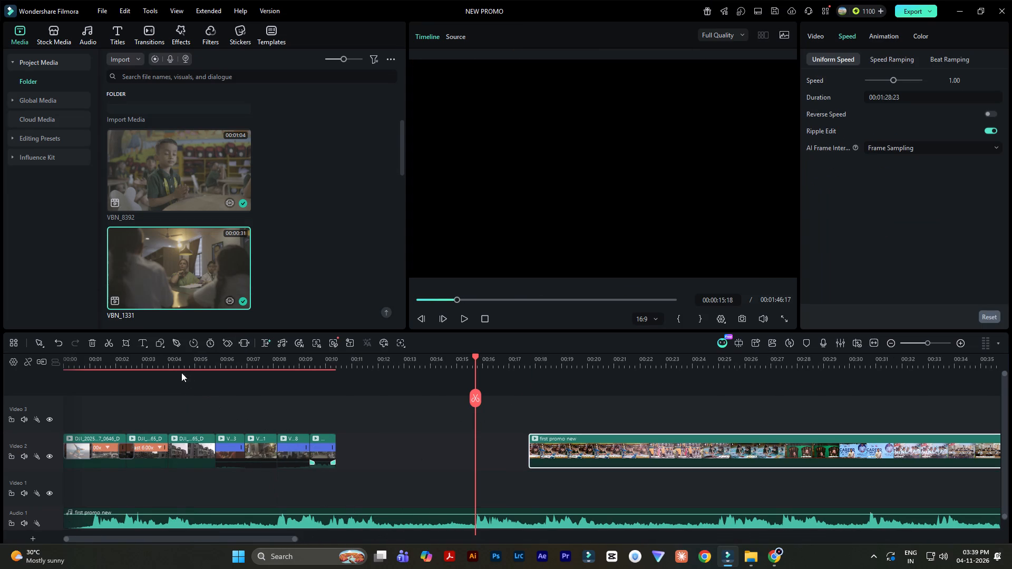
Replay the classroom and library shots through the end of VBN_8392 to check their cuts against the music.
click(174, 362)
key(space)
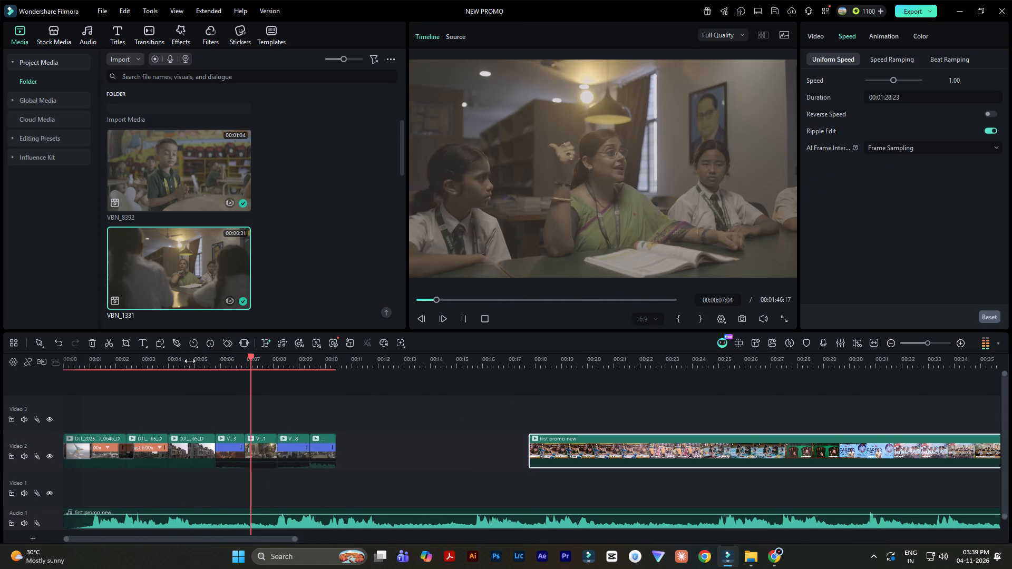
click(190, 361)
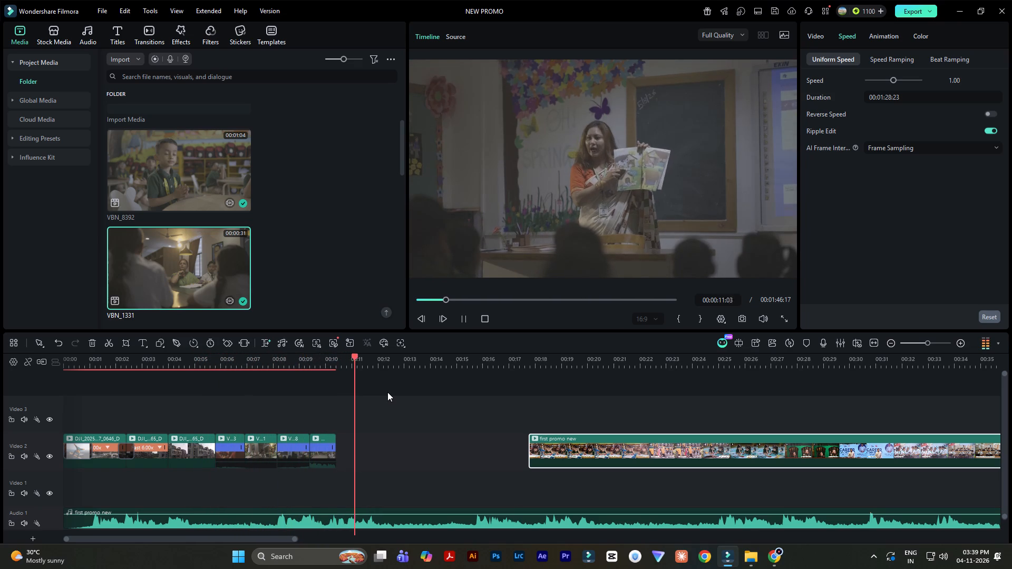
key(space)
click(267, 367)
key(space)
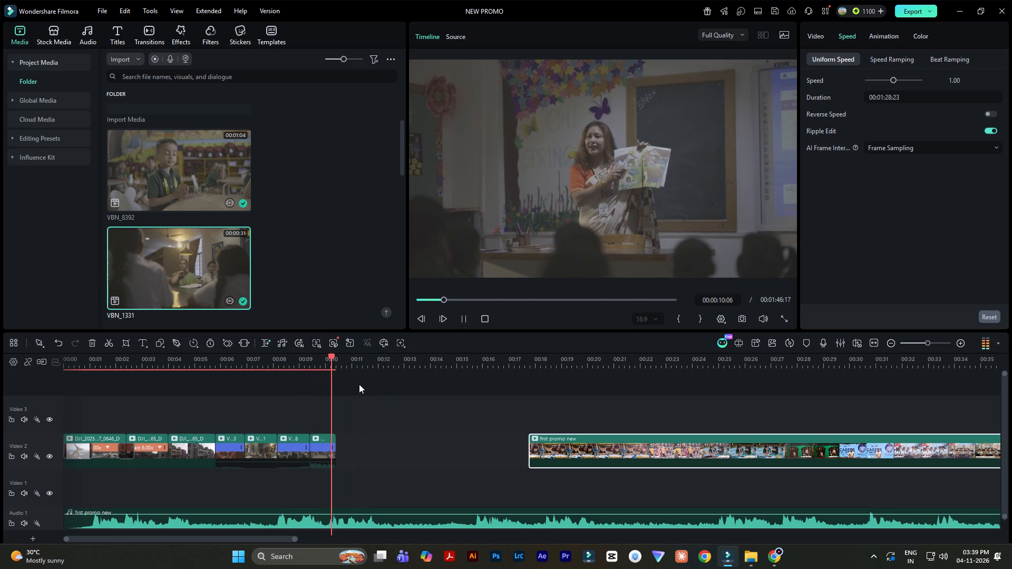
key(space)
ctrl+scroll(308, 451, up, 9)
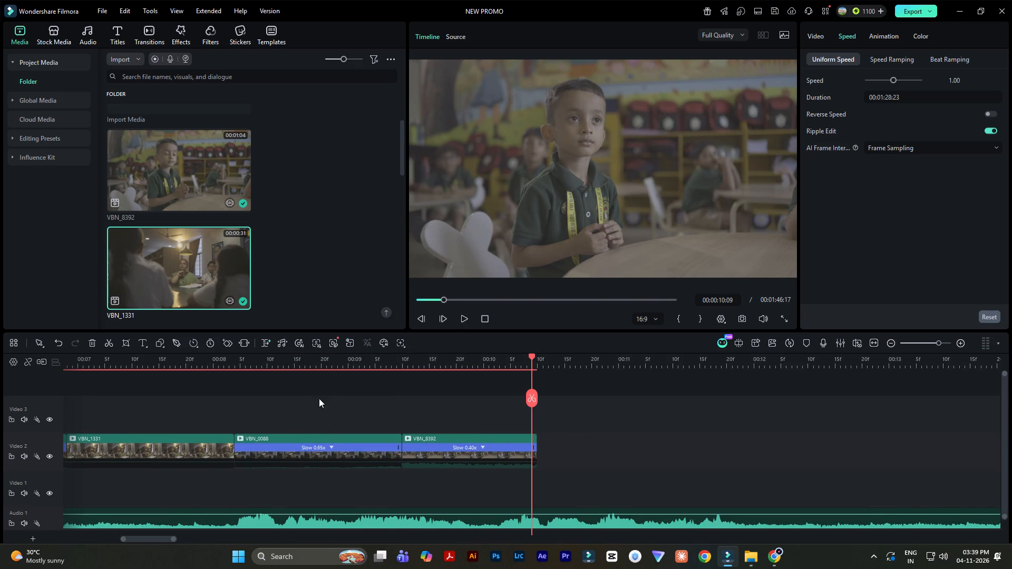
click(304, 364)
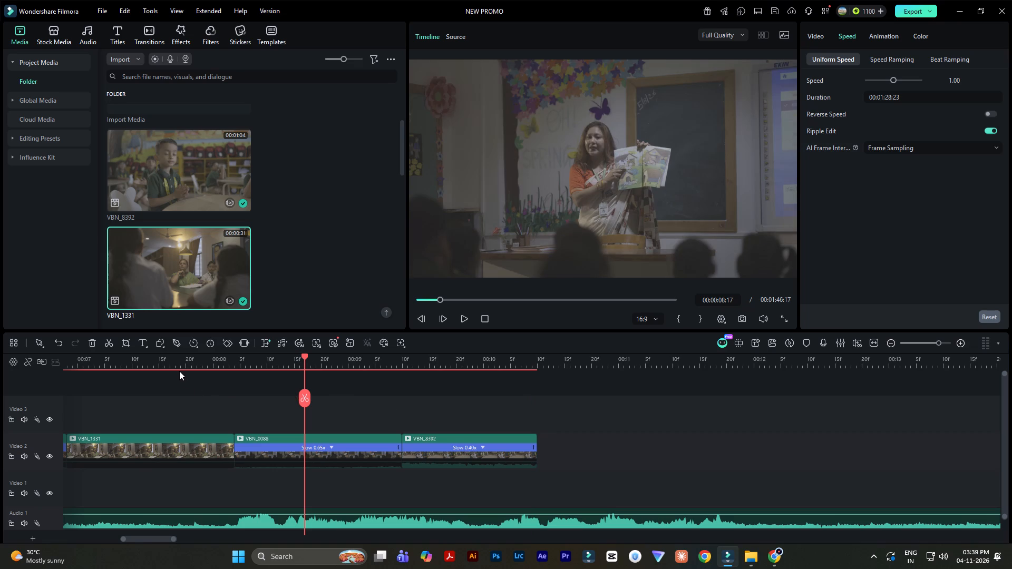
click(194, 366)
key(space)
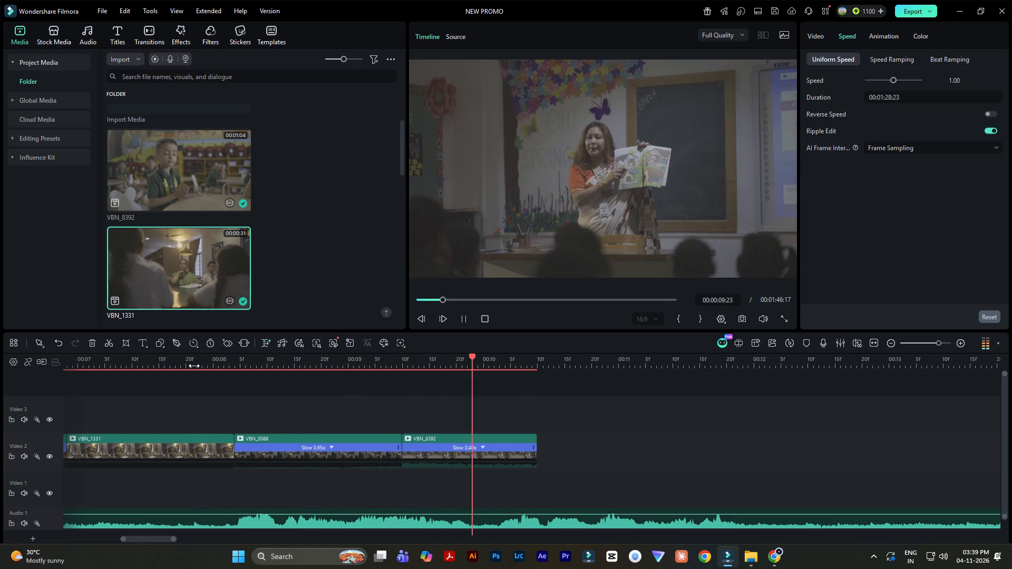
key(space)
Save the project.
key(ctrl+s)
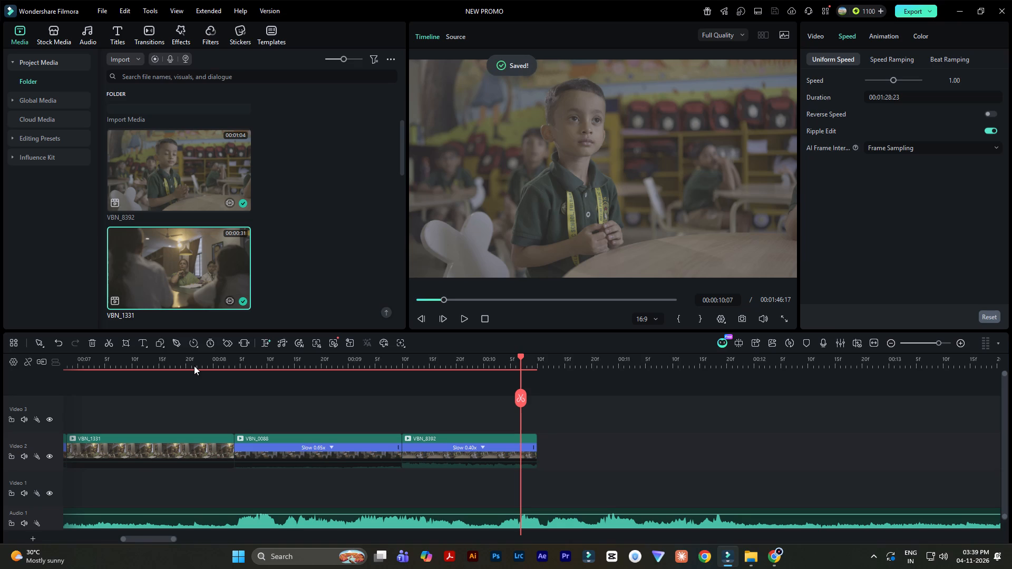
Delete the first promo new video clip from Video 2, keeping its music on Audio 1.
ctrl+scroll(835, 437, down, 13)
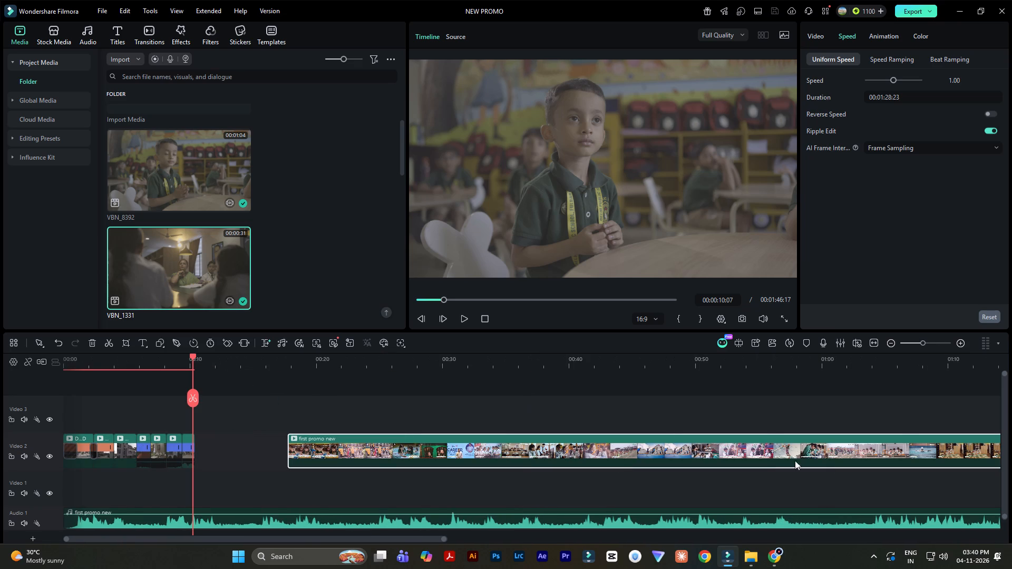
click(750, 446)
key(Delete)
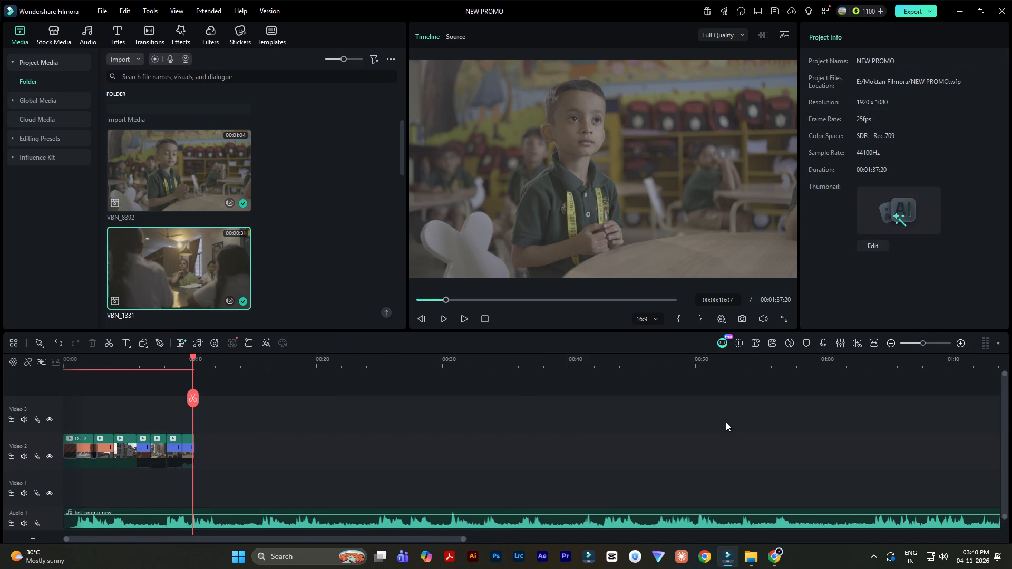
Save the project.
key(ctrl+s)
key(ctrl+s)
key(ctrl+s)
key(ctrl+s)
Replay the new shots on Video 2 from about 3 seconds into VBN_8392 to check the cuts.
click(105, 359)
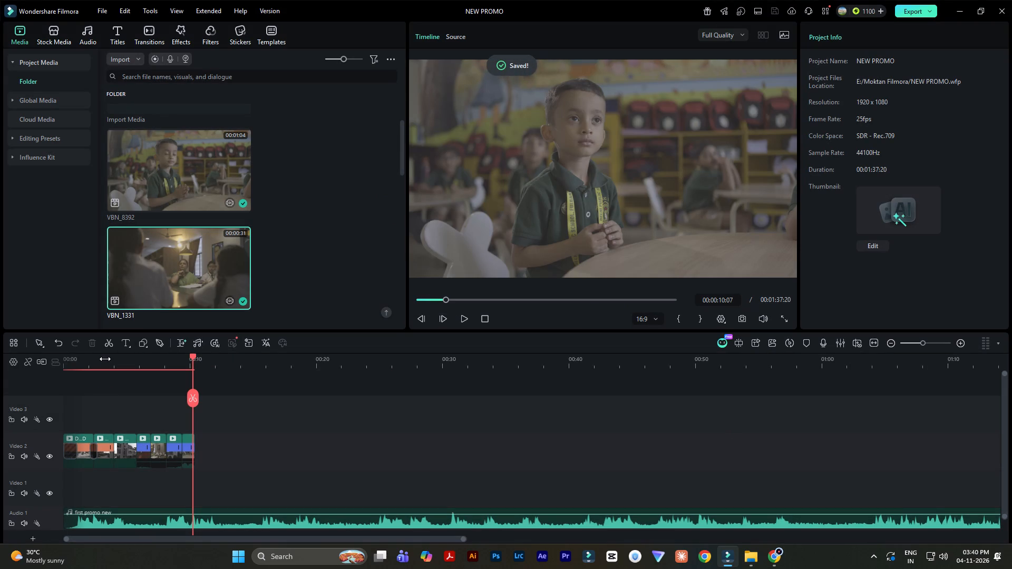
key(space)
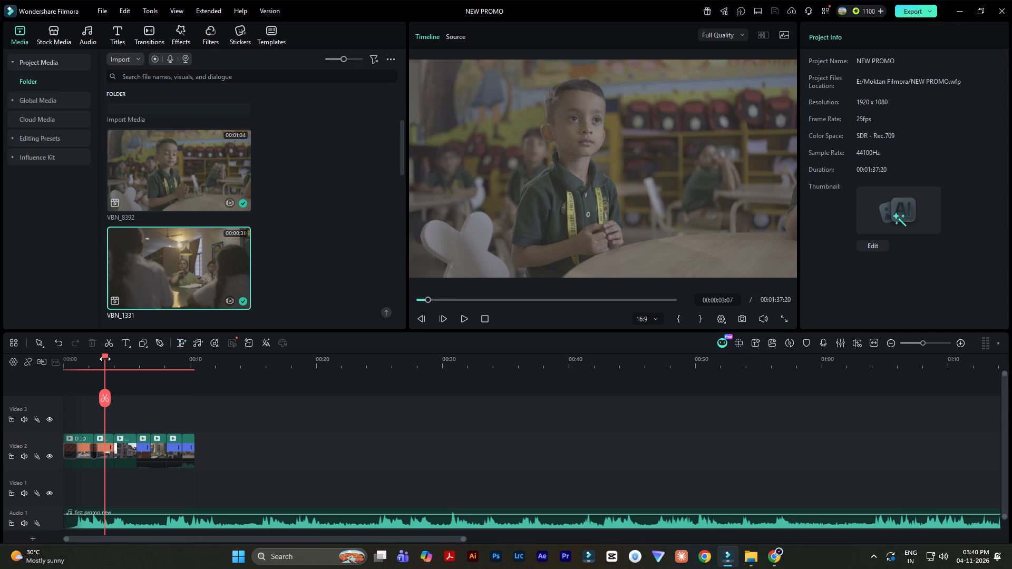
click(109, 369)
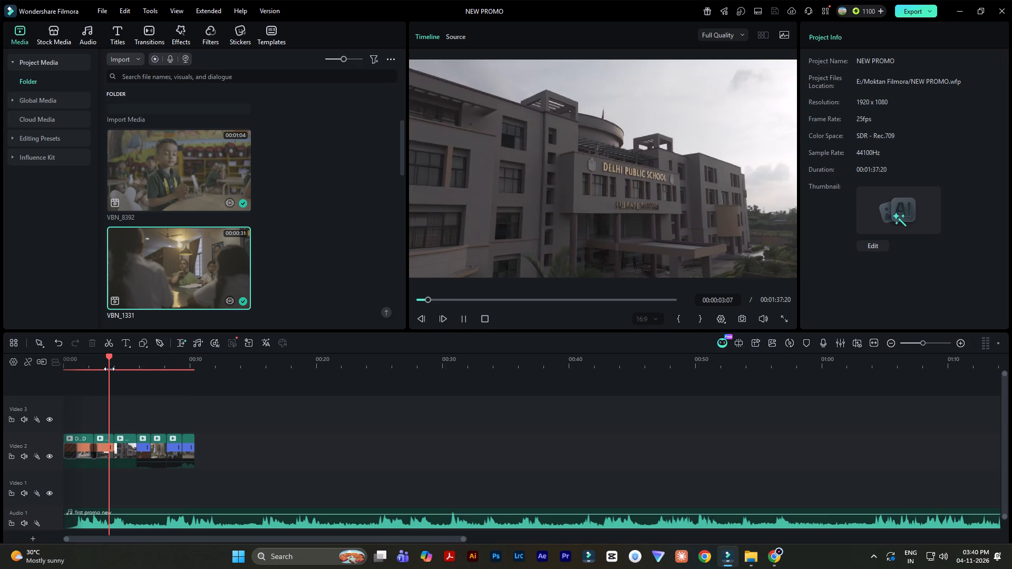
key(space)
key(space)
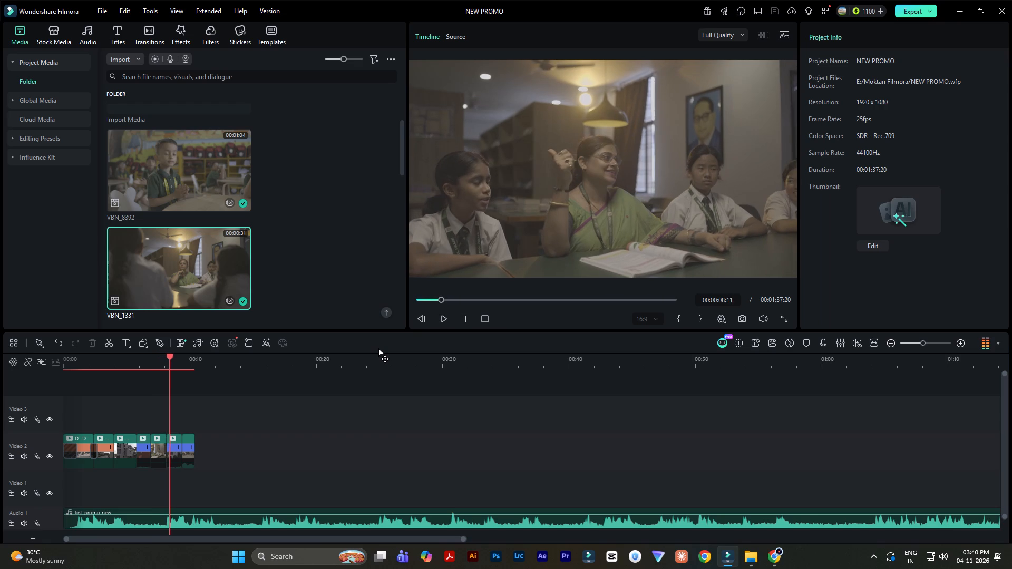
key(space)
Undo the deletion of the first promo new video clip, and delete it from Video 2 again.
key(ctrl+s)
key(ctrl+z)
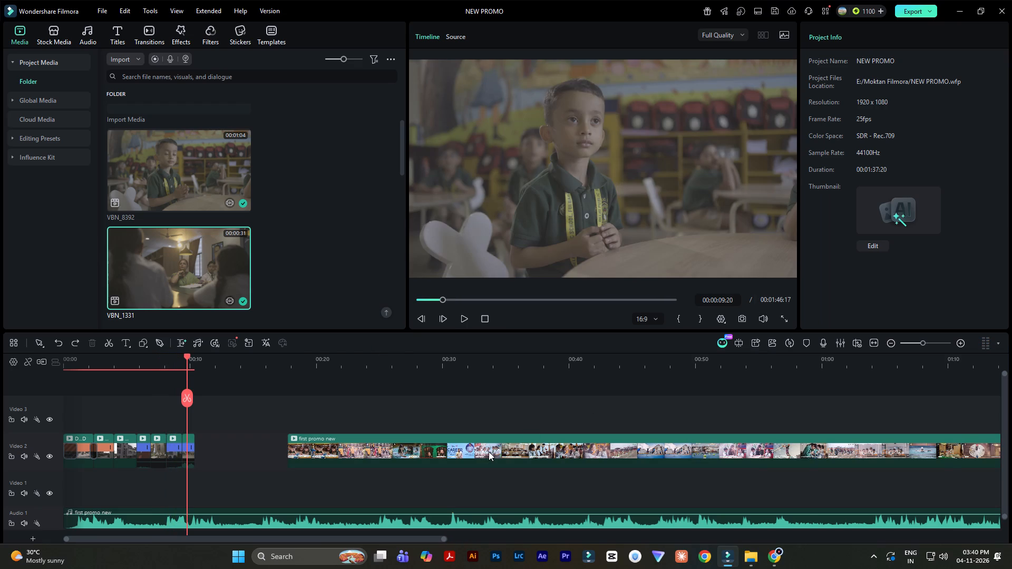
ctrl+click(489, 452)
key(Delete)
Save and close the project, and reopen NEW PROMO.wfp from the local projects.
key(ctrl+s)
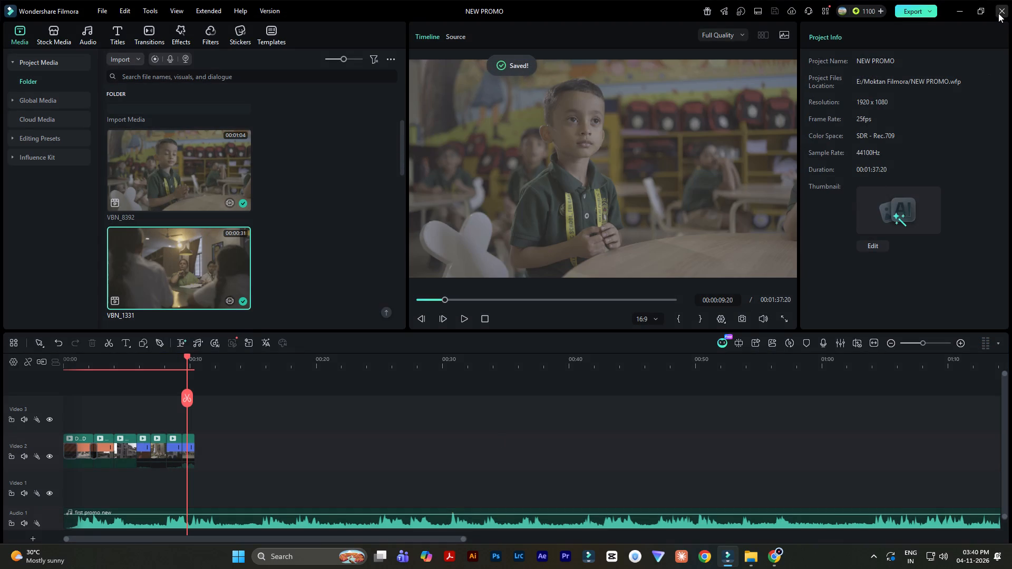
click(998, 13)
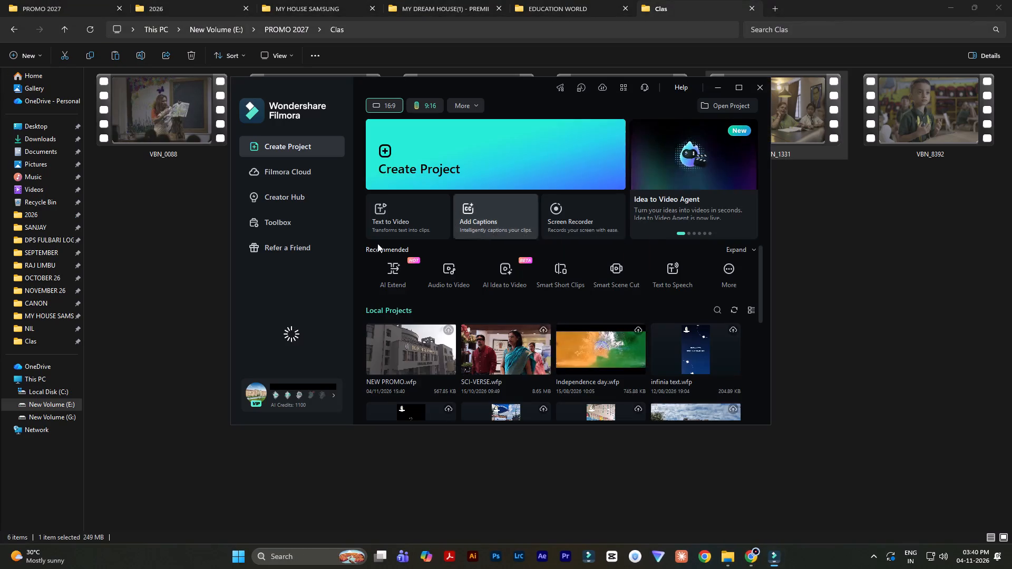
click(405, 344)
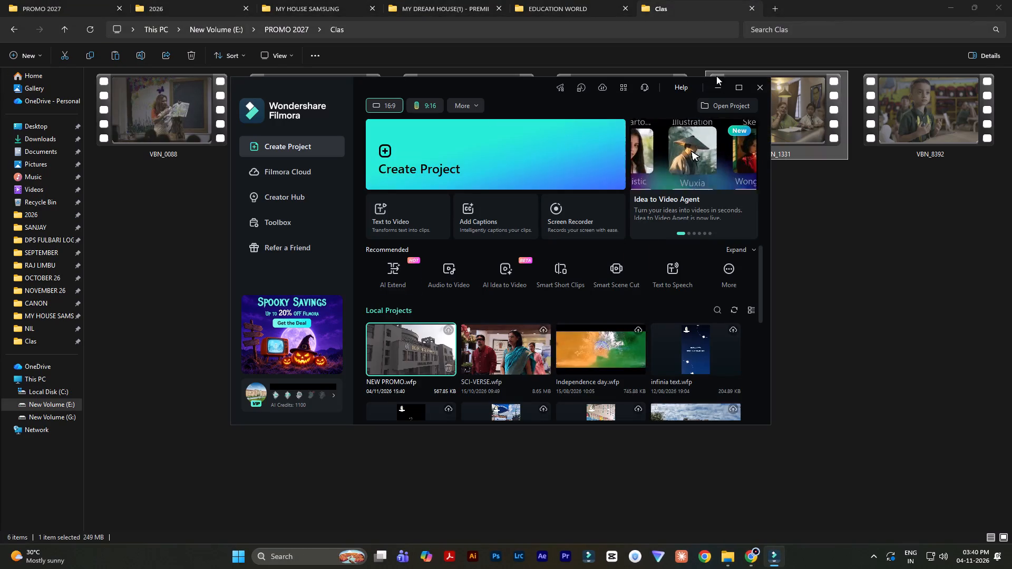
double_click(403, 344)
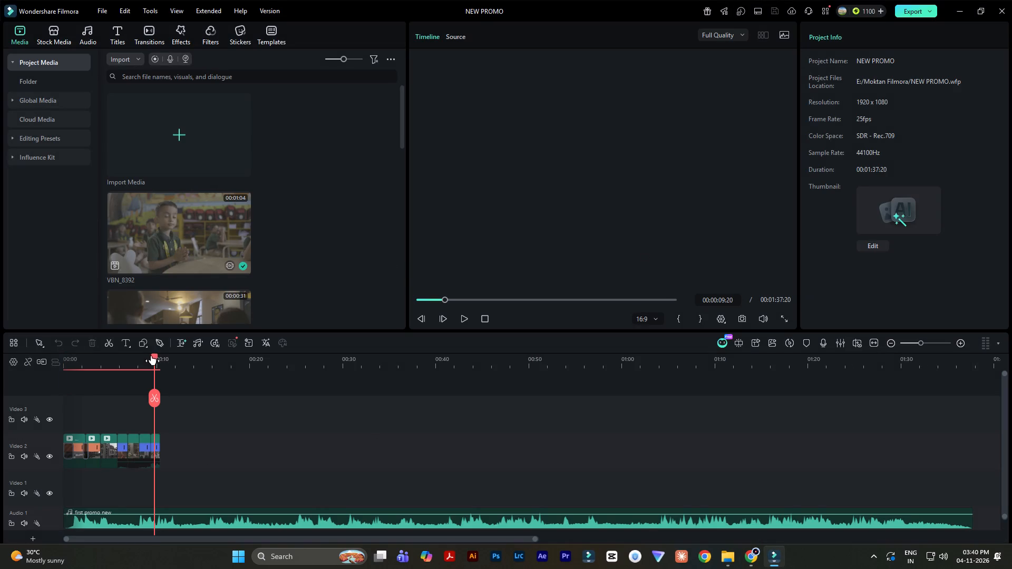
Replay the reopened promo from the start past the end of VBN_8392, and save the project.
drag(152, 357, 0, 441)
key(space)
scroll(385, 417, up, 5)
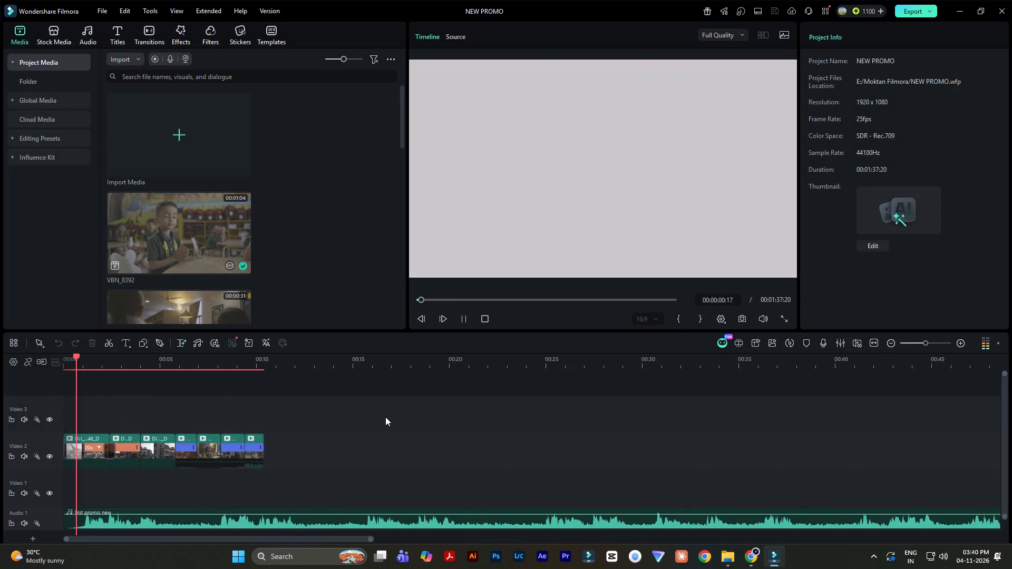
scroll(385, 417, up, 1)
ctrl+scroll(385, 417, up, 2)
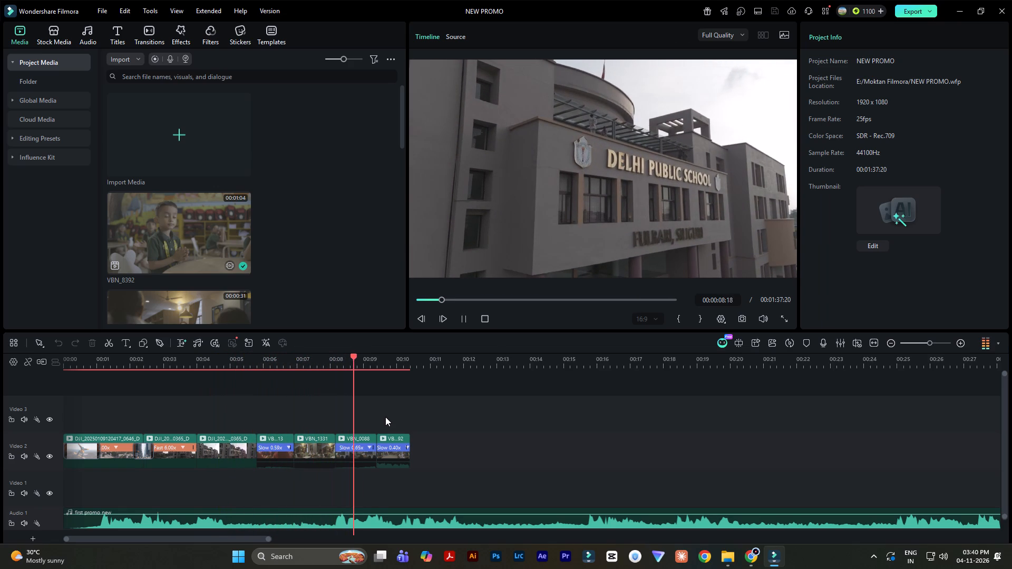
key(ctrl+s)
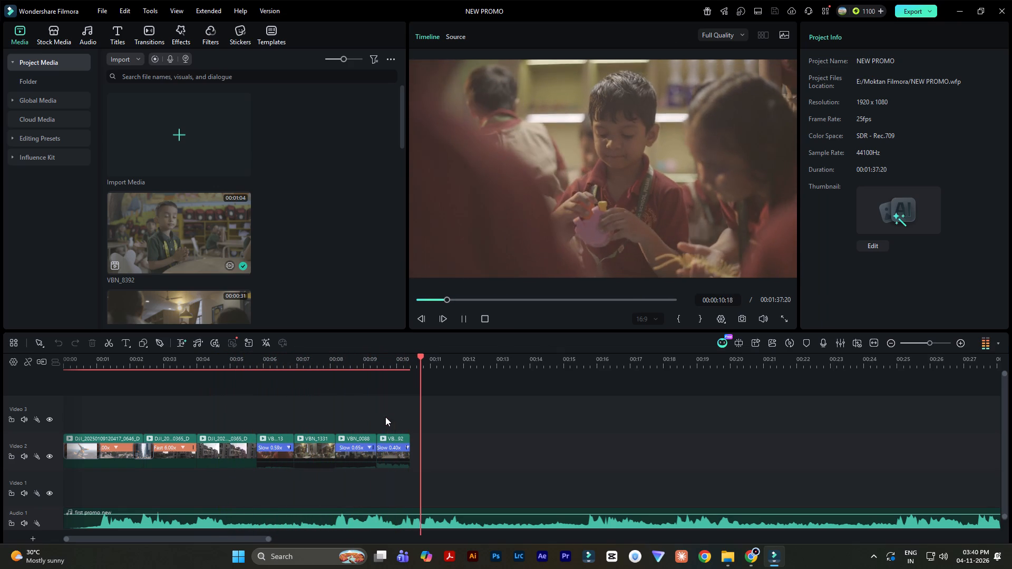
key(space)
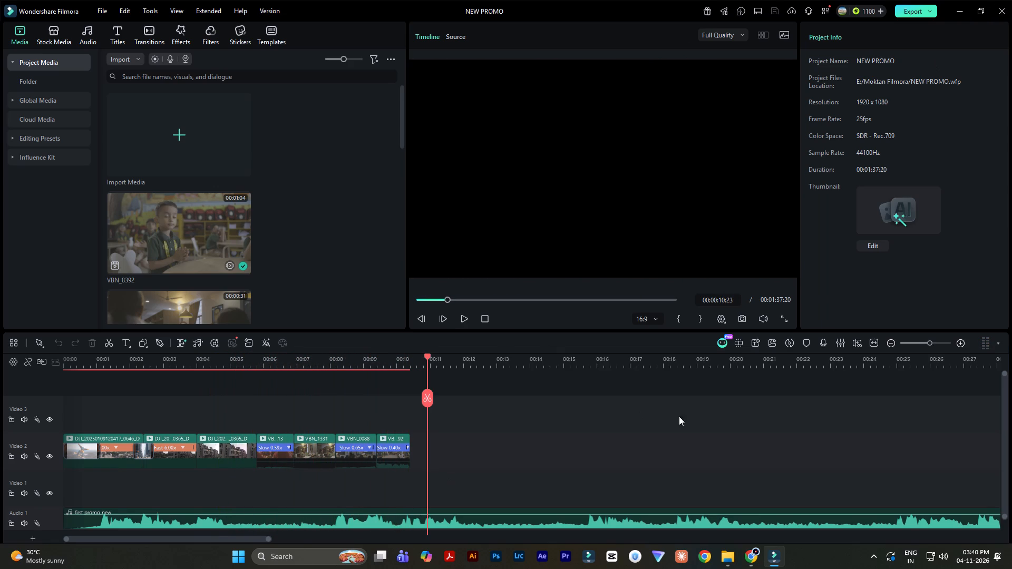
Set up a local export titled NEW PROMO mk with High quality.
ctrl+scroll(672, 434, down, 5)
click(914, 8)
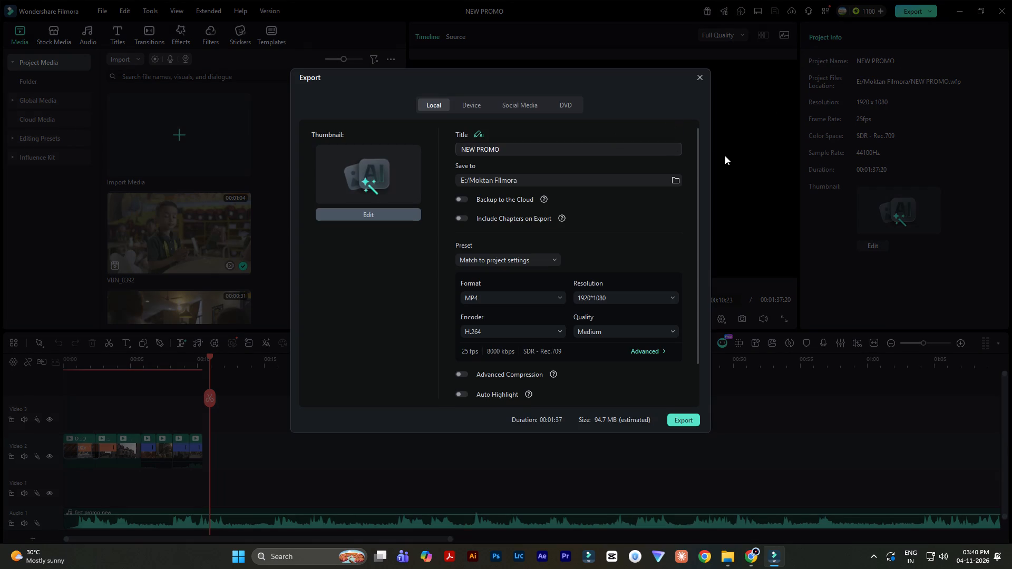
click(584, 153)
key(space)
text(mk)
click(630, 328)
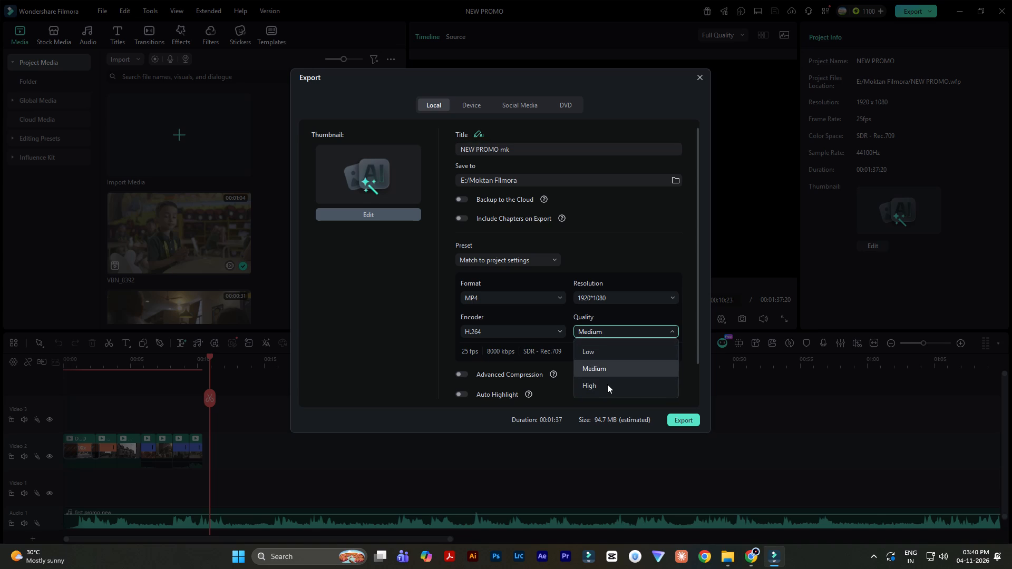
click(607, 384)
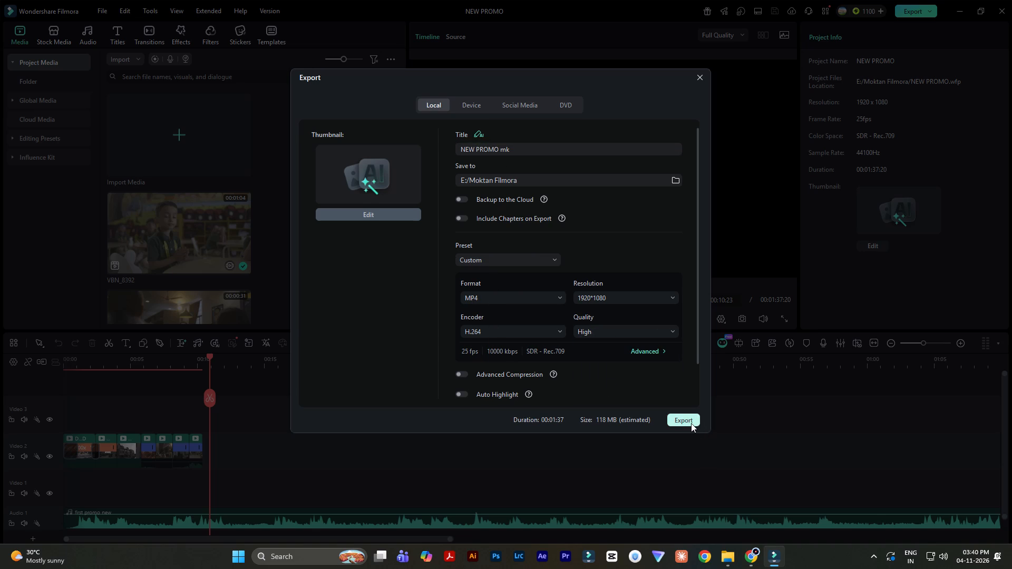
Set the video thumbnail to a frame showing the Delhi Public School building facade.
click(367, 214)
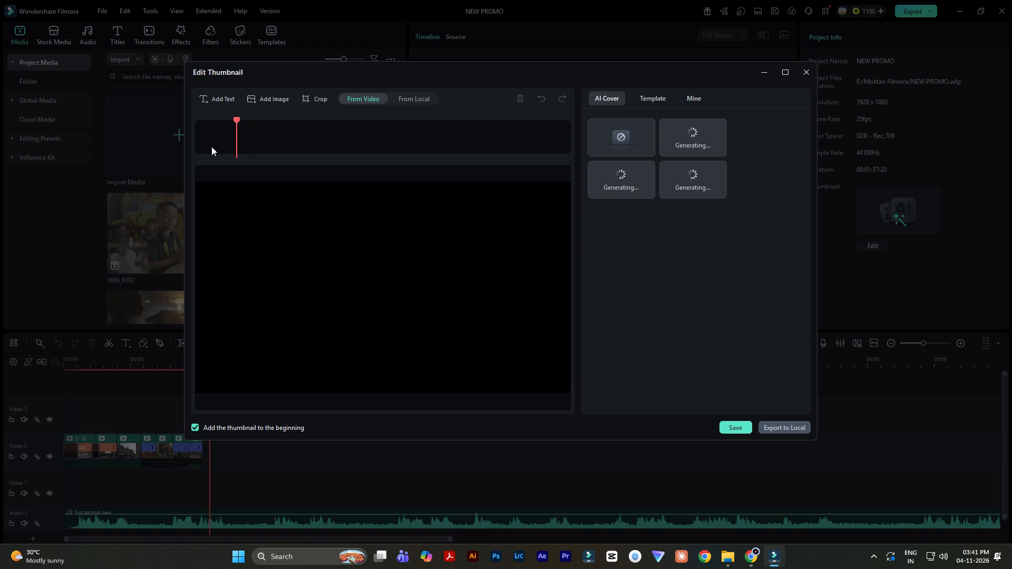
click(211, 146)
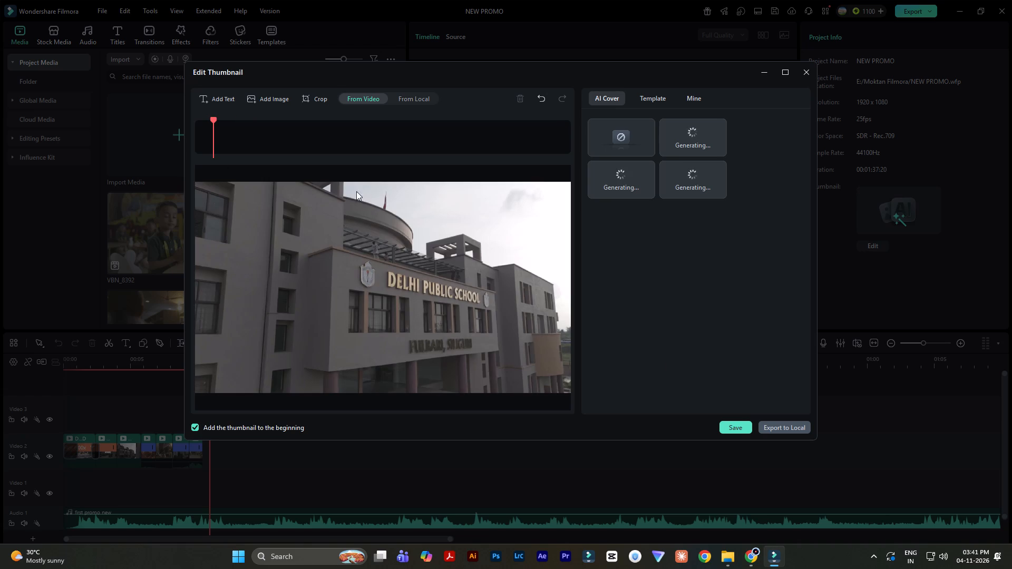
click(742, 430)
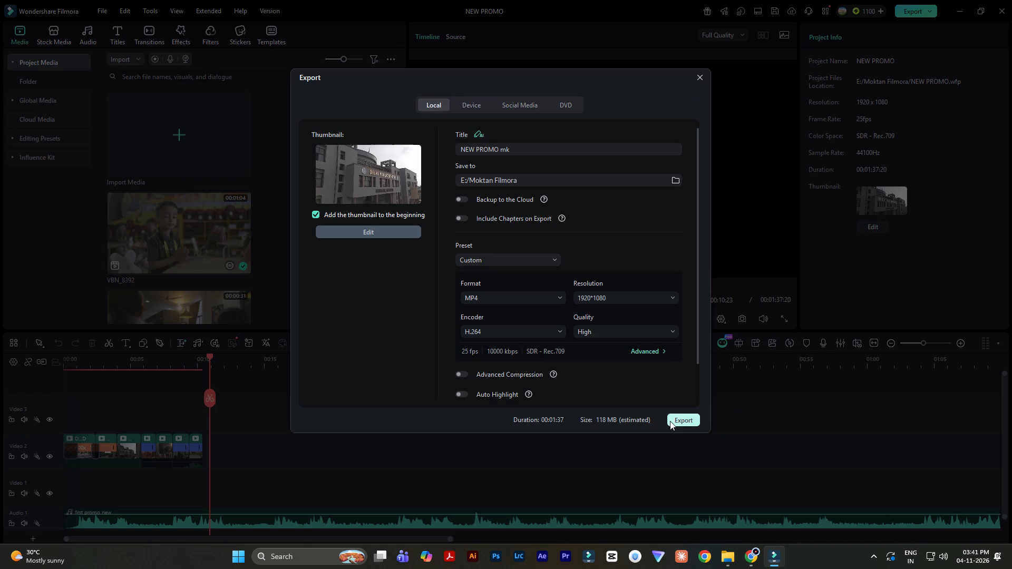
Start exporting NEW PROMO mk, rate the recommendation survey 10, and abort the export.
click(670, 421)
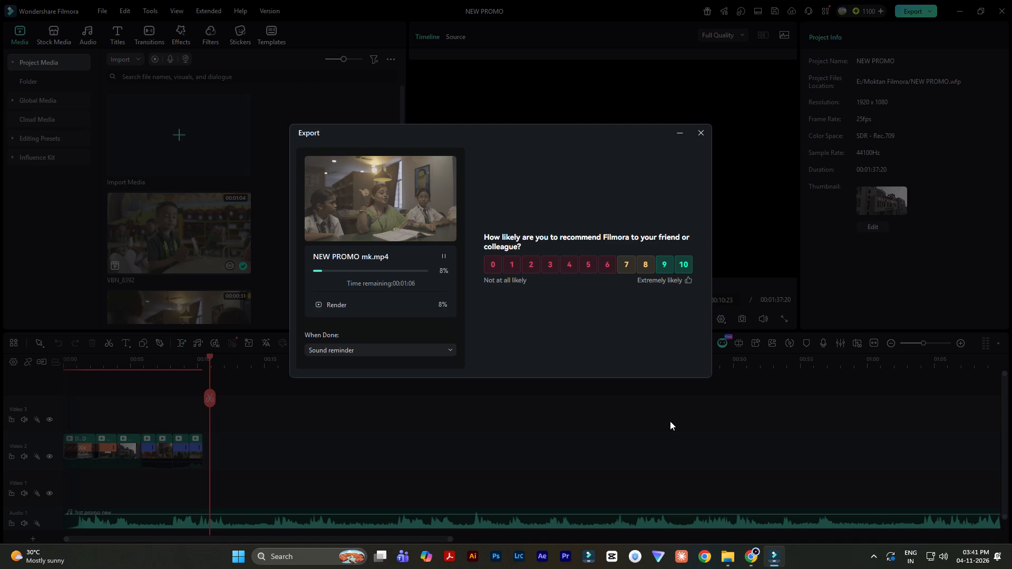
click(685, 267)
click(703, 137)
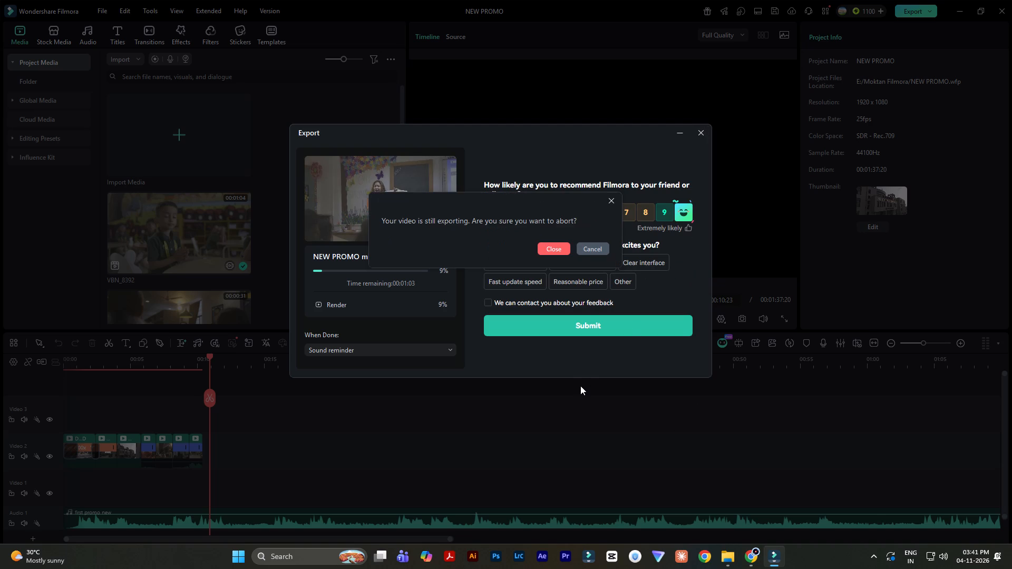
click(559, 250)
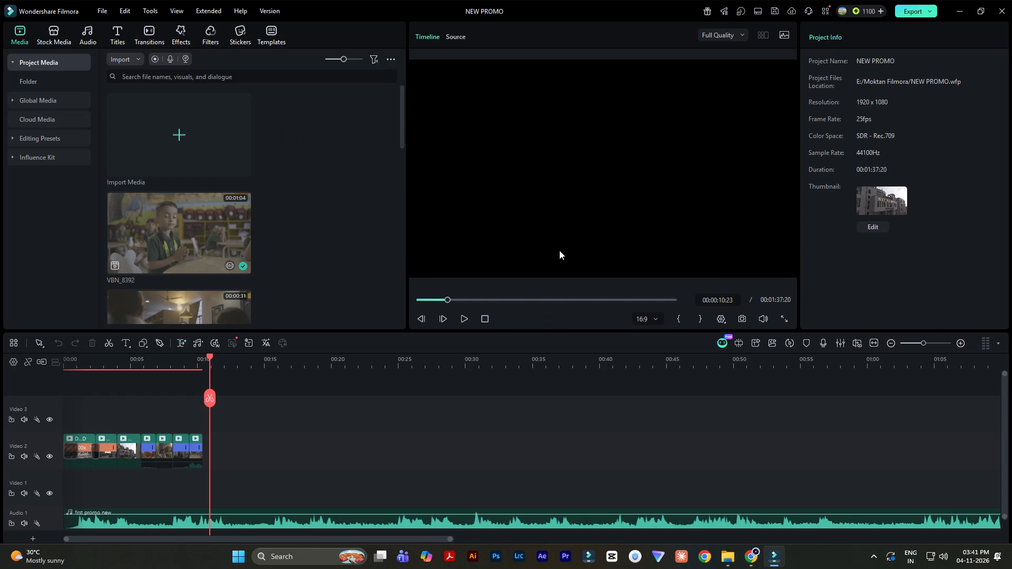
Export the video under the title NEW PROMO as a High quality 1920*1080 MP4 to E:/Moktan Filmora.
click(913, 12)
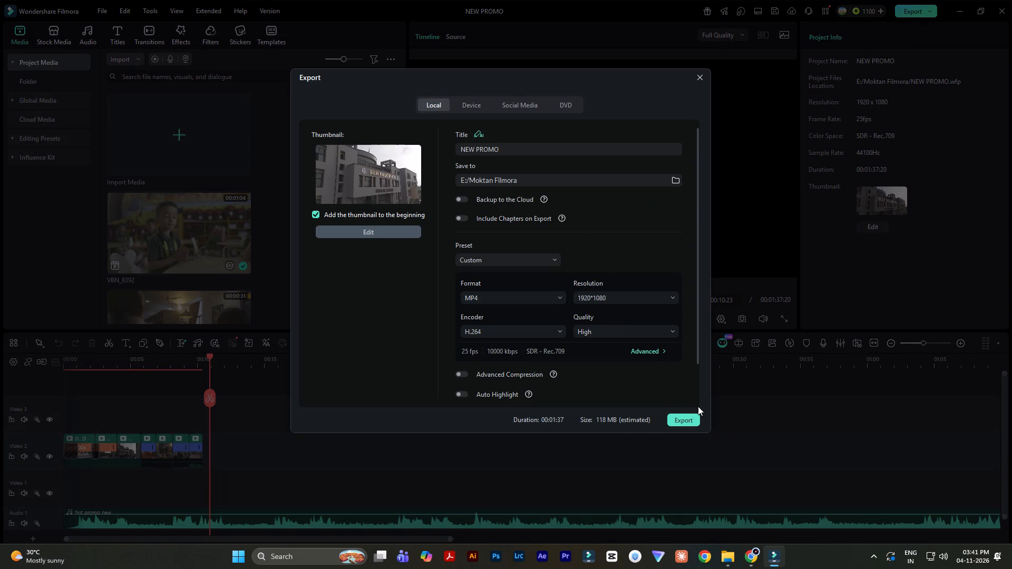
click(682, 419)
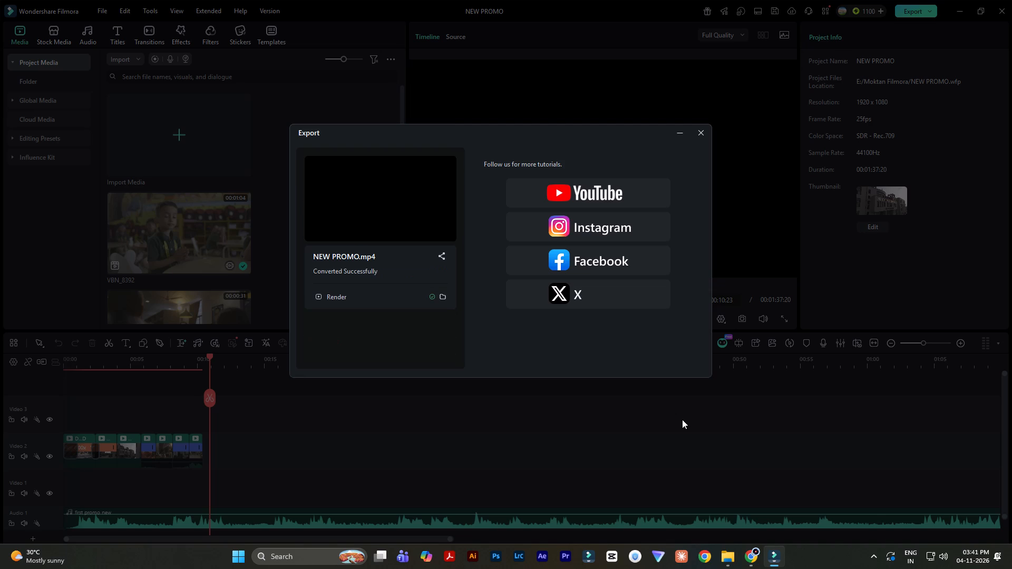
Open the export's folder and play the exported NEW PROMO video full screen to check it, closing the player when done.
click(446, 299)
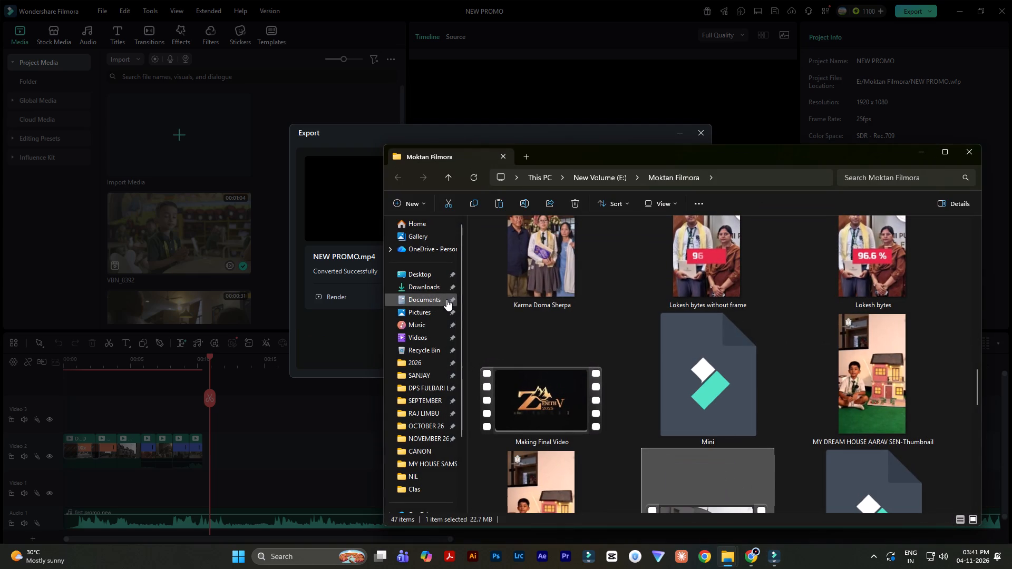
click(940, 150)
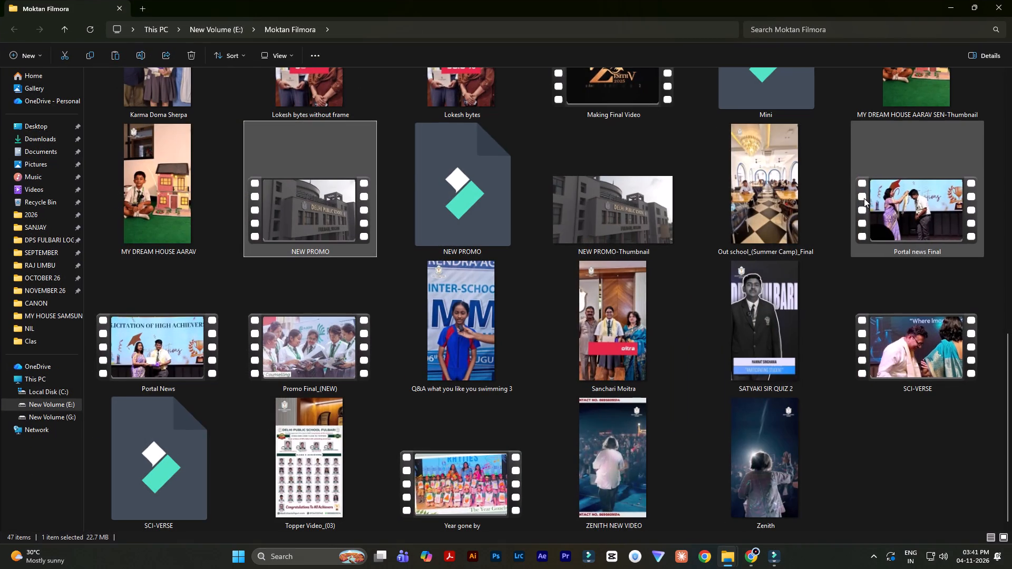
click(370, 176)
double_click(310, 209)
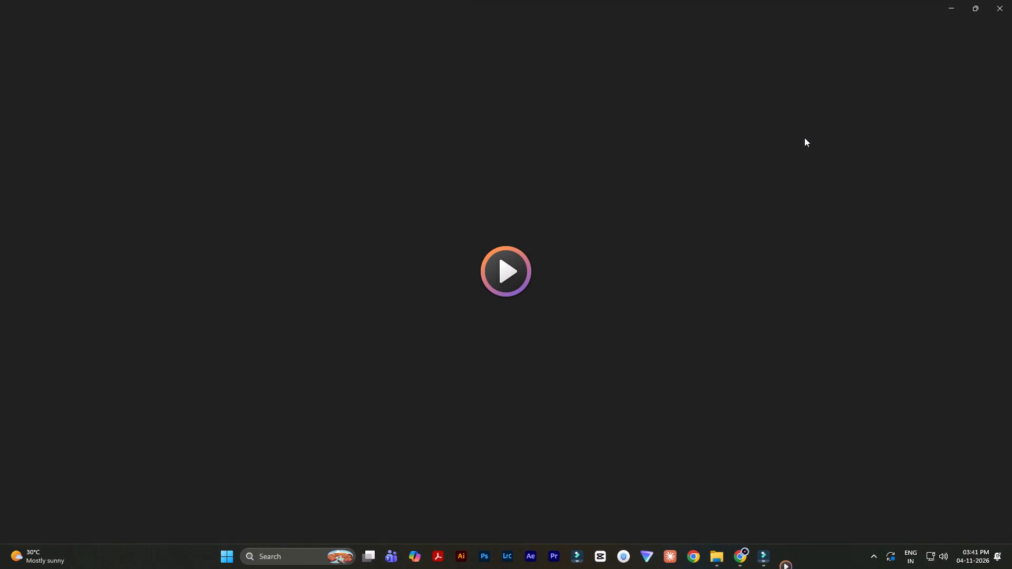
double_click(804, 138)
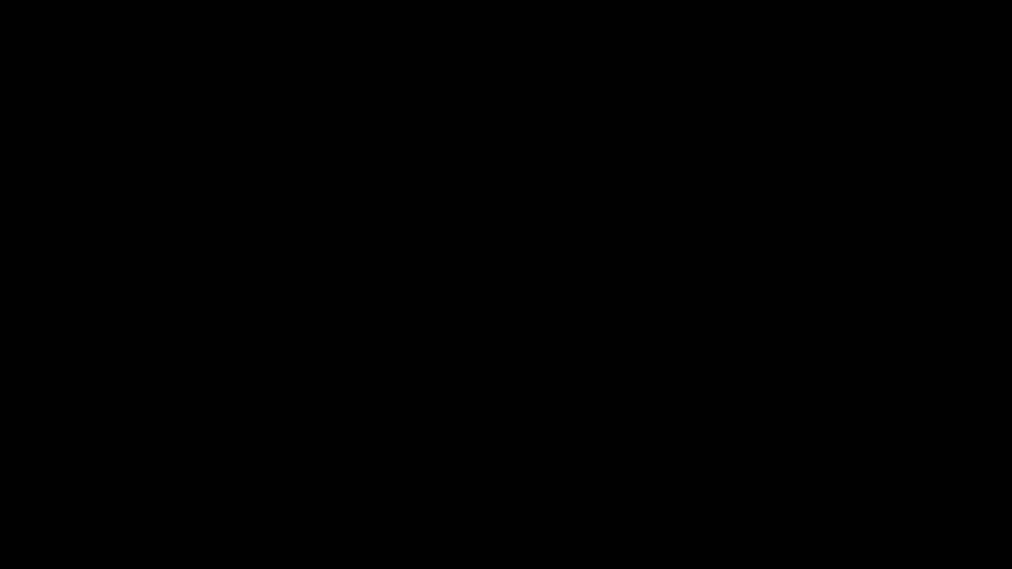
key(Escape)
key(space)
click(1004, 0)
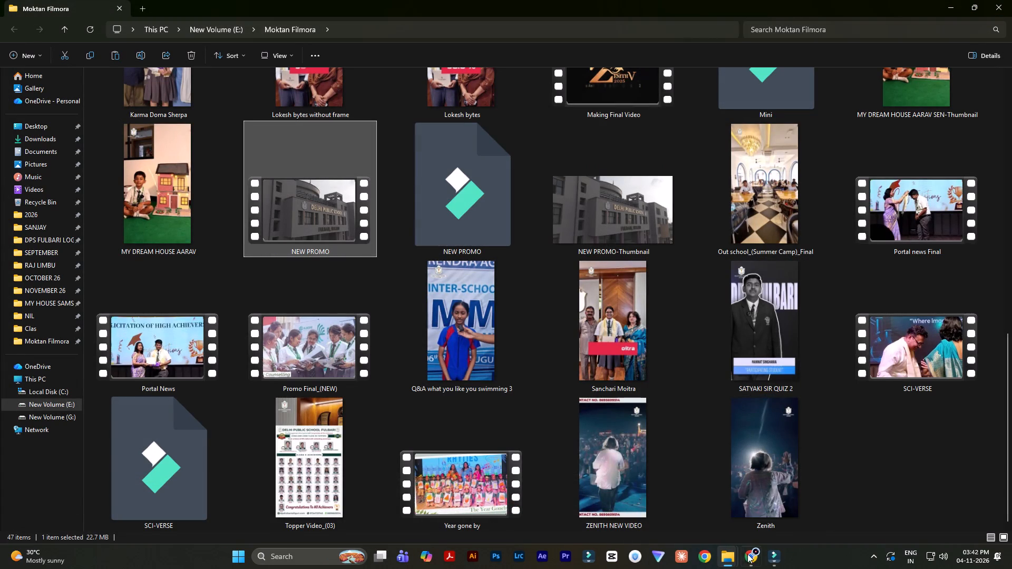
Back in Filmora, close the export window, delete the normal-speed drone clip of the school building just before VBN_1113, and save the project.
click(774, 556)
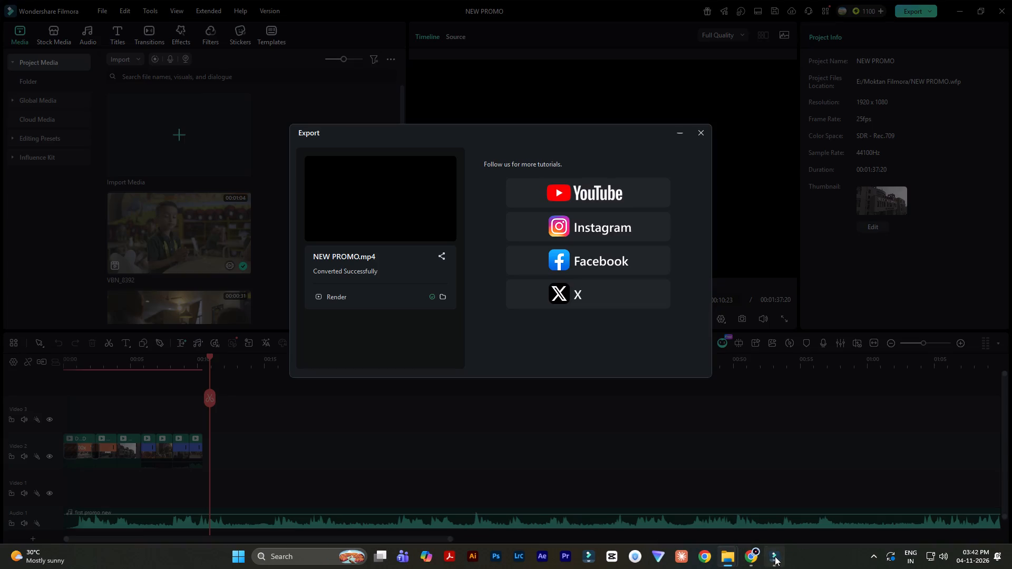
click(705, 138)
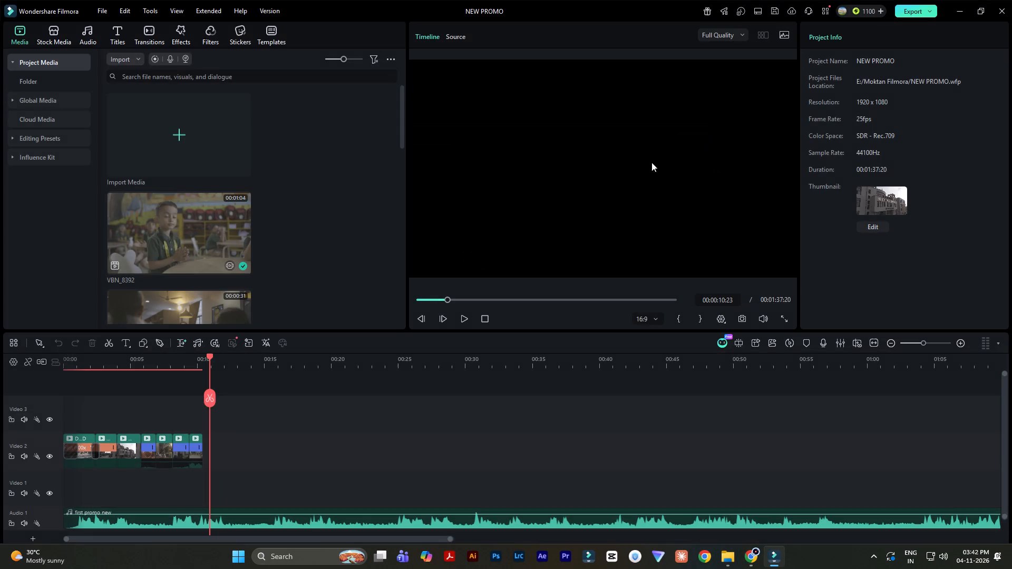
click(76, 366)
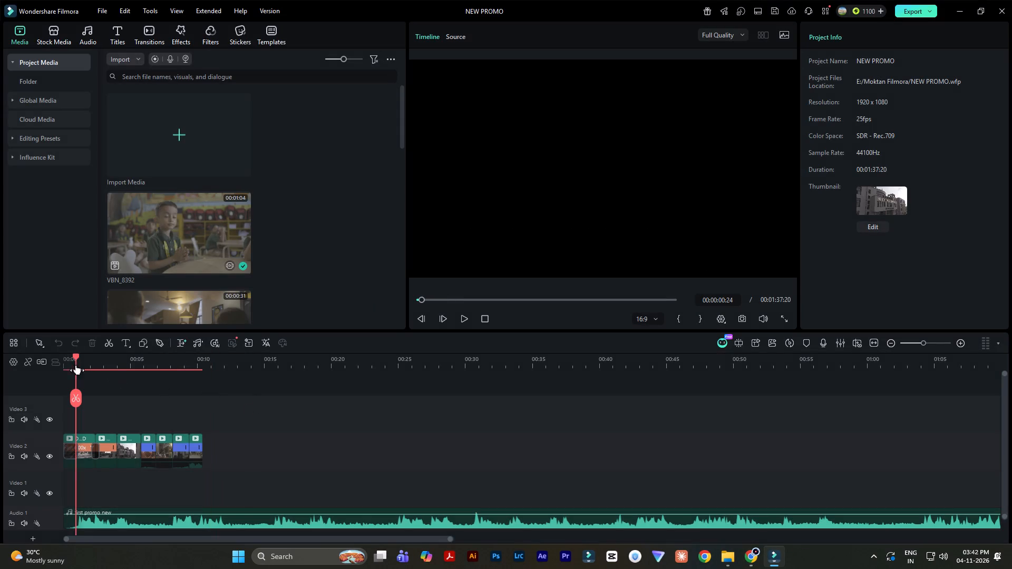
key(space)
ctrl+scroll(283, 378, up, 11)
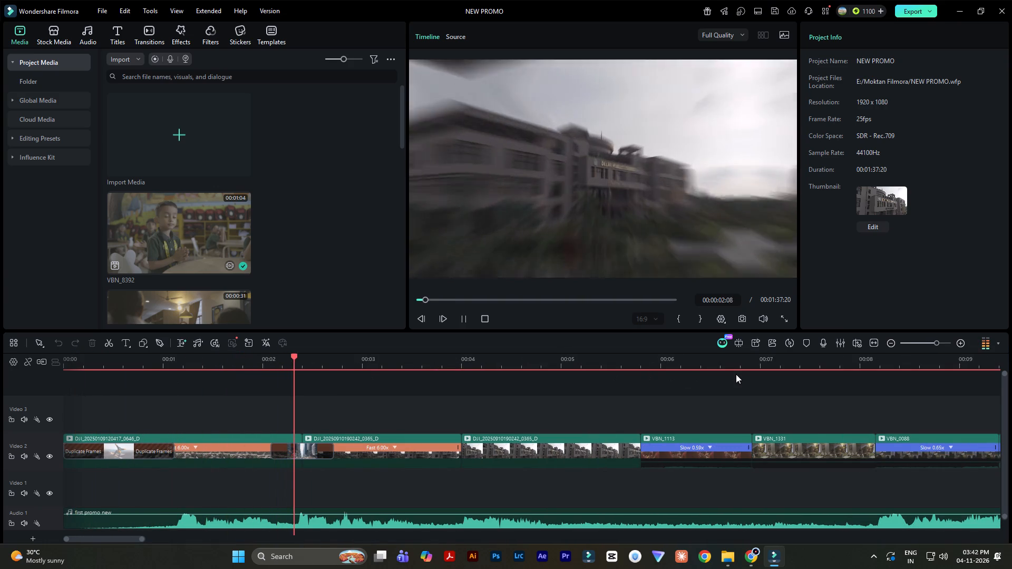
key(space)
click(539, 462)
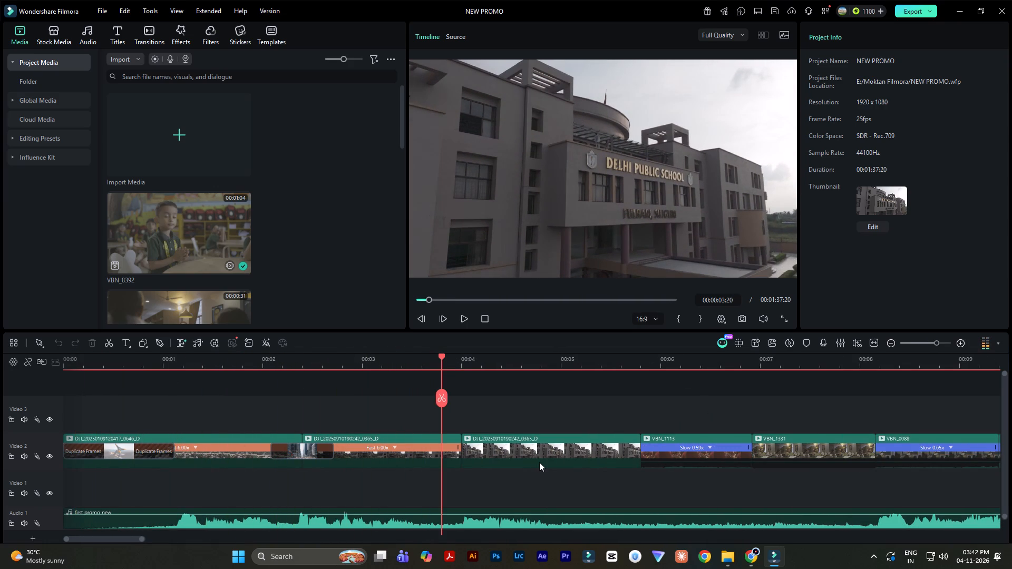
key(Delete)
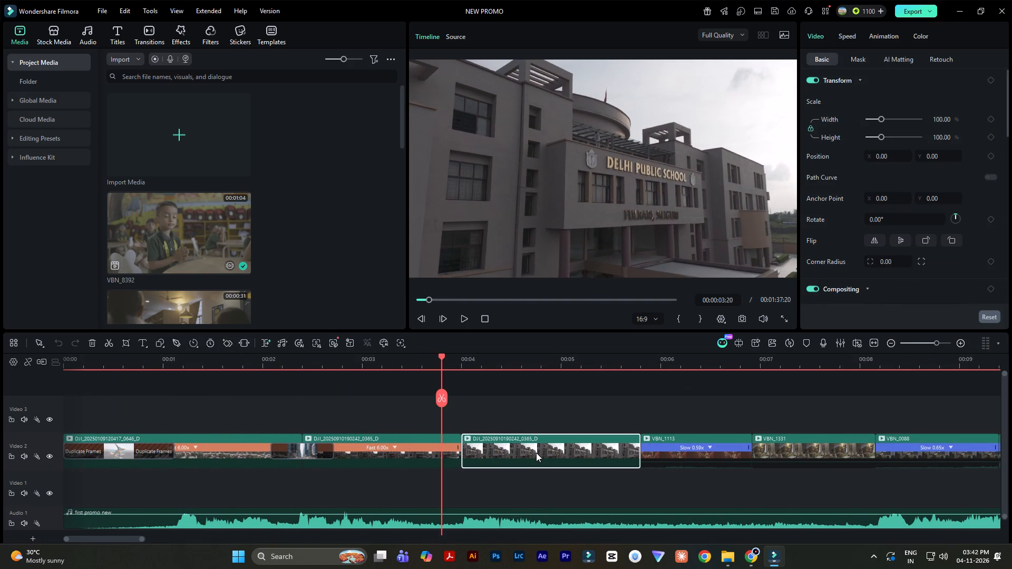
key(ctrl+s)
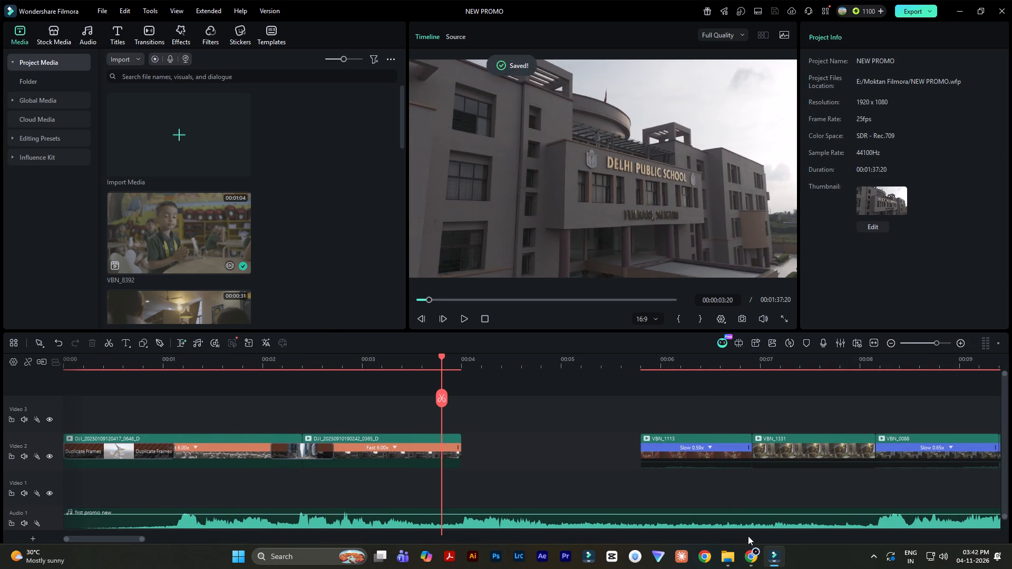
In the Moktan Filmora folder, play the Inter School Swimming Competition 2026 with out logo video, skip through it, and close the player.
click(725, 557)
click(758, 488)
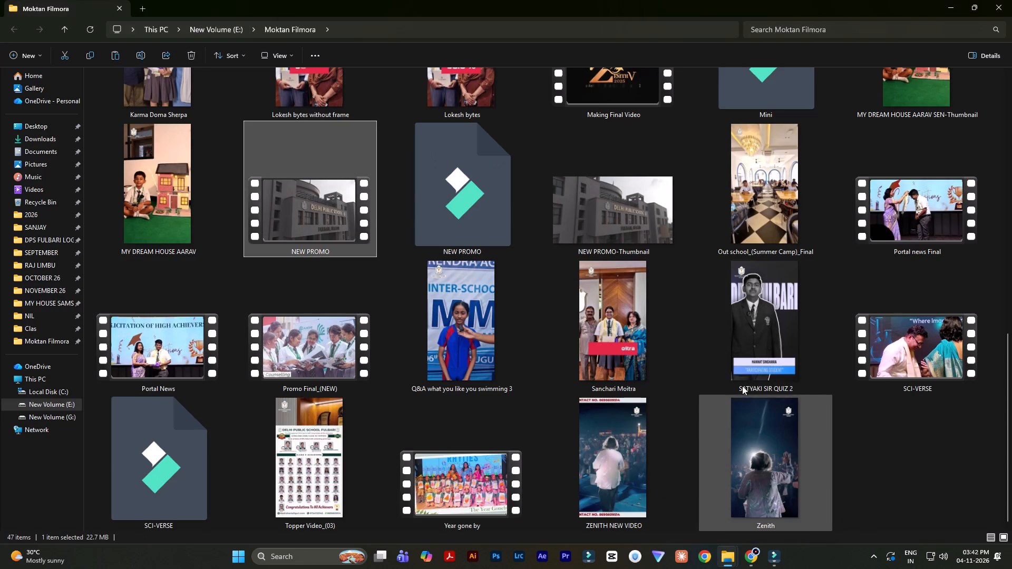
scroll(673, 356, up, 4)
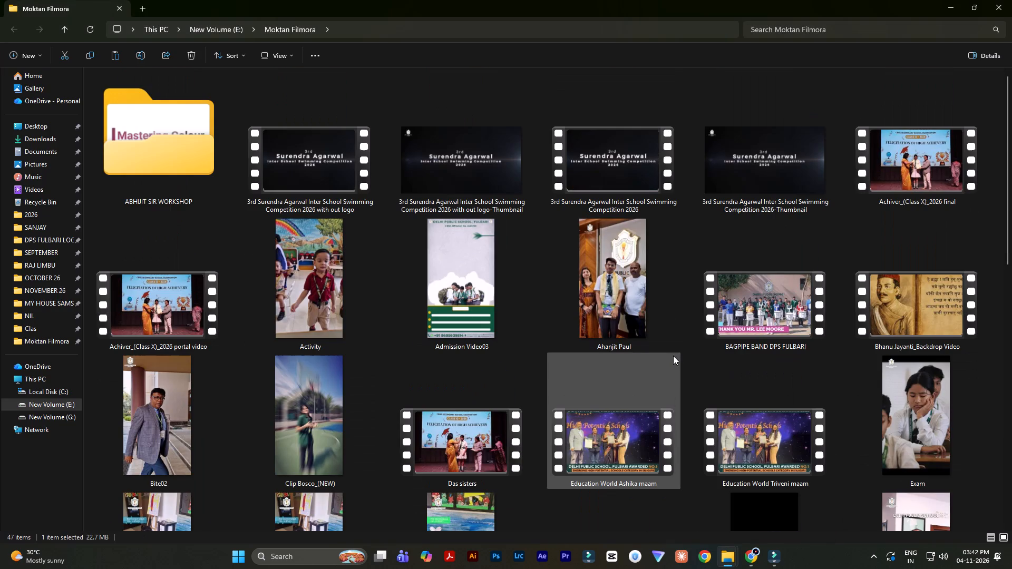
double_click(346, 172)
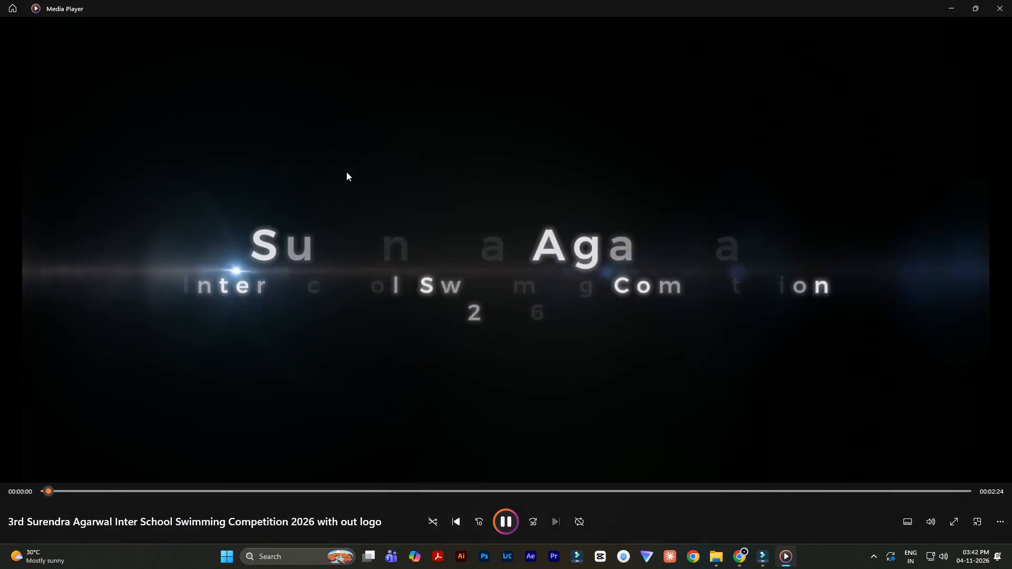
click(90, 495)
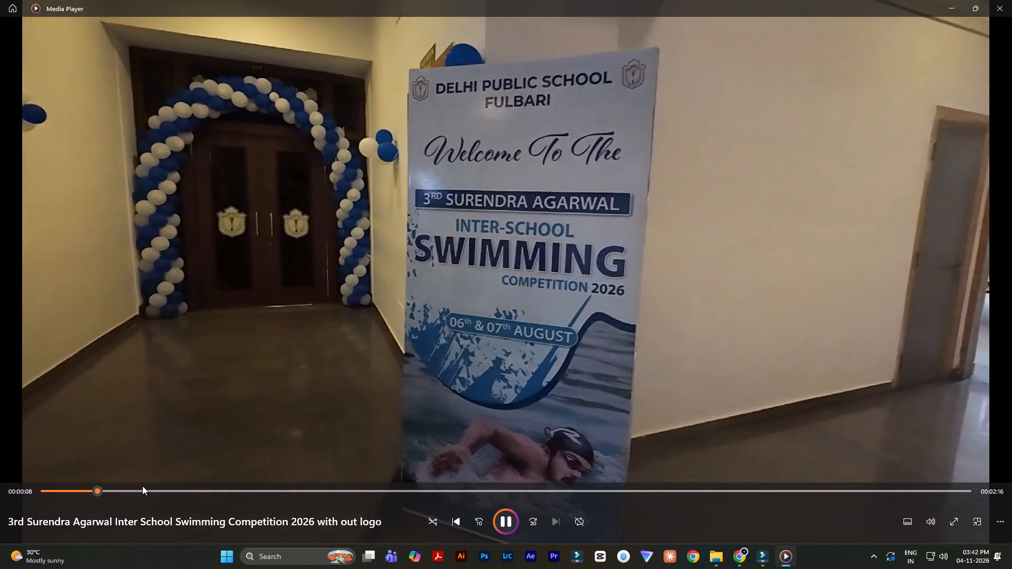
click(142, 486)
click(203, 488)
click(330, 488)
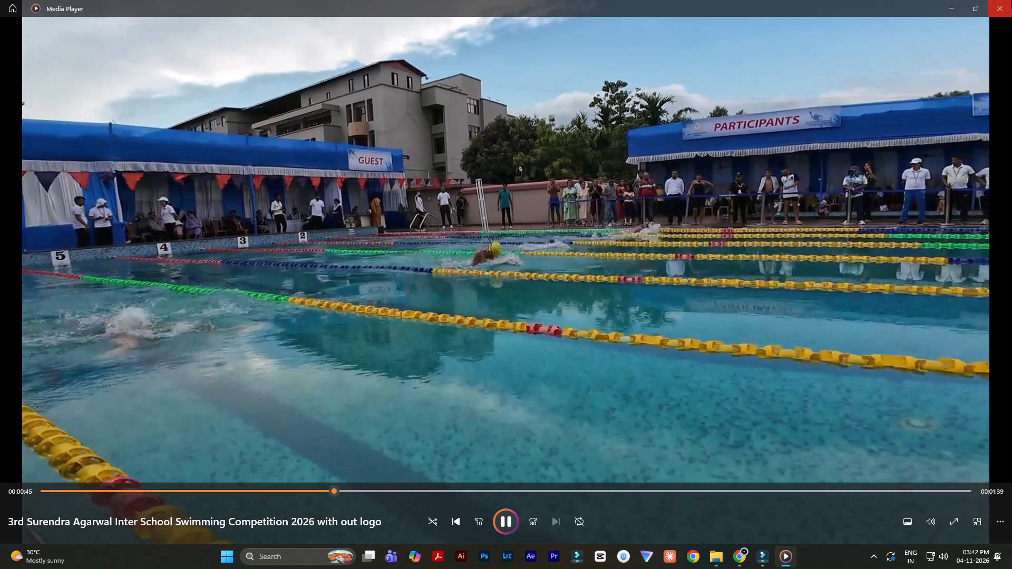
click(1011, 0)
View the swimming competition's with out logo thumbnail image, and delete both swimming competition thumbnail images from the Moktan Filmora folder.
double_click(418, 177)
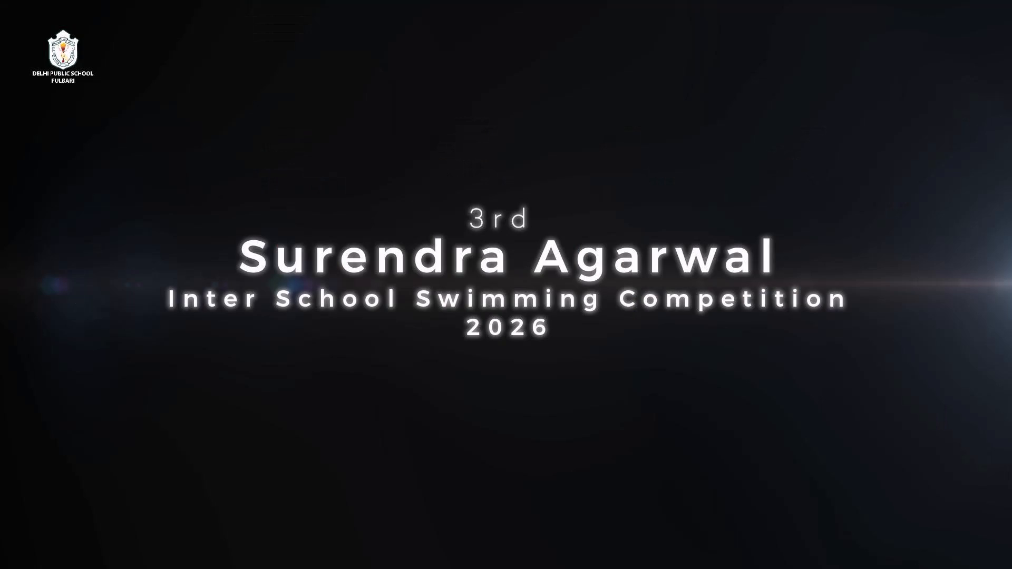
key(Escape)
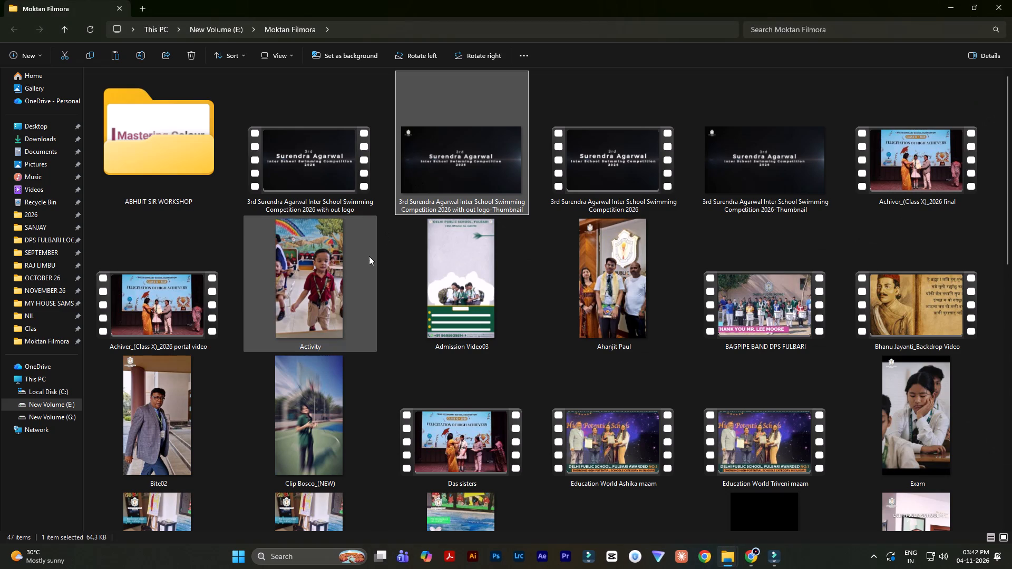
key(Delete)
click(578, 167)
key(Delete)
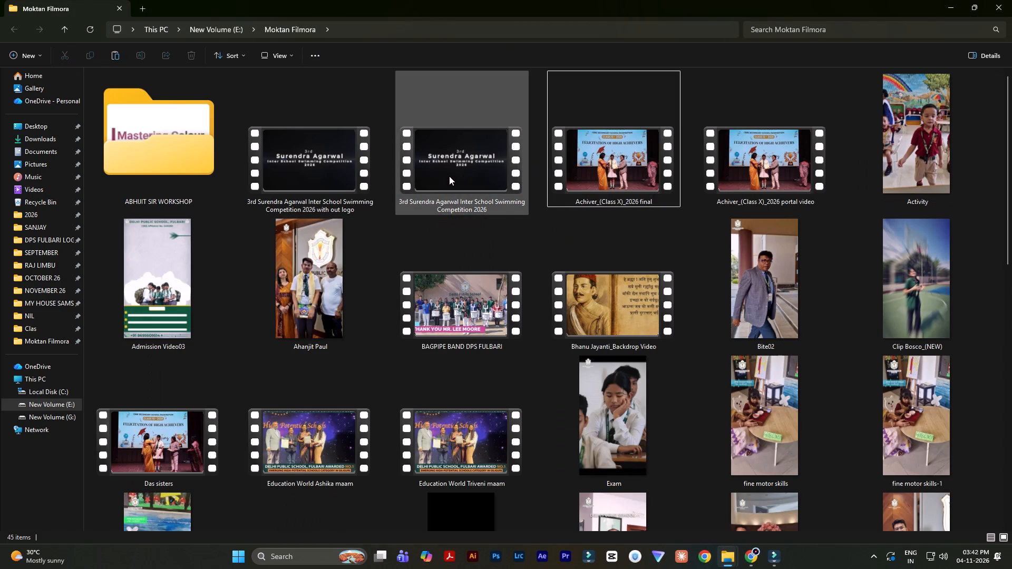
Play the Inter School Swimming Competition 2026 video with the logo at volume 47, replay its opening, and close the player.
double_click(601, 163)
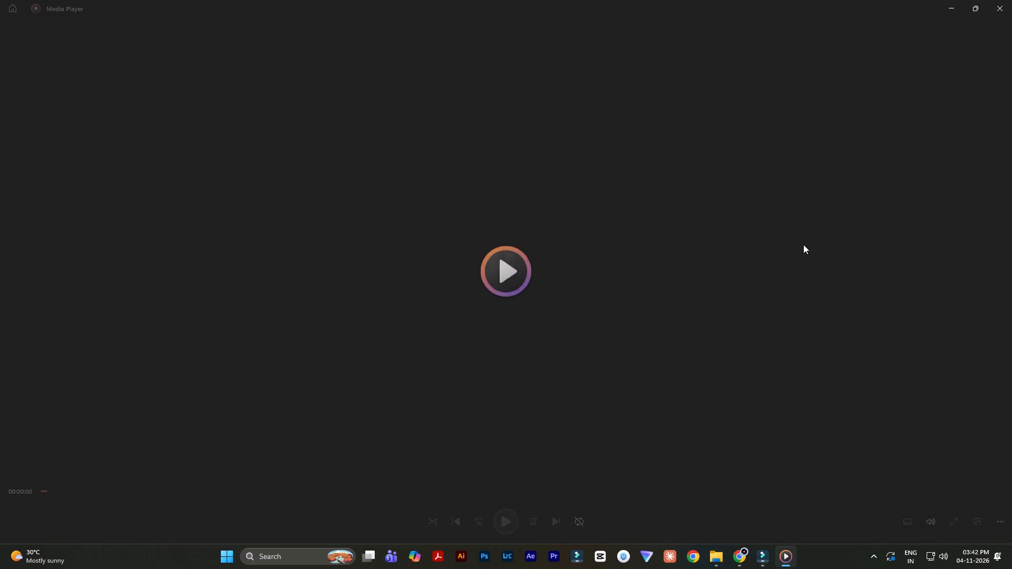
click(1003, 3)
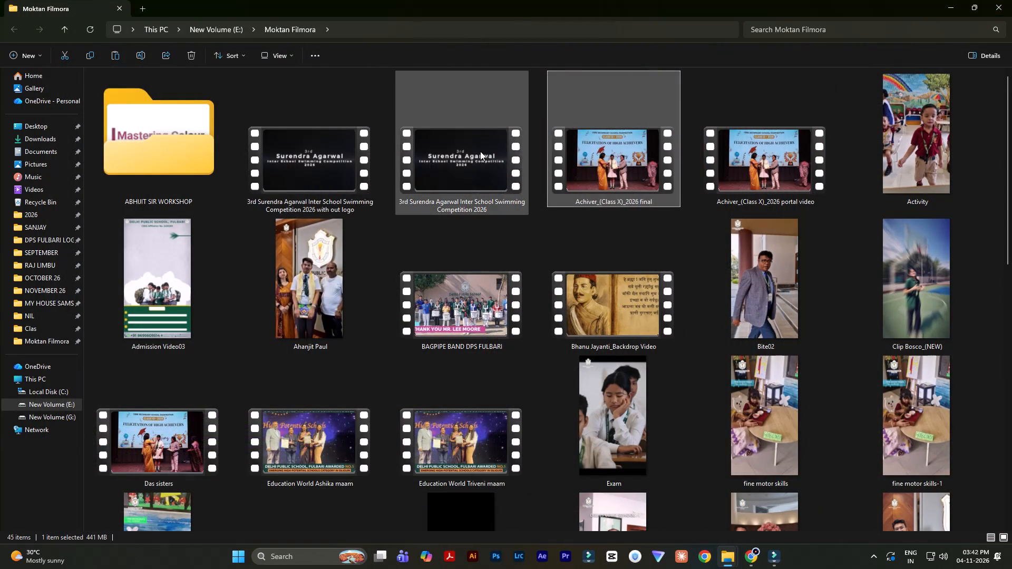
double_click(480, 151)
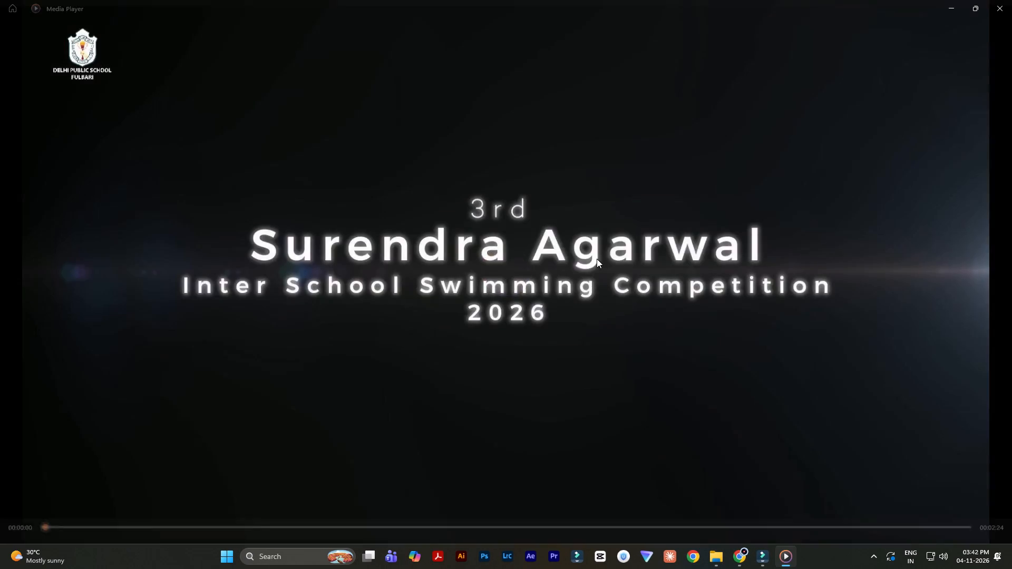
scroll(597, 259, down, 3)
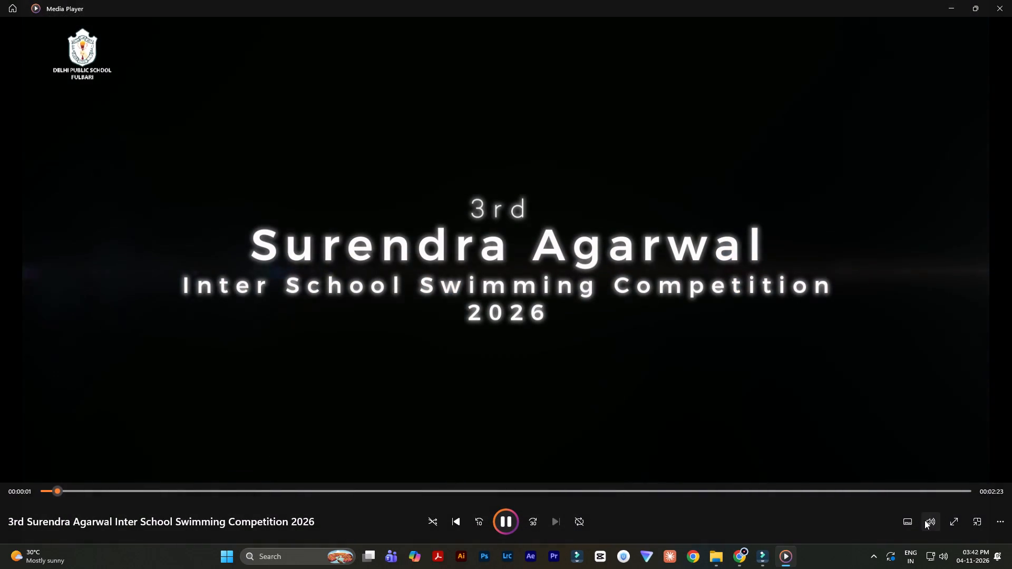
click(925, 520)
click(933, 494)
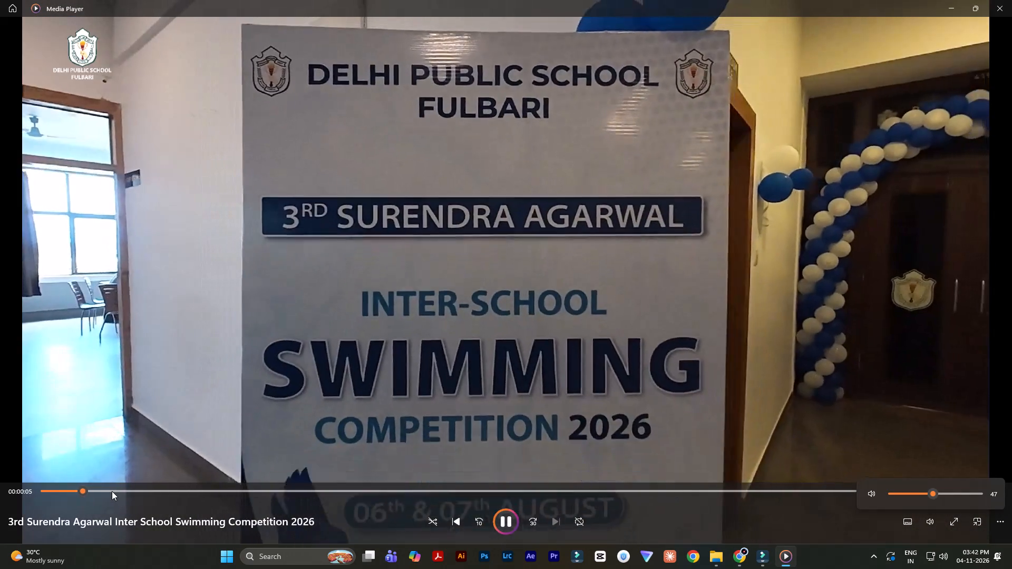
click(60, 492)
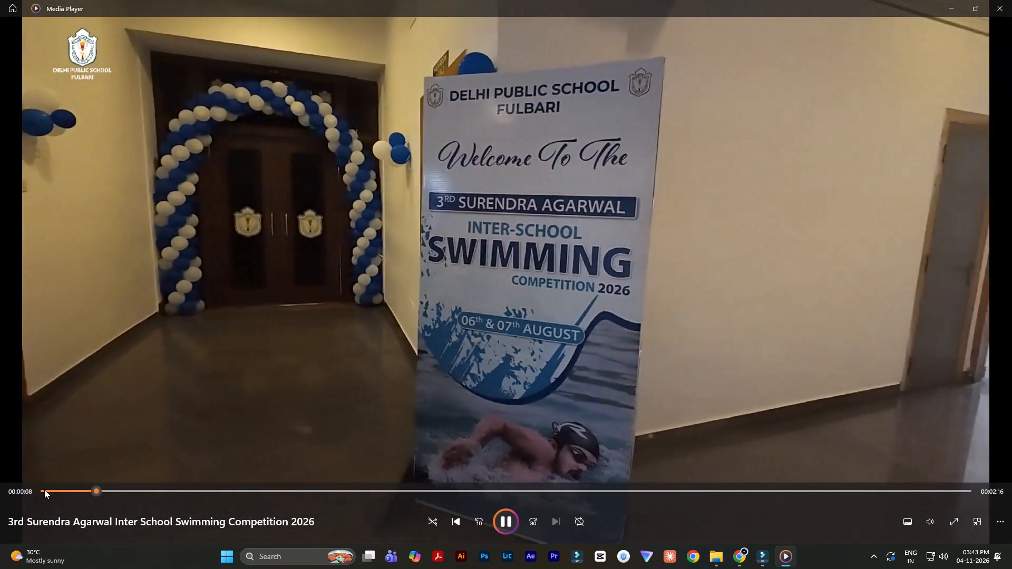
click(44, 489)
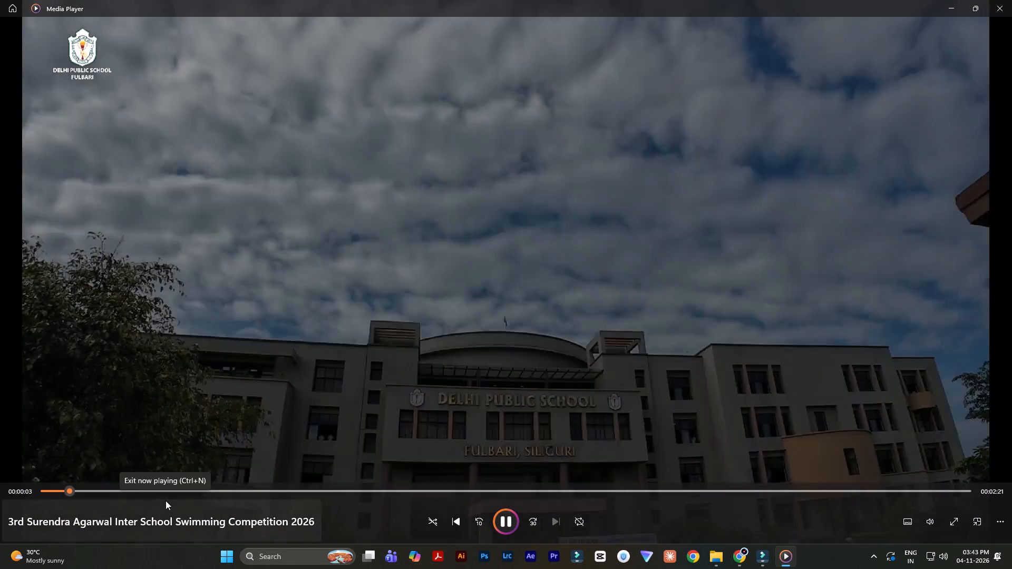
key(space)
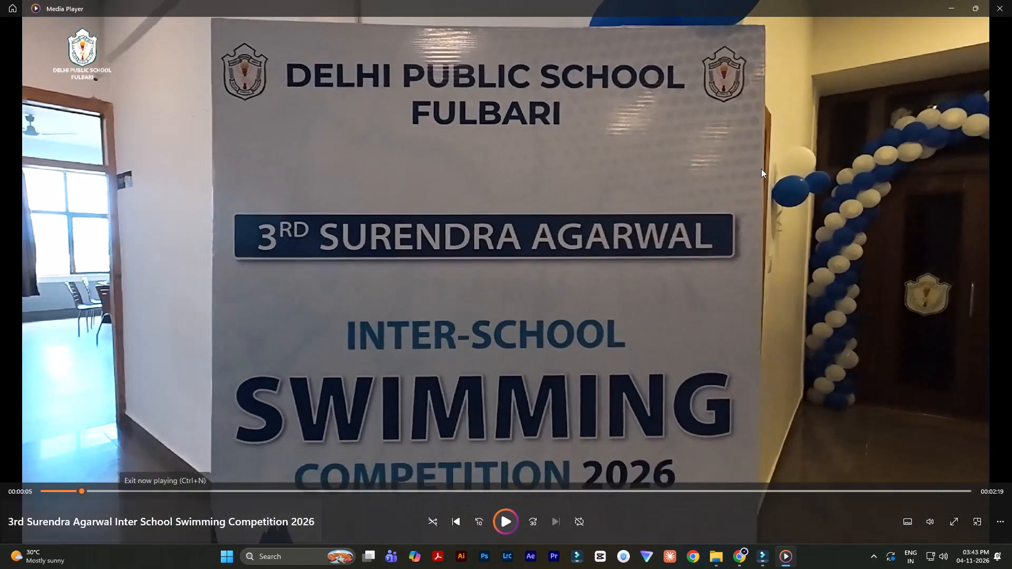
click(1008, 4)
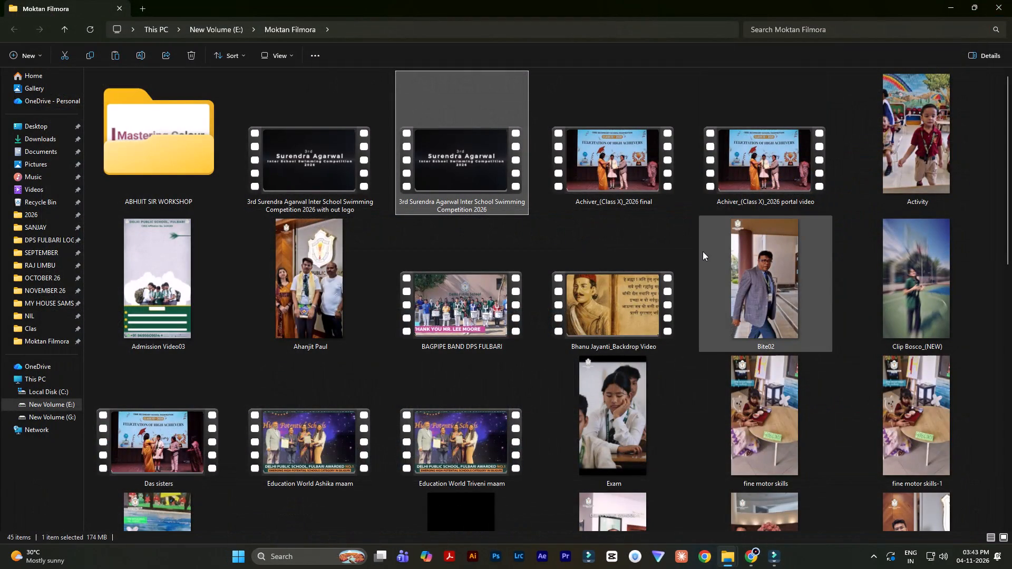
Play the Promo Final_(NEW) video from the Moktan Filmora folder and skip through it to review its shots.
scroll(771, 228, down, 6)
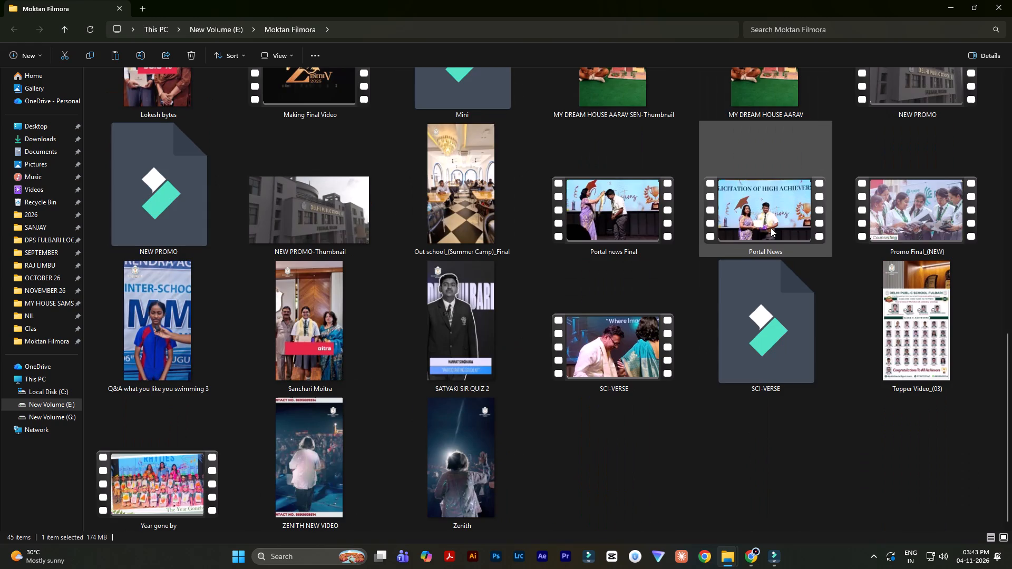
double_click(875, 224)
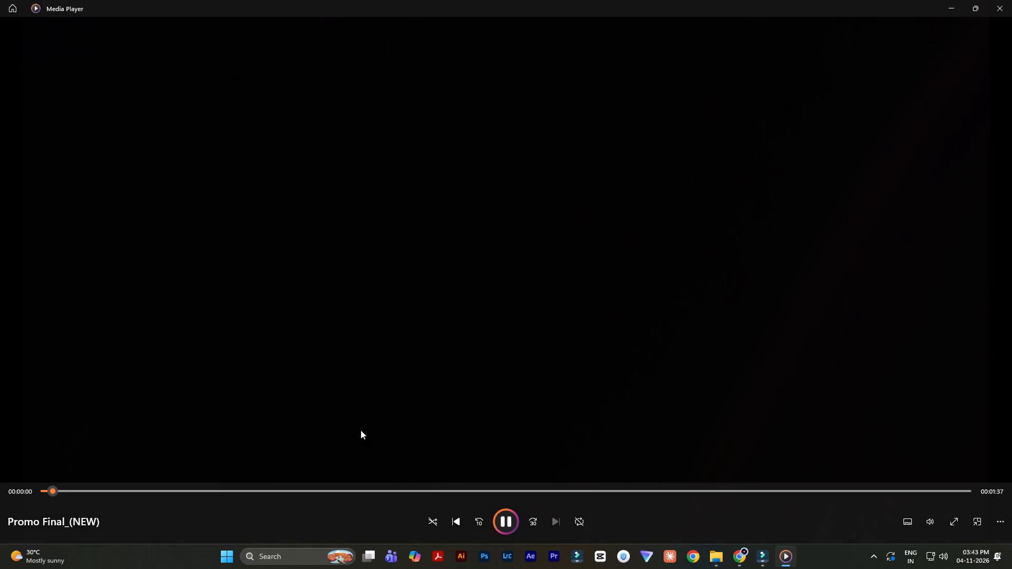
click(138, 487)
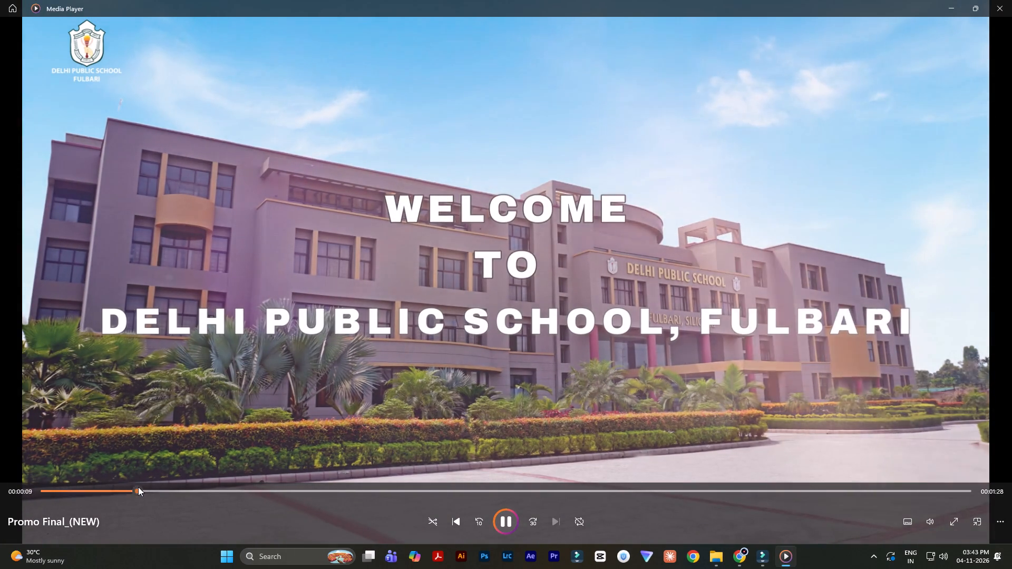
click(256, 493)
click(340, 493)
click(481, 491)
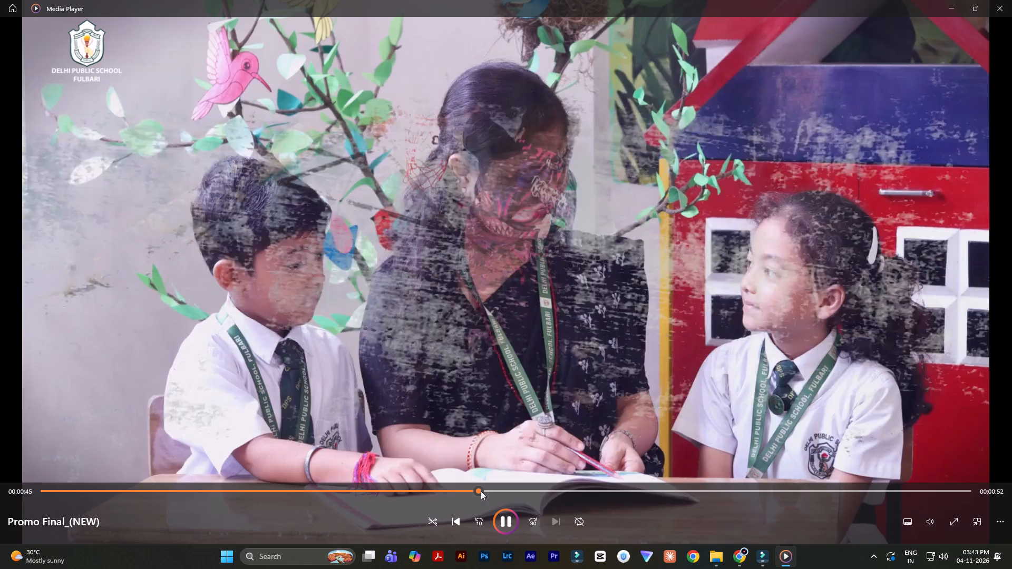
Skip further ahead in the Promo Final_(NEW) video and close the player.
click(613, 491)
click(1011, 0)
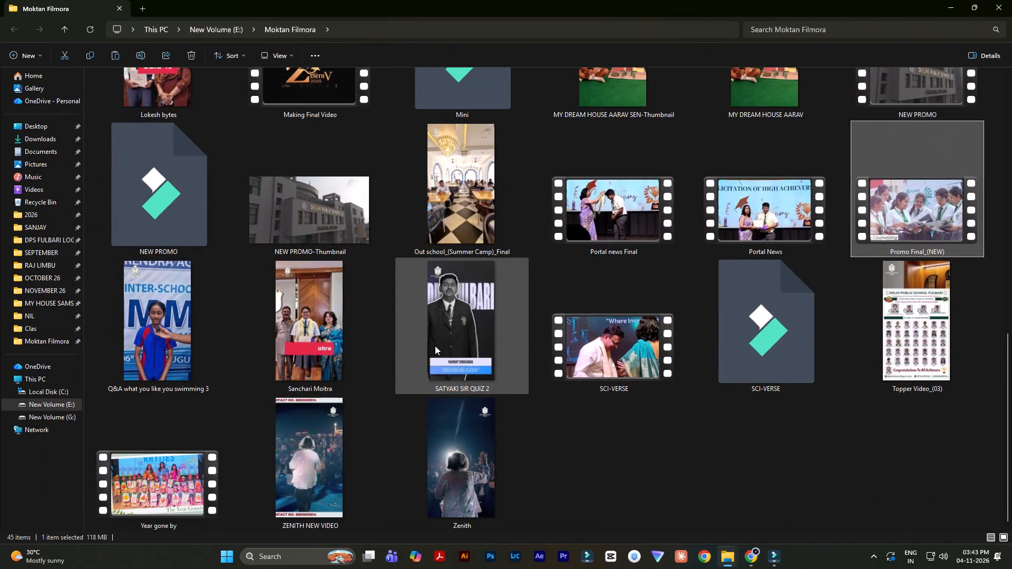
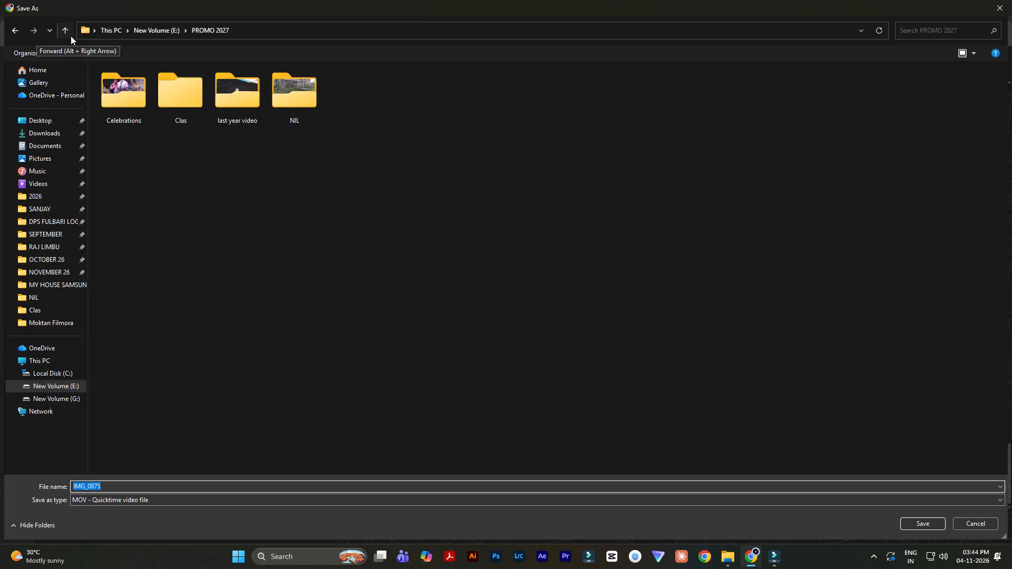
Create a new folder in PROMO 2027 on drive E while saving IMG_0875, naming it with Sanjay's name in capitals.
right_click(386, 232)
click(461, 357)
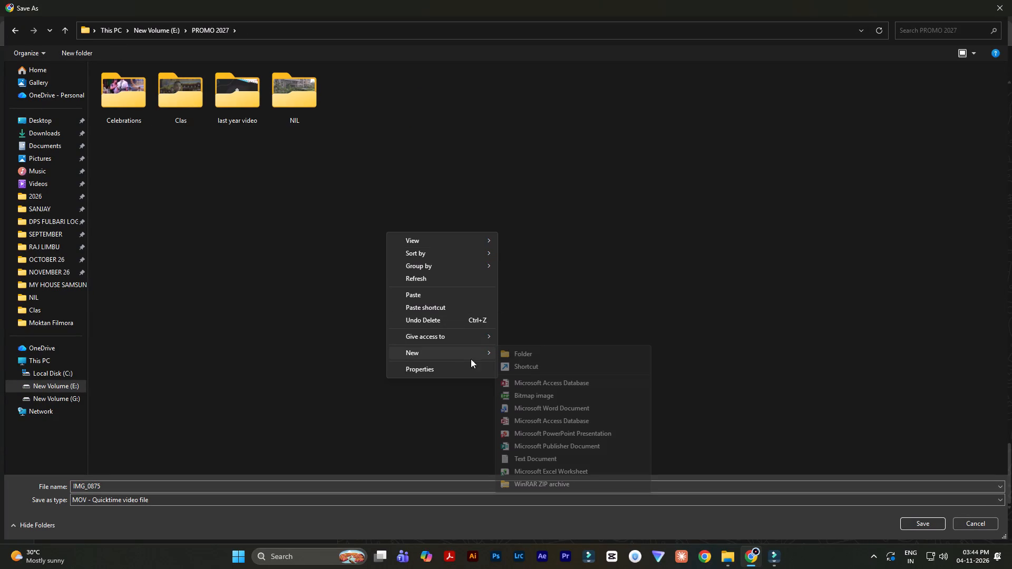
click(514, 351)
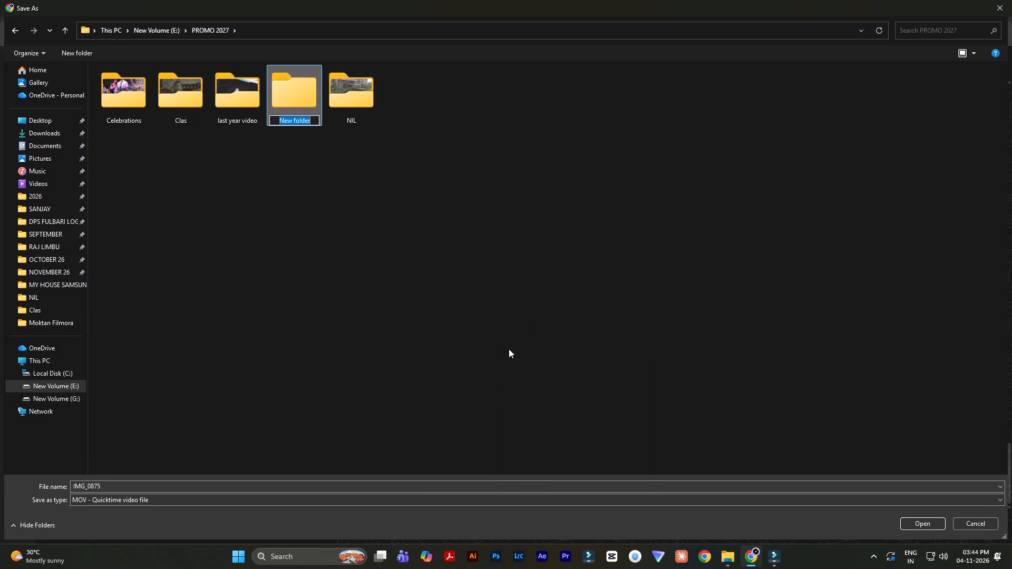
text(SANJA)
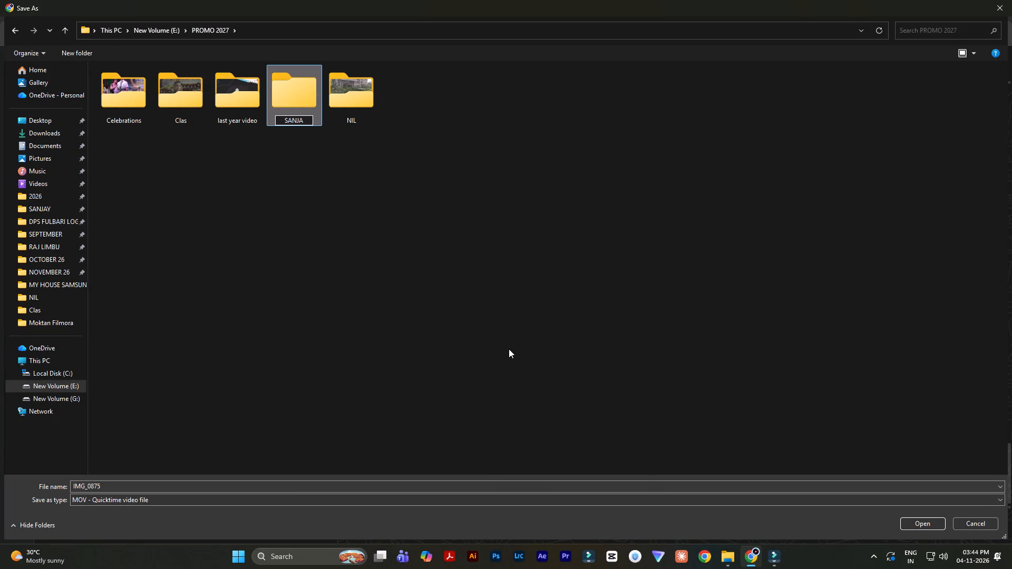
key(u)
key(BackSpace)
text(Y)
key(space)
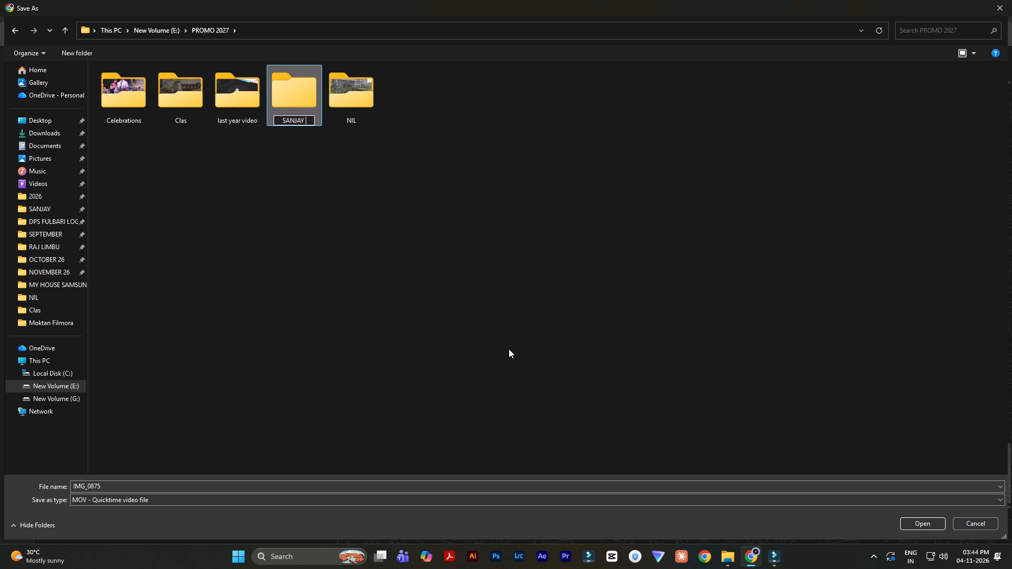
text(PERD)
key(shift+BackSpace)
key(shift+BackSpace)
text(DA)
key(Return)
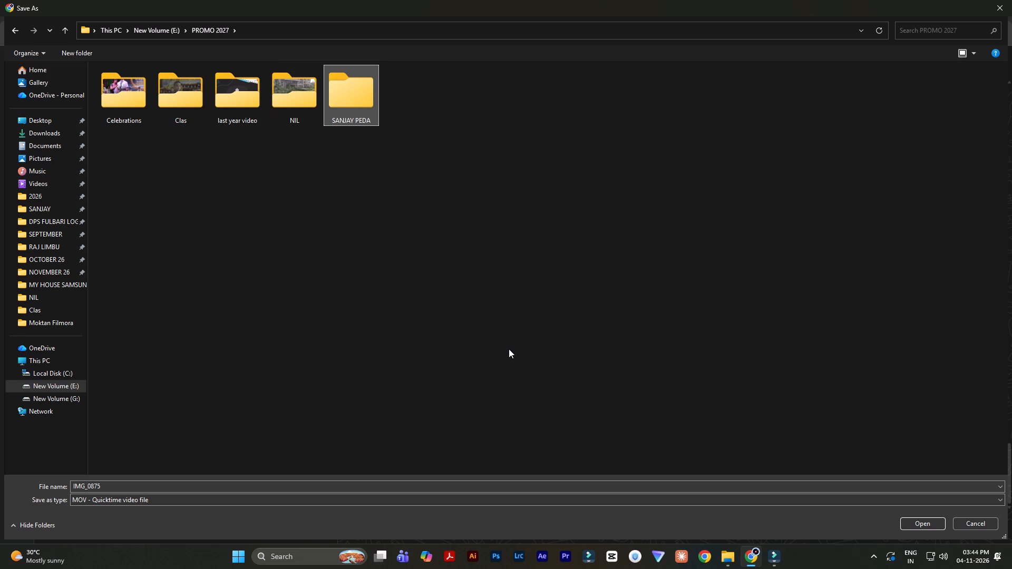
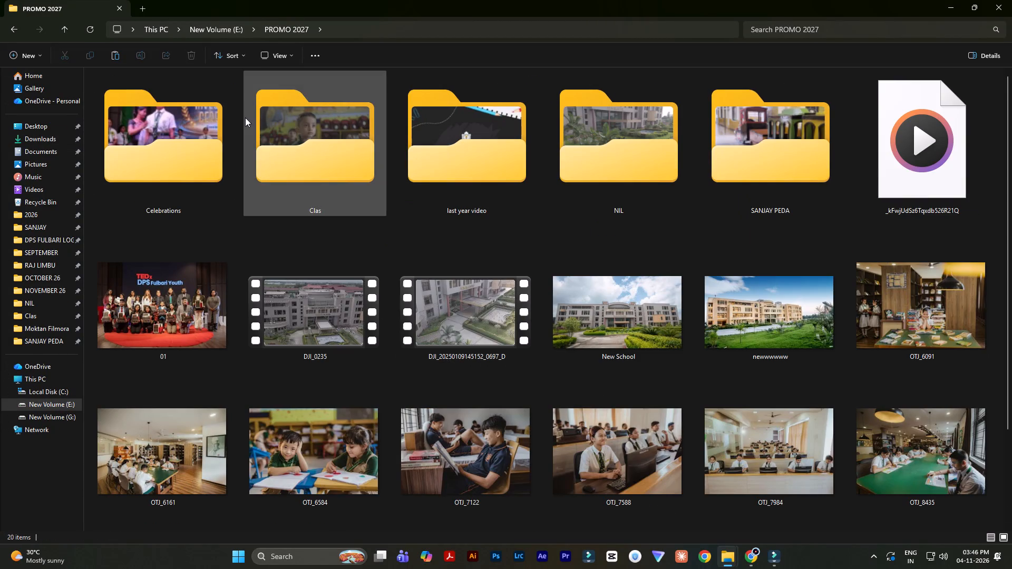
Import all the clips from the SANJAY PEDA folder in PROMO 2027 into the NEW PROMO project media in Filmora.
double_click(782, 146)
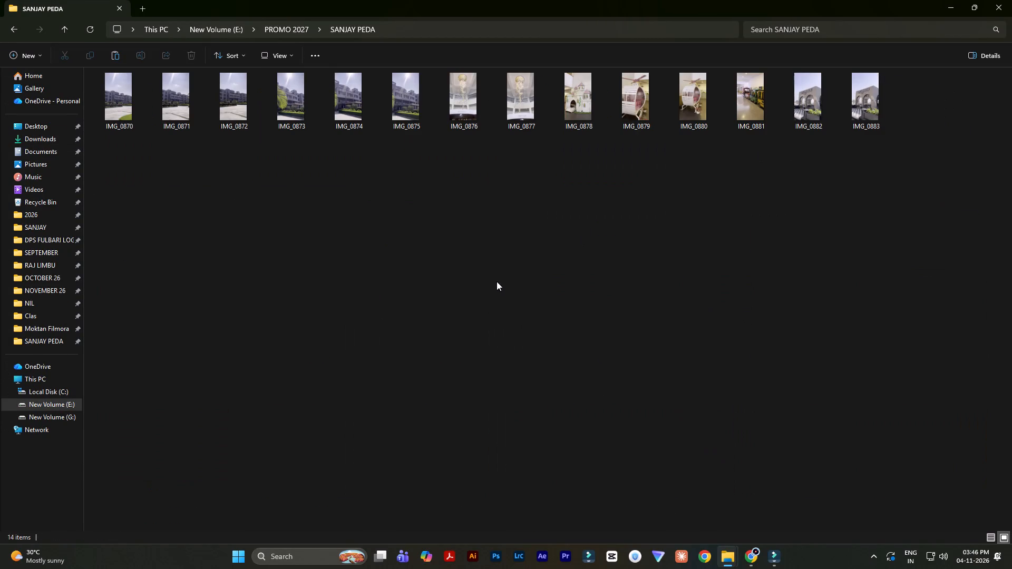
scroll(494, 284, up, 19)
key(ctrl+a)
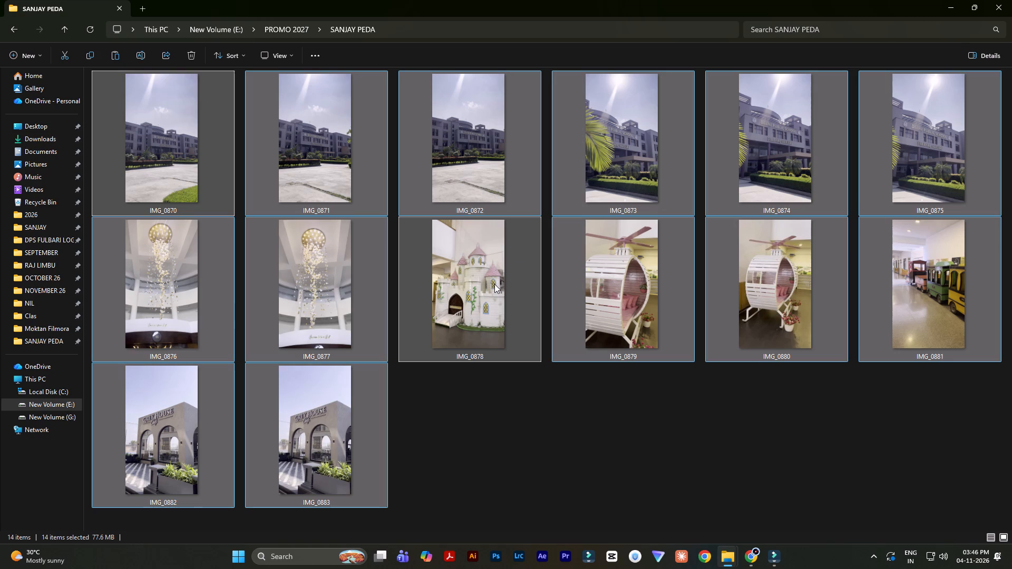
drag(308, 417, 767, 483)
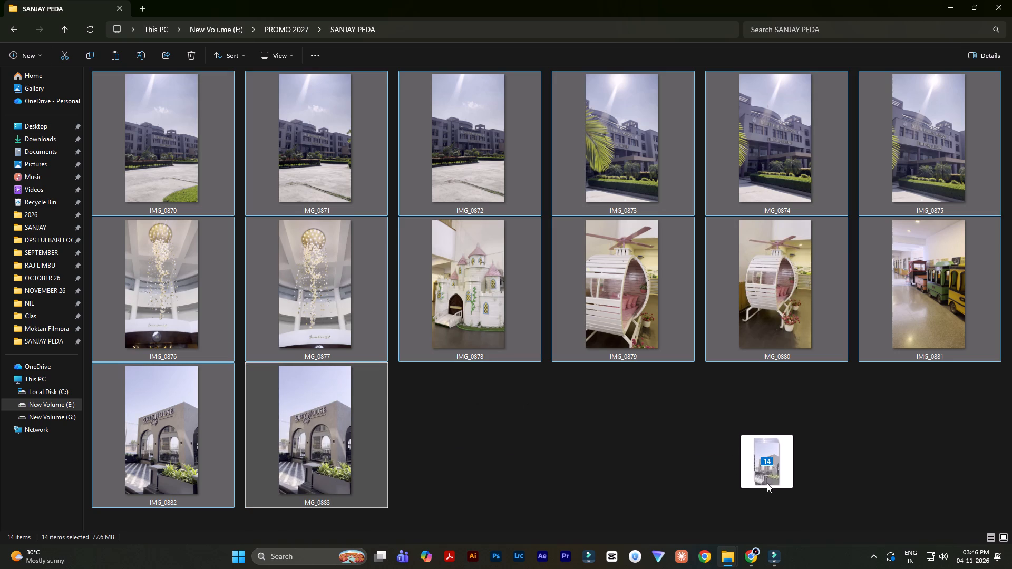
drag(767, 483, 274, 261)
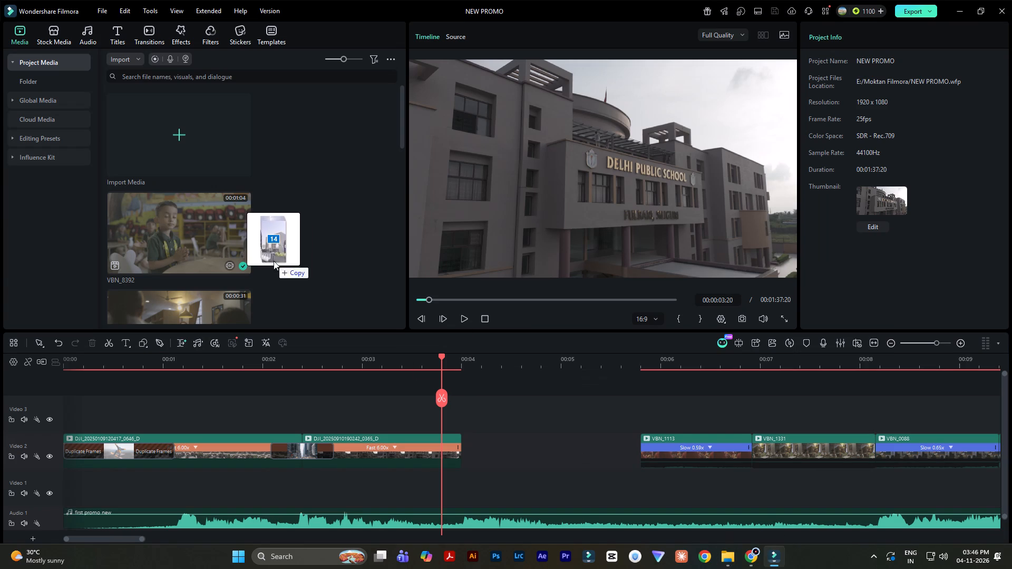
drag(274, 261, 287, 224)
Look through the imported portrait clips, previewing the IMG_0877 chandelier shot and the IMG_0875 school building shot.
scroll(287, 224, down, 4)
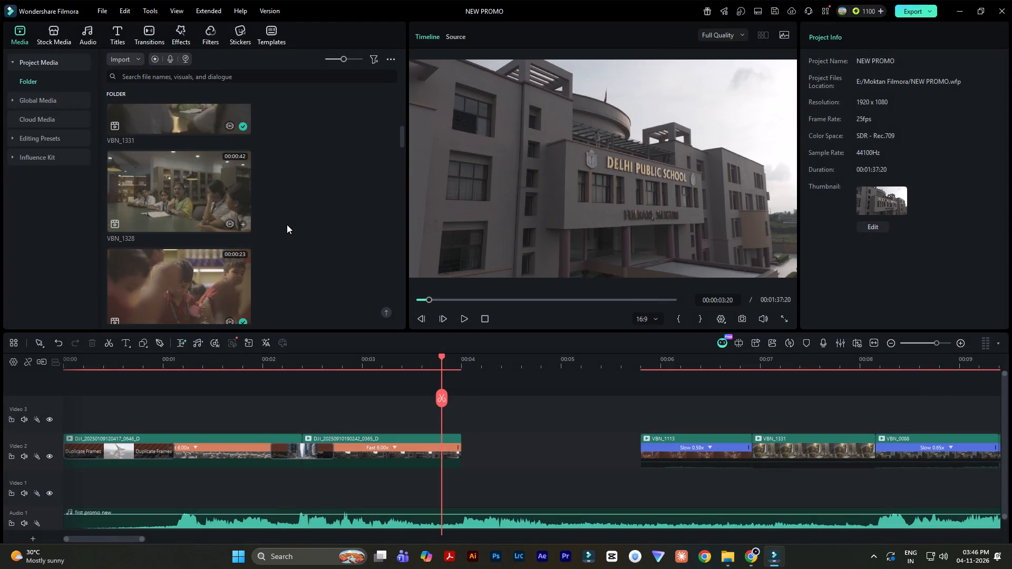
scroll(287, 224, down, 7)
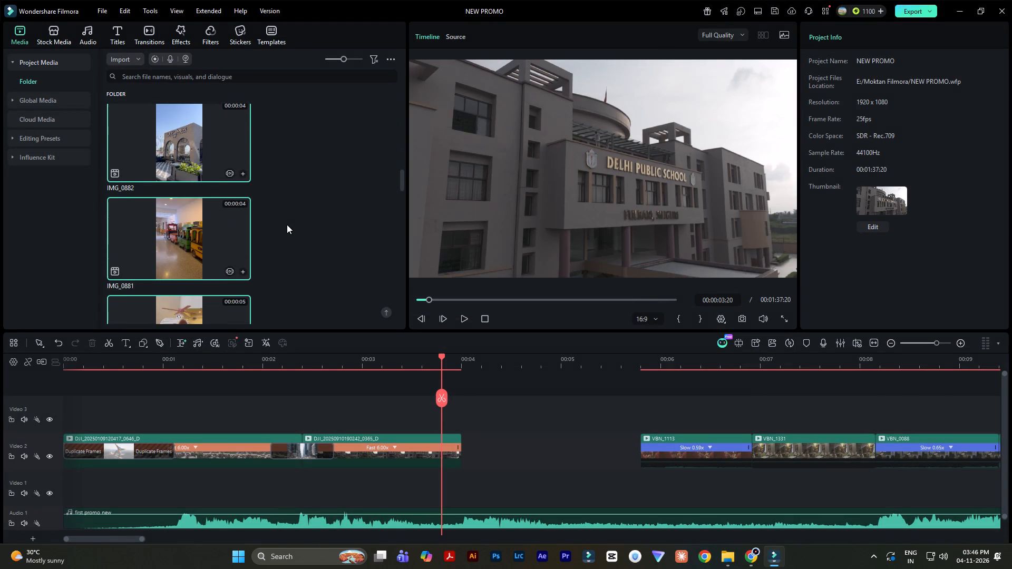
scroll(287, 224, down, 7)
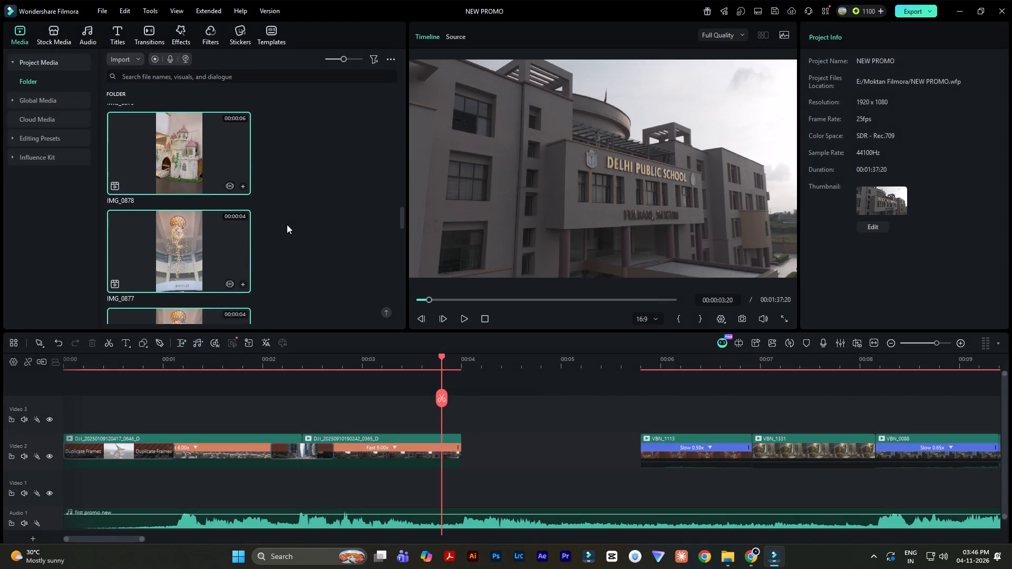
scroll(287, 224, down, 3)
scroll(287, 224, up, 2)
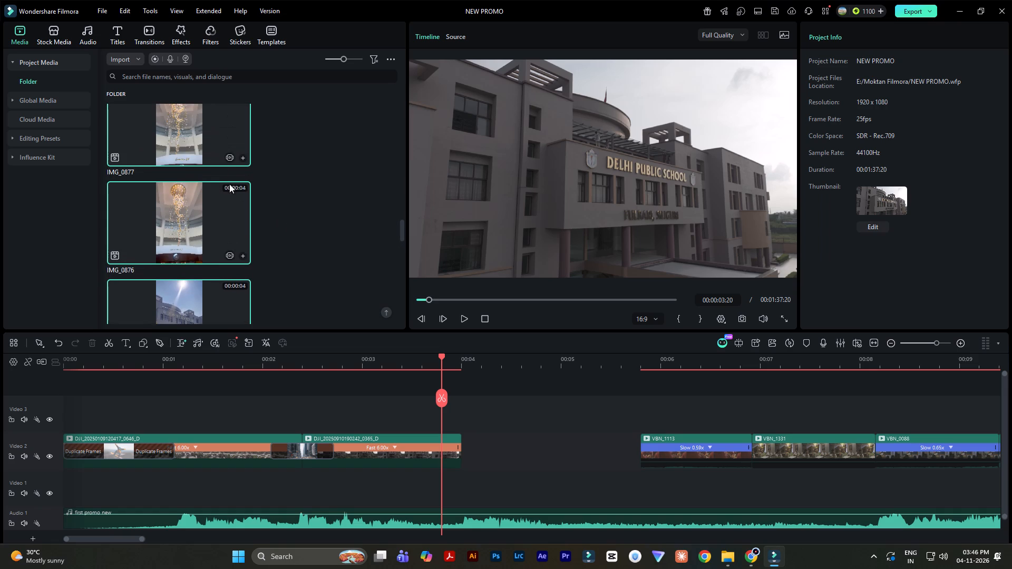
double_click(191, 131)
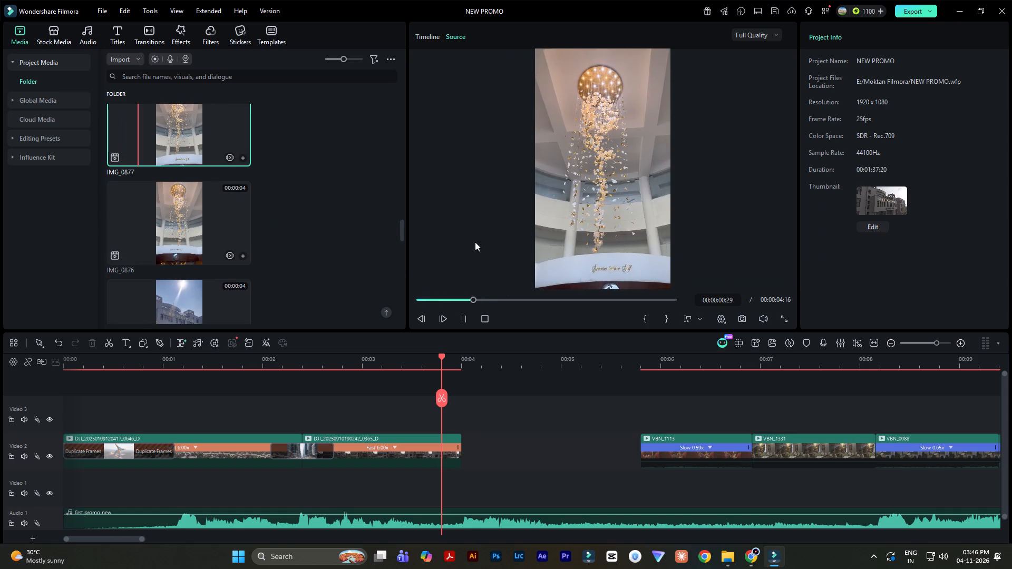
click(540, 301)
click(598, 301)
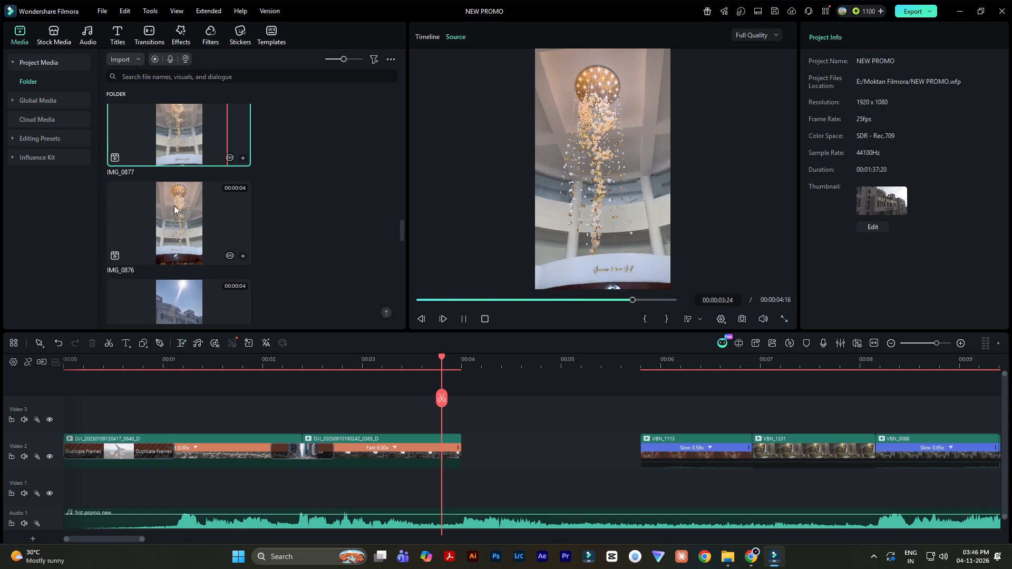
scroll(194, 203, down, 2)
double_click(182, 187)
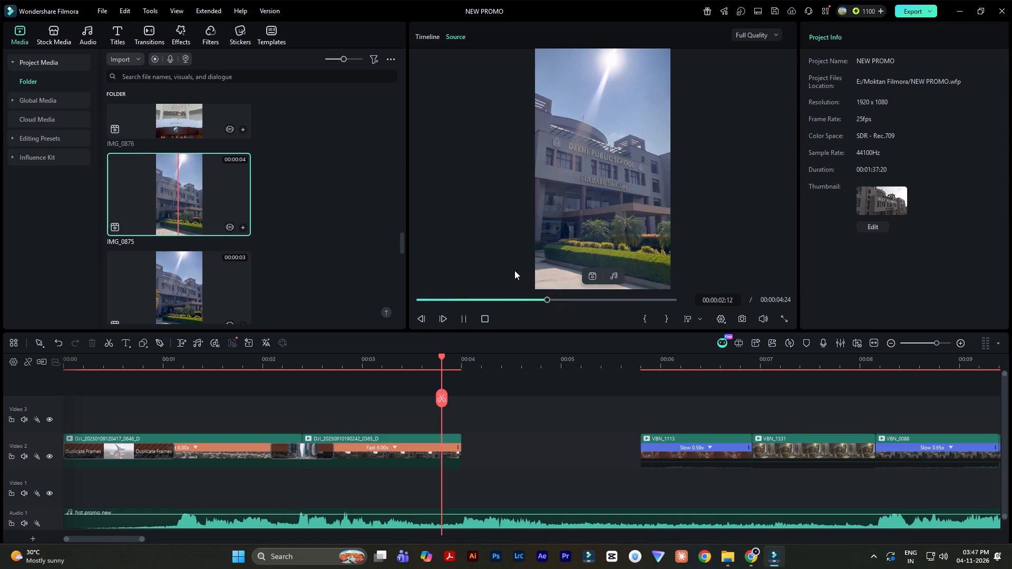
key(space)
Place IMG_0875 on the Video 3 track near the end of the second drone clip, mute it and play its opening.
drag(189, 187, 468, 411)
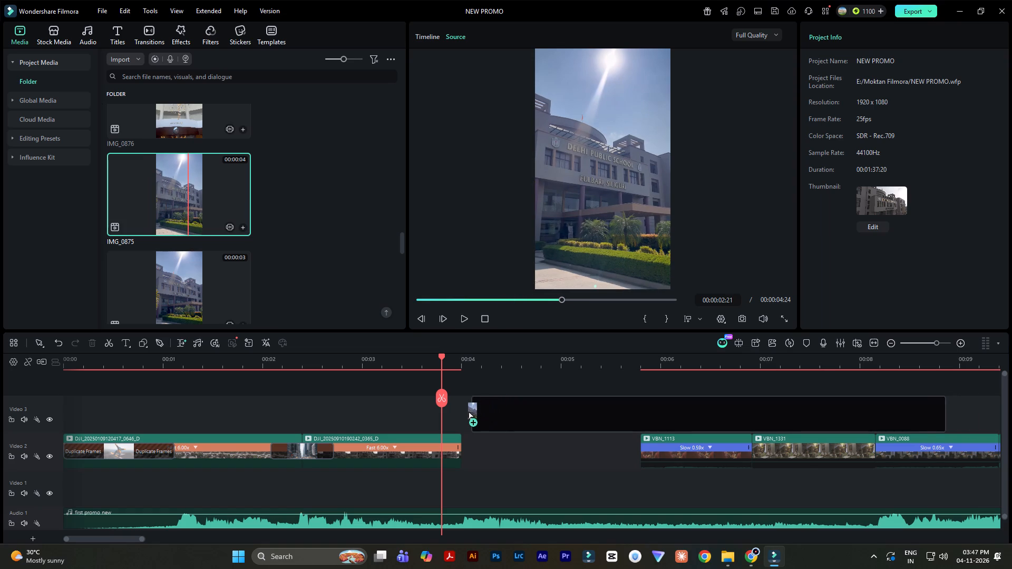
drag(468, 411, 459, 407)
key(ctrl+shift+m)
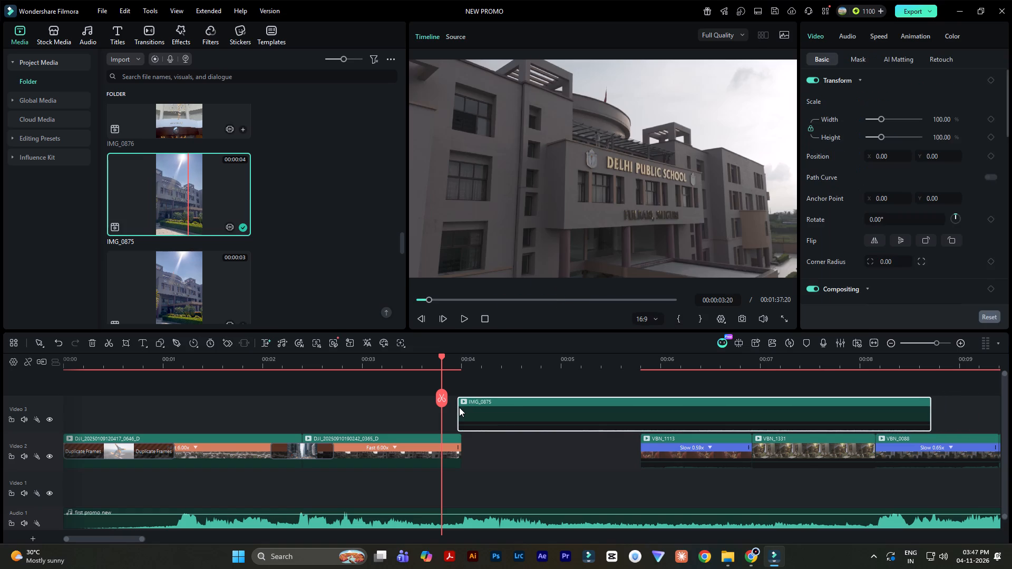
key(space)
key(space)
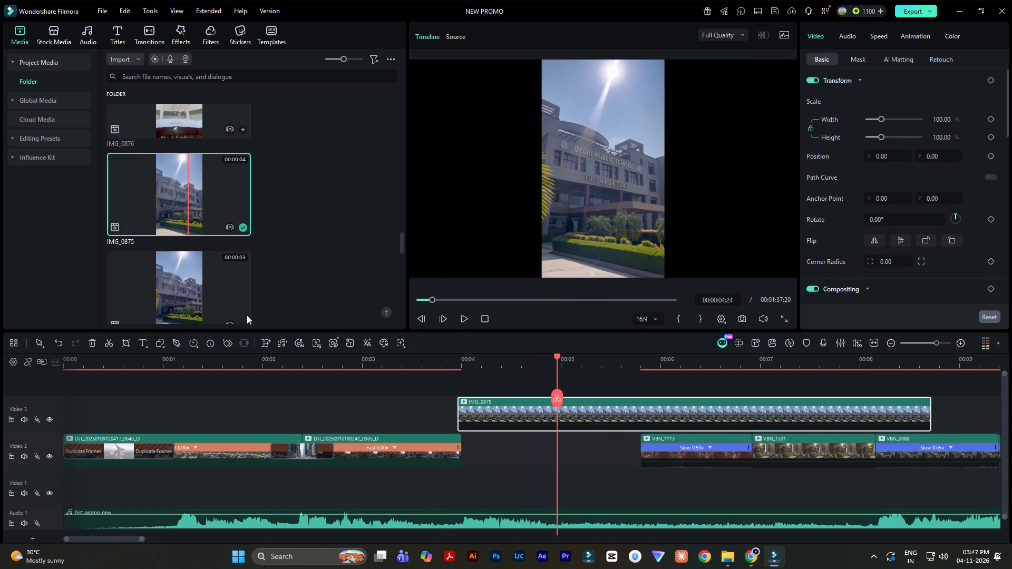
Crop the IMG_0875 clip to a 16:9 ratio, framing the school name on the building.
click(120, 345)
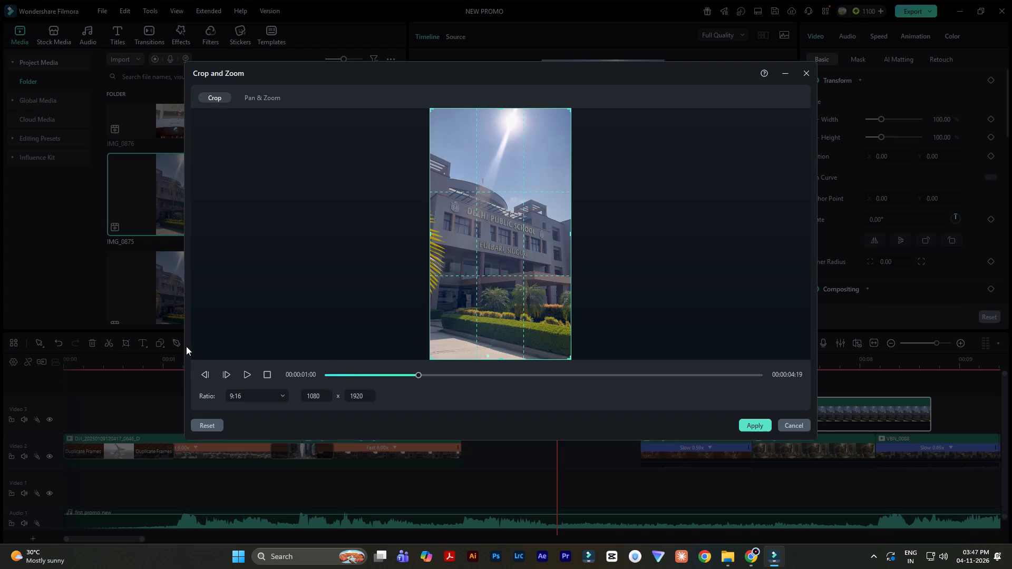
click(245, 396)
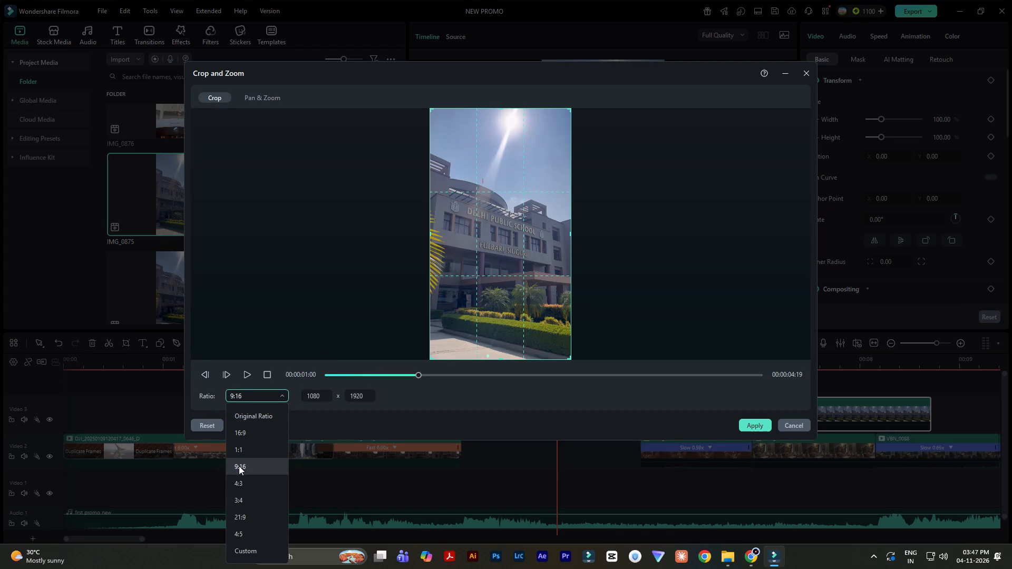
click(248, 426)
drag(549, 230, 549, 225)
click(755, 429)
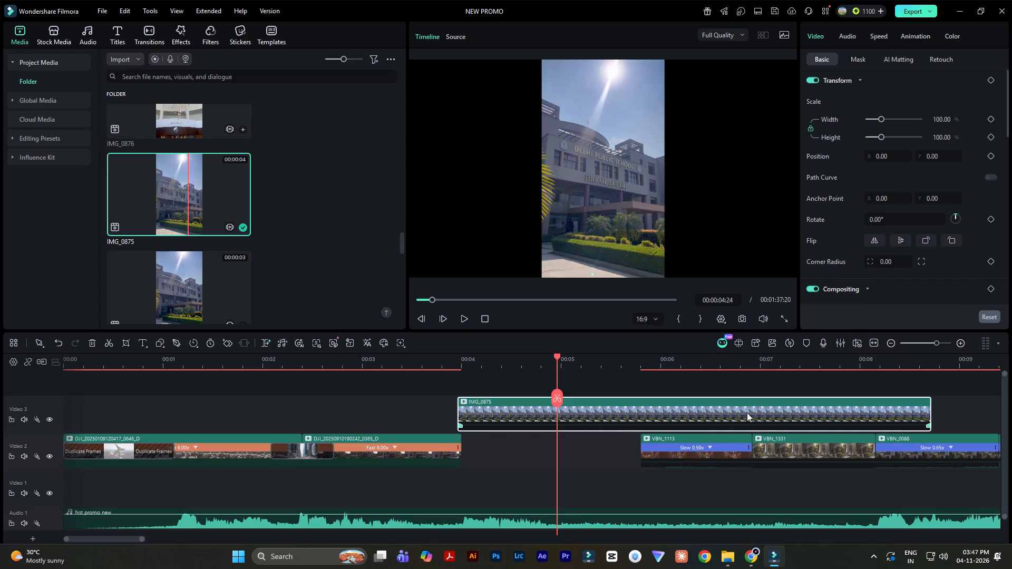
Play the opening from the drone shots into the cropped IMG_0875 clip to review how they flow together.
key(space)
click(383, 360)
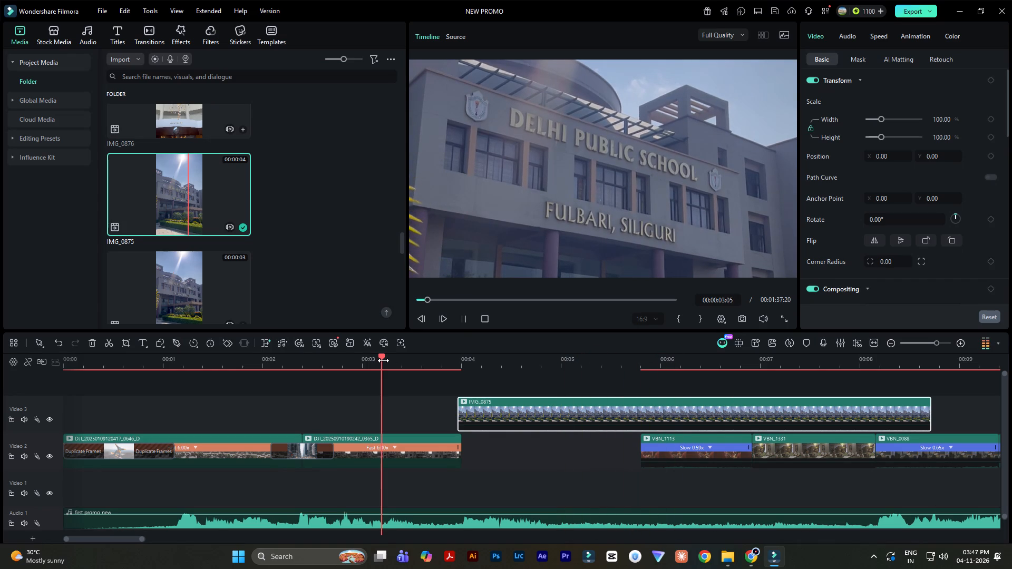
key(space)
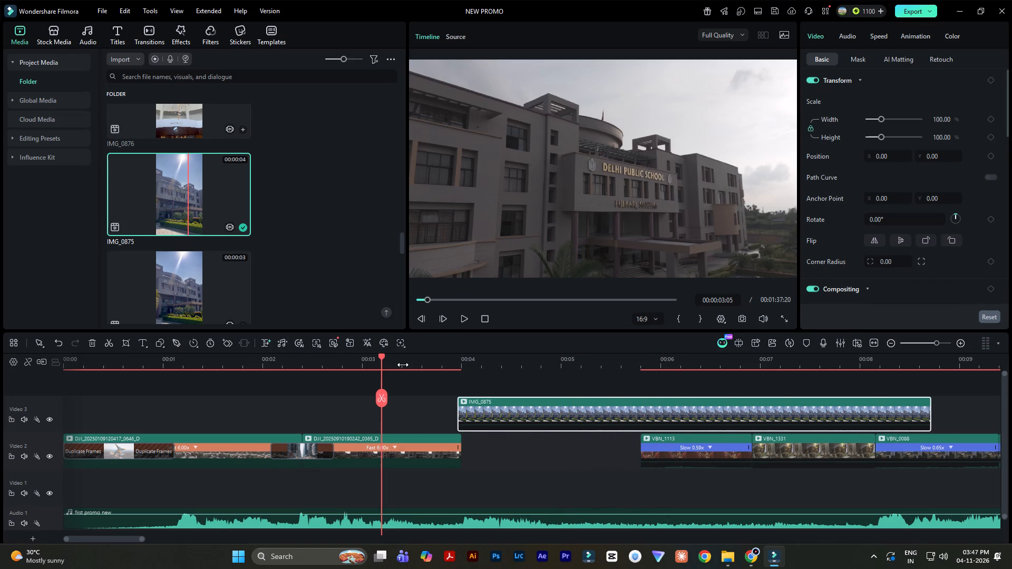
click(403, 365)
click(267, 366)
key(space)
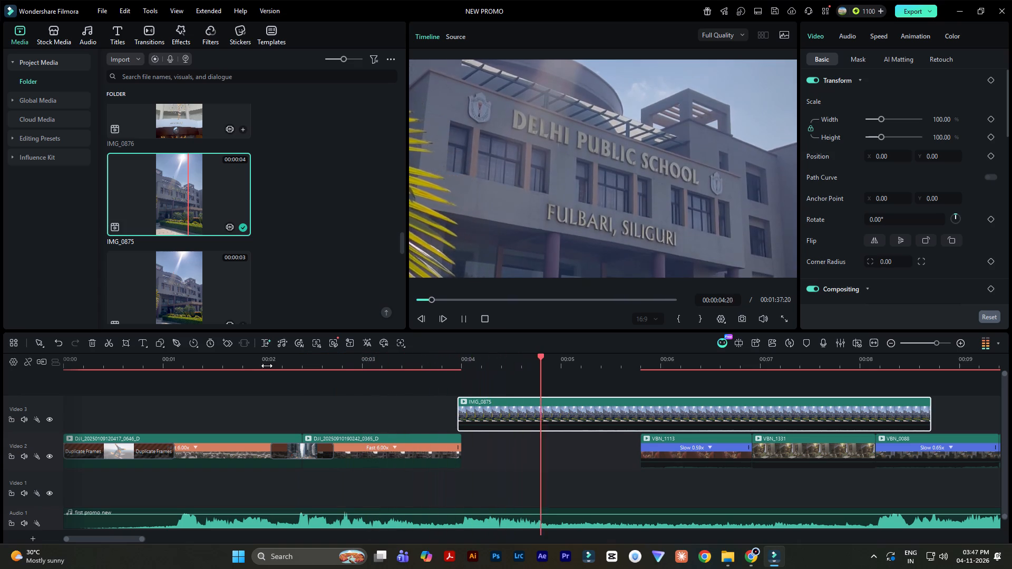
key(space)
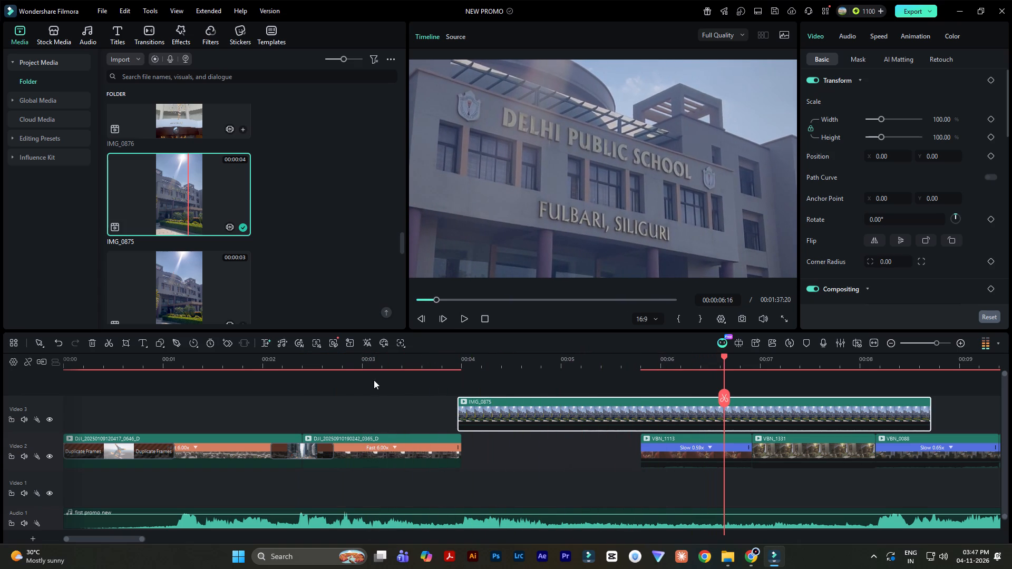
click(249, 367)
key(space)
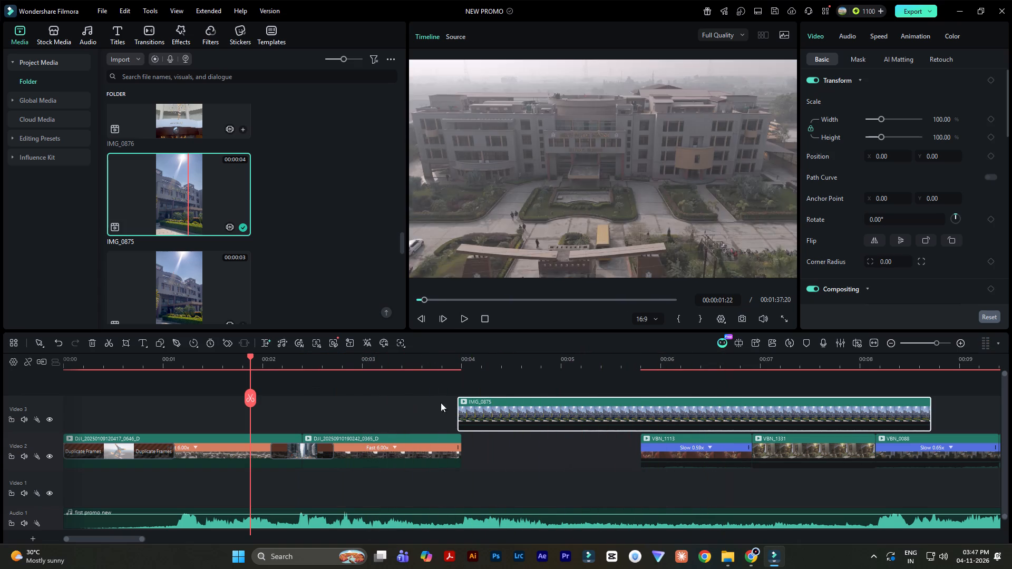
key(space)
Align IMG_0875's start with the end of the second drone clip, and cut off everything after 00:00:05:20, where VBN_1113 begins.
click(470, 402)
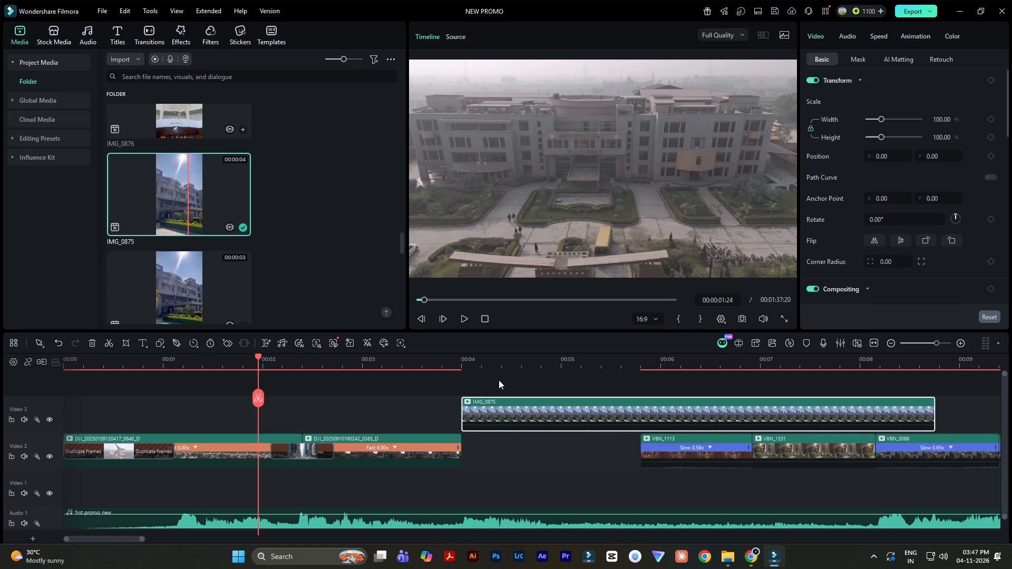
drag(261, 359, 605, 373)
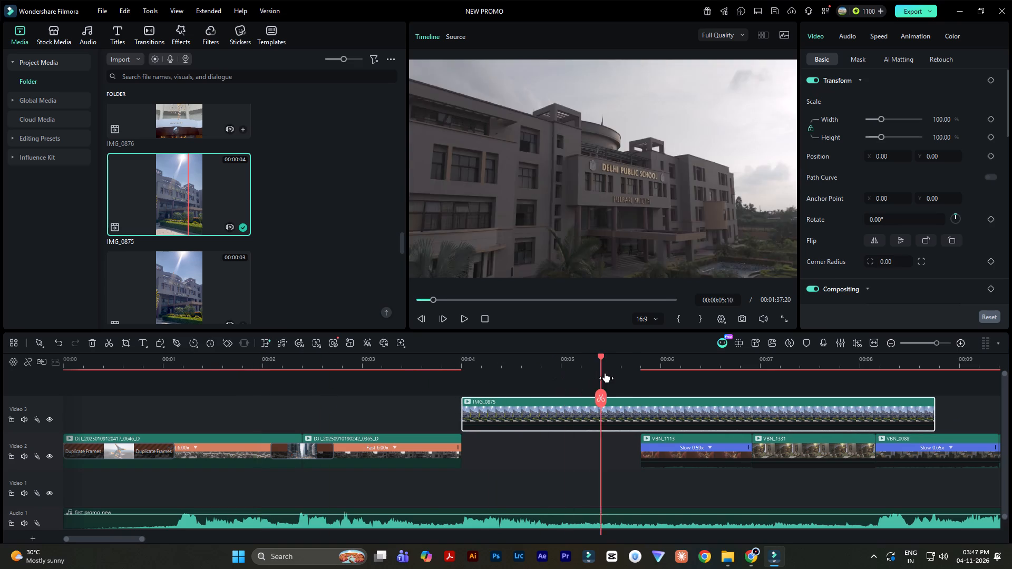
drag(605, 373, 640, 378)
key(ctrl+b)
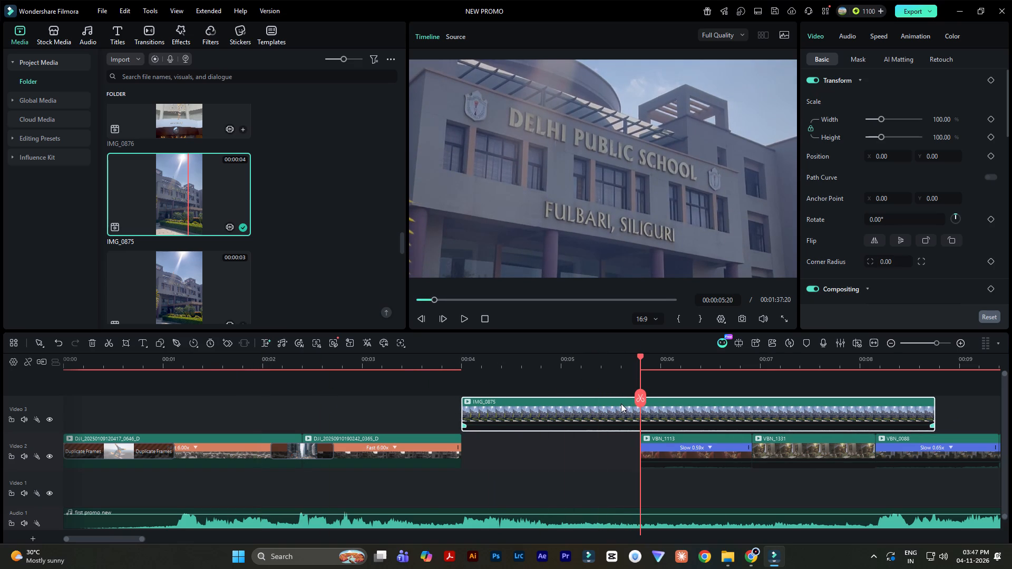
key(Delete)
Move the trimmed IMG_0875 clip into the Video 2 gap before VBN_1113, and play across its join with the drone clip.
drag(539, 397, 539, 407)
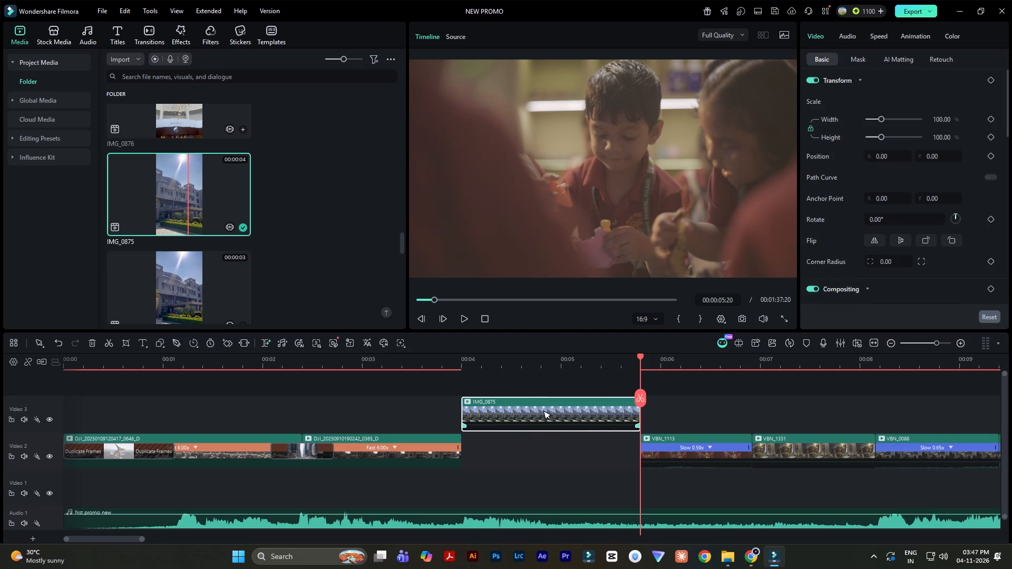
drag(539, 407, 542, 444)
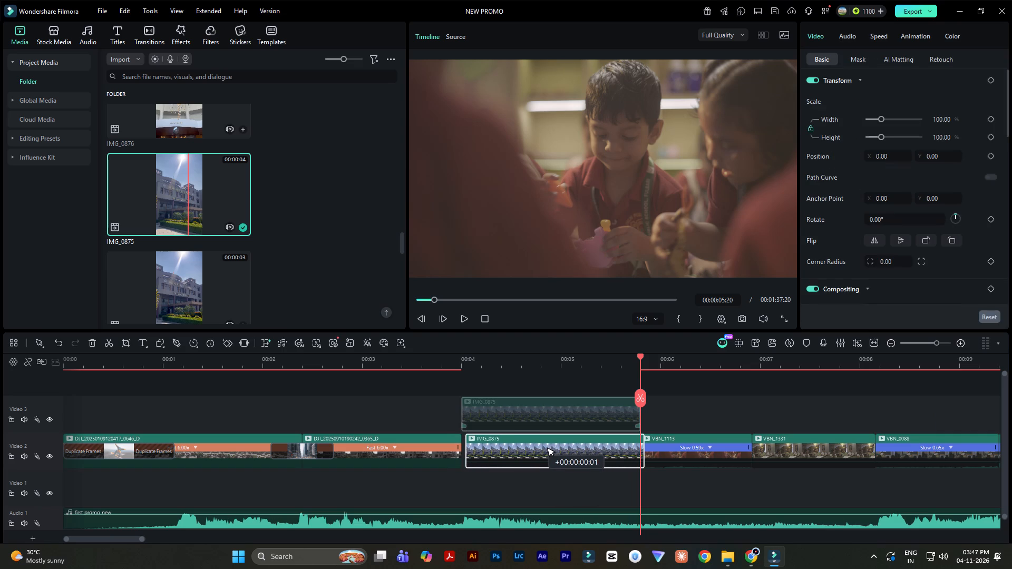
drag(542, 444, 539, 443)
click(552, 477)
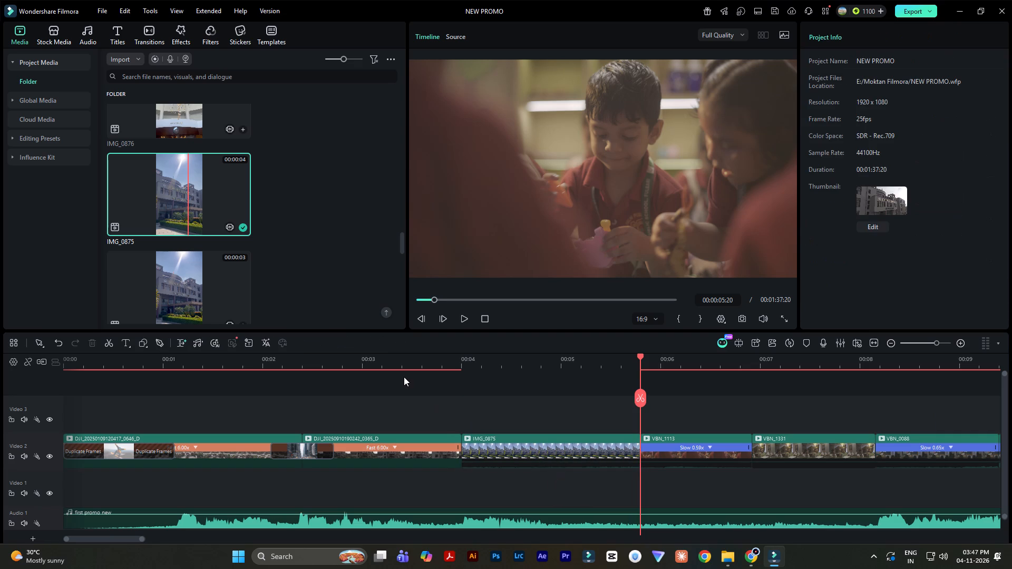
click(405, 365)
ctrl+scroll(620, 411, up, 6)
key(space)
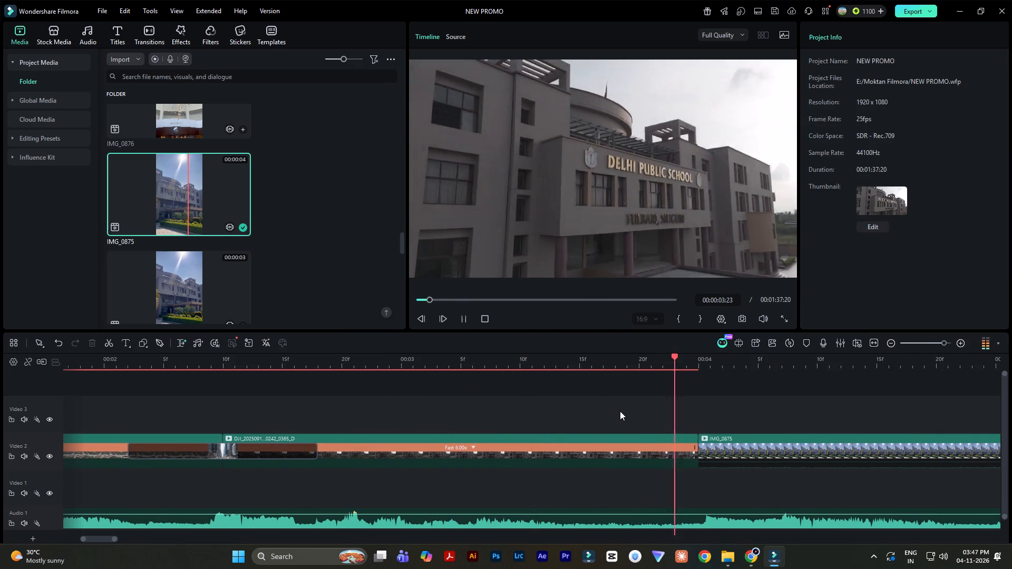
key(space)
Preview the favourite transitions Fast Wipe Right and Flash, and add Flash between the second drone clip and IMG_0875.
click(148, 38)
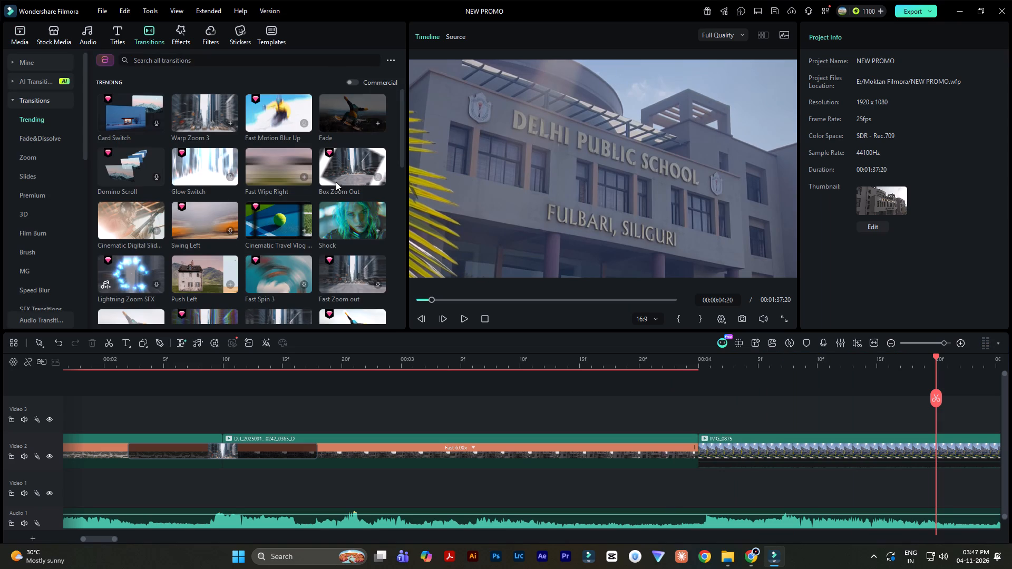
click(46, 65)
scroll(221, 170, up, 4)
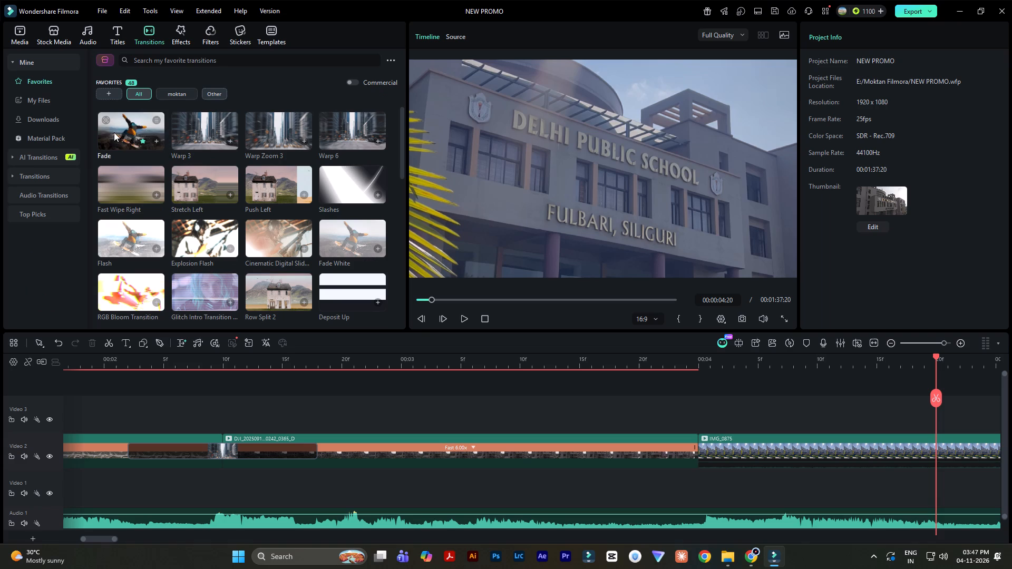
double_click(123, 172)
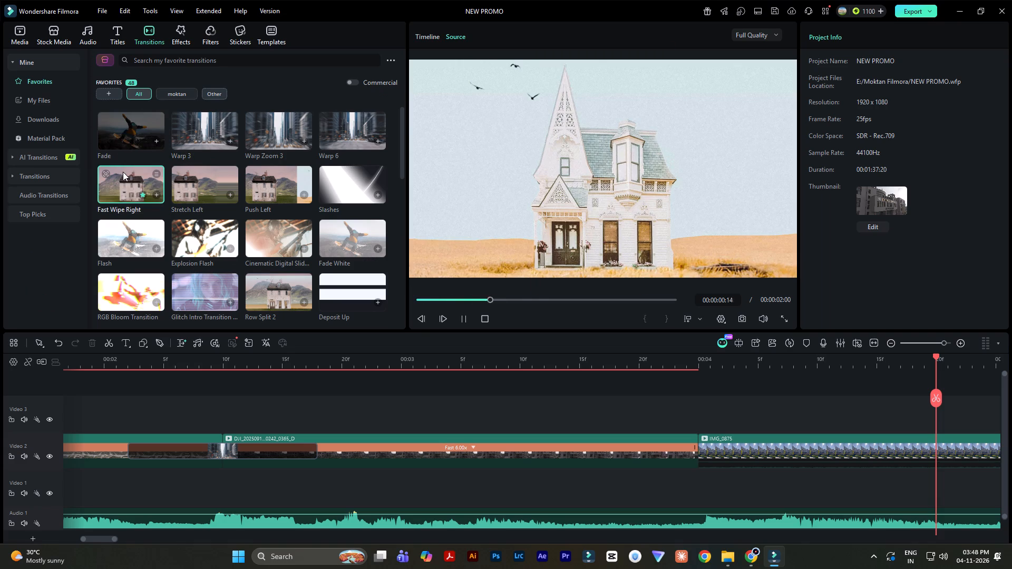
click(130, 236)
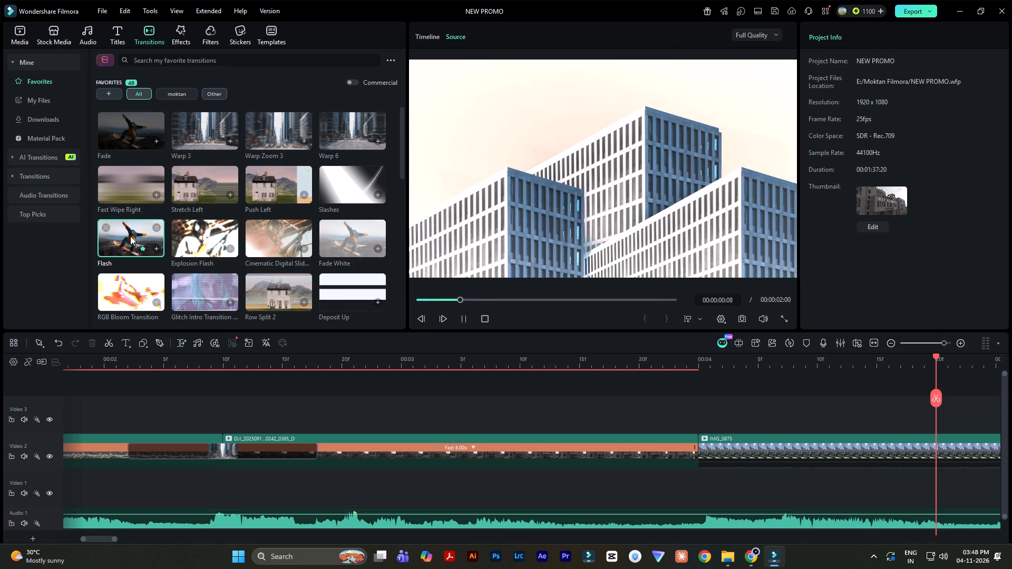
drag(130, 236, 690, 443)
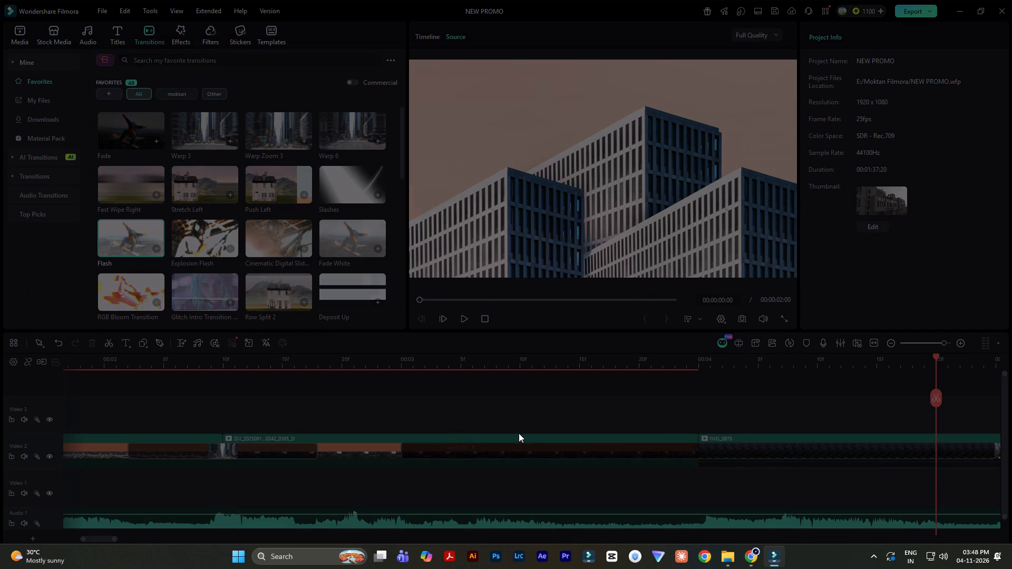
click(617, 281)
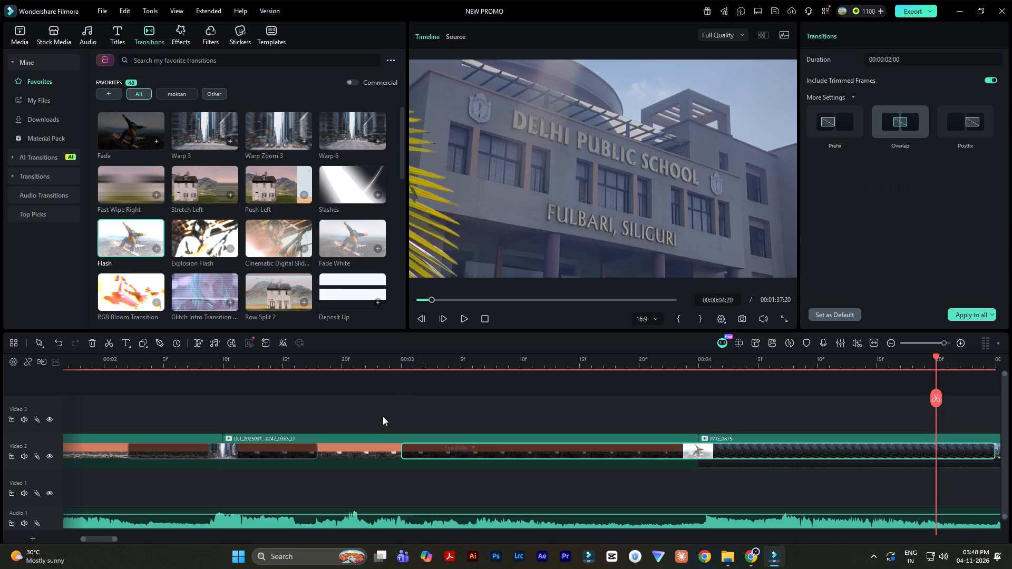
Shorten the Flash transition between the second drone clip and IMG_0875 to 00:00:00:15, play across it, and save the project.
drag(405, 453, 608, 460)
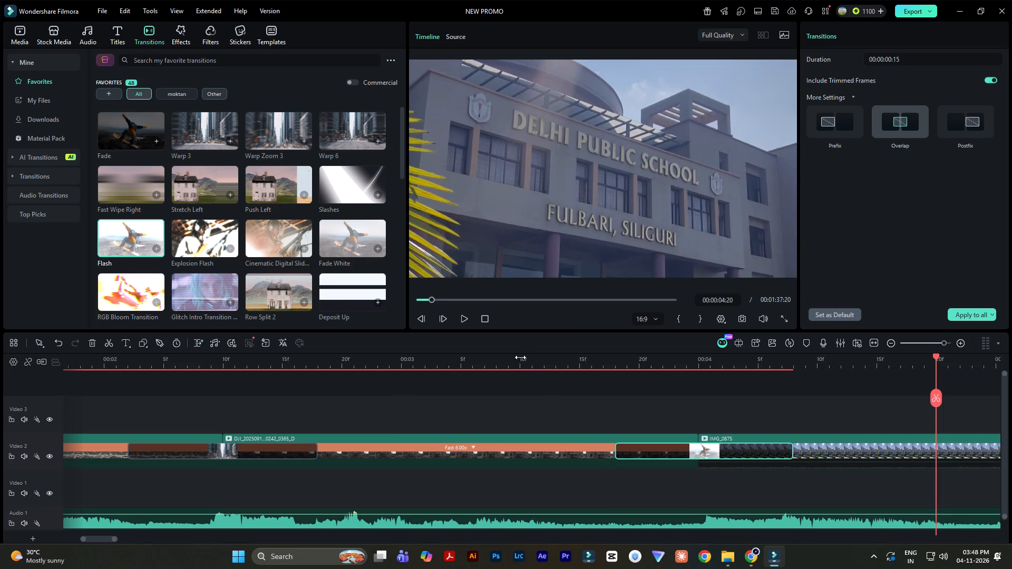
click(520, 357)
key(space)
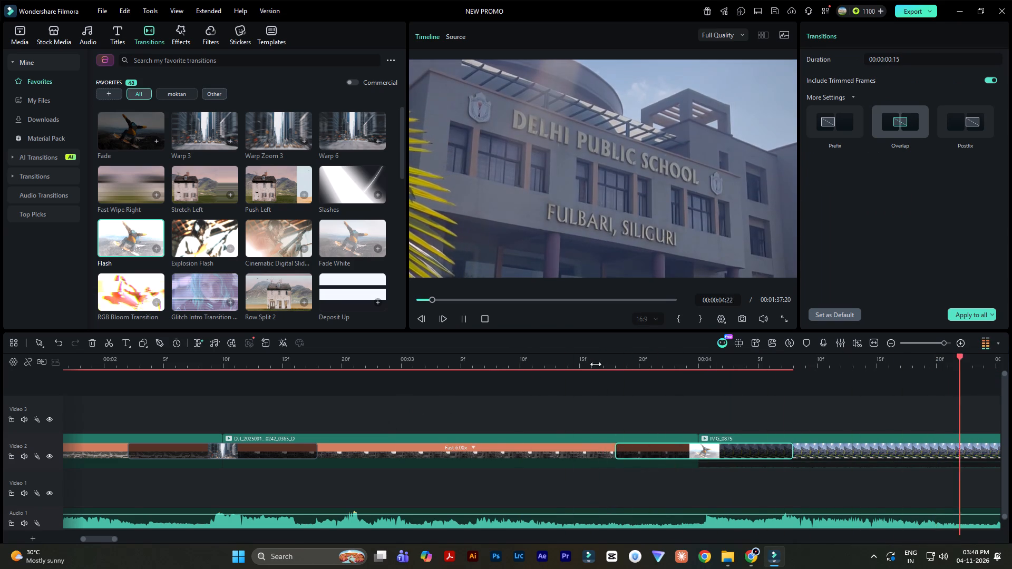
ctrl+scroll(630, 366, down, 3)
key(space)
key(space)
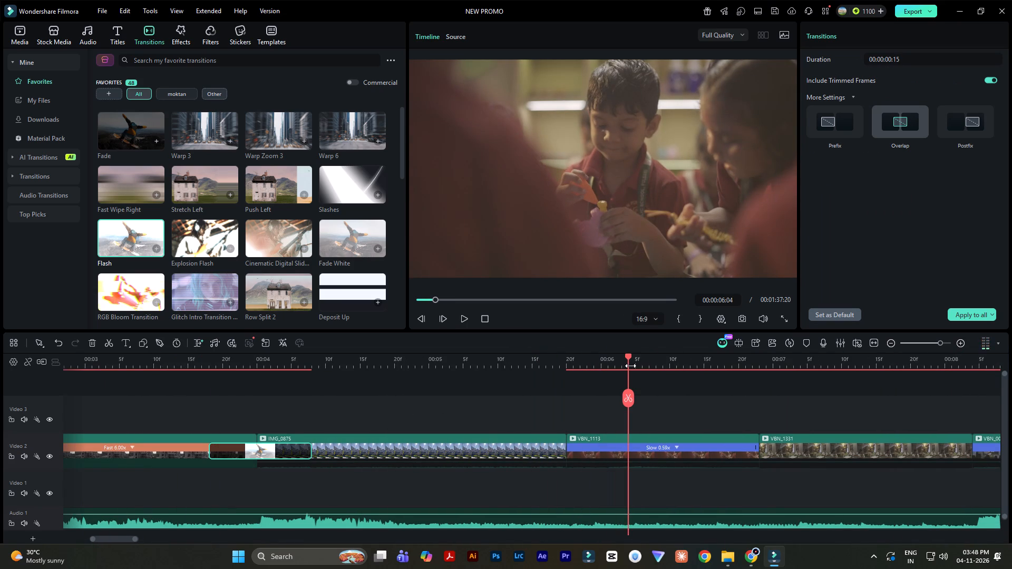
key(space)
key(ctrl+s)
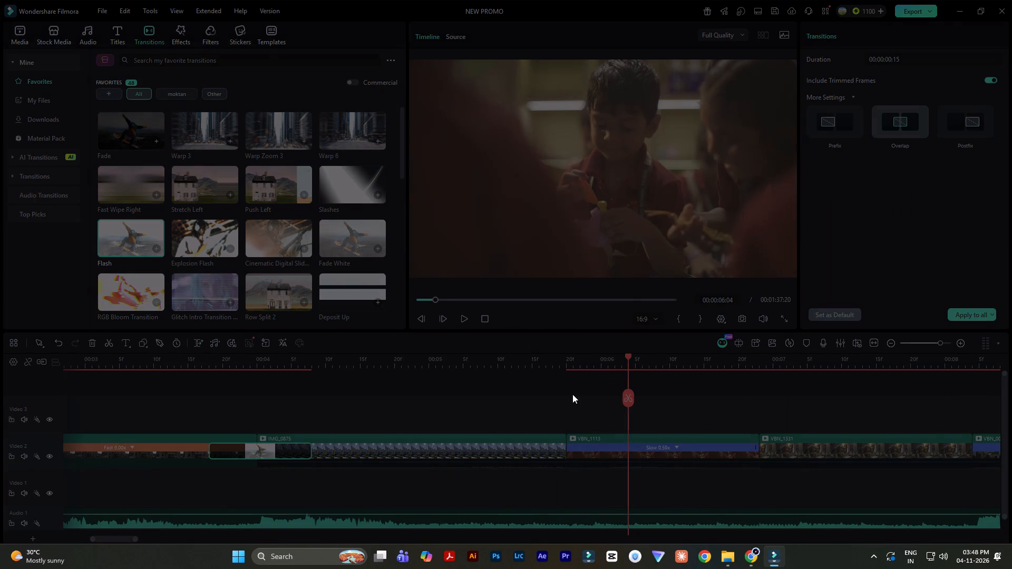
Play from IMG_0875 through the classroom clips to the end of VBN_8392 to review the sequence, and save the project.
key(space)
click(568, 362)
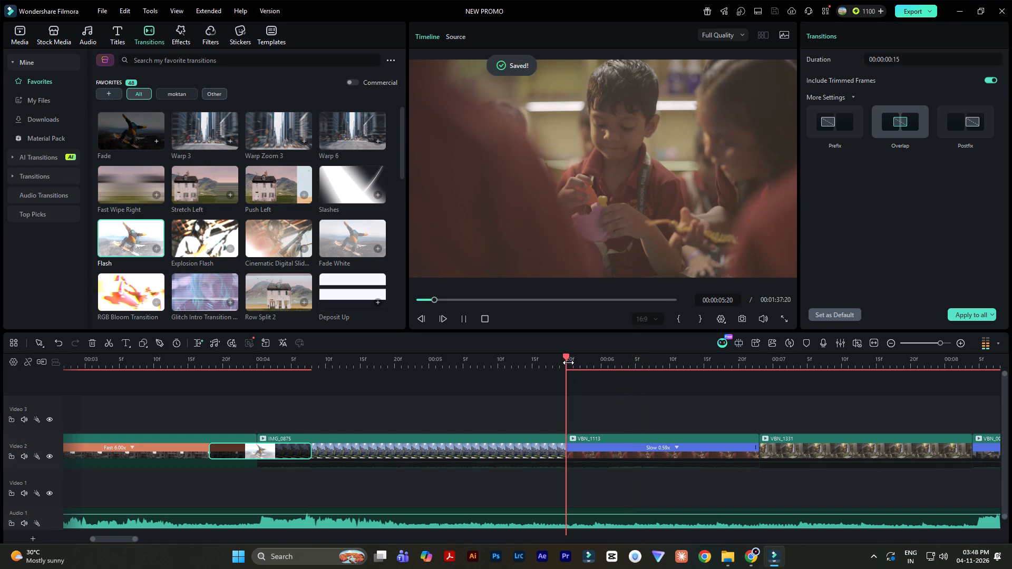
key(space)
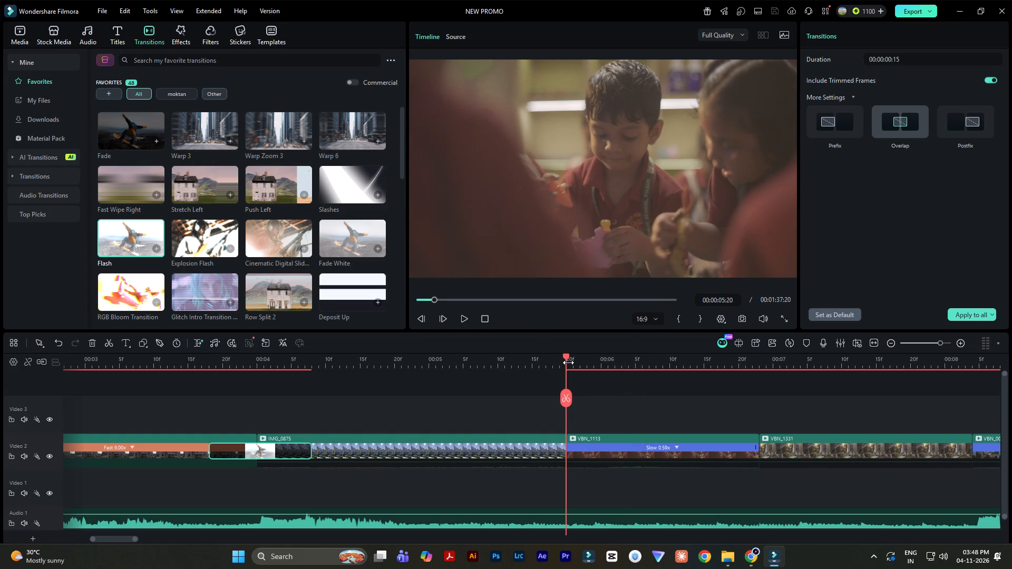
click(369, 362)
key(space)
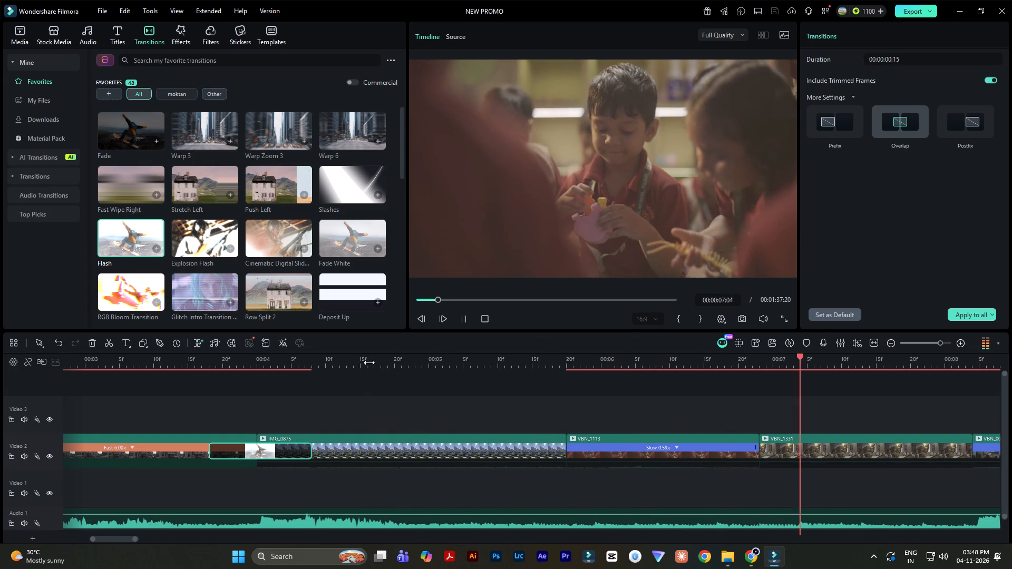
ctrl+scroll(699, 377, down, 3)
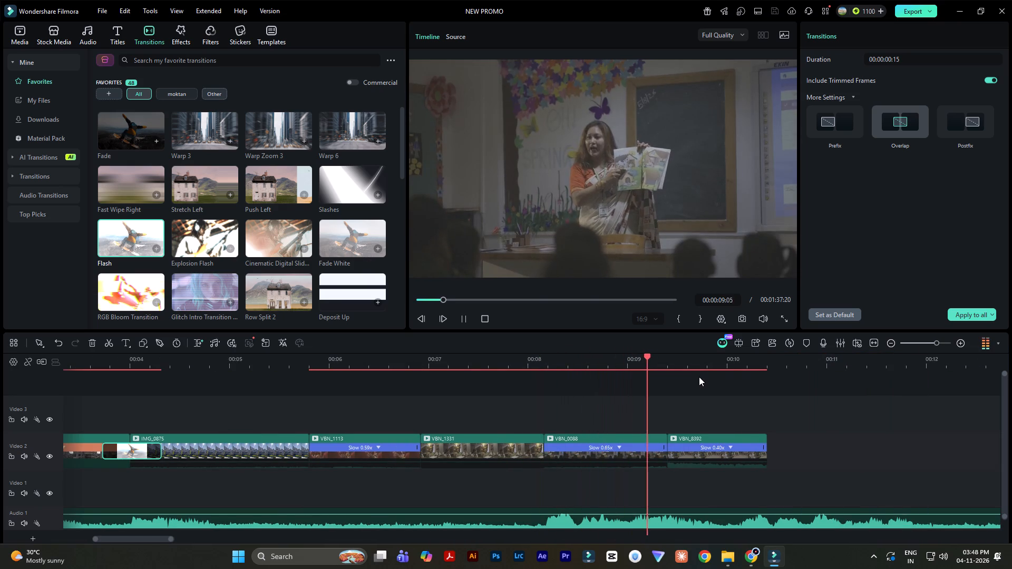
key(space)
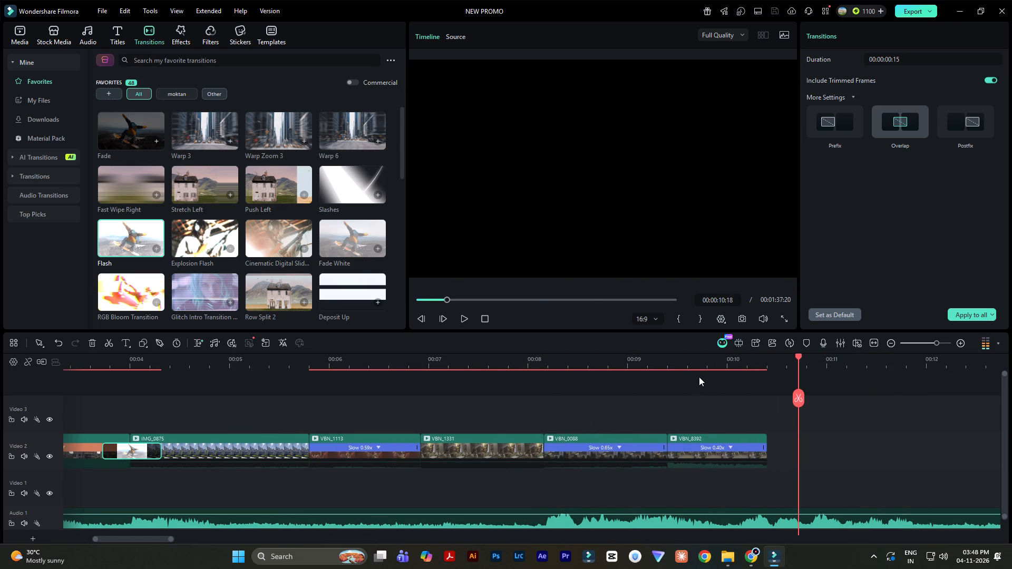
key(ctrl+s)
Look through the imported project media, from IMG_0875 back to the start of the folder, for footage to follow VBN_8392.
click(13, 40)
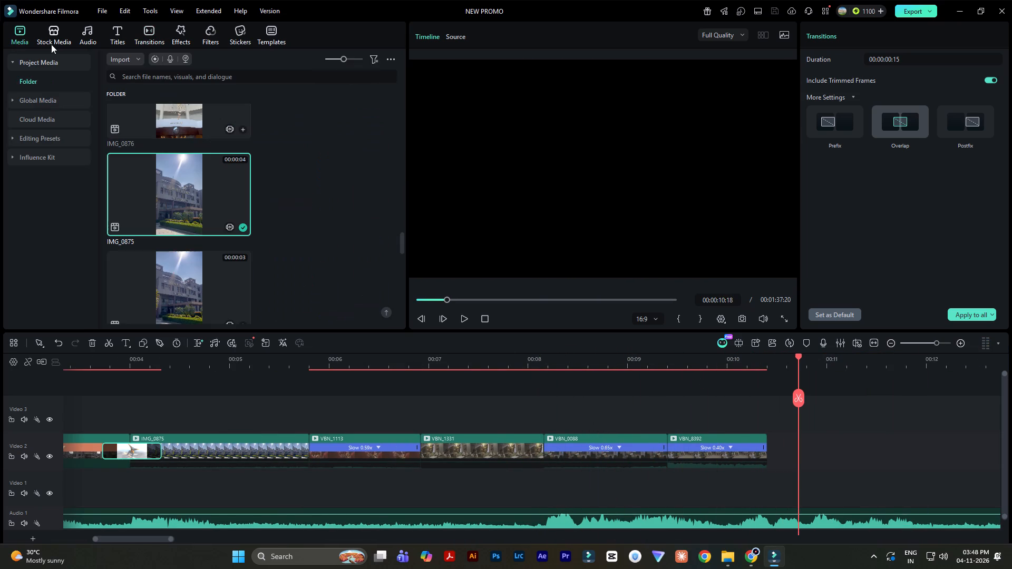
scroll(313, 182, up, 9)
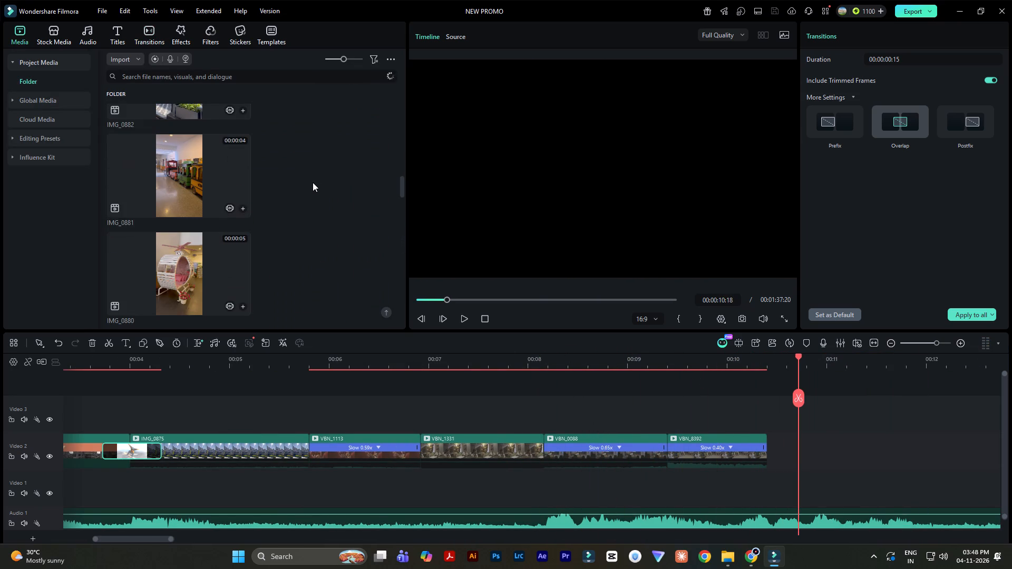
scroll(313, 182, up, 6)
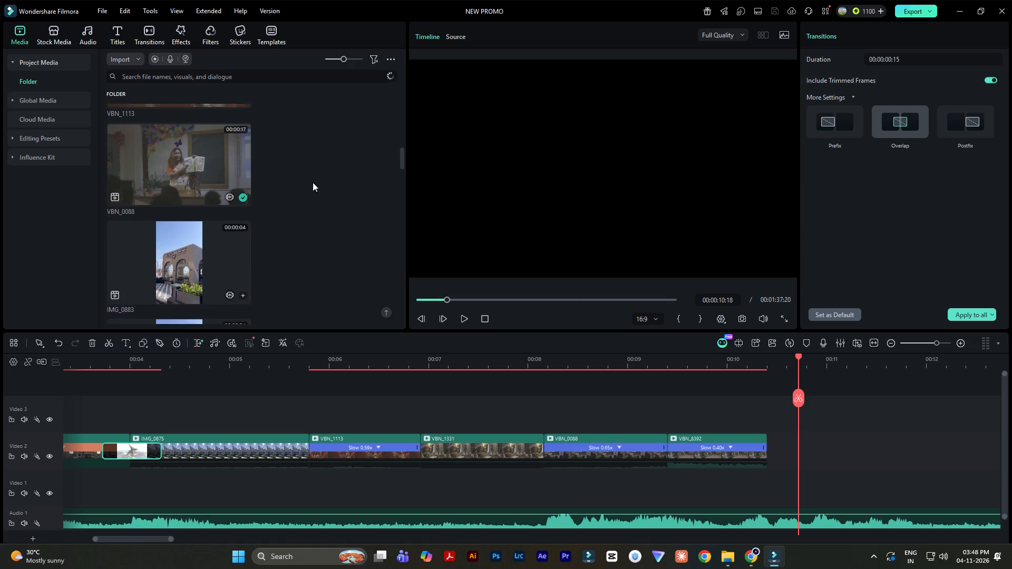
scroll(313, 182, up, 3)
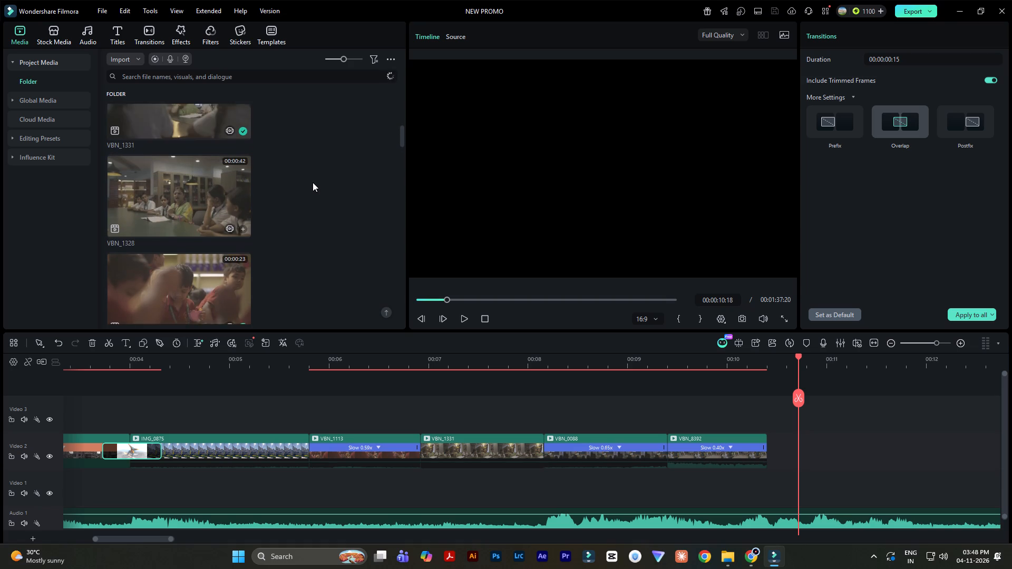
scroll(313, 182, up, 4)
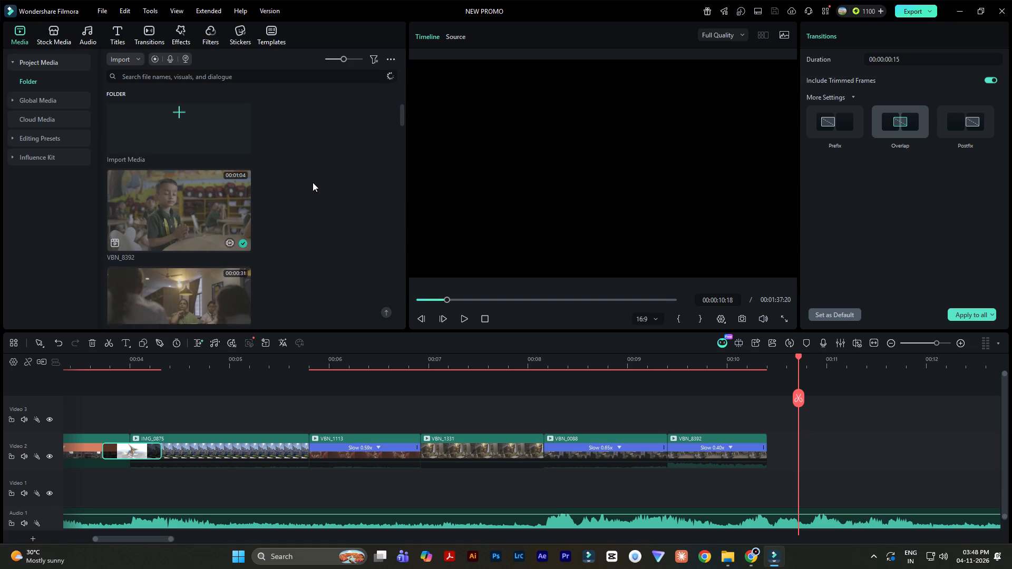
scroll(313, 182, up, 1)
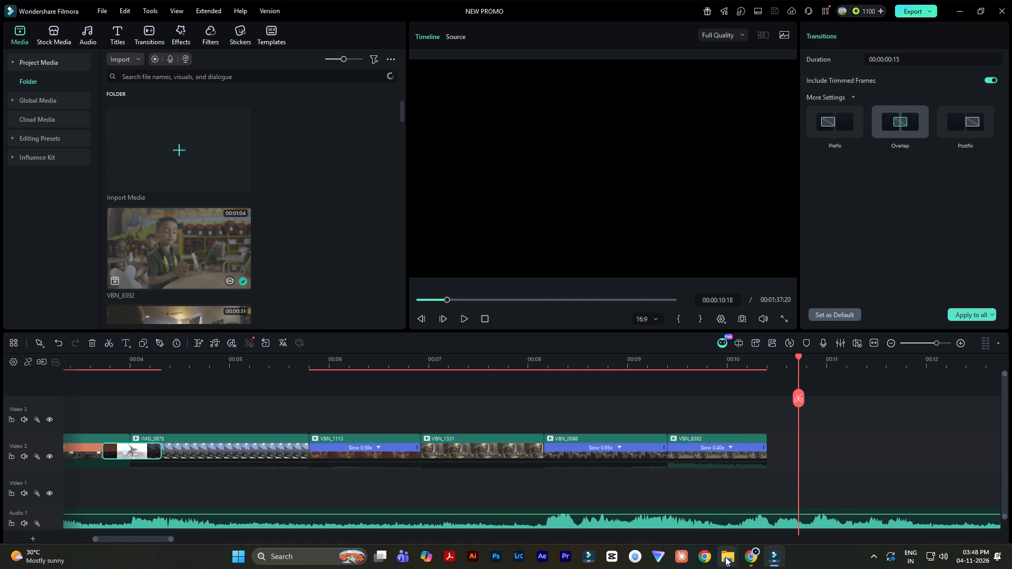
Switch to File Explorer and look through the PROMO 2027 folder and its Celebrations subfolder for more school footage.
click(725, 557)
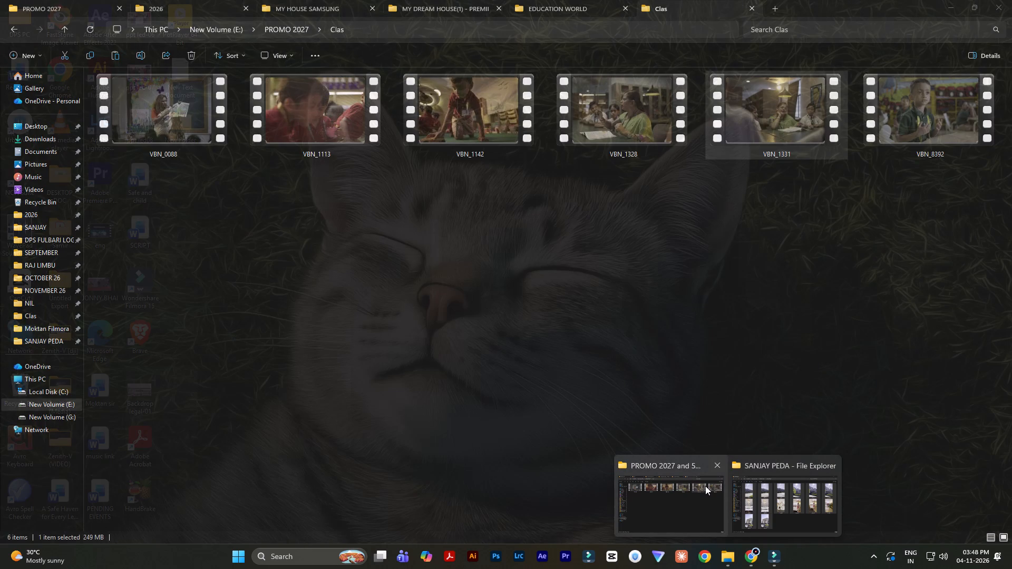
click(705, 486)
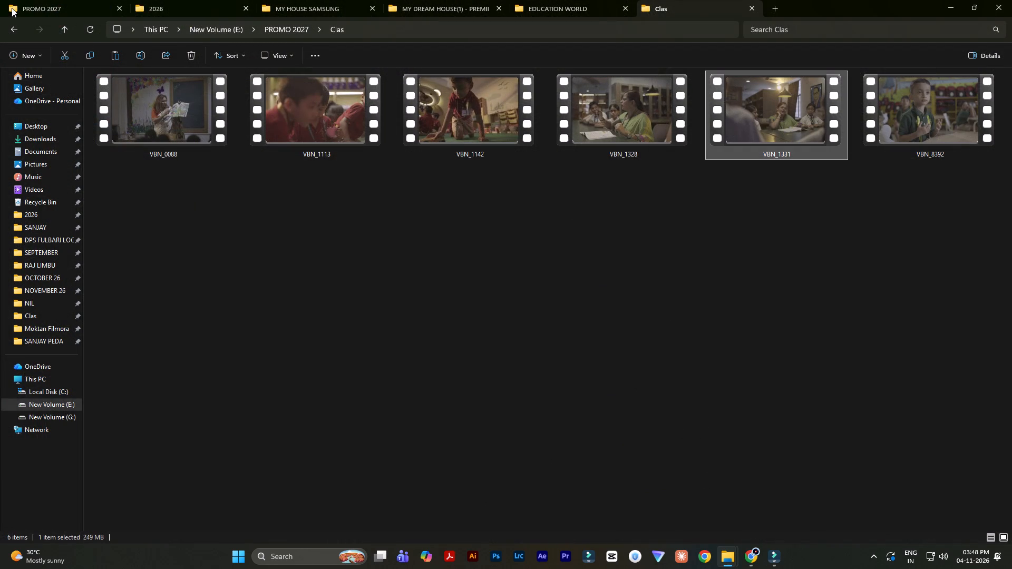
click(15, 33)
scroll(450, 226, down, 2)
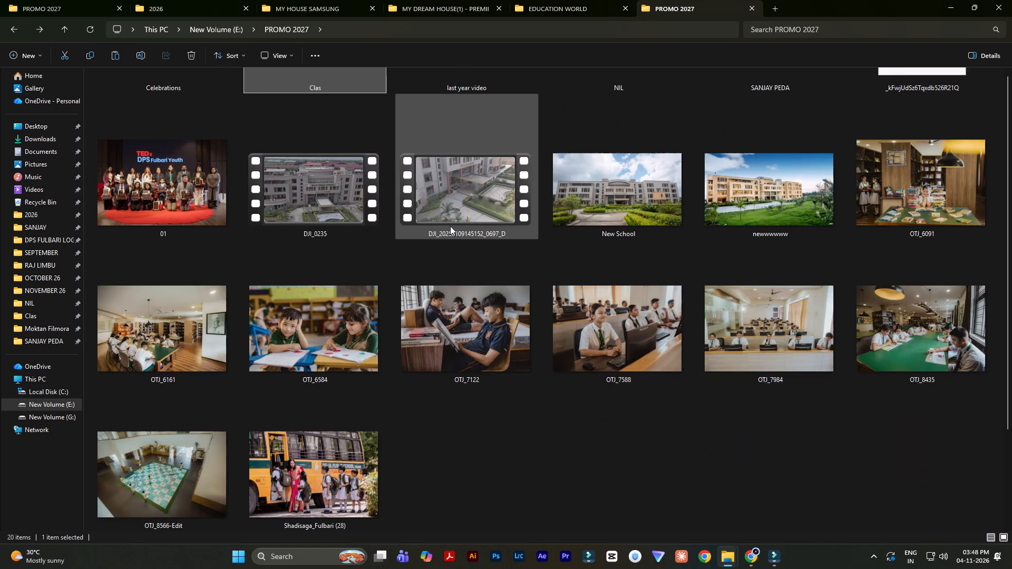
scroll(450, 226, down, 2)
scroll(450, 226, up, 5)
double_click(147, 175)
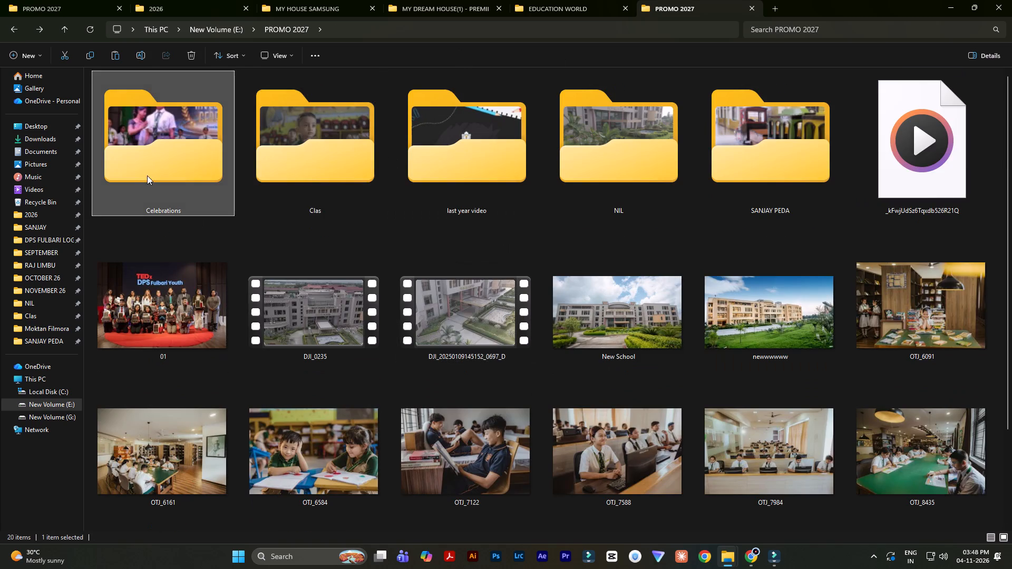
click(14, 31)
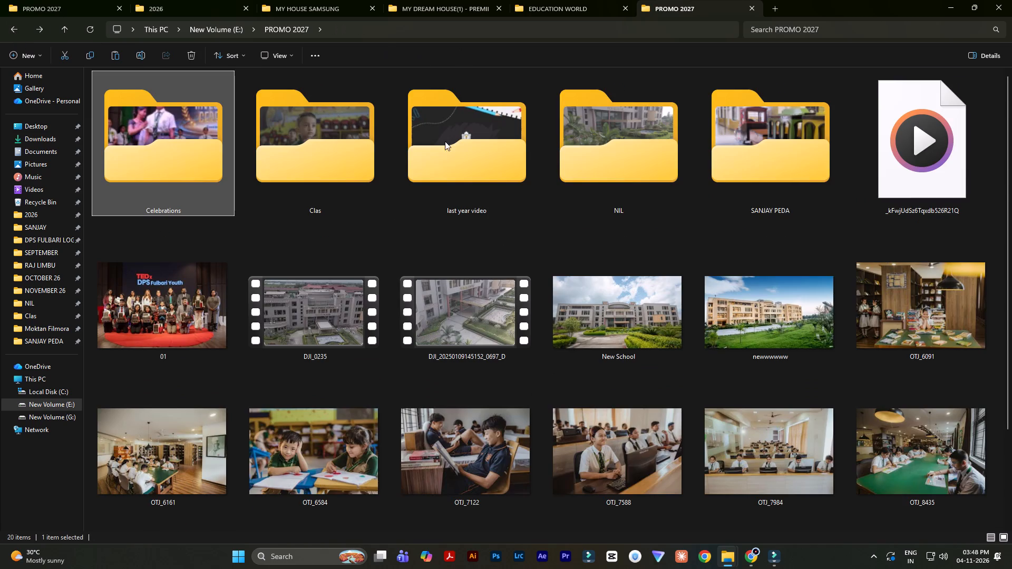
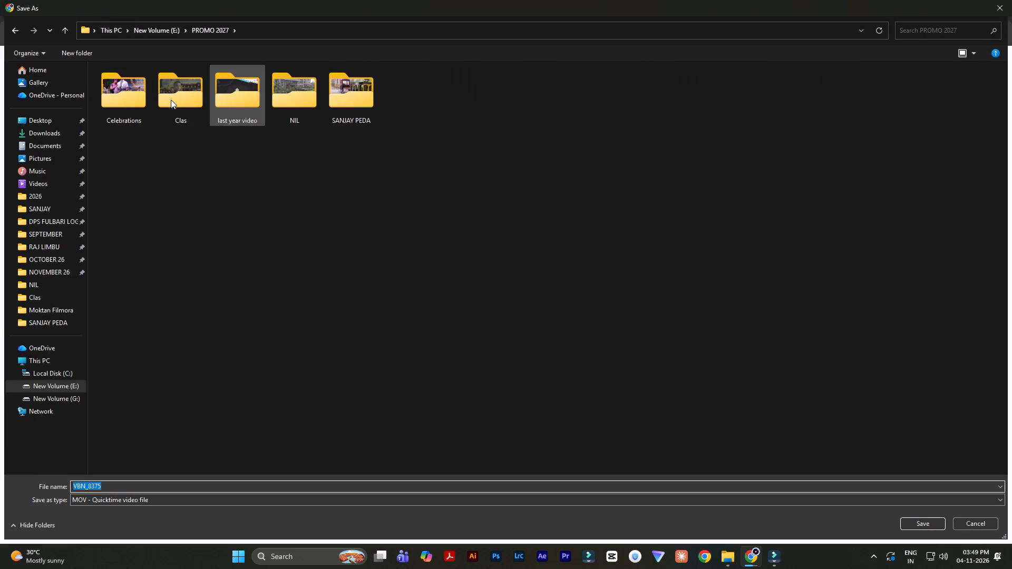
Save the VBN_8375 video download into the Clas subfolder of PROMO 2027.
double_click(170, 100)
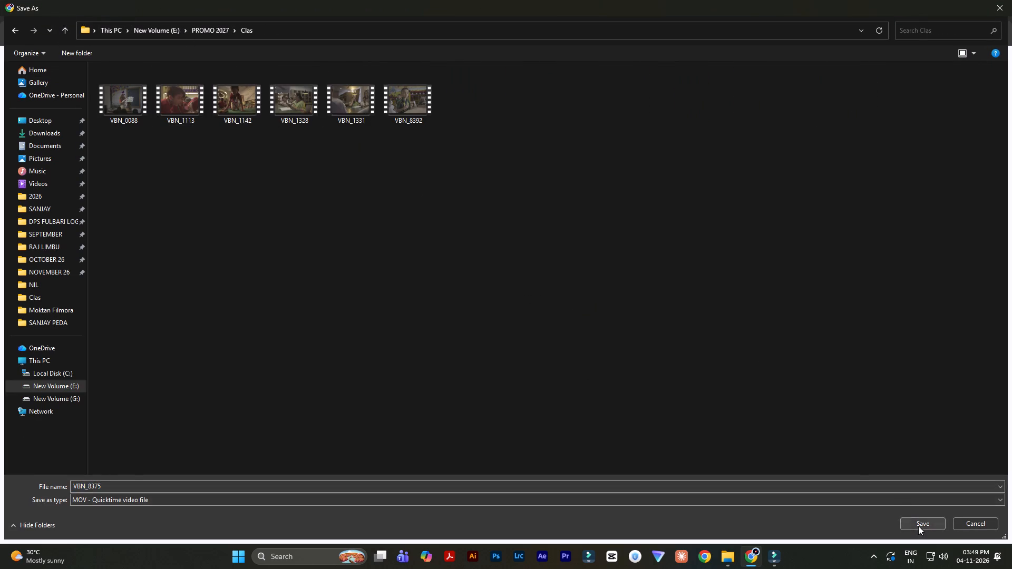
click(918, 526)
Preview VBN_8391 from the Day 1 Drive folder and download it into the Clas folder.
scroll(565, 374, down, 2)
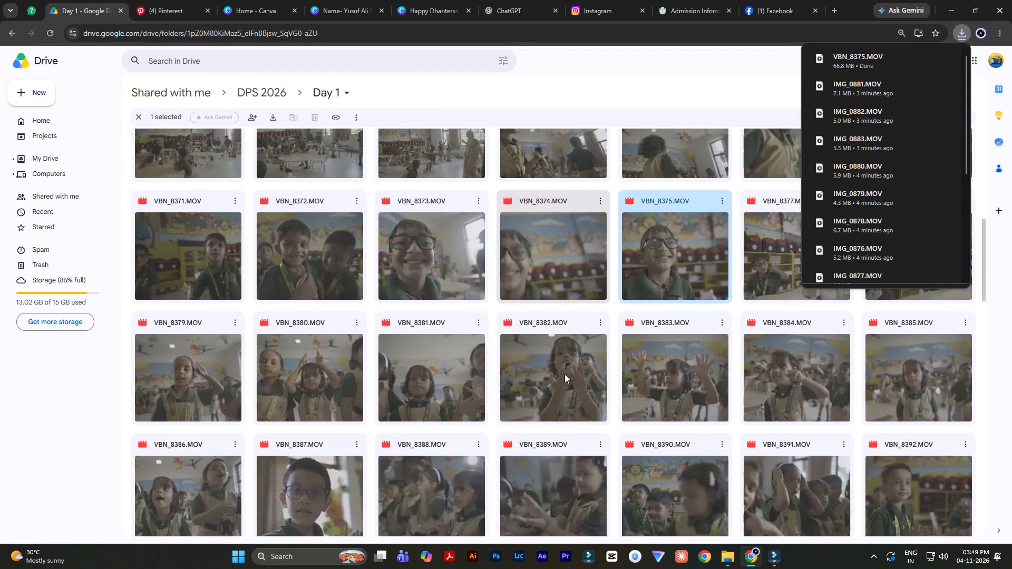
scroll(565, 374, down, 1)
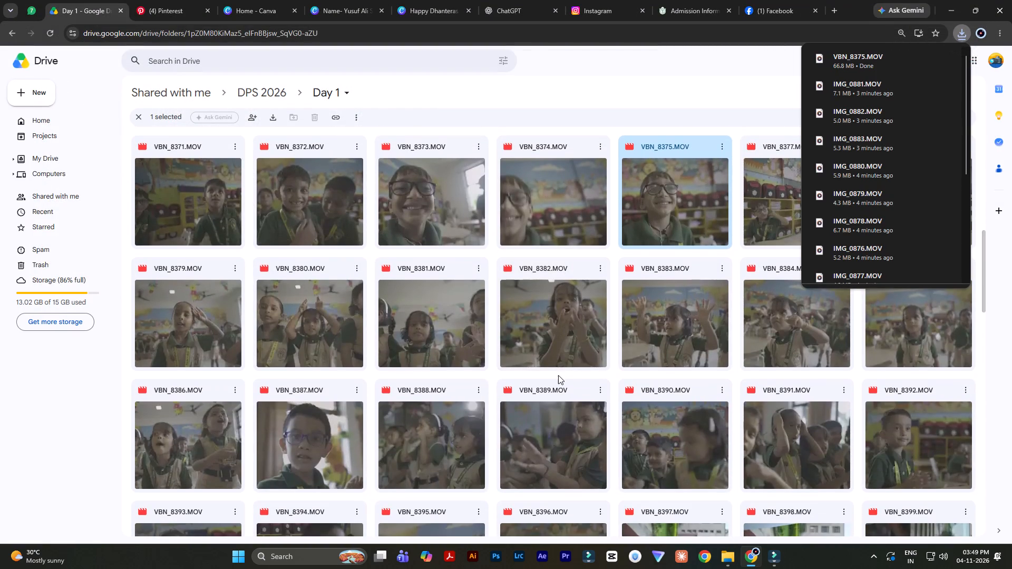
double_click(781, 449)
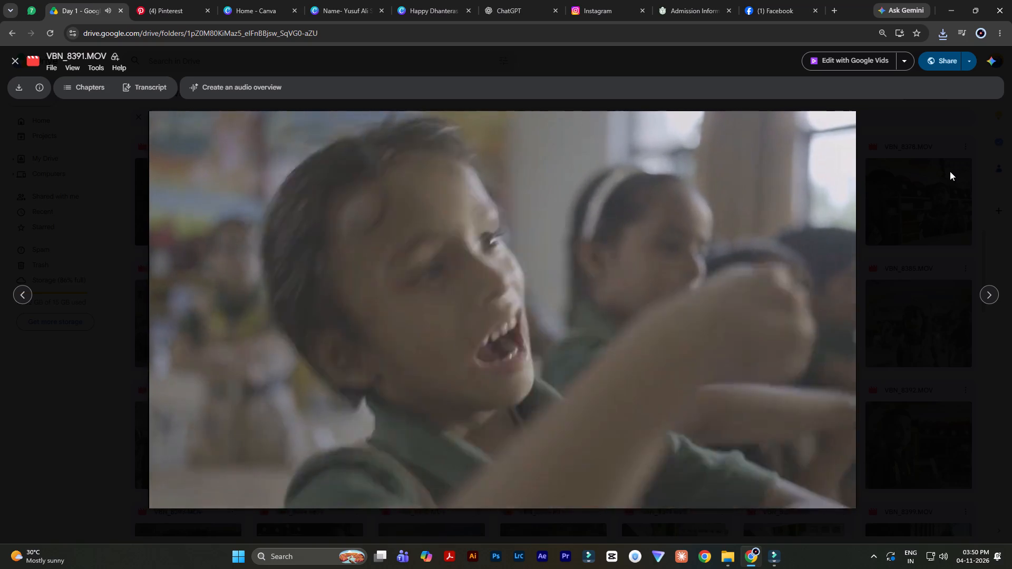
click(950, 171)
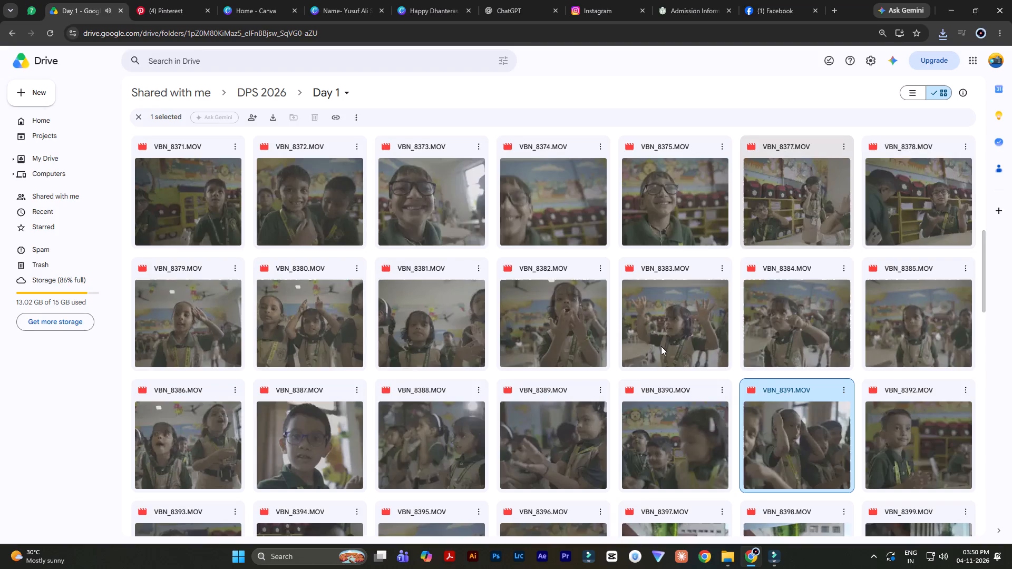
click(842, 390)
click(863, 244)
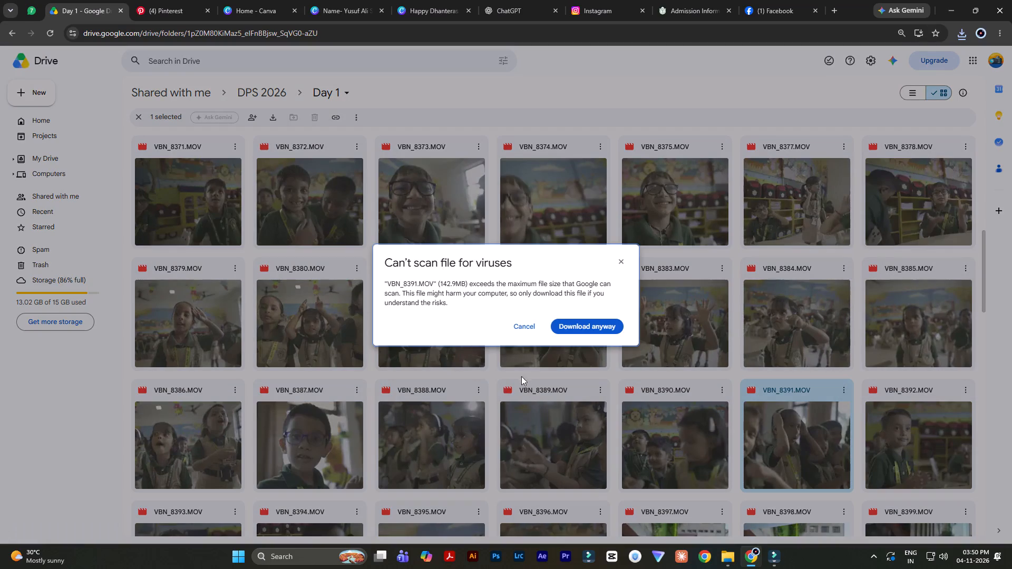
click(591, 328)
scroll(846, 352, down, 2)
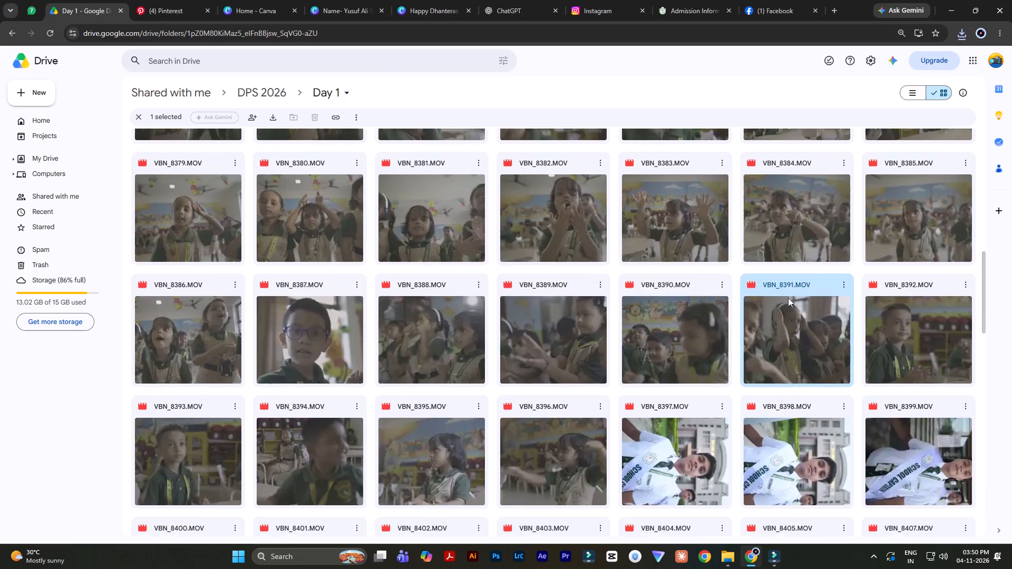
click(935, 527)
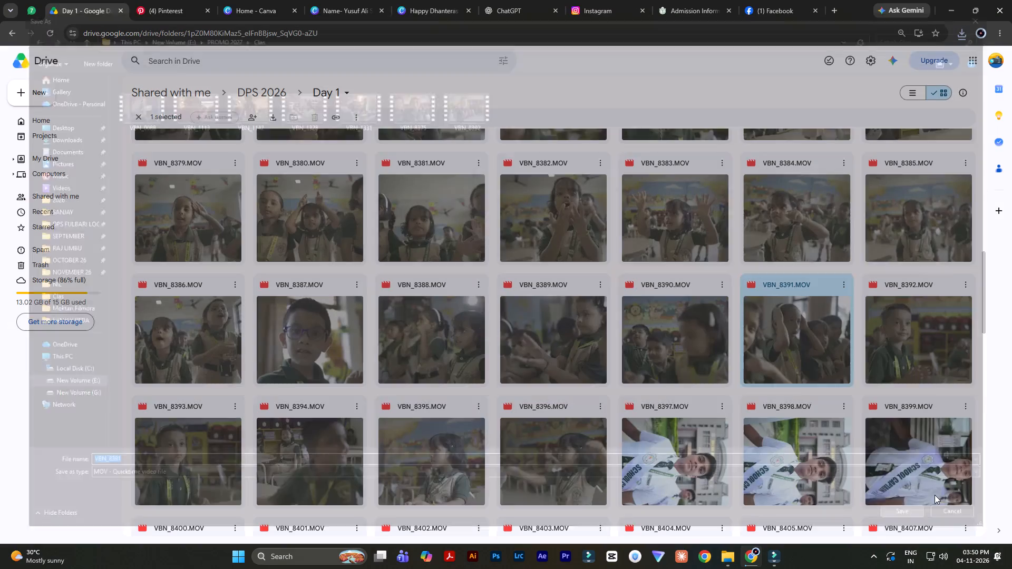
Preview VBN_8383 in the Day 1 folder and download it into the Clas folder.
double_click(692, 190)
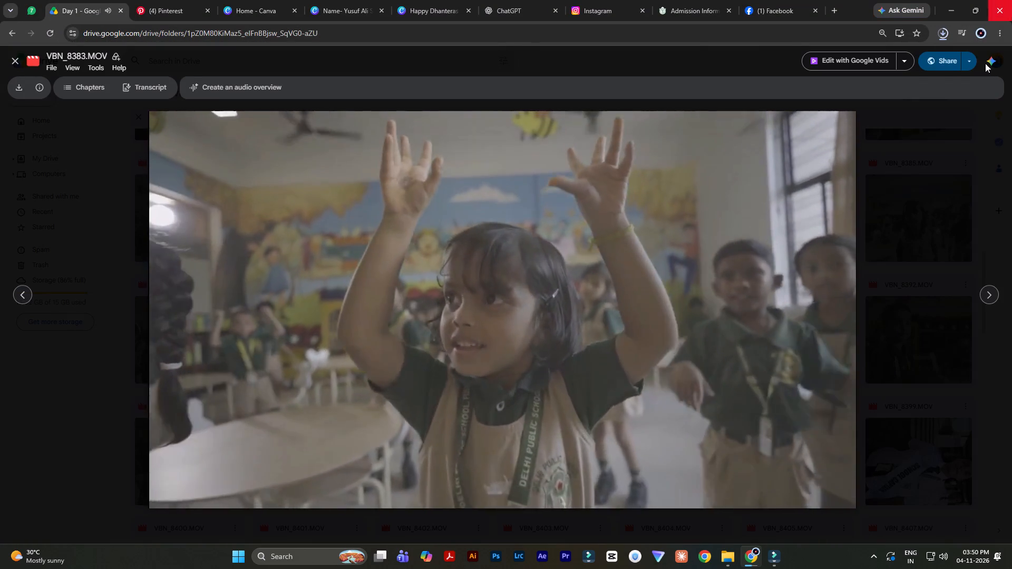
click(969, 202)
click(719, 164)
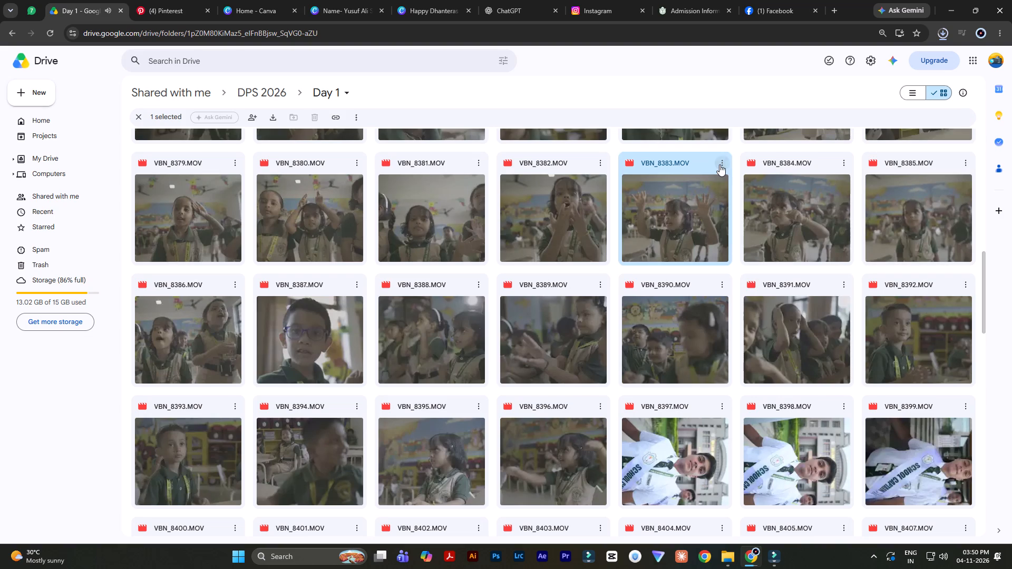
click(762, 207)
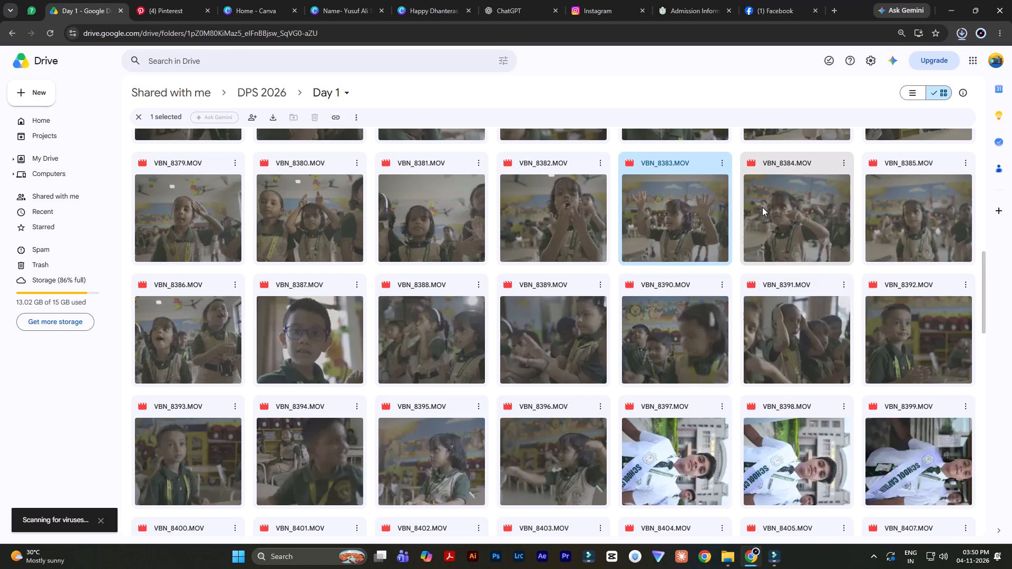
click(576, 323)
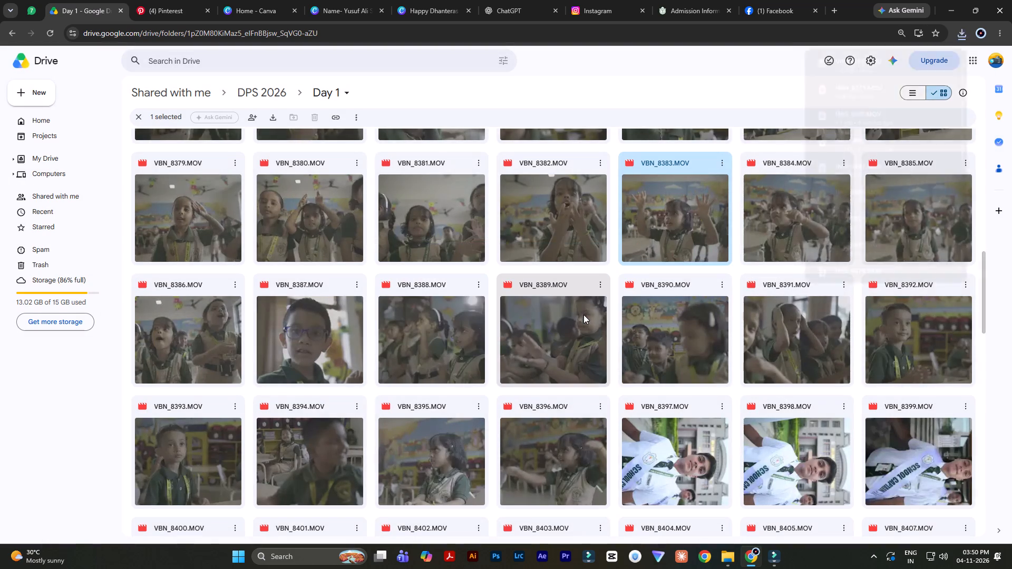
scroll(583, 315, down, 2)
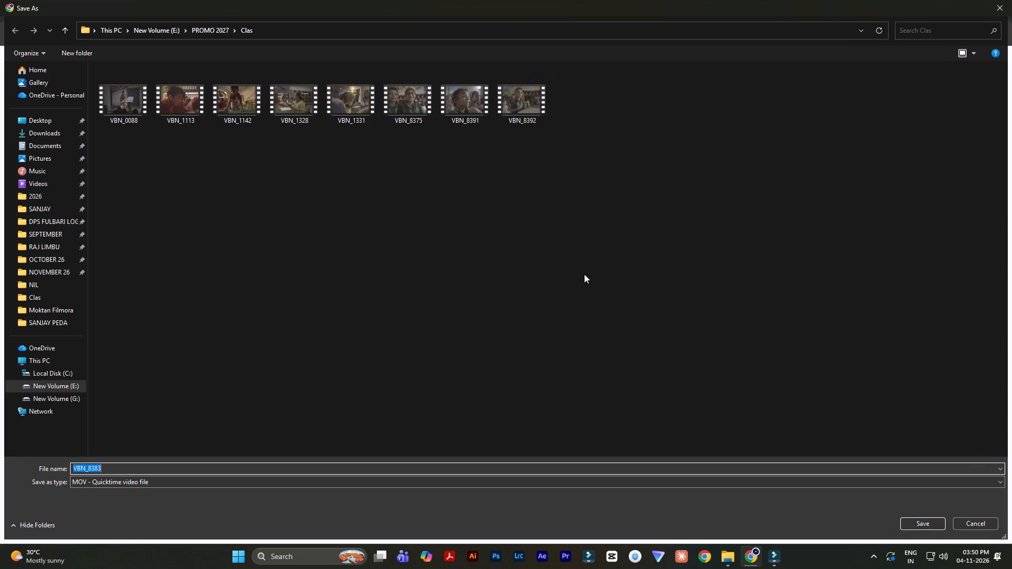
click(918, 521)
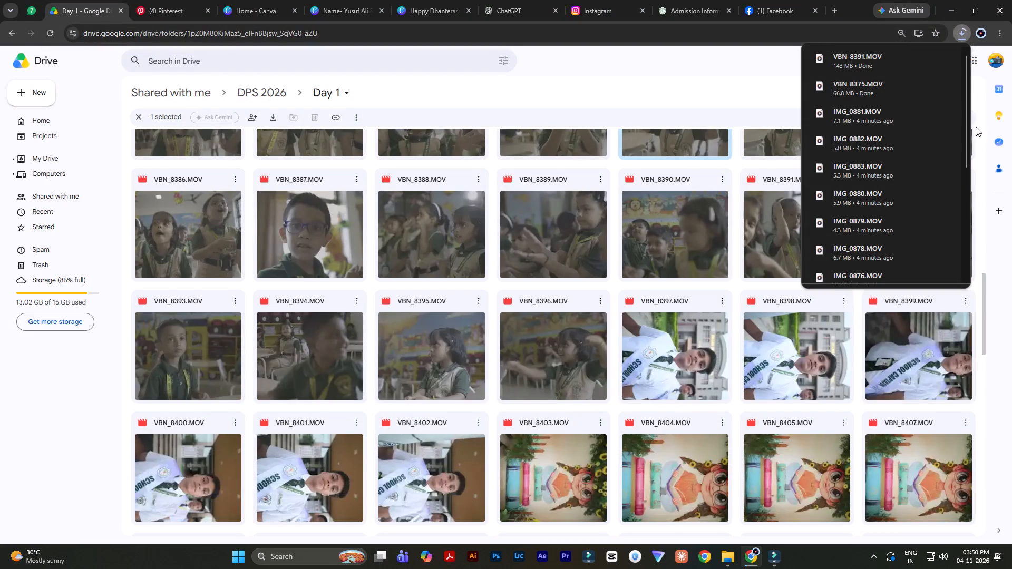
Preview VBN_8388 in the Day 1 folder and download it into the Clas folder.
click(955, 31)
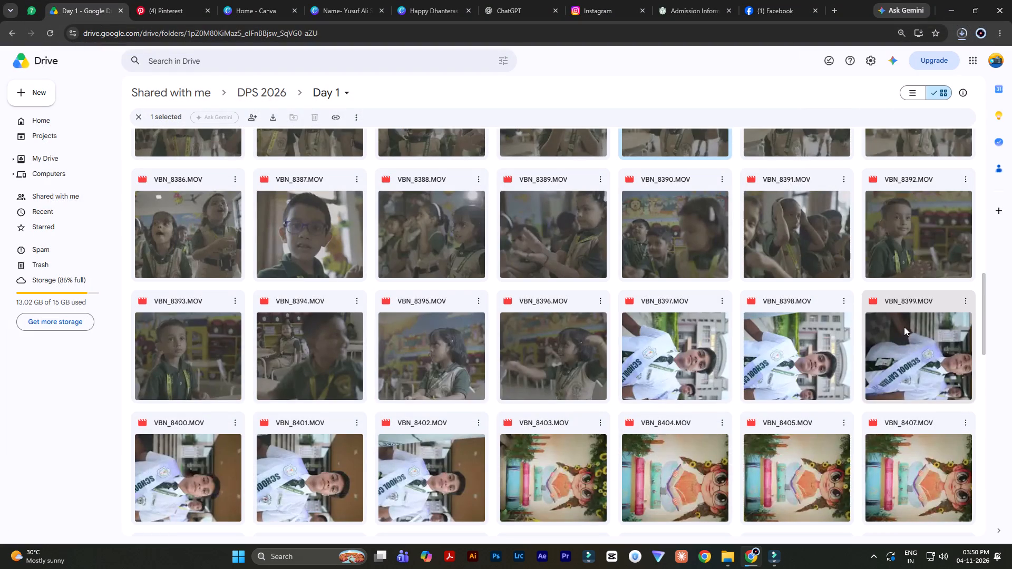
scroll(698, 329, up, 2)
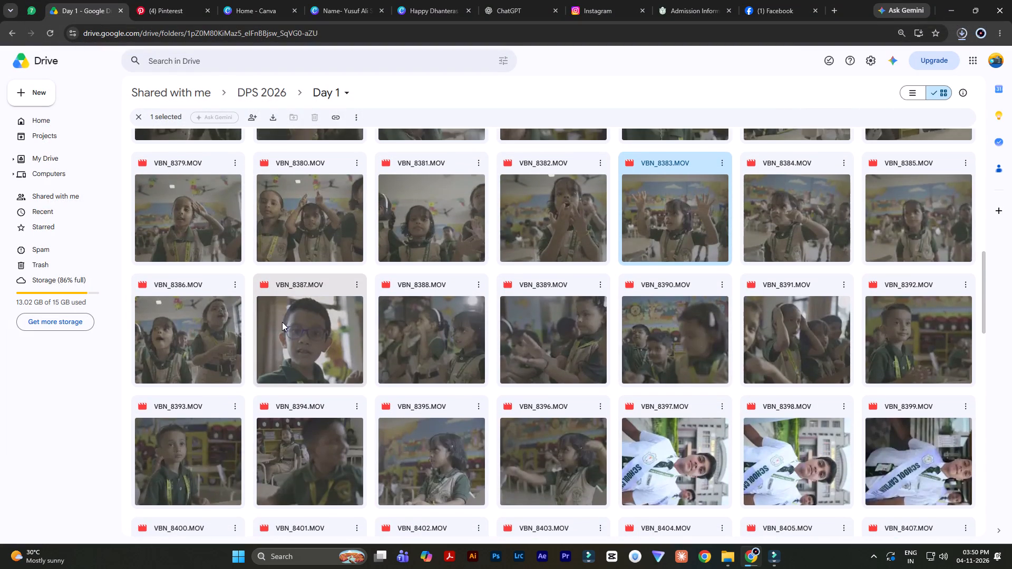
double_click(450, 354)
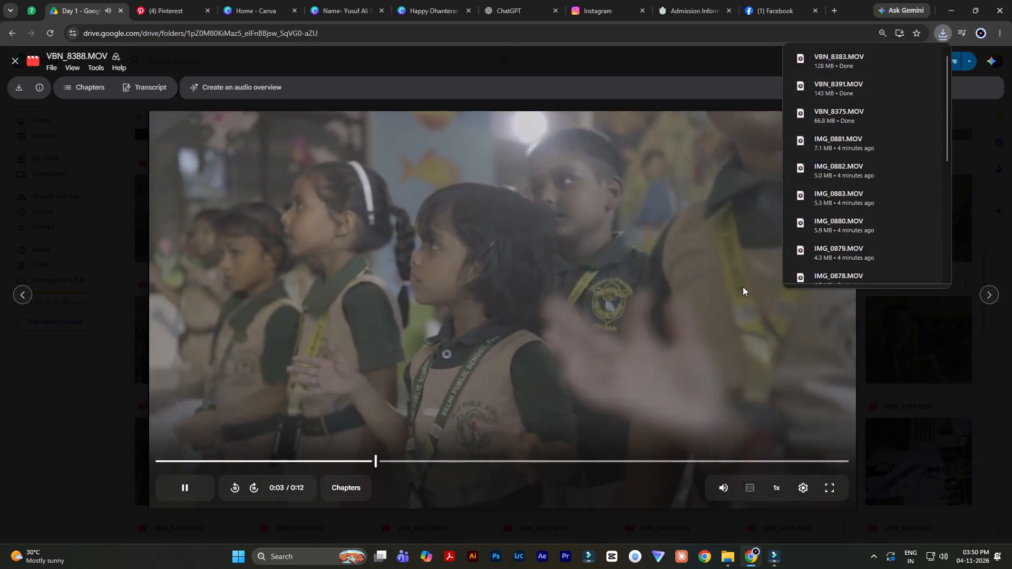
click(880, 362)
click(482, 281)
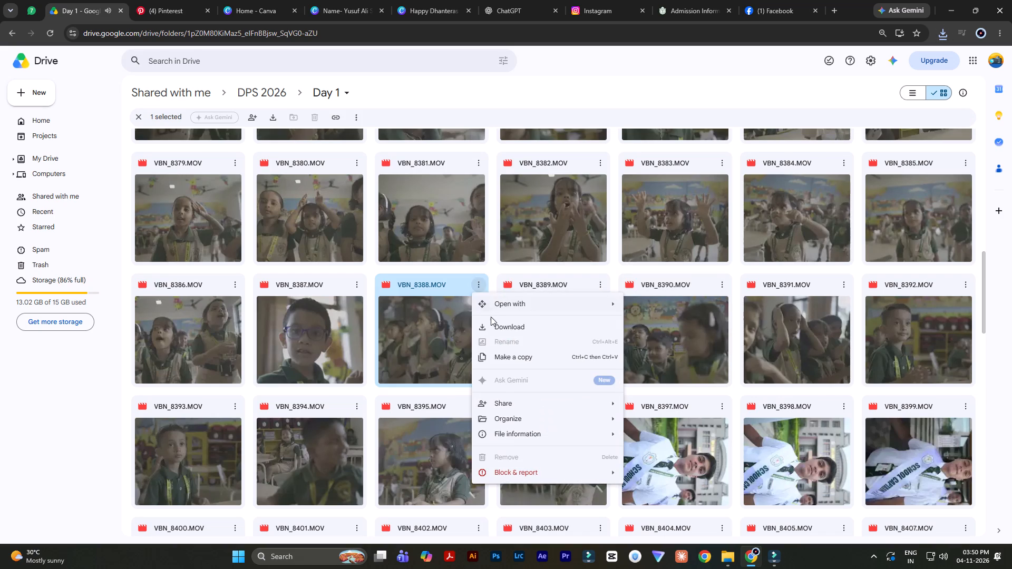
click(514, 328)
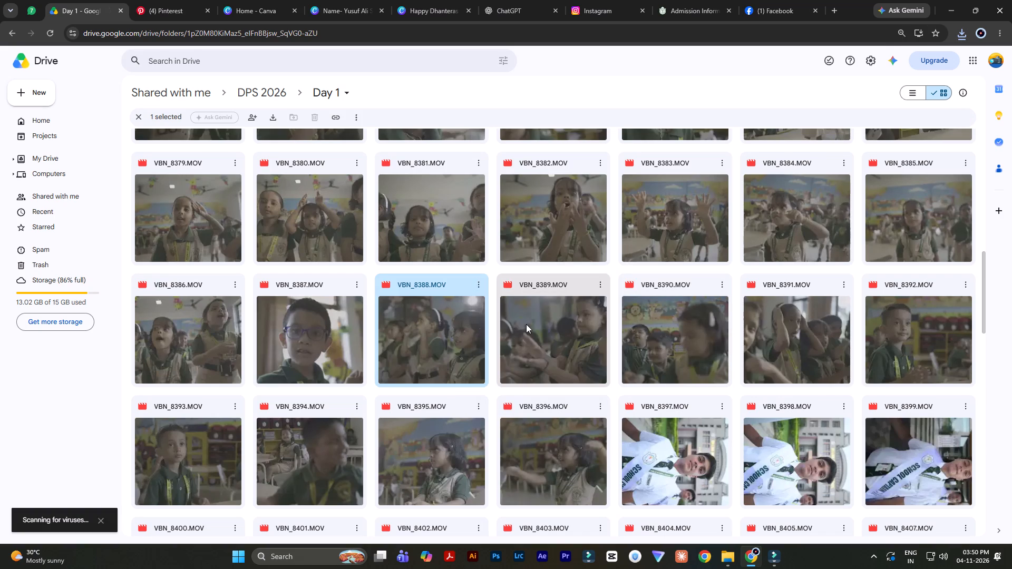
click(586, 326)
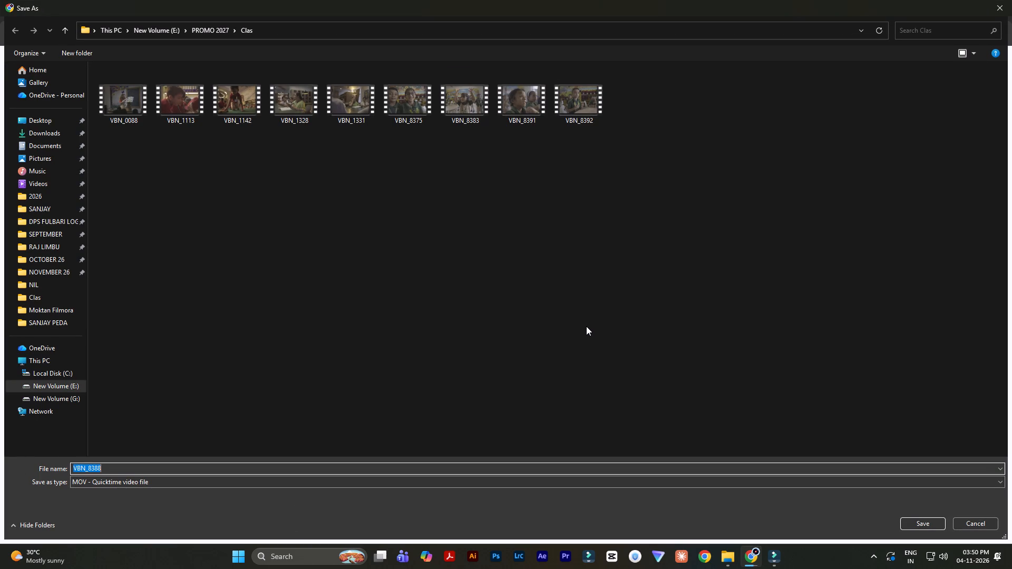
key(Return)
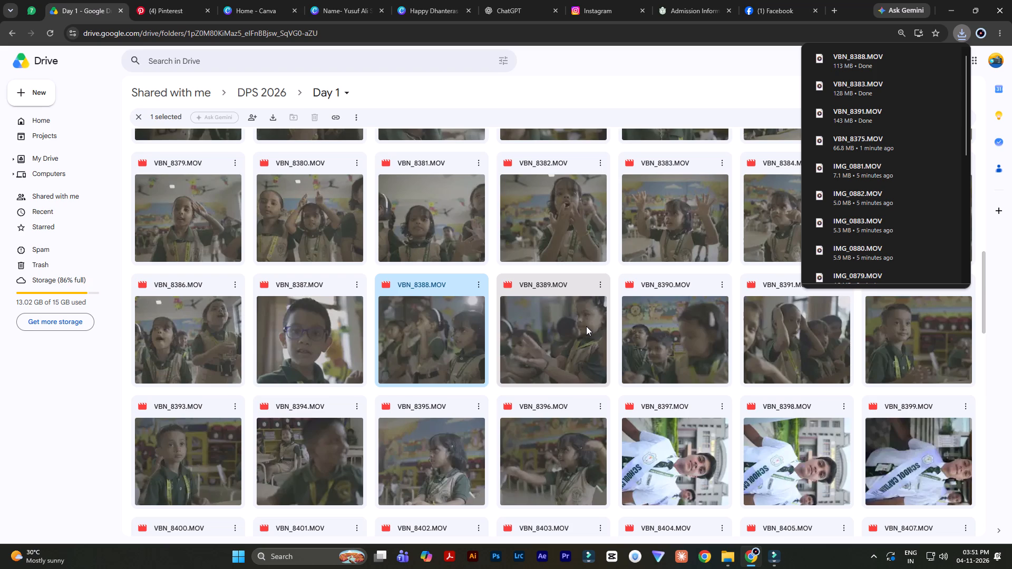
Show the downloaded VBN_8388 in its Clas folder in File Explorer and maximise the window.
click(959, 38)
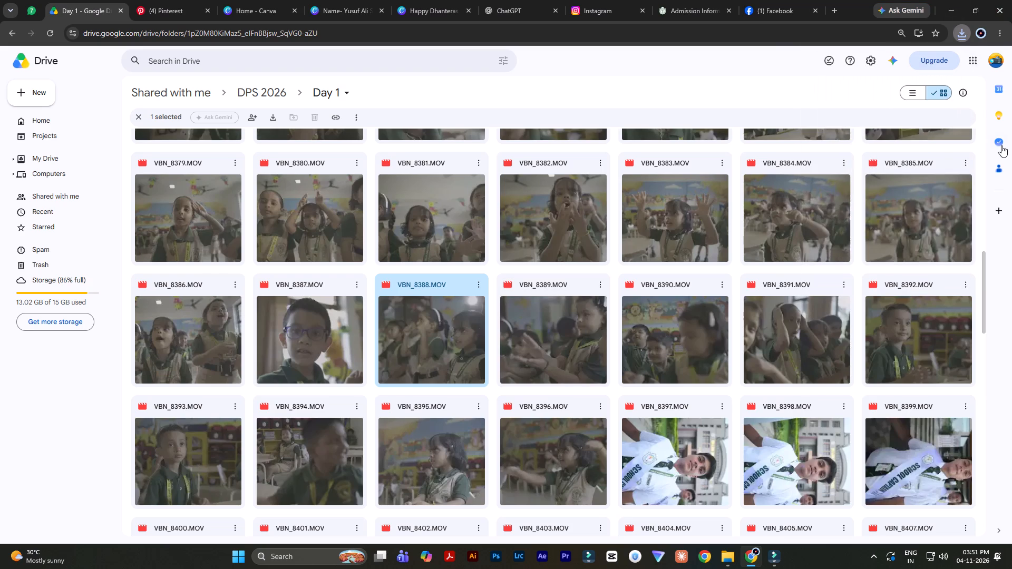
click(965, 28)
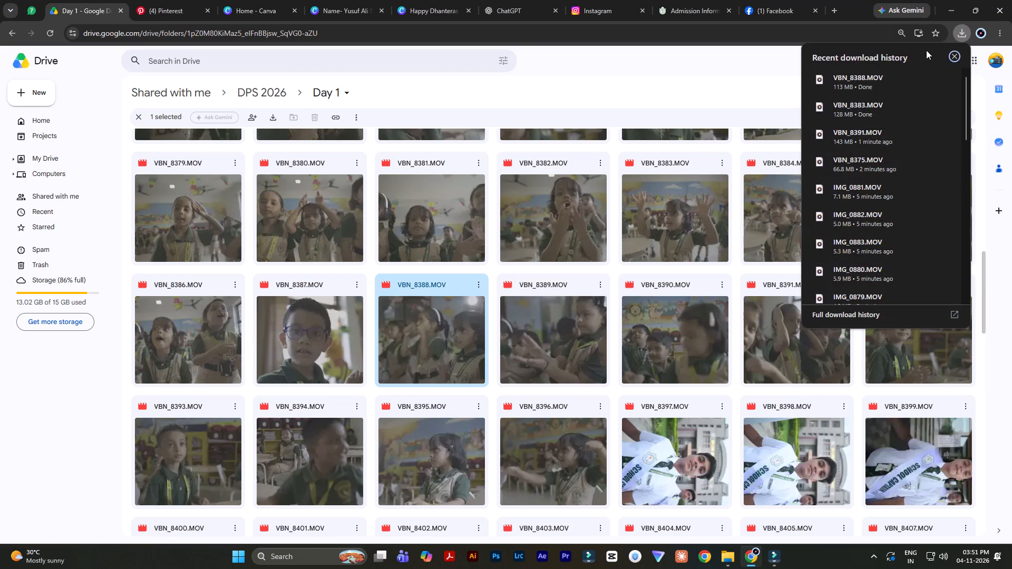
click(926, 81)
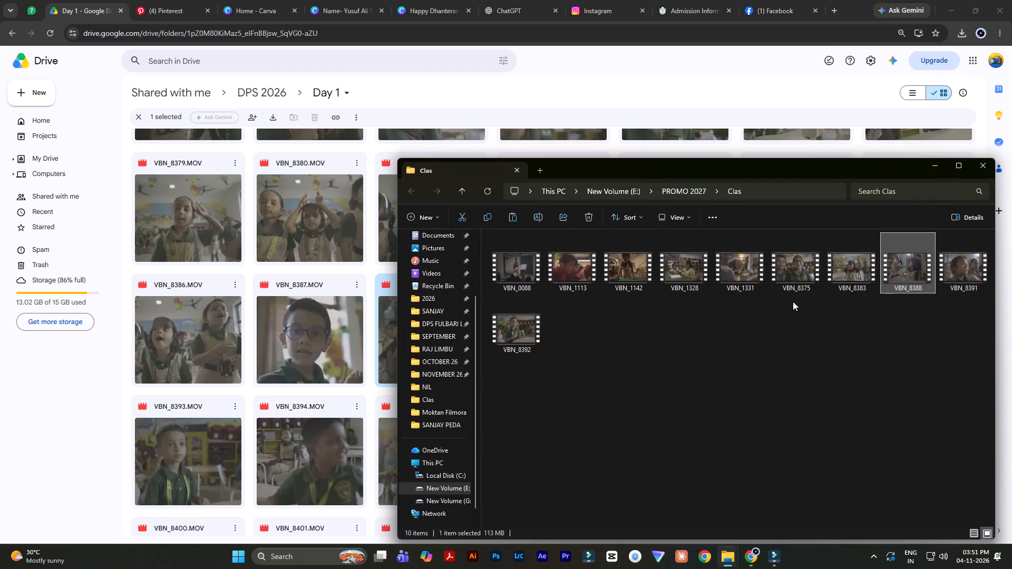
ctrl+scroll(702, 393, up, 11)
click(955, 171)
click(505, 323)
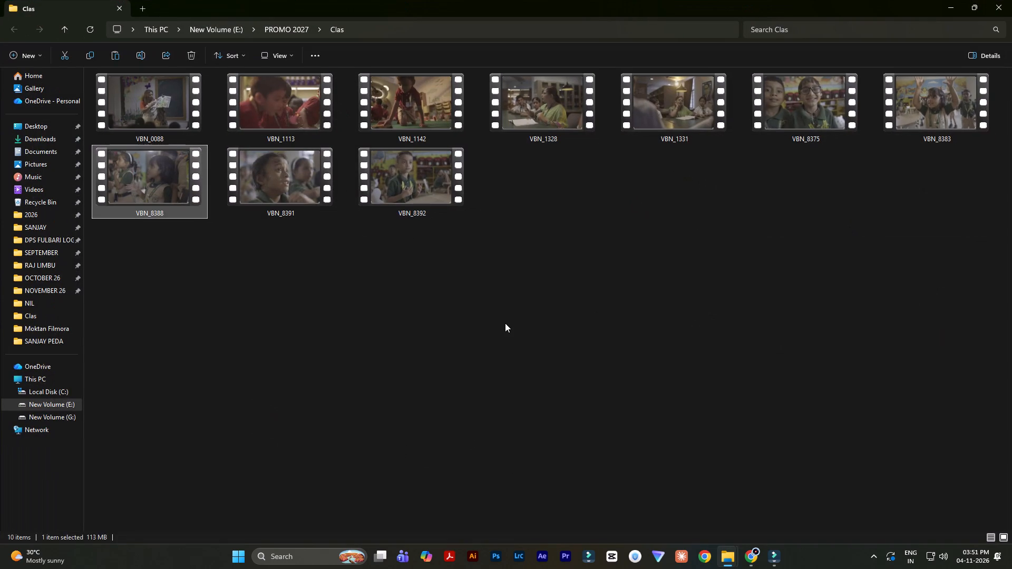
Import VBN_8375, VBN_8383, VBN_8388 and VBN_8391 from the Clas folder into the Filmora project media.
click(805, 104)
ctrl+click(155, 178)
ctrl+click(249, 179)
ctrl+click(384, 181)
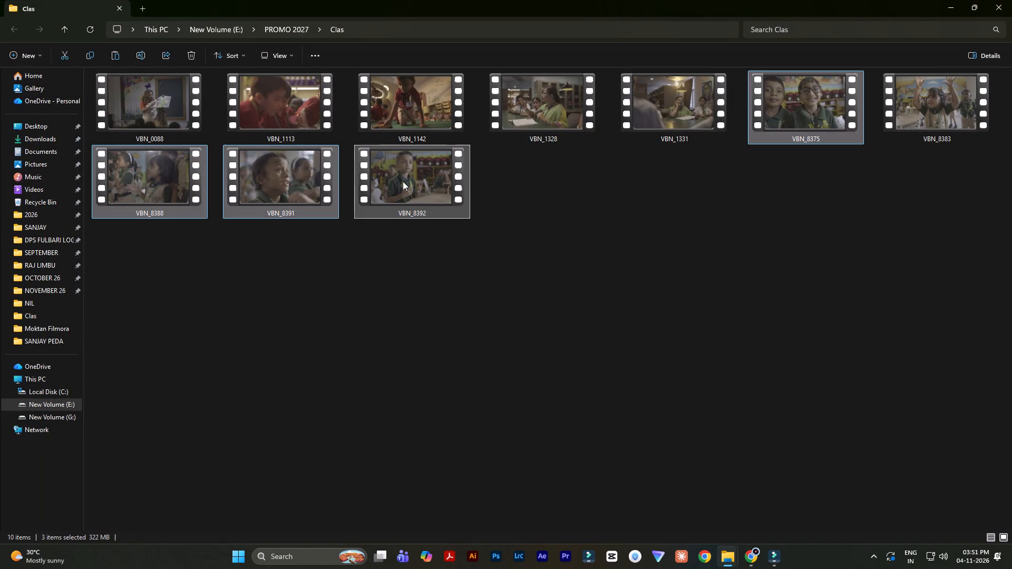
ctrl+click(947, 114)
ctrl+click(411, 188)
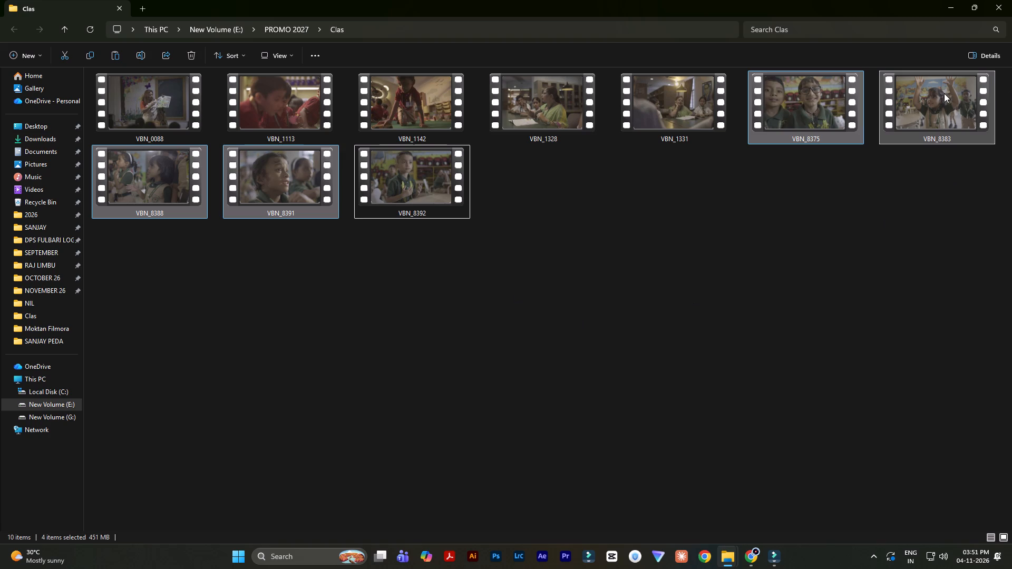
drag(944, 93, 770, 563)
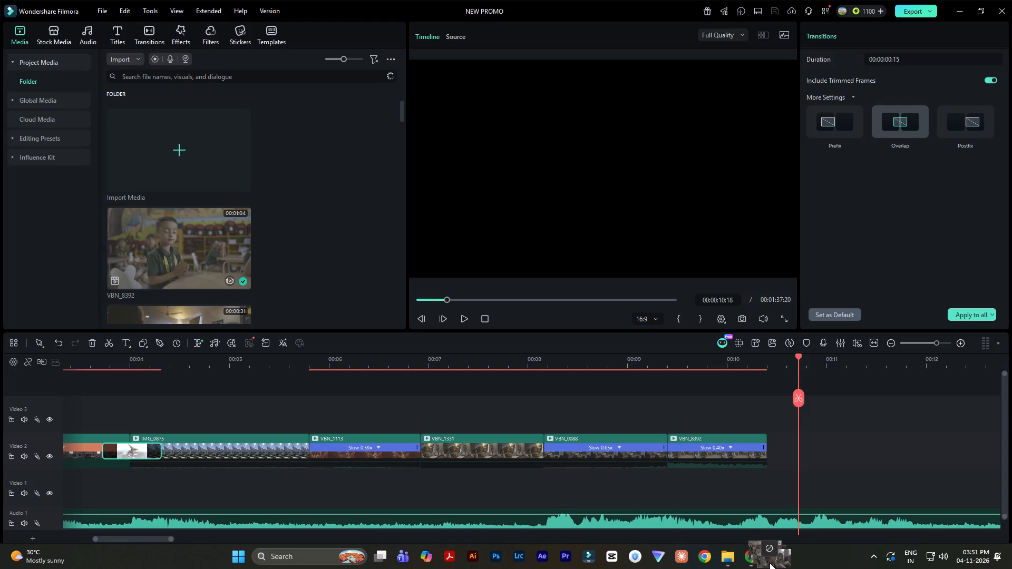
drag(770, 563, 296, 138)
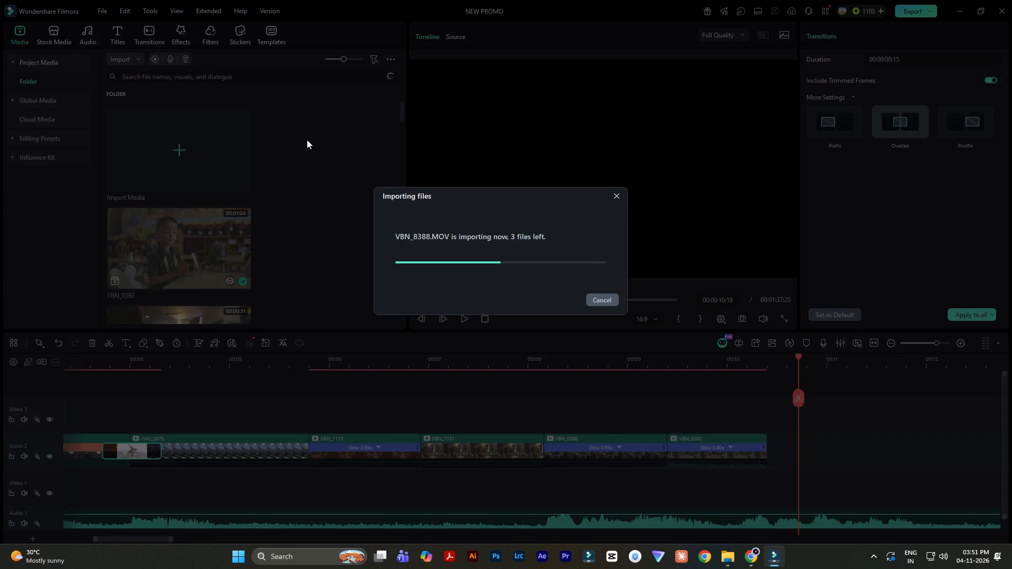
scroll(323, 148, down, 3)
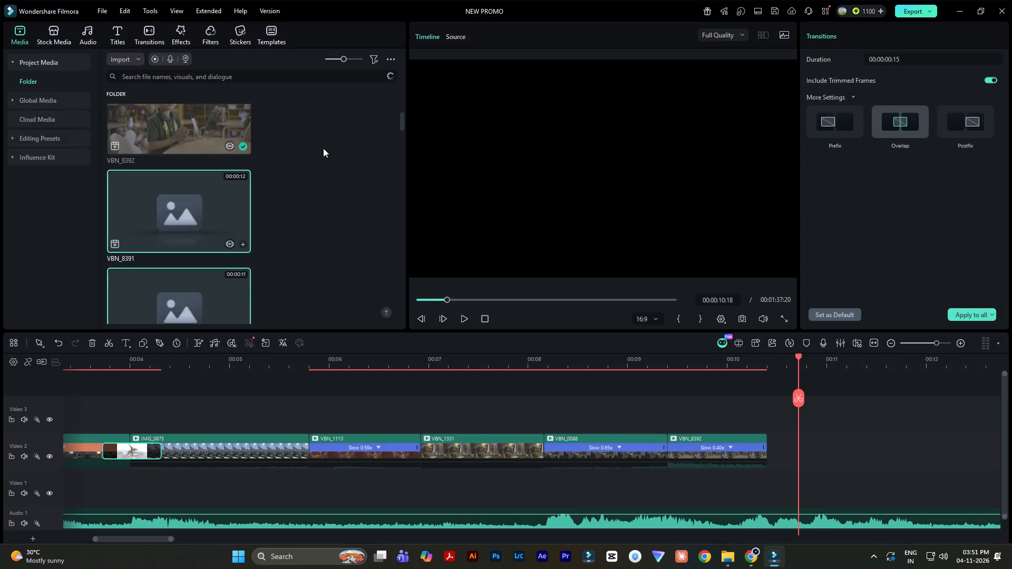
click(323, 148)
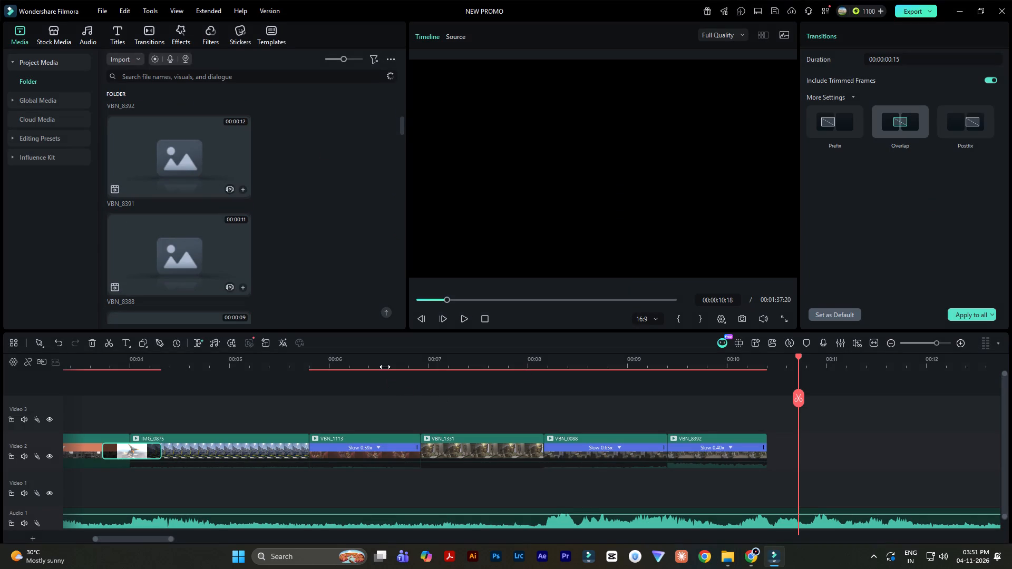
Save the project and play the timeline from the middle of VBN_1113 through the classroom clips.
click(385, 364)
key(space)
key(ctrl+s)
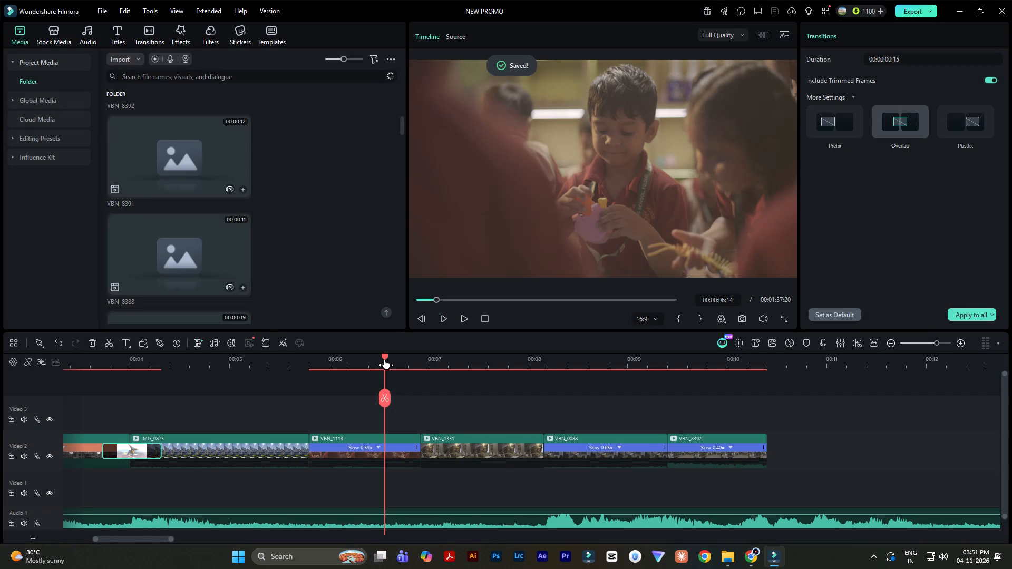
key(space)
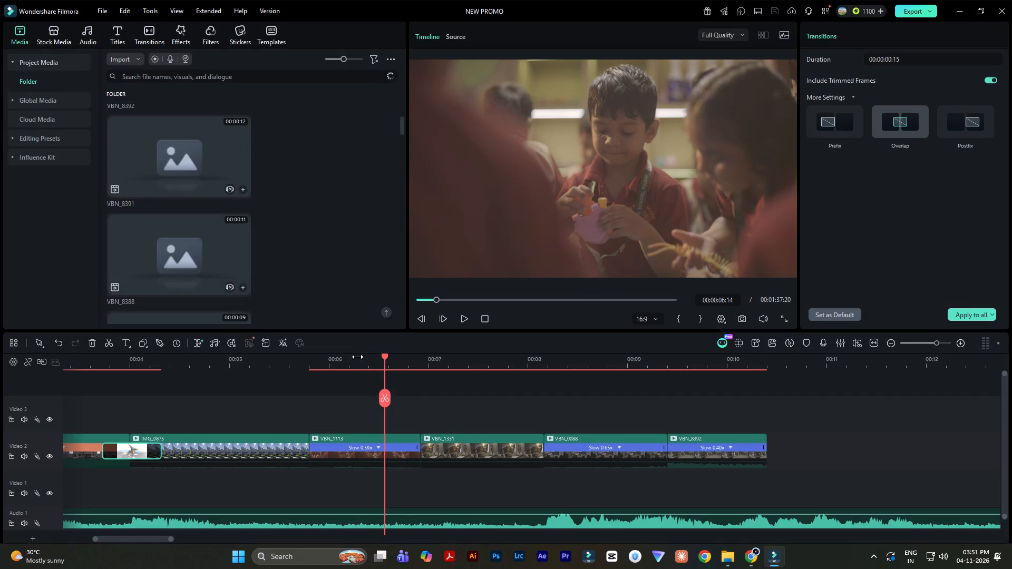
Switch the project media to Small Thumbnail View, save the project and stop playback.
click(392, 61)
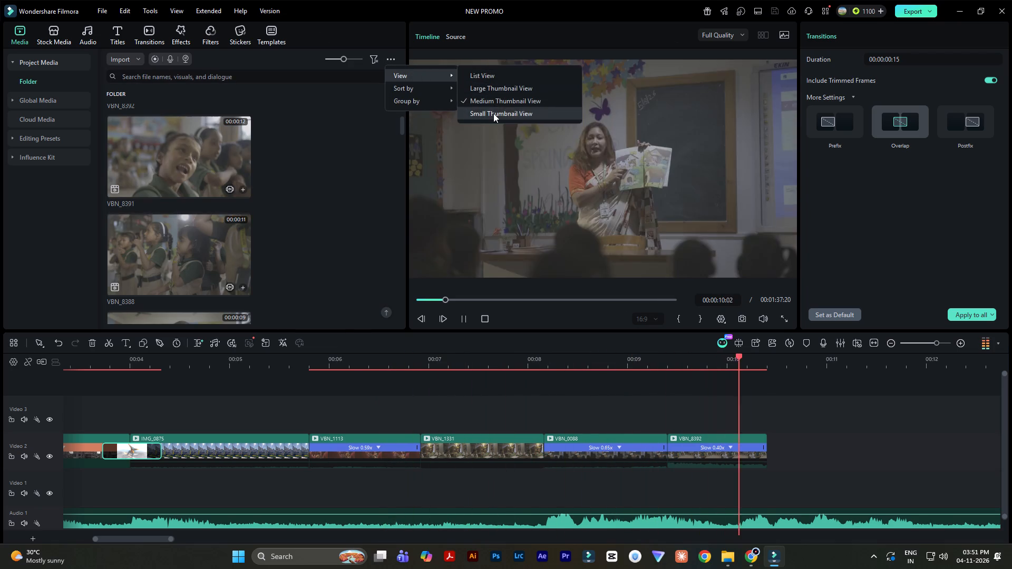
click(493, 113)
key(ctrl+s)
key(space)
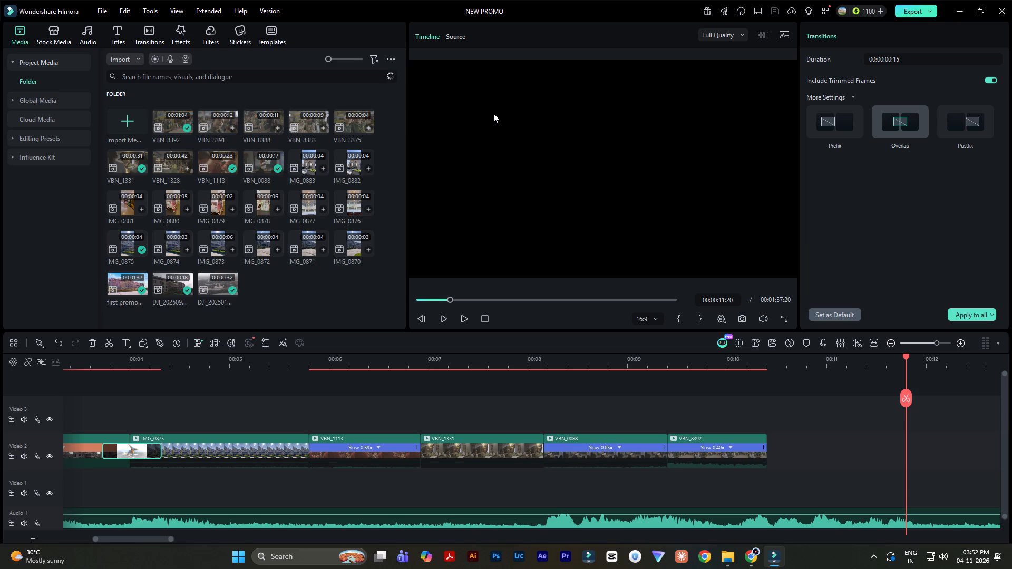
Lower the preview playback quality to 1/4 Quality.
scroll(493, 113, up, 1)
click(722, 31)
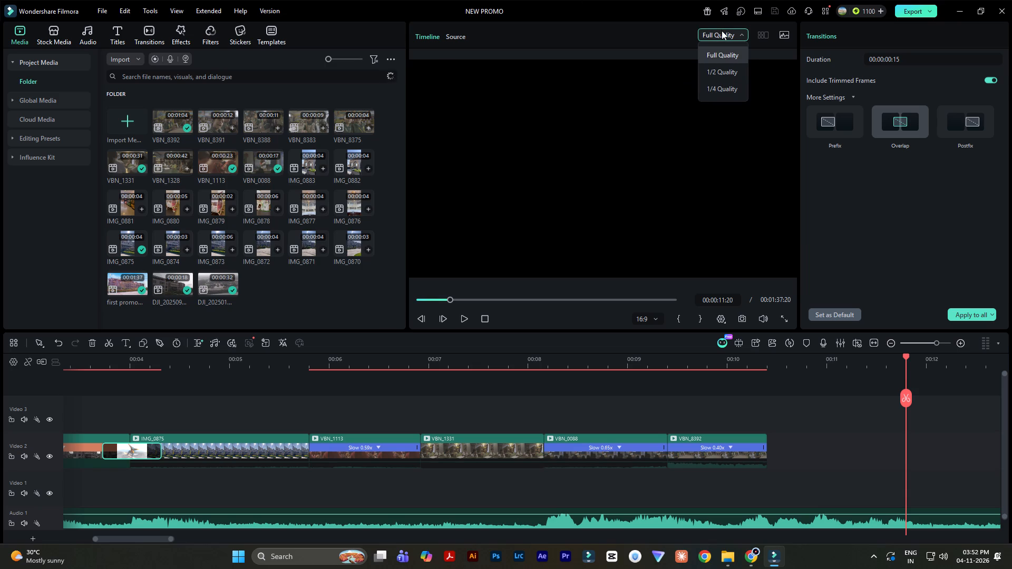
click(732, 88)
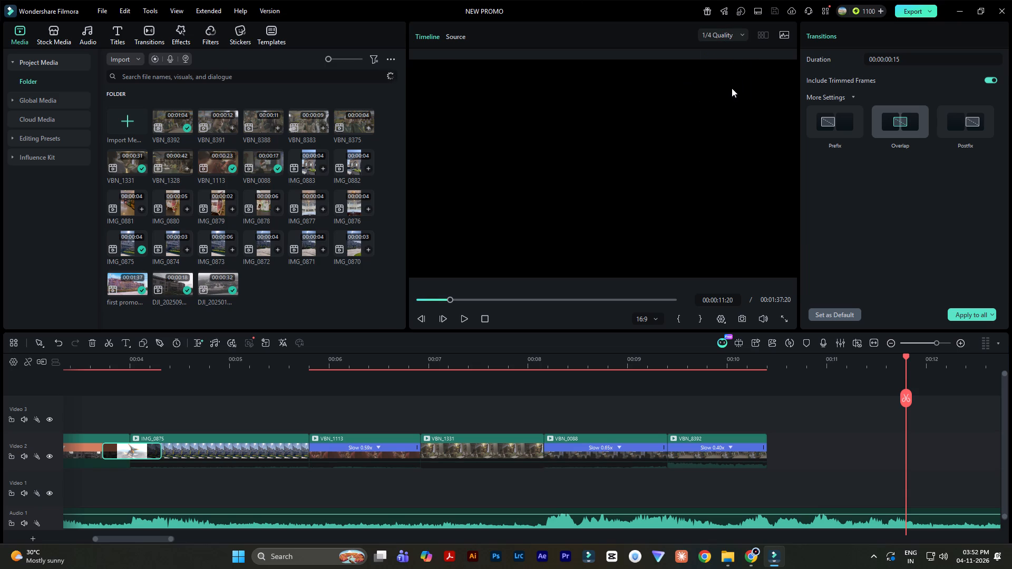
Play the timeline from IMG_0875 through the classroom clips, save the project and return the playhead to the start of VBN_0088.
click(270, 365)
key(space)
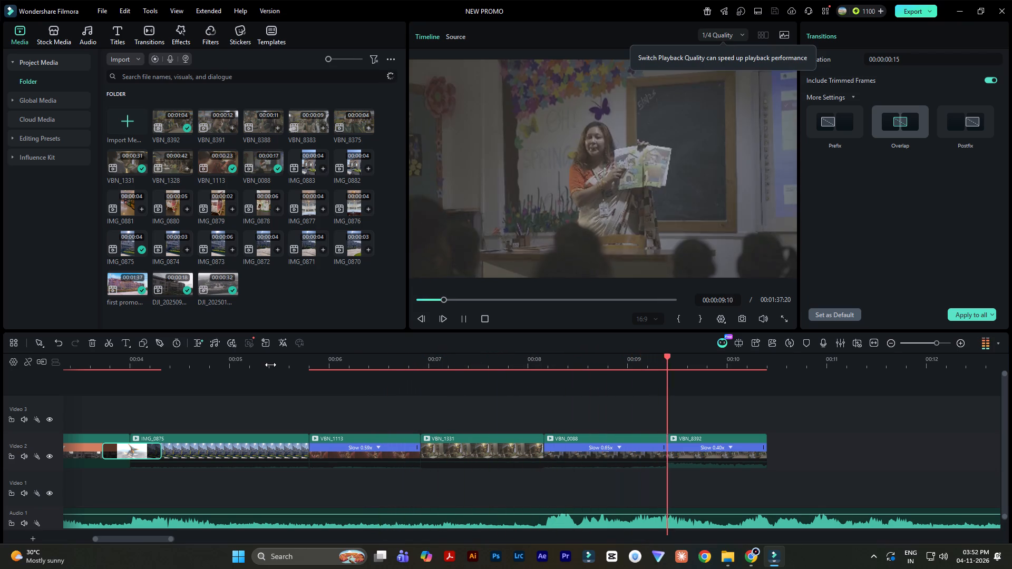
key(space)
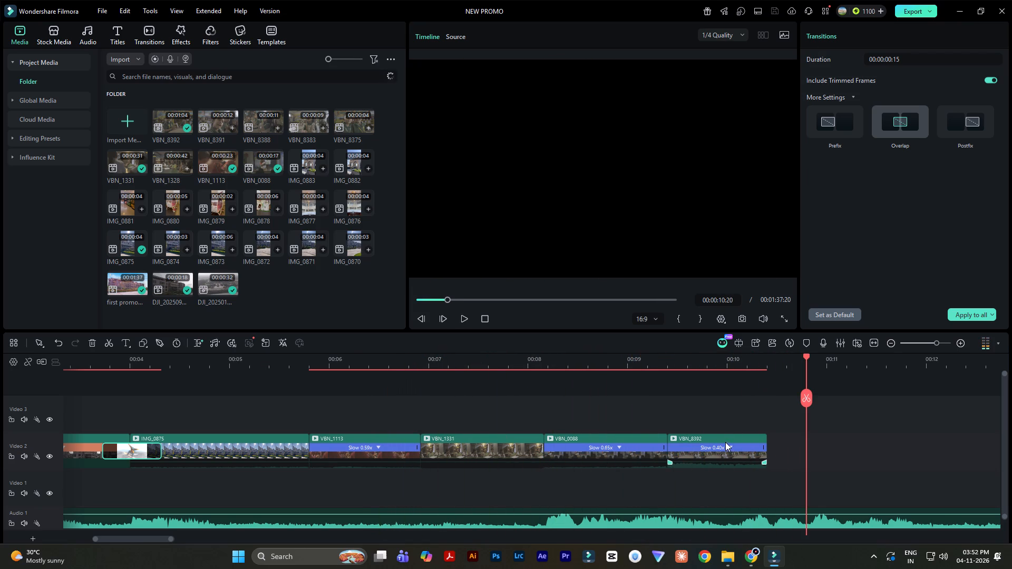
key(ctrl+s)
click(560, 363)
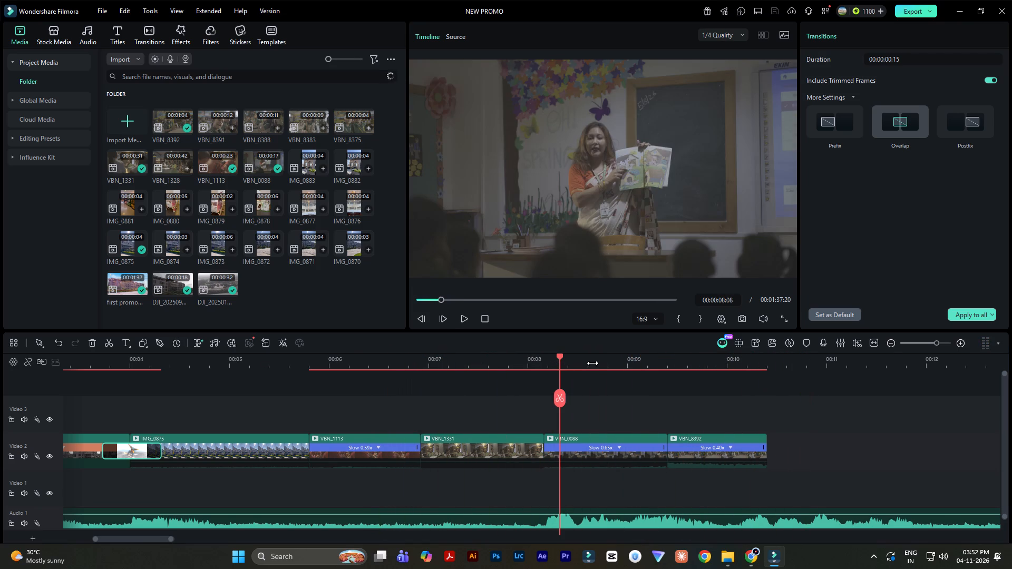
Enlarge the timeline area by raising its boundary with the preview and media areas.
scroll(801, 366, down, 3)
scroll(656, 367, down, 4)
drag(660, 332, 665, 273)
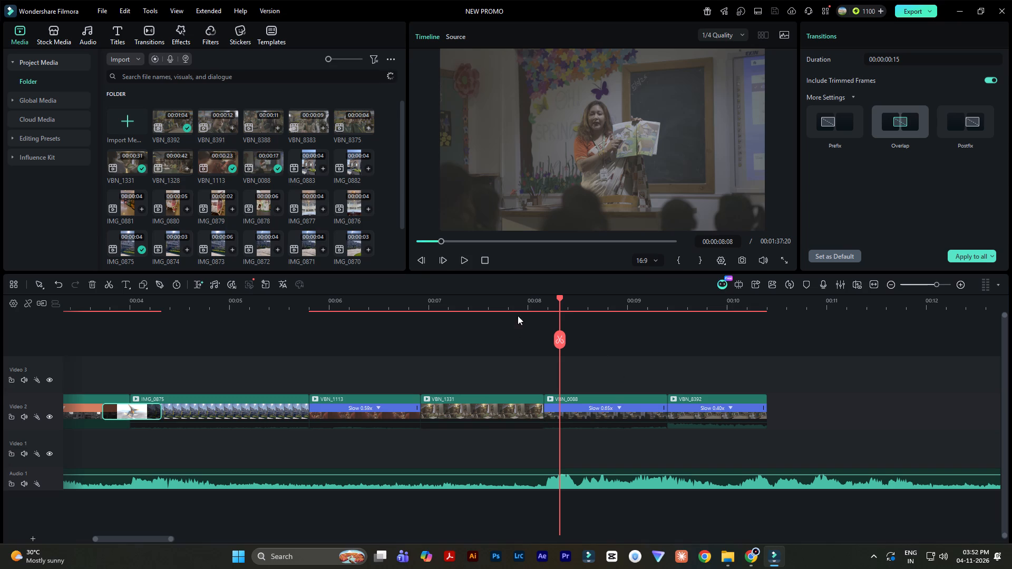
Play the clips from VBN_1331 onward, place the playhead at the end of VBN_8392 and save the project.
click(478, 305)
key(space)
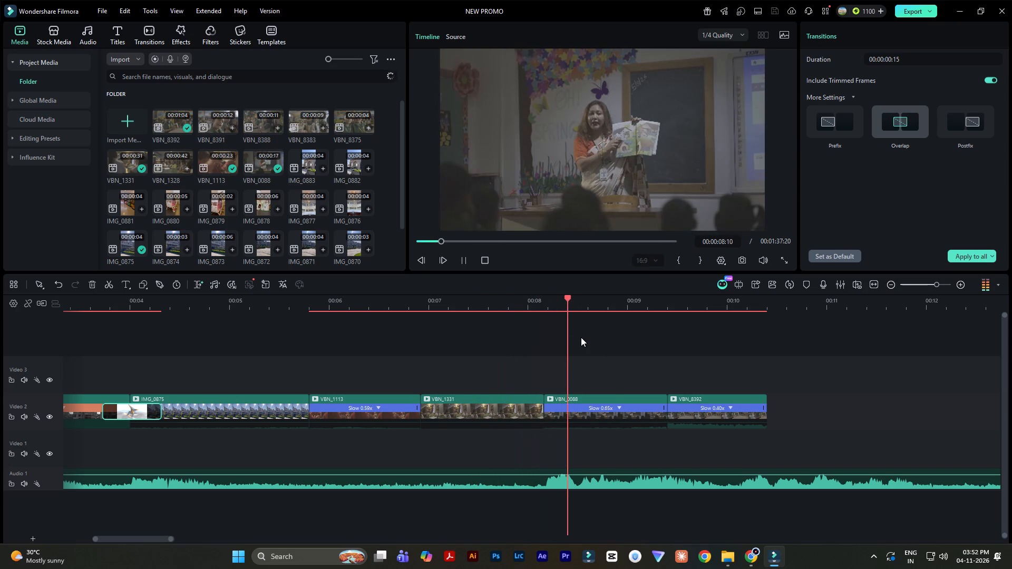
key(space)
key(space)
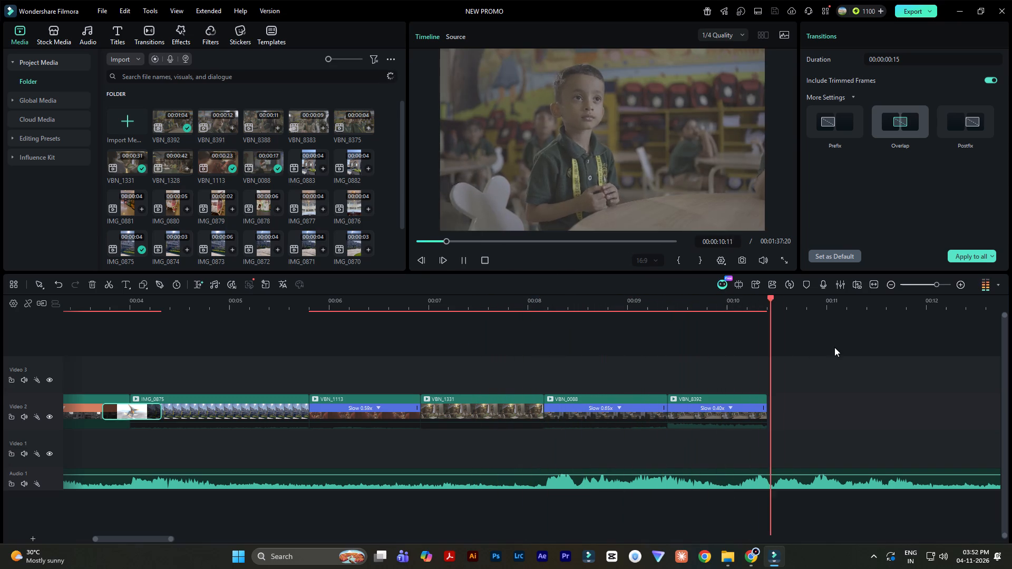
key(space)
drag(791, 299, 612, 314)
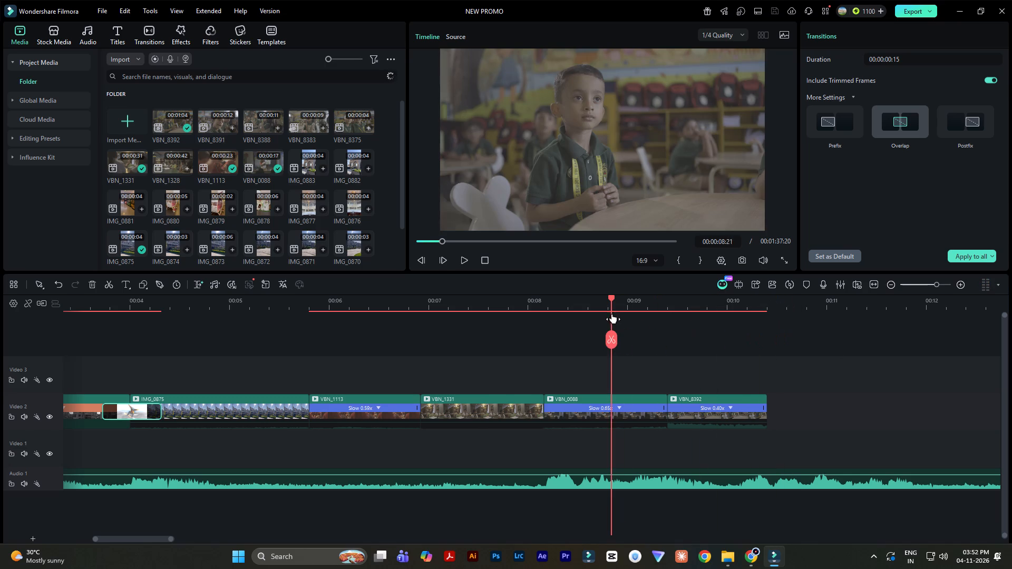
drag(612, 314, 765, 326)
key(ctrl+s)
Switch the project media to a larger thumbnail view.
ctrl+scroll(281, 208, up, 6)
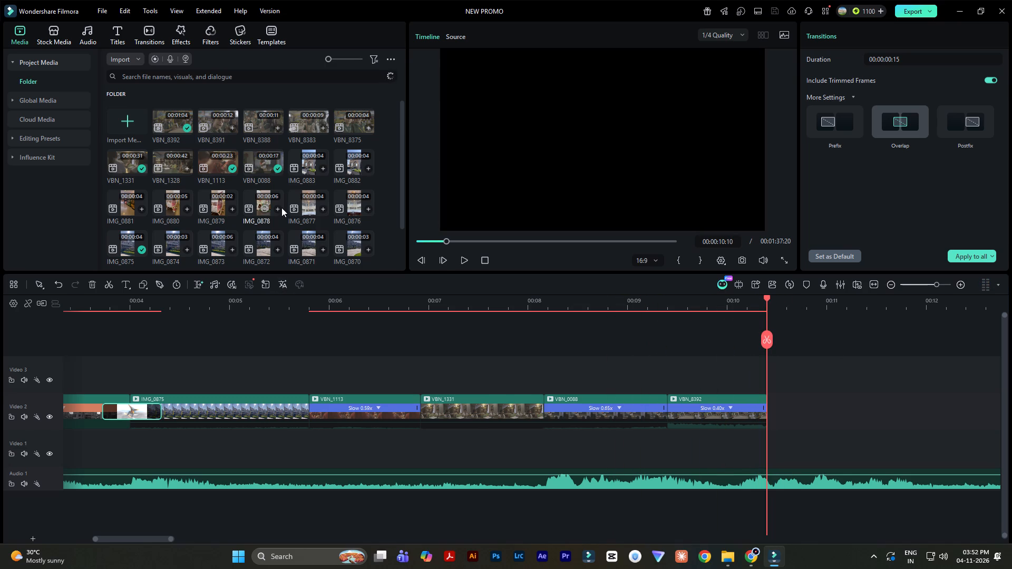
click(389, 58)
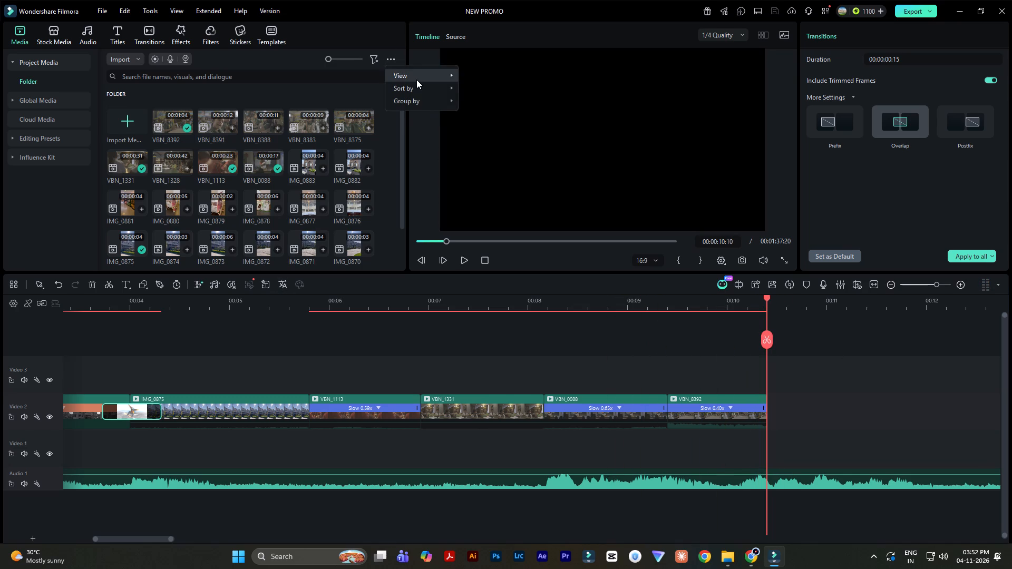
click(491, 102)
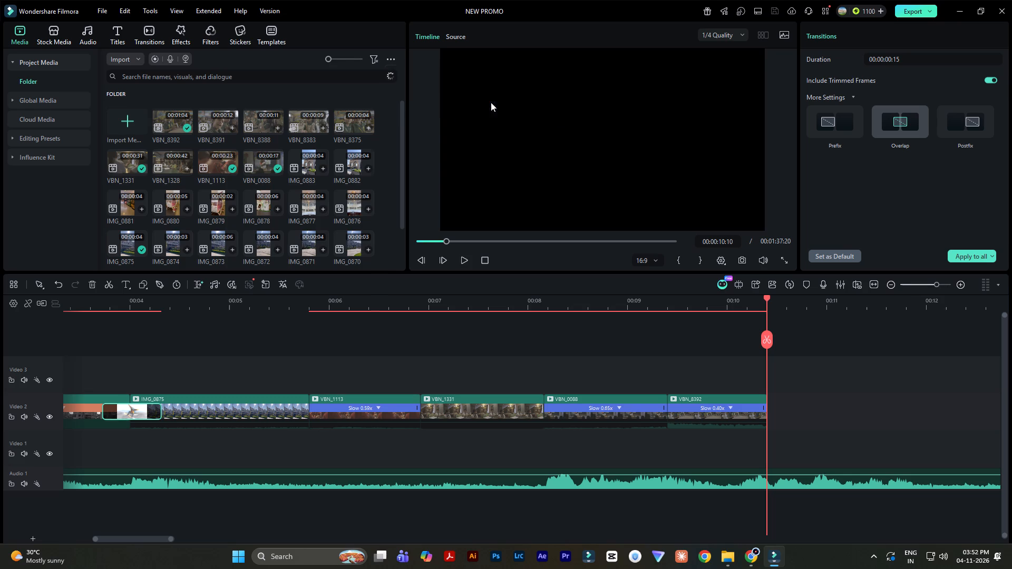
Add VBN_8383 from the project media to Video 2 directly after VBN_8392.
scroll(310, 153, down, 4)
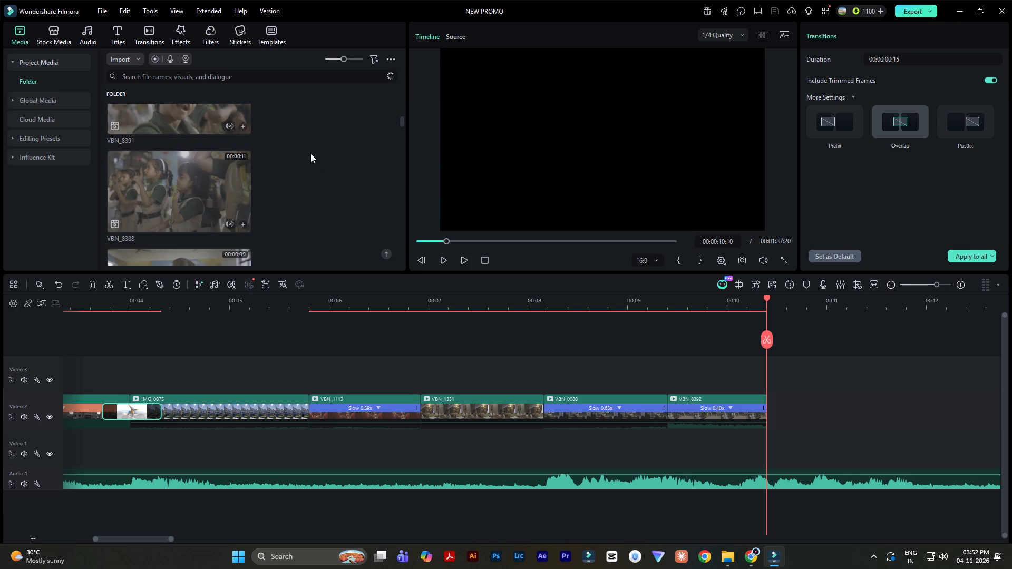
scroll(310, 153, up, 1)
click(310, 153)
scroll(299, 160, up, 2)
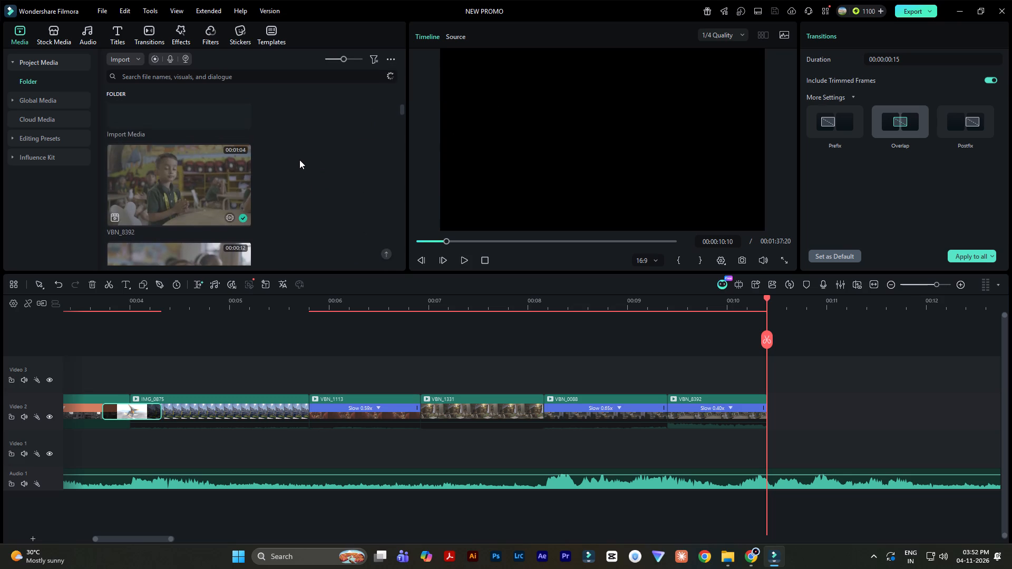
scroll(299, 160, down, 4)
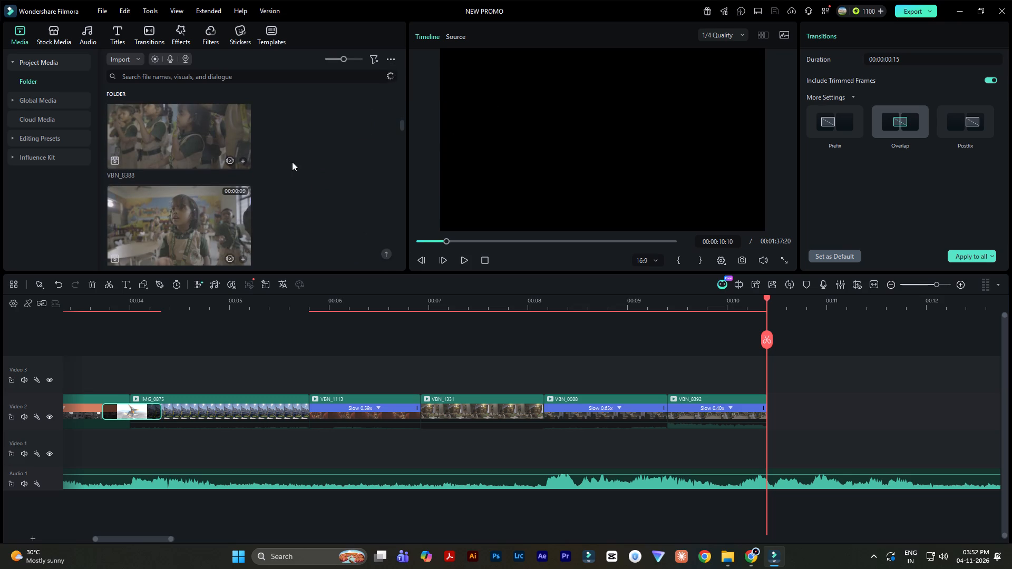
drag(173, 202, 796, 406)
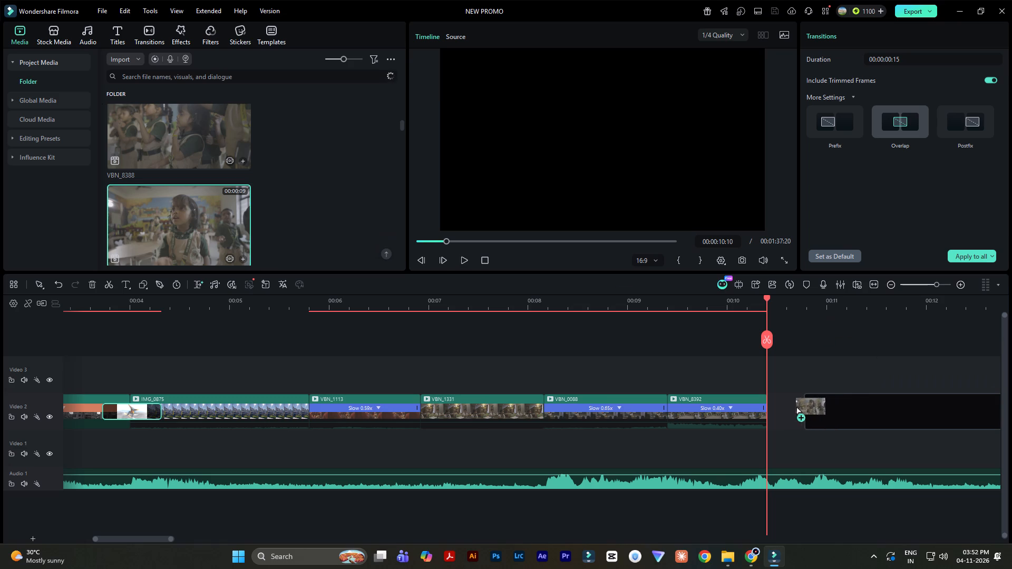
drag(796, 406, 768, 409)
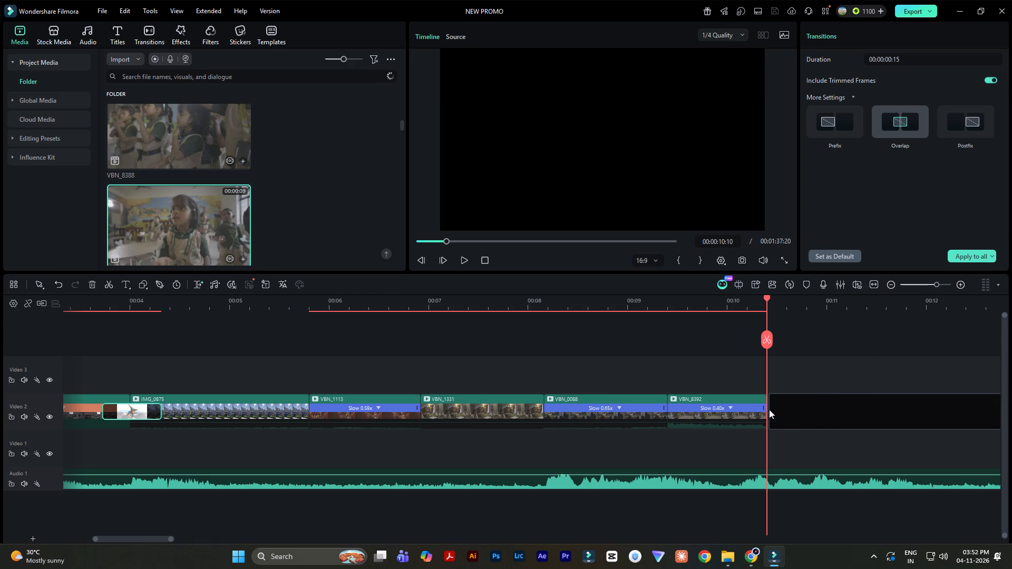
key(ctrl+shift+m)
Play VBN_8383, split it at 00:00:16:16 and delete the part before the cut.
key(space)
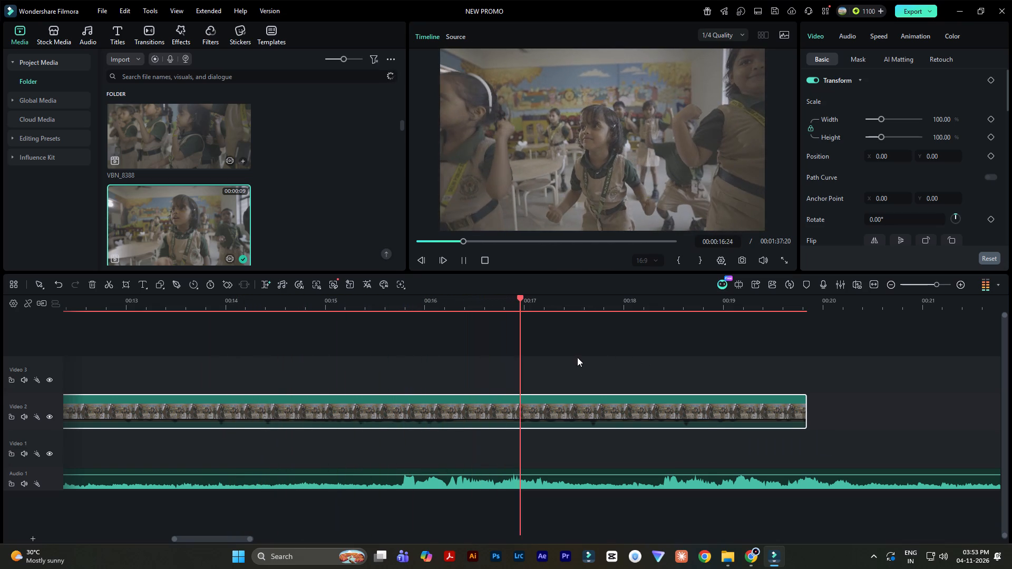
key(space)
click(490, 306)
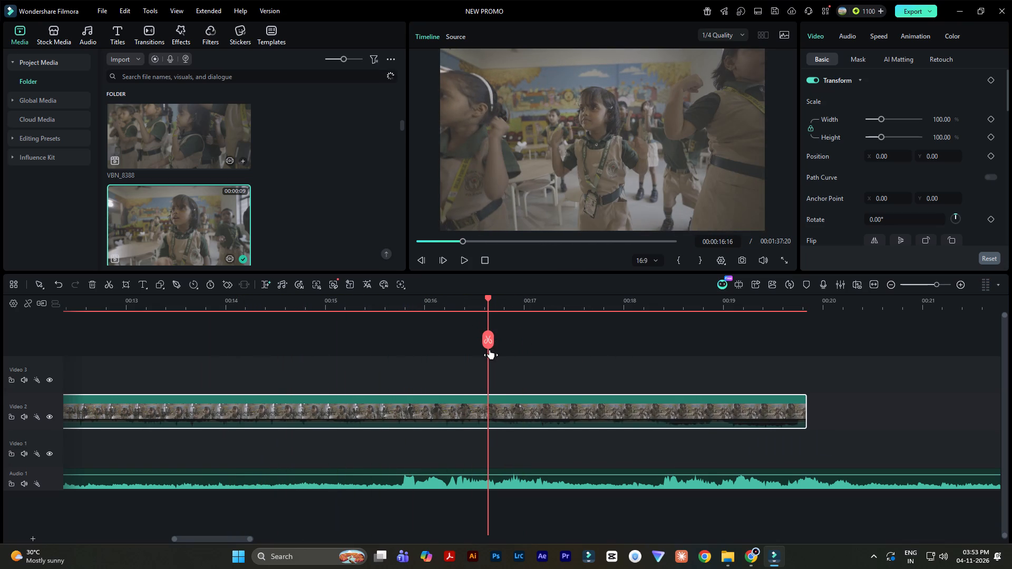
key(ctrl+b)
click(431, 417)
key(Delete)
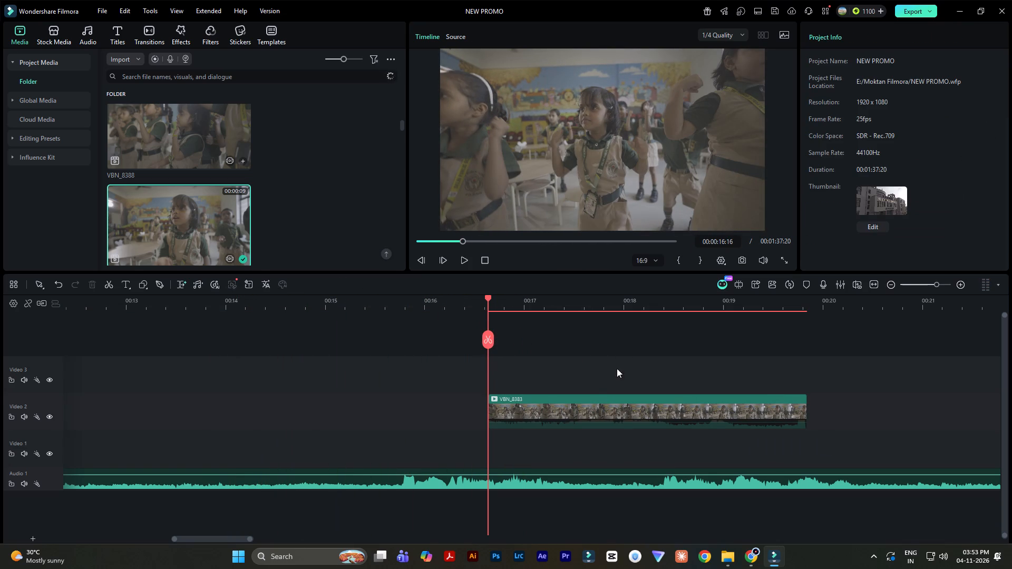
Move the remaining part of VBN_8383 back along Video 2, leaving a small gap after VBN_8392.
ctrl+scroll(666, 344, down, 6)
ctrl+scroll(581, 380, down, 4)
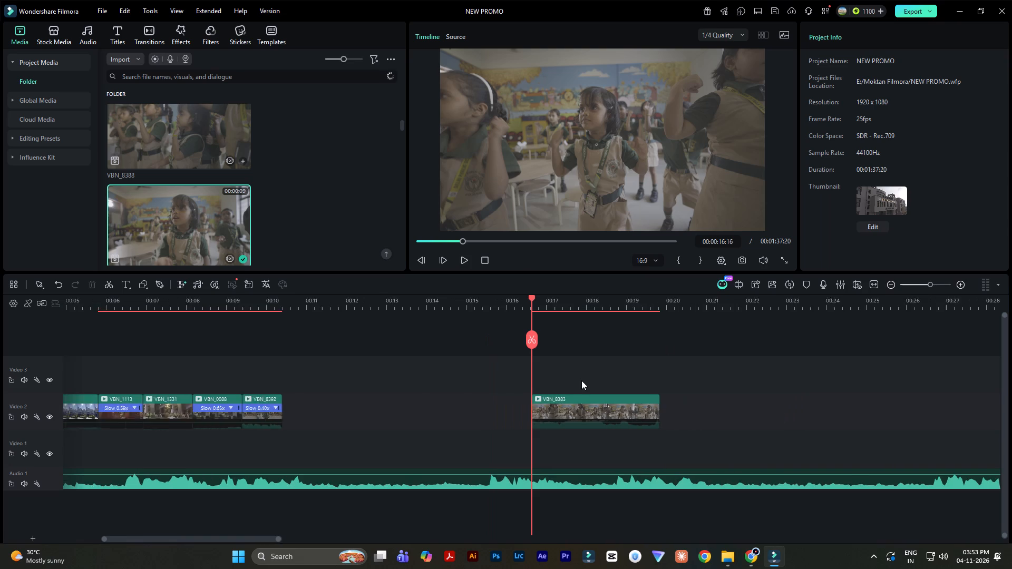
drag(562, 397, 397, 400)
Play across the gap, stretch VBN_8392 to 0.36x slow speed and move VBN_8383 against its new end.
click(307, 308)
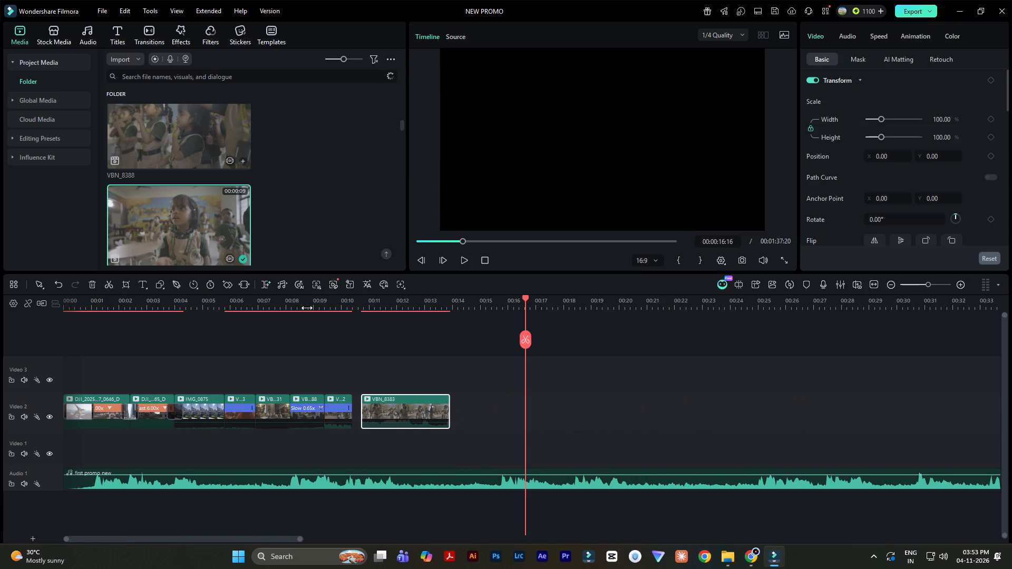
key(space)
ctrl+scroll(665, 397, up, 5)
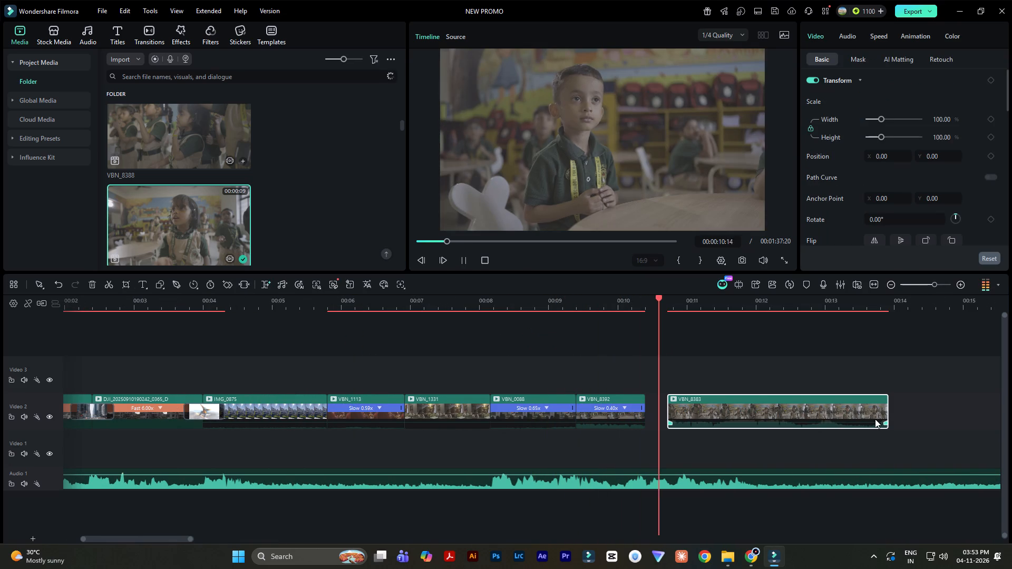
key(space)
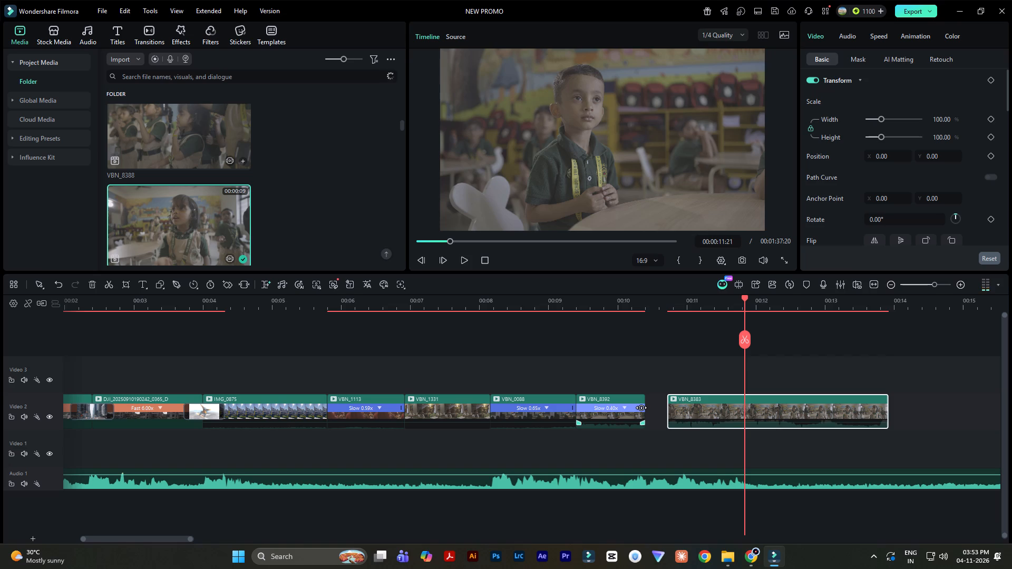
drag(641, 408, 649, 407)
drag(689, 398, 675, 399)
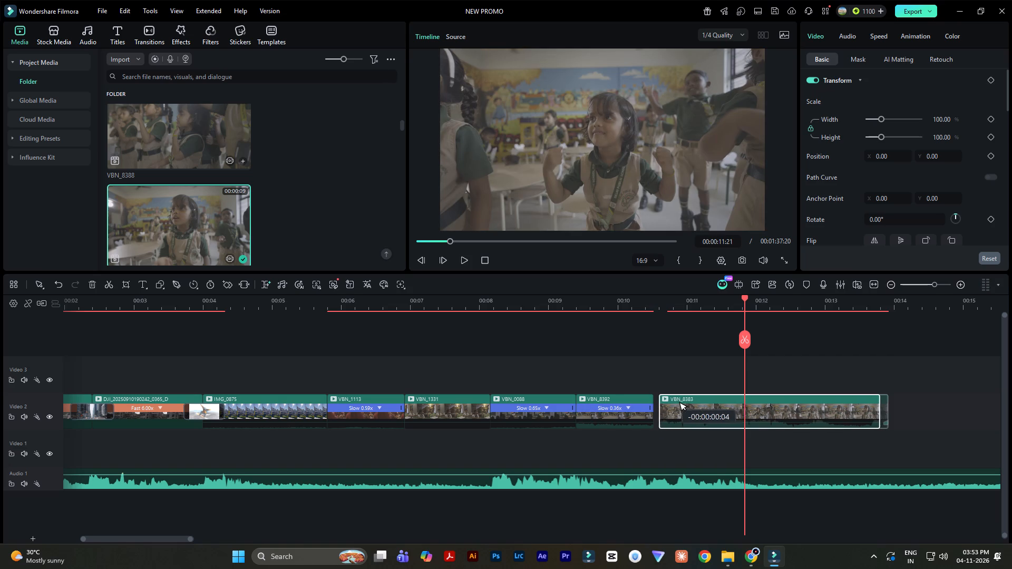
drag(675, 399, 676, 398)
Play the timeline from VBN_1331 through the join between VBN_8392 and VBN_8383.
click(452, 303)
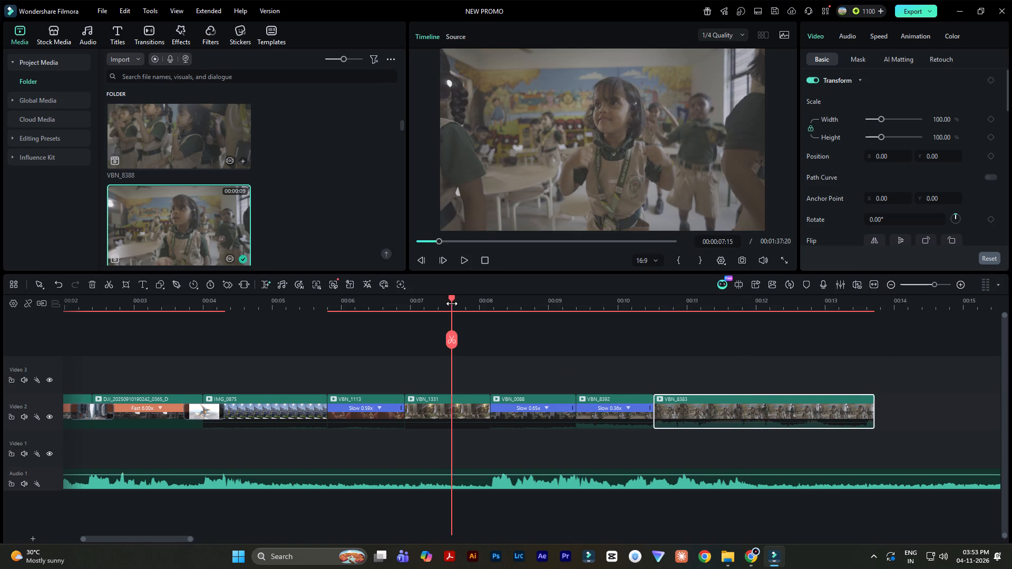
key(space)
ctrl+scroll(786, 371, up, 3)
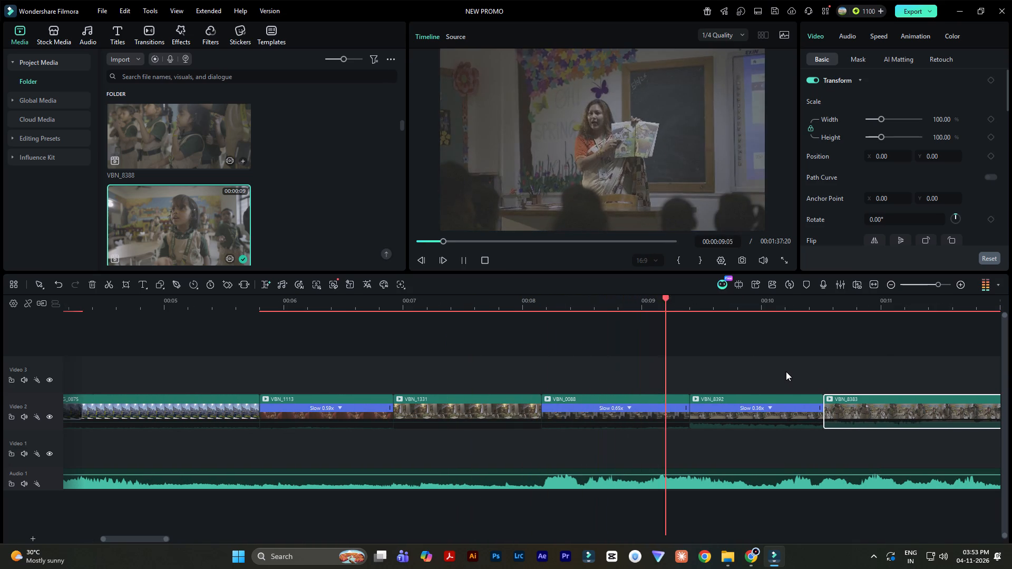
key(space)
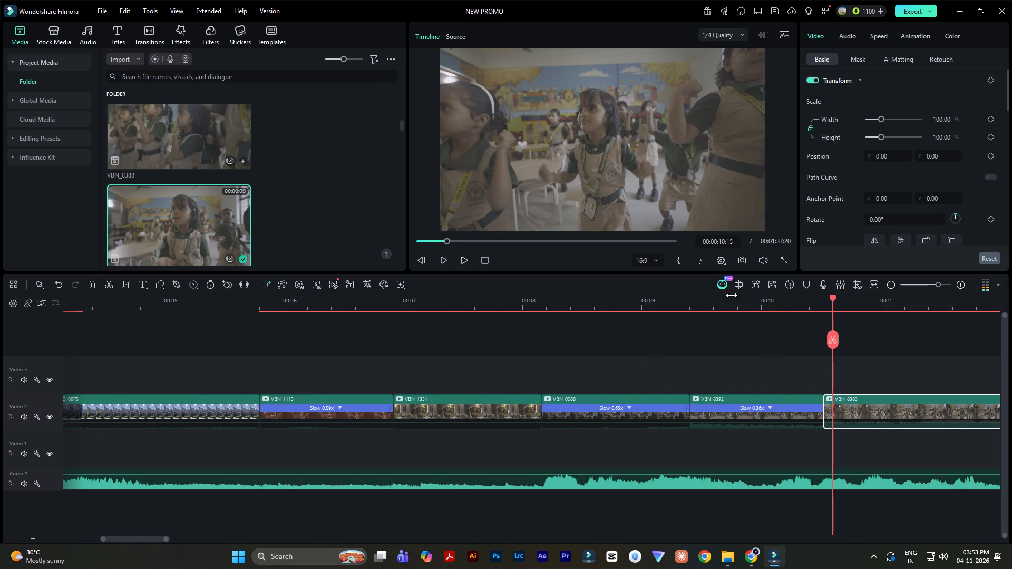
Split VBN_8392 at 00:00:10:05 and delete the part after the cut.
drag(695, 299, 706, 302)
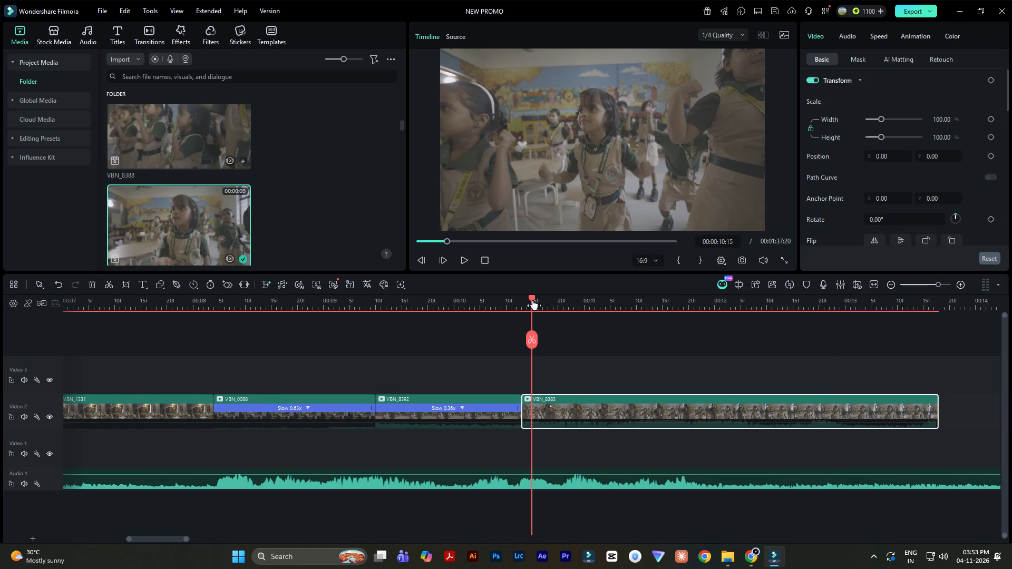
drag(533, 299, 479, 310)
click(491, 419)
key(ctrl+b)
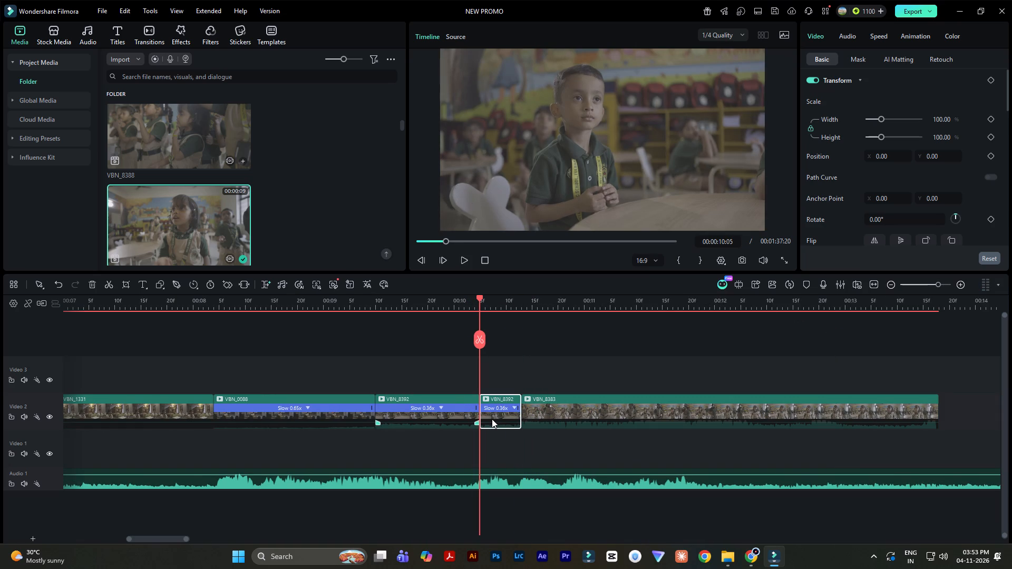
key(Delete)
Move VBN_8383 back against the trimmed end of VBN_8392 at 00:00:10:05.
drag(579, 399, 534, 409)
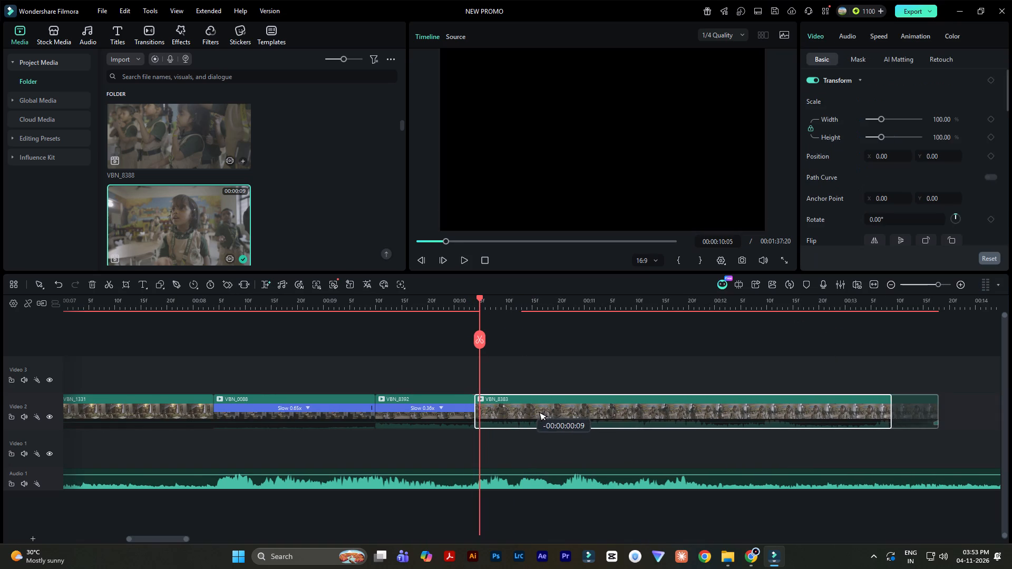
drag(534, 409, 537, 411)
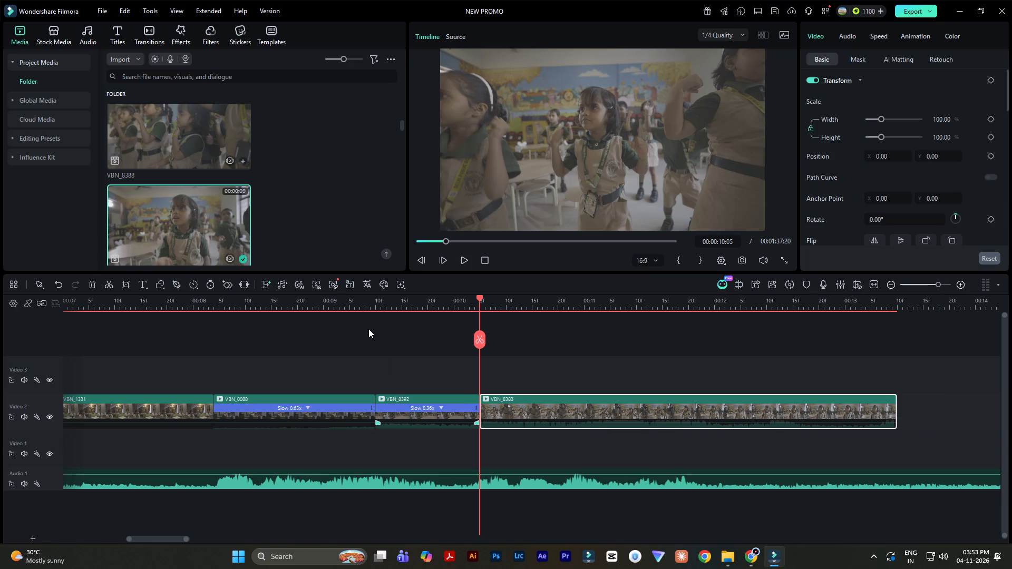
Play the timeline from VBN_0088 into VBN_8383 and save the project.
click(268, 303)
key(space)
key(ctrl+s)
key(space)
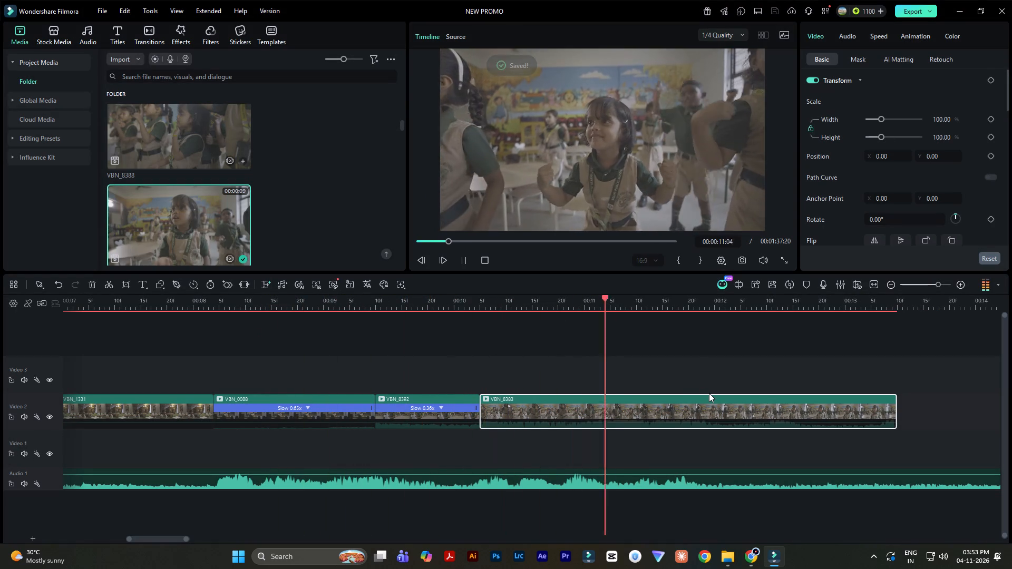
key(space)
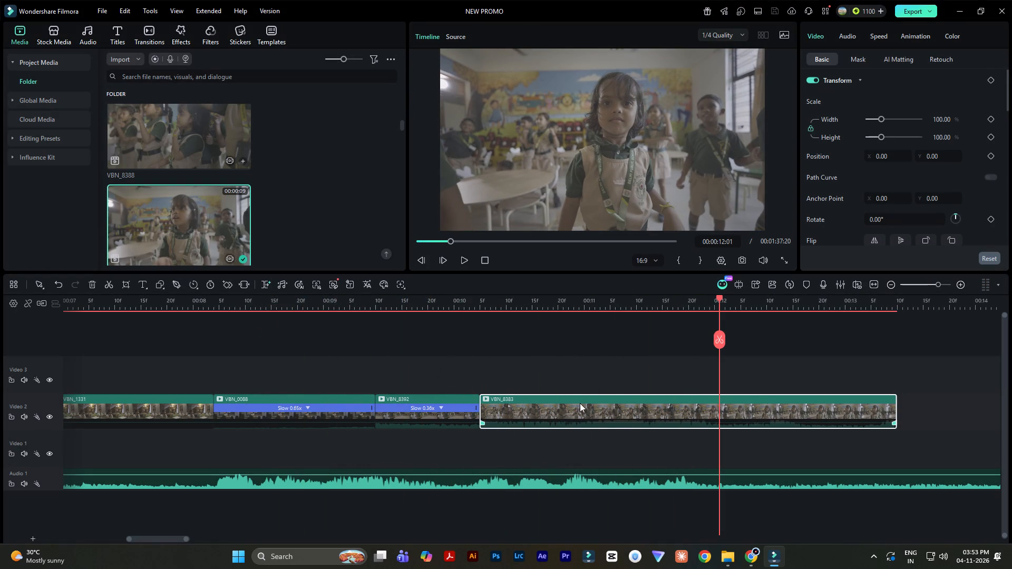
Slow the VBN_8383 clip on Video 2 to a uniform speed of 0.60 and save the project.
click(580, 403)
click(883, 36)
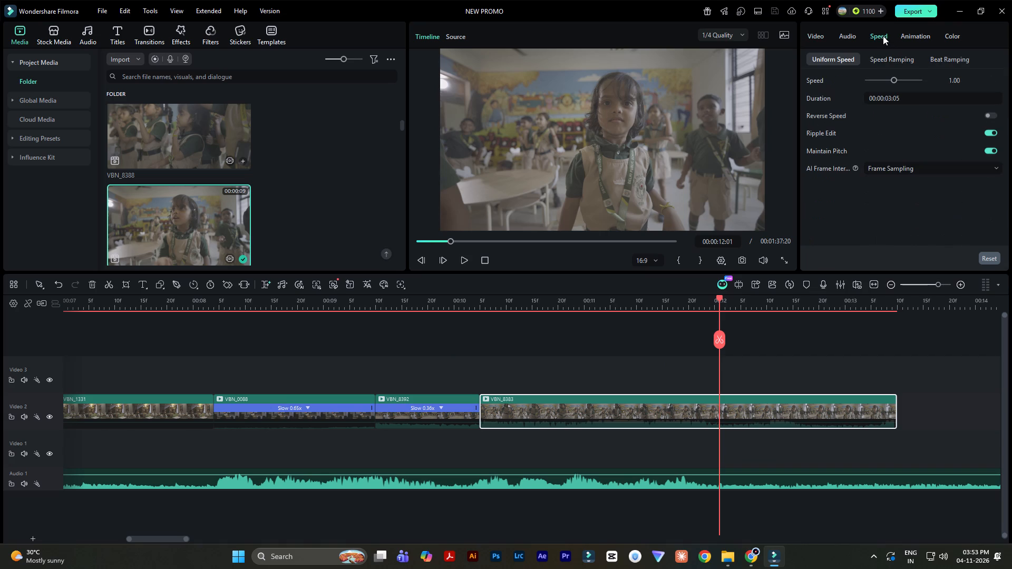
click(955, 79)
scroll(955, 79, down, 15)
scroll(955, 79, down, 7)
key(Return)
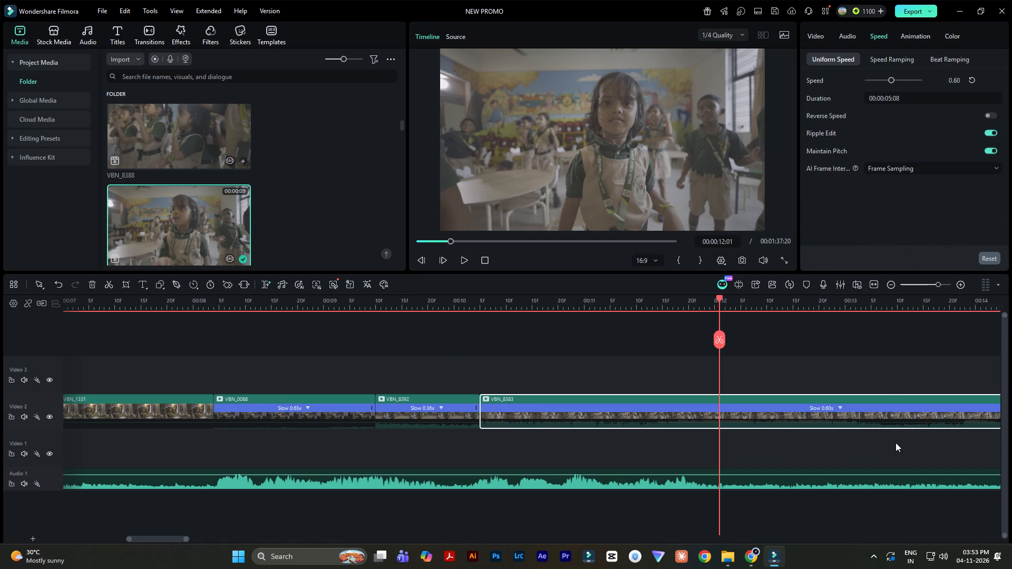
key(ctrl+s)
Split the slowed VBN_8383 at 00:00:11:22, delete the part after the cut, and save the project.
click(426, 307)
key(space)
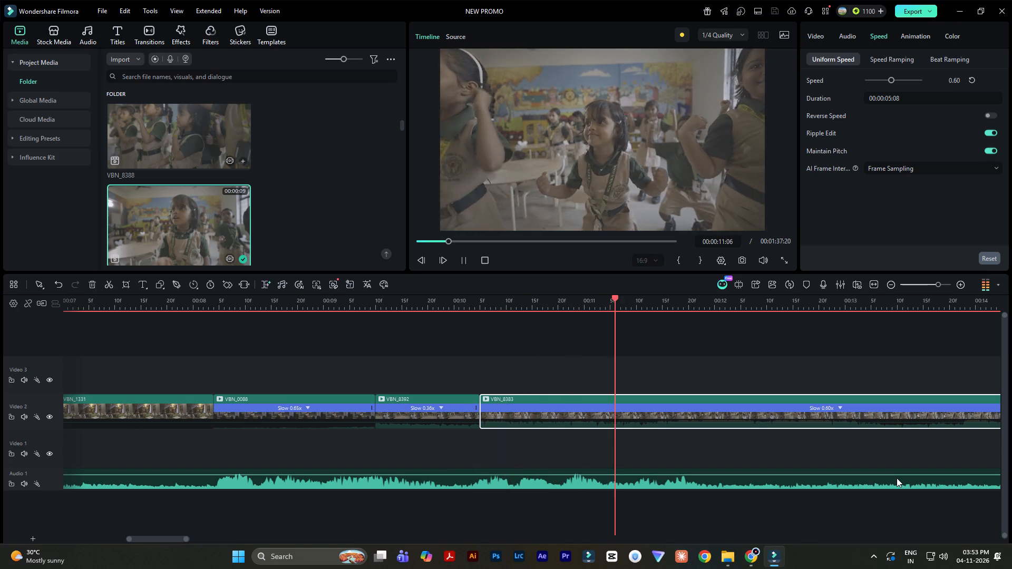
key(space)
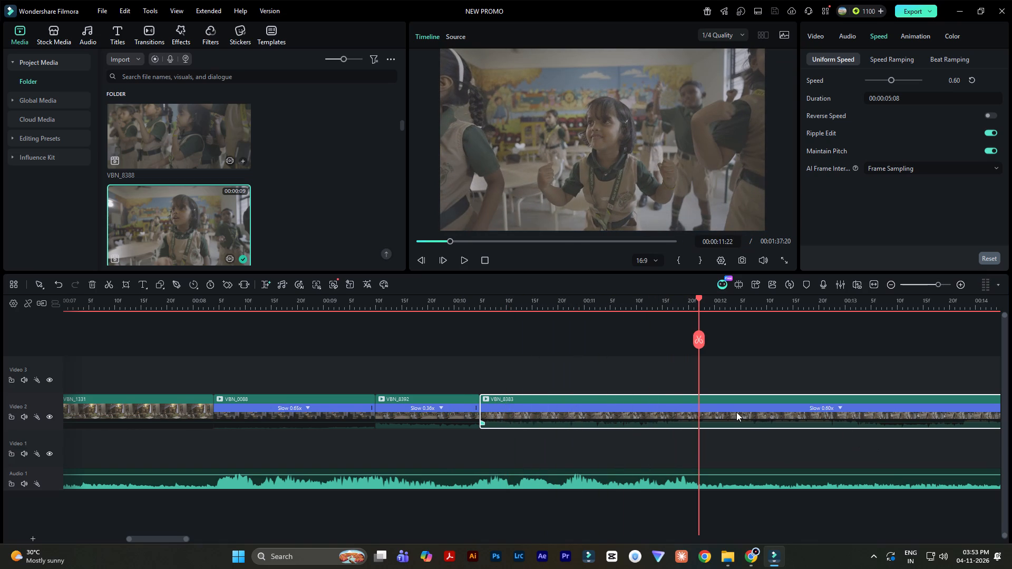
key(ctrl+b)
key(Delete)
key(ctrl+s)
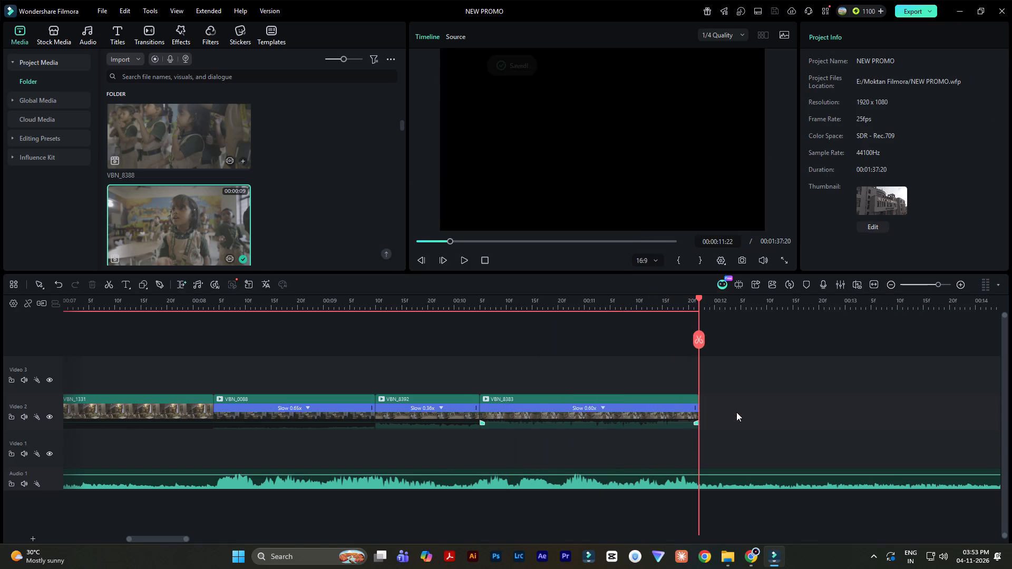
Play the timeline from VBN_0088 past the end of VBN_8383 and save the project.
click(670, 413)
click(279, 314)
click(293, 309)
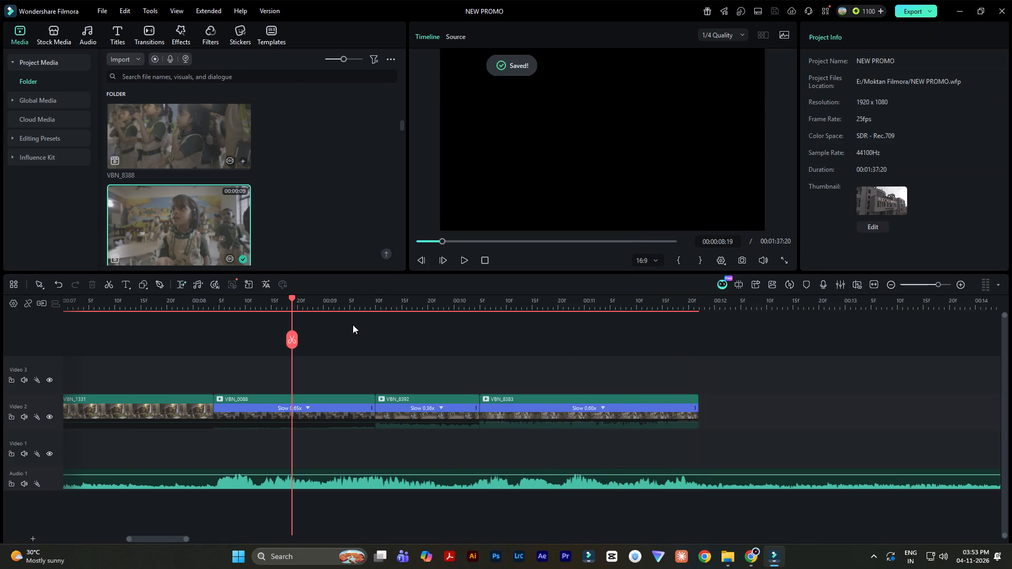
key(space)
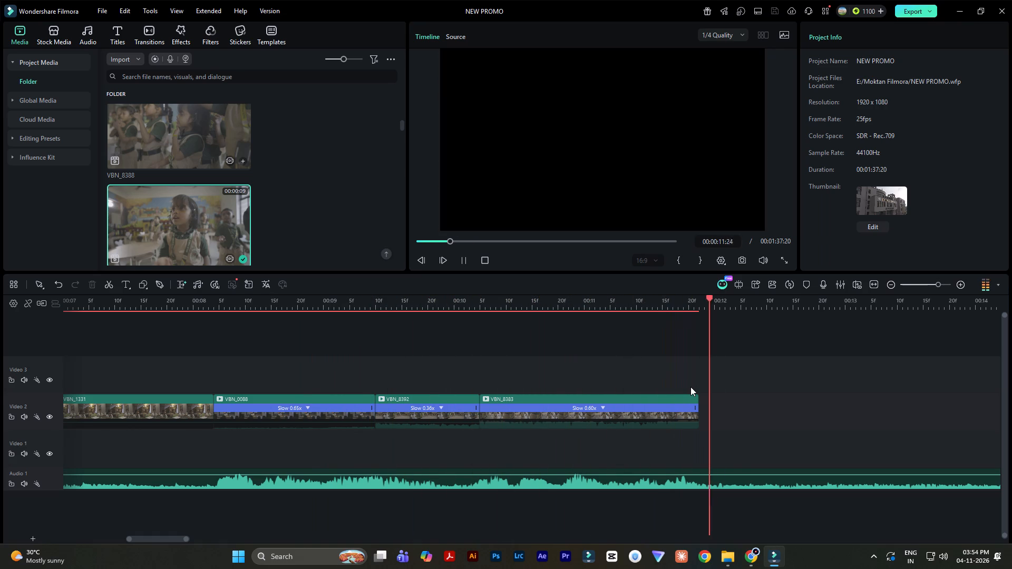
key(space)
key(ctrl+s)
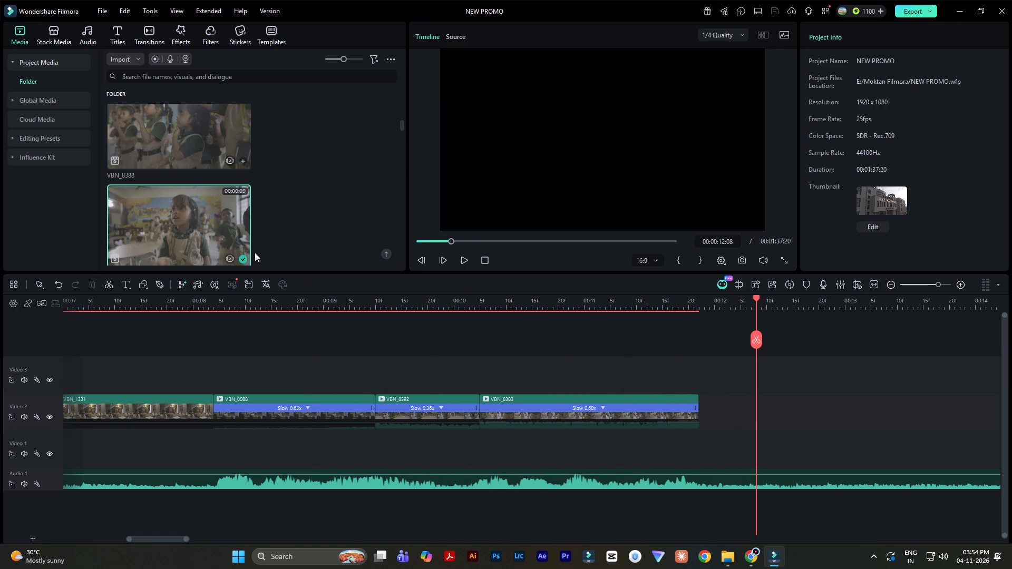
Preview the VBN_8375 clip from the project media.
scroll(289, 204, down, 3)
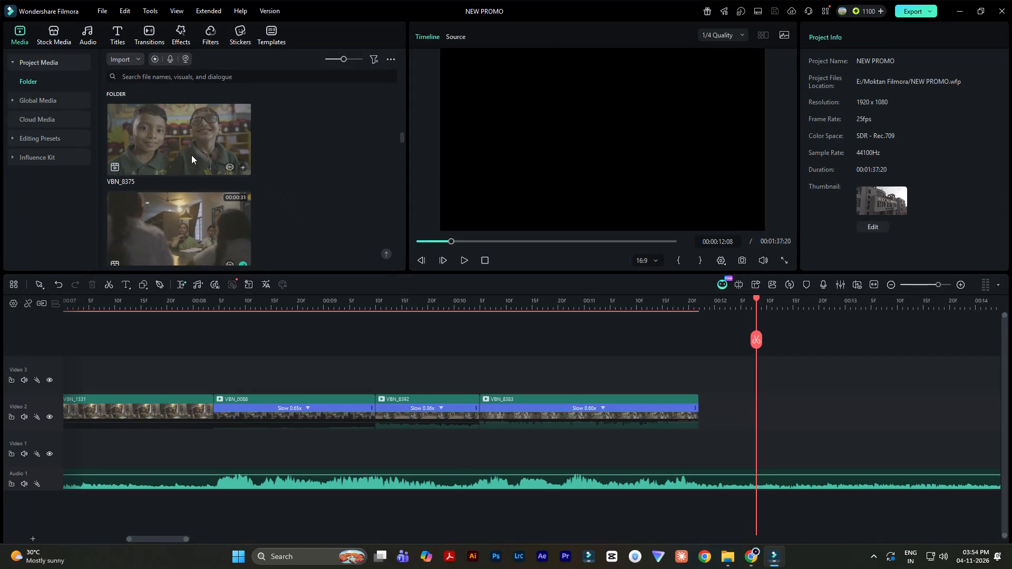
double_click(191, 154)
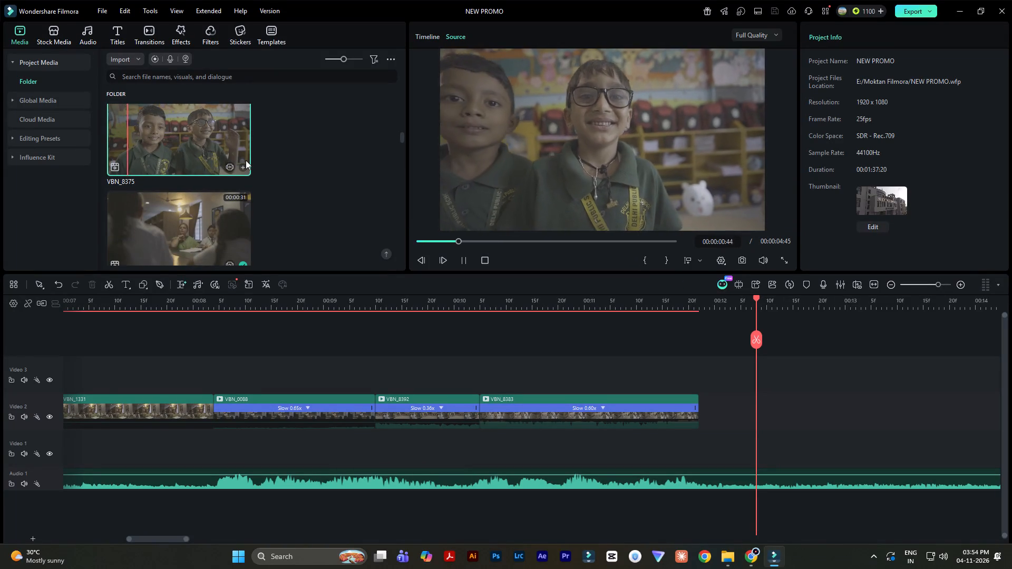
Add VBN_8388 to Video 2 directly after VBN_8383 at 00:00:11:22 and mute the new clip.
scroll(342, 141, up, 3)
drag(141, 115, 723, 413)
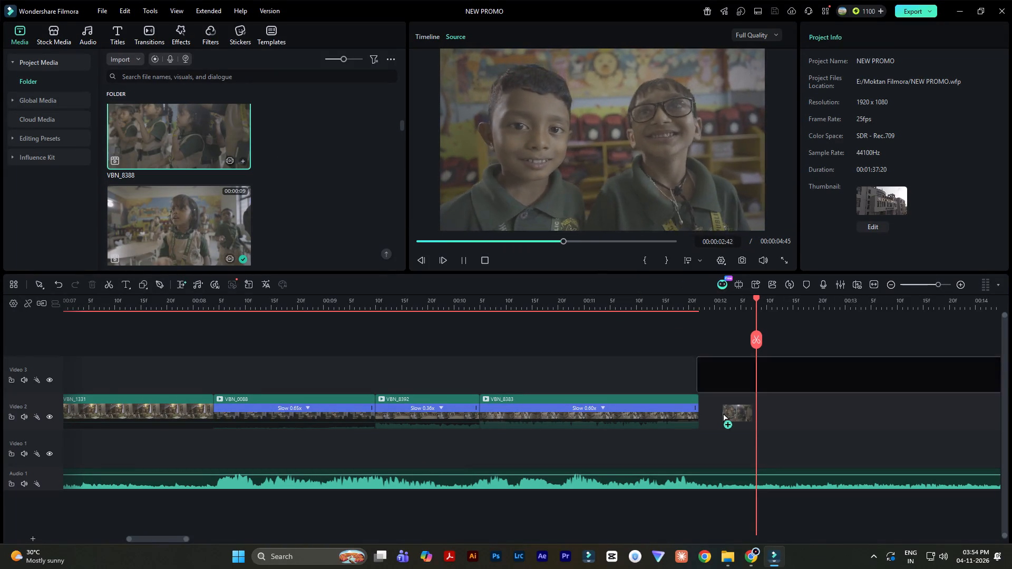
drag(723, 413, 699, 410)
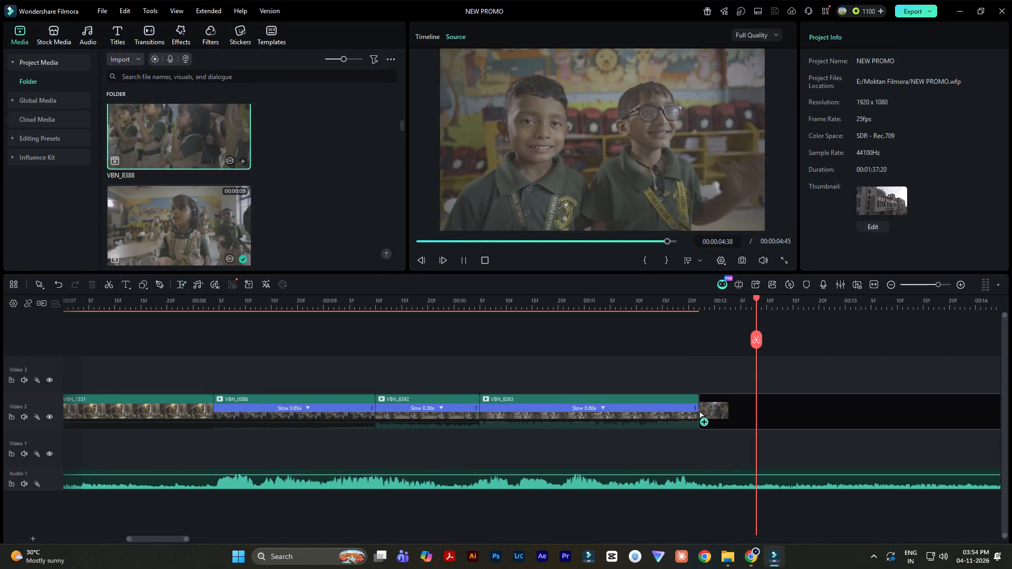
drag(699, 410, 703, 408)
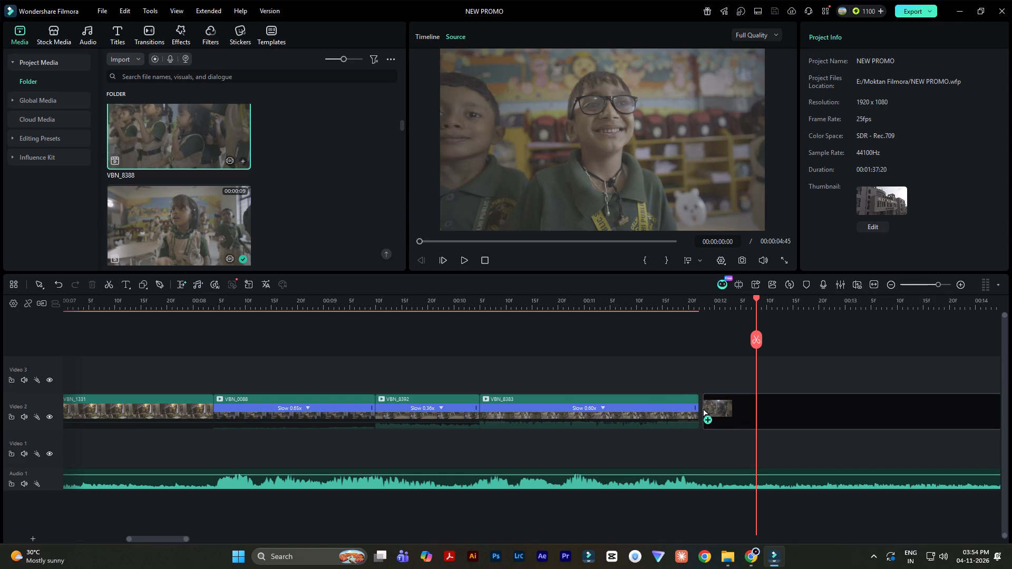
drag(703, 408, 699, 407)
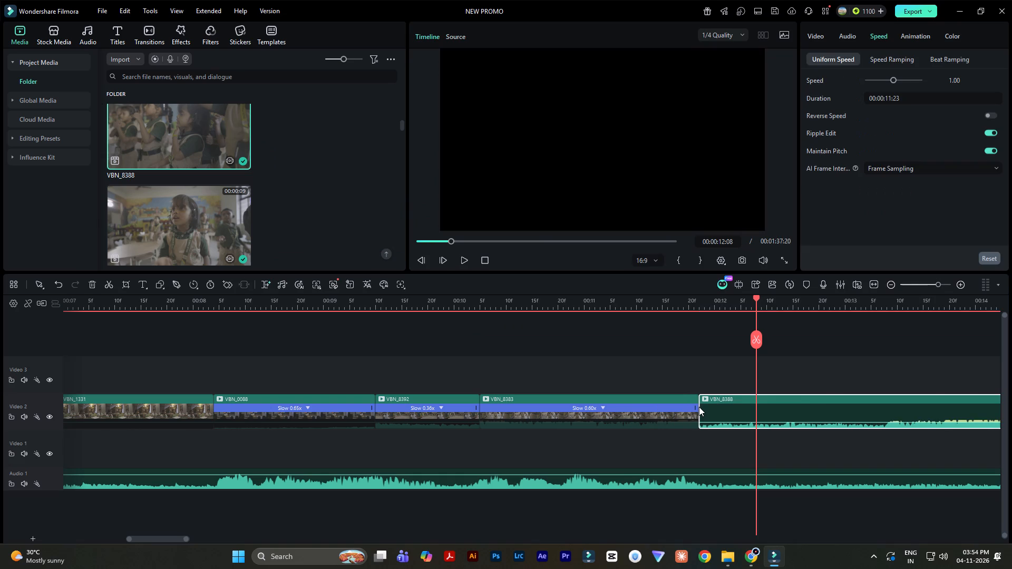
key(ctrl+shift+m)
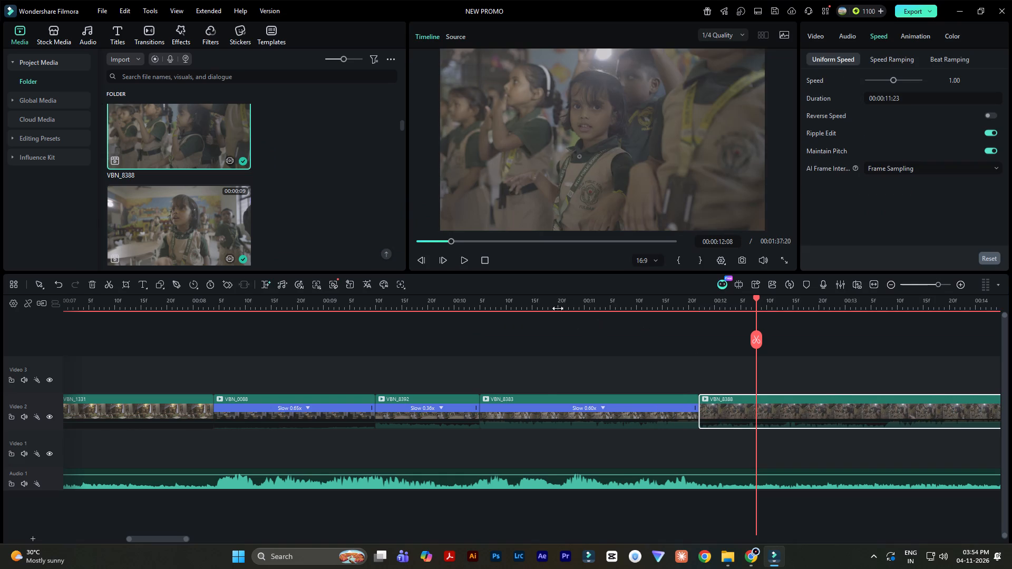
Split VBN_8388 at 00:00:13:00 and remove the part before the cut.
click(548, 306)
key(space)
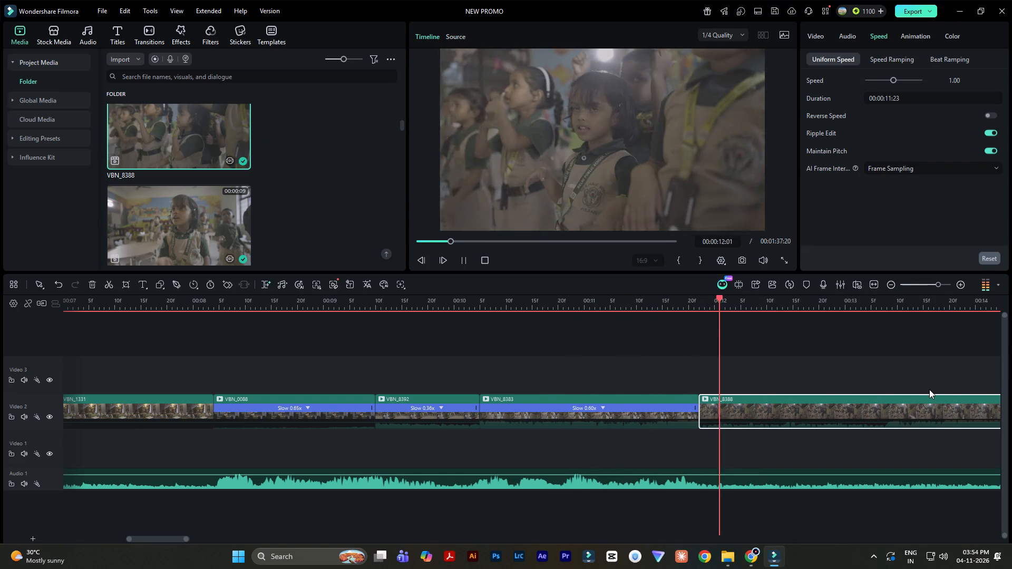
key(space)
key(ctrl+b)
key(ctrl+n)
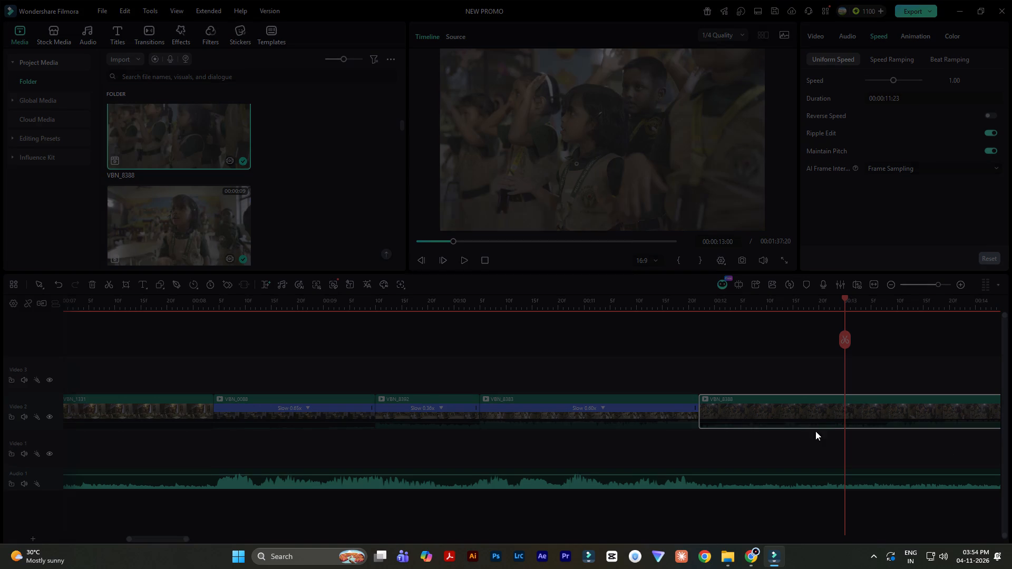
click(612, 212)
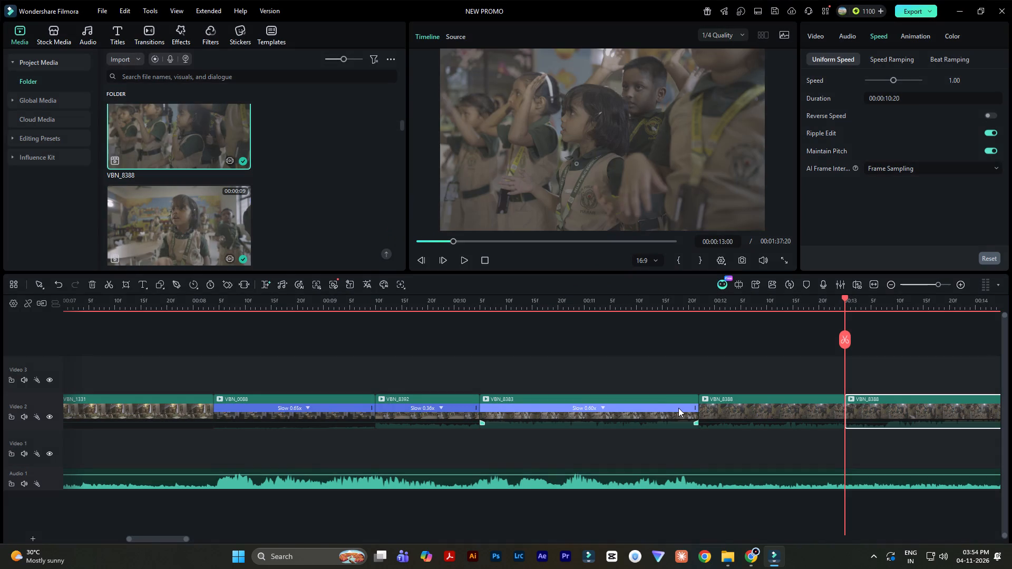
key(ctrl+b)
click(786, 410)
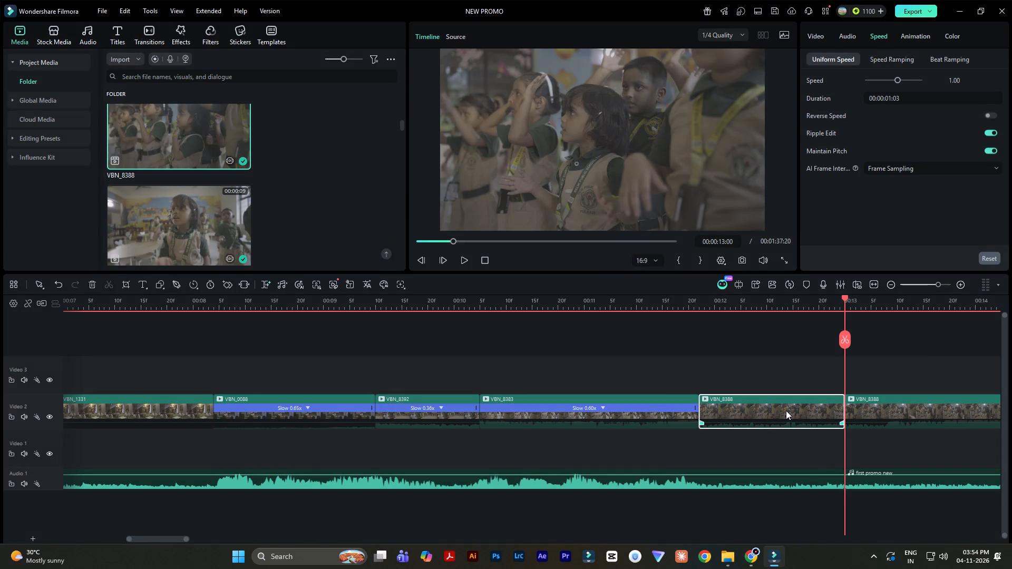
key(ctrl+z)
key(ctrl+x)
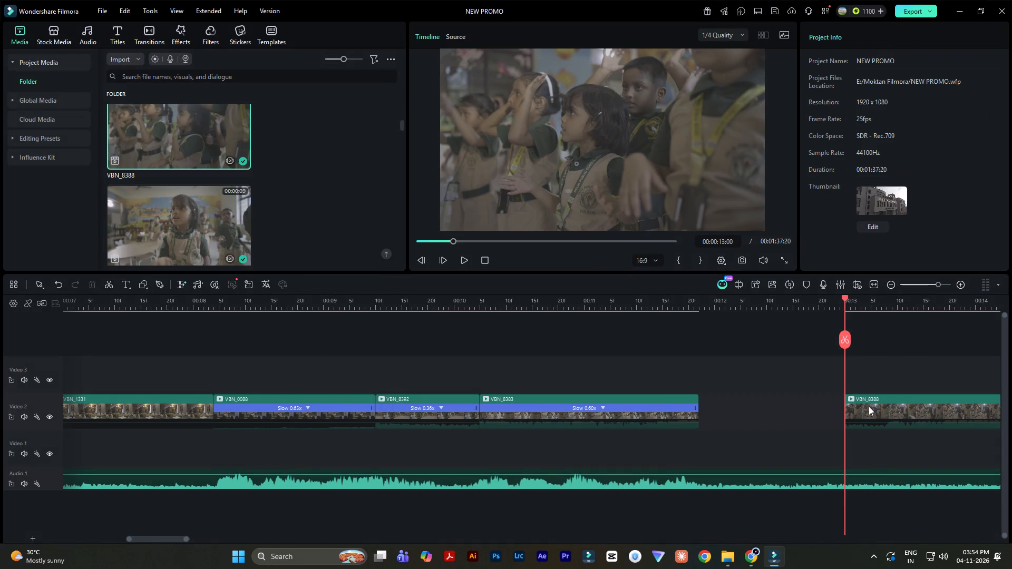
Move the remaining VBN_8388 back against the end of VBN_8383 at 00:00:11:22.
click(880, 399)
drag(909, 399, 764, 398)
Save the project and play the timeline from VBN_8383 through the first seconds of VBN_8388.
click(596, 308)
key(space)
key(ctrl+s)
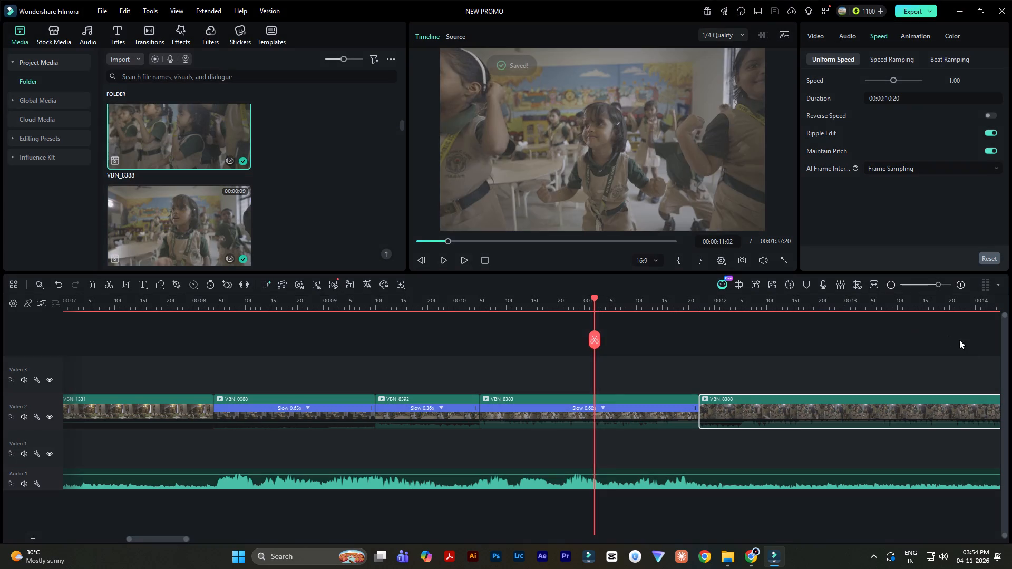
key(space)
ctrl+scroll(913, 382, down, 5)
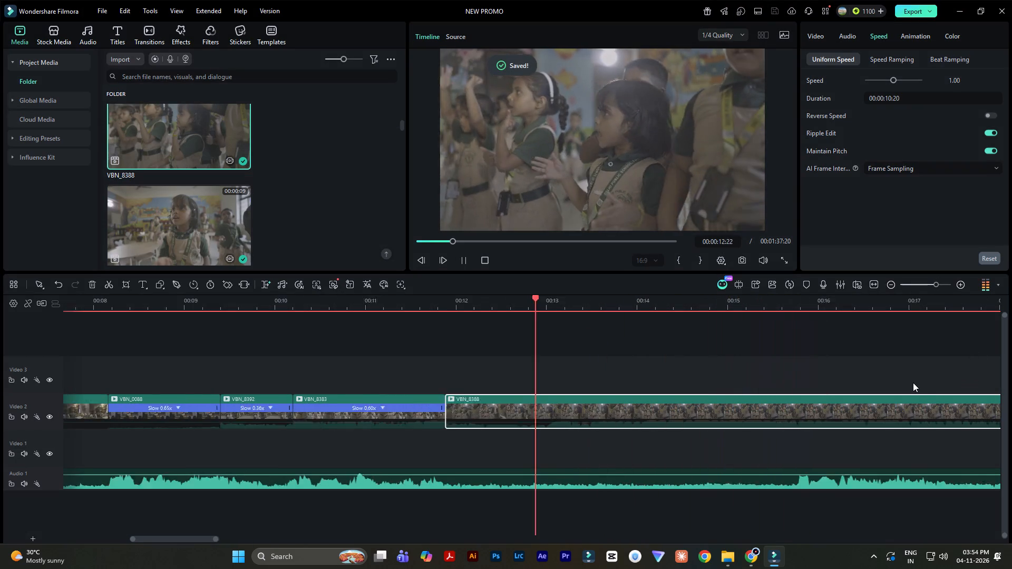
ctrl+scroll(913, 382, down, 4)
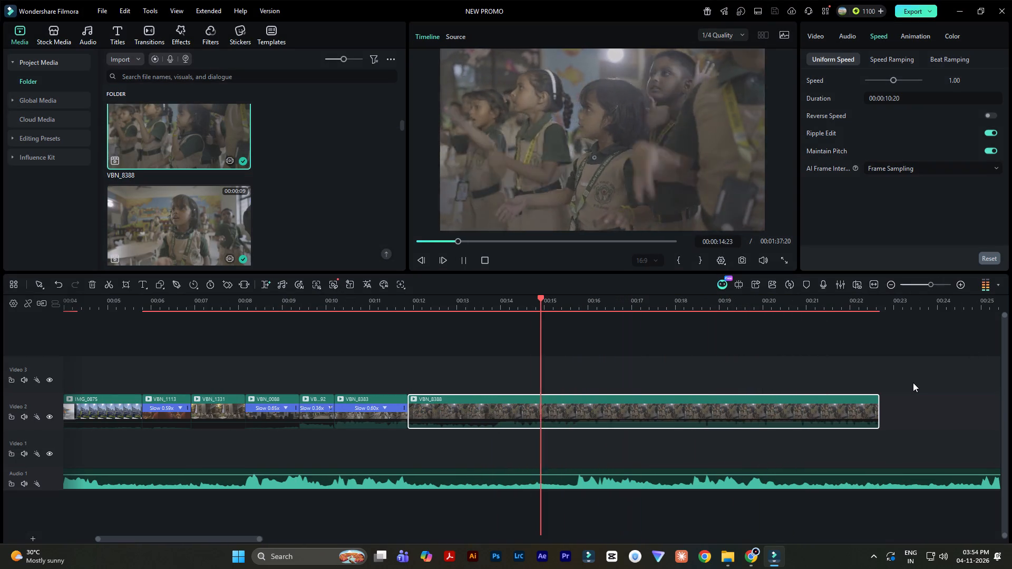
key(space)
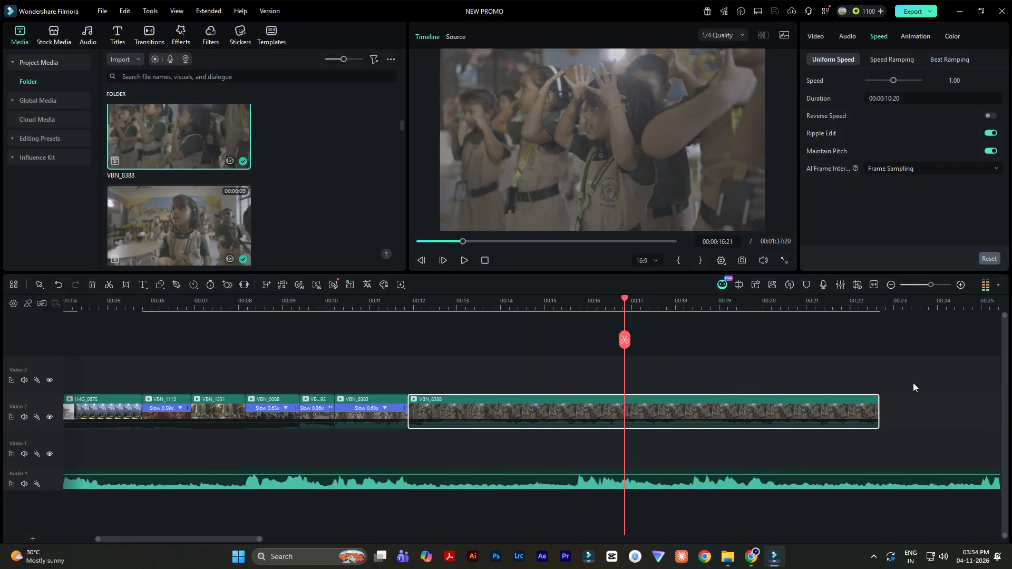
Split VBN_8388 at 00:00:16:07 and delete the part before the cut.
click(609, 299)
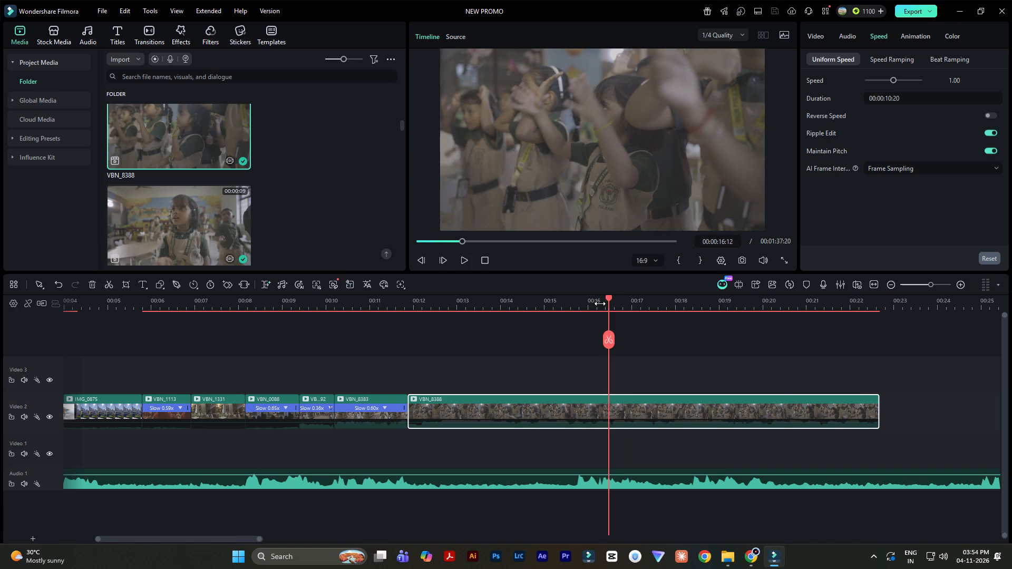
click(600, 303)
key(ctrl+b)
click(516, 405)
key(Delete)
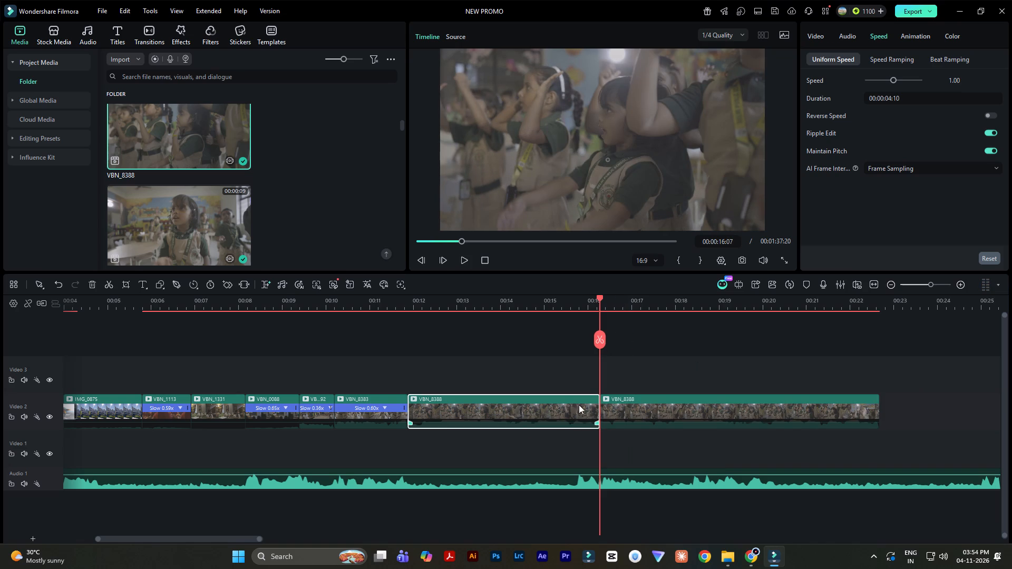
Move the remaining VBN_8388 back to about 00:00:11:19, slightly over the end of VBN_8383.
drag(633, 393, 627, 393)
drag(626, 399, 438, 410)
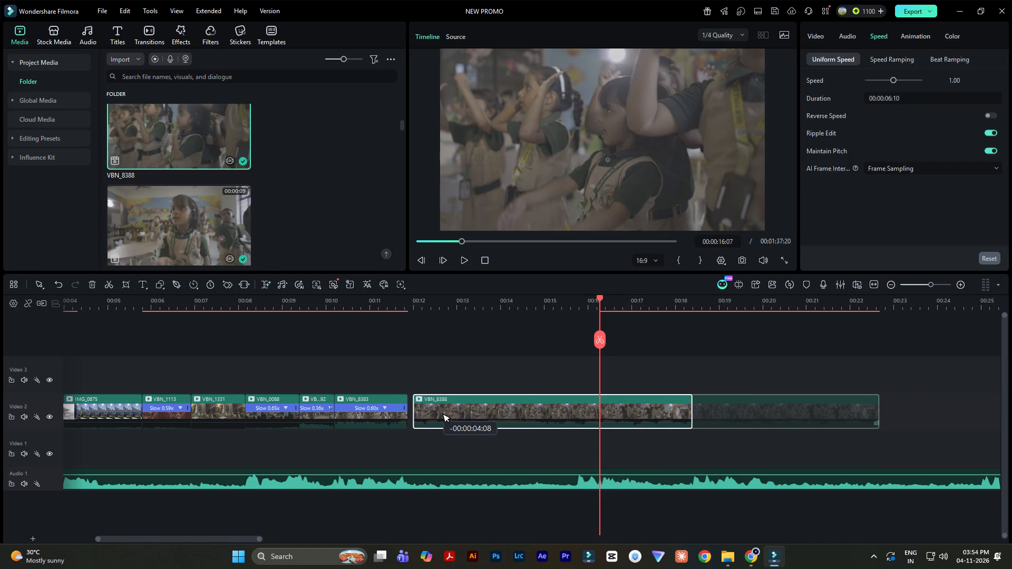
drag(438, 410, 430, 411)
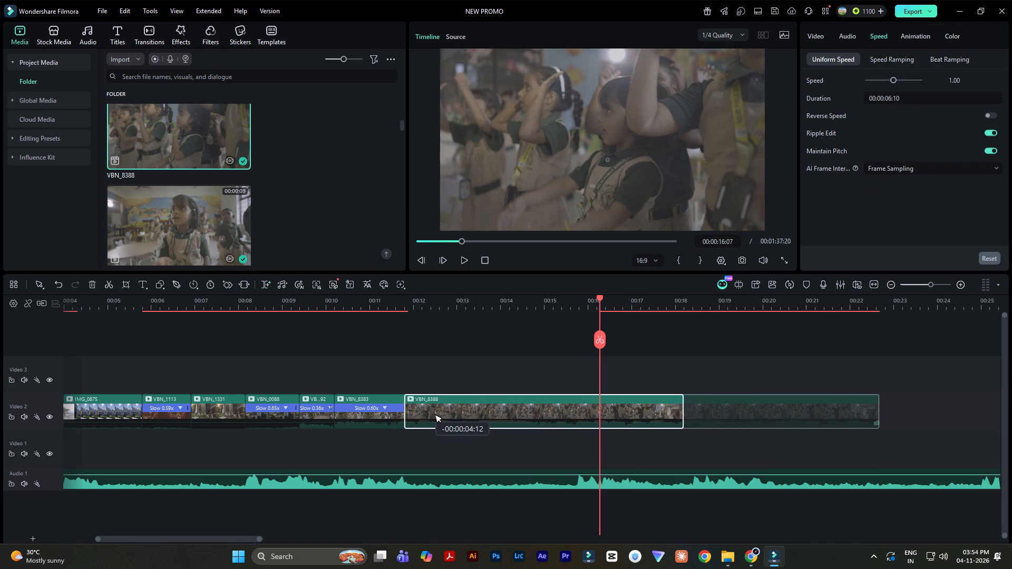
drag(430, 411, 429, 411)
Save the project and replay the join between VBN_8383 and VBN_8388.
click(371, 308)
key(ctrl+s)
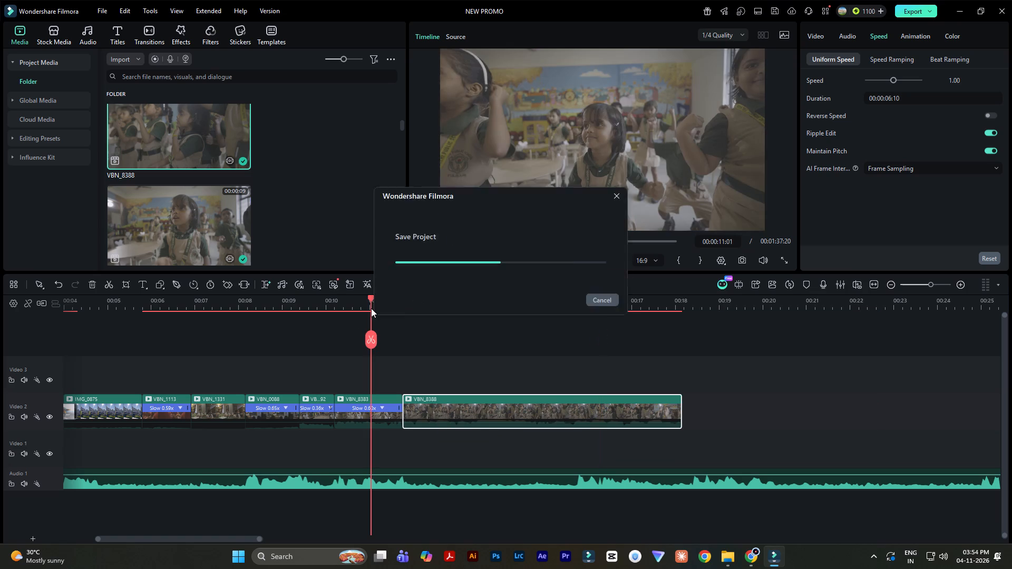
key(space)
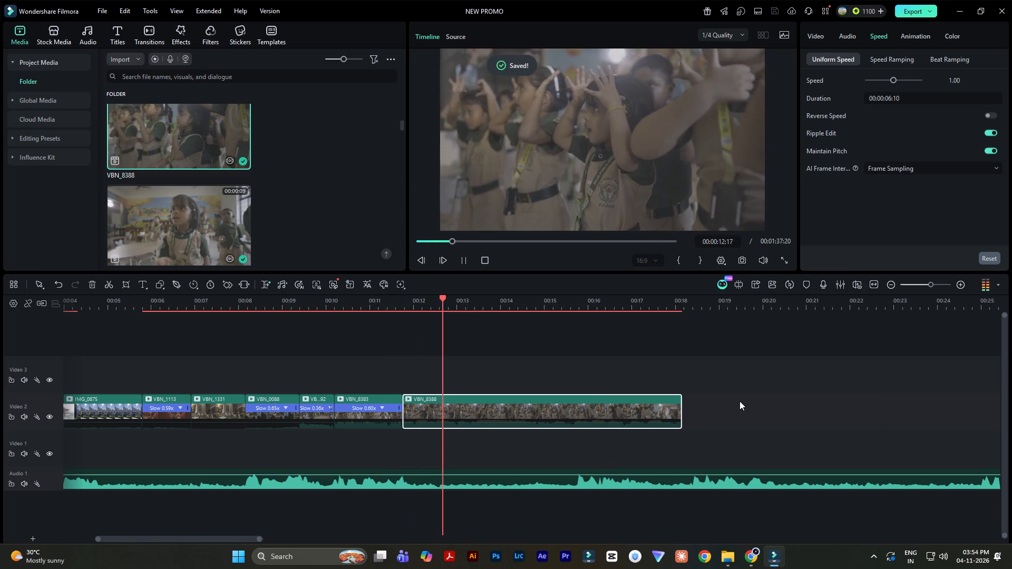
key(space)
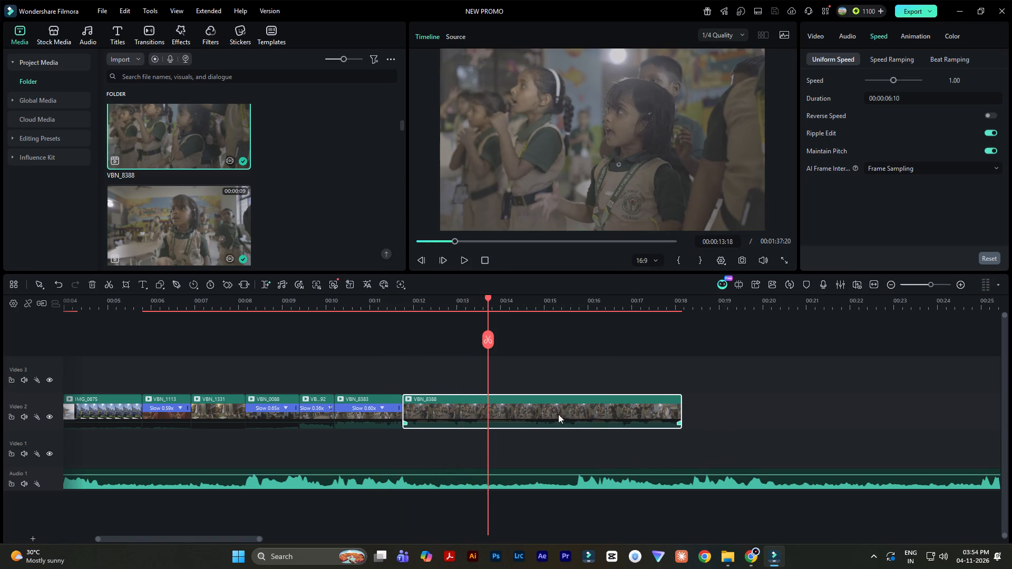
key(space)
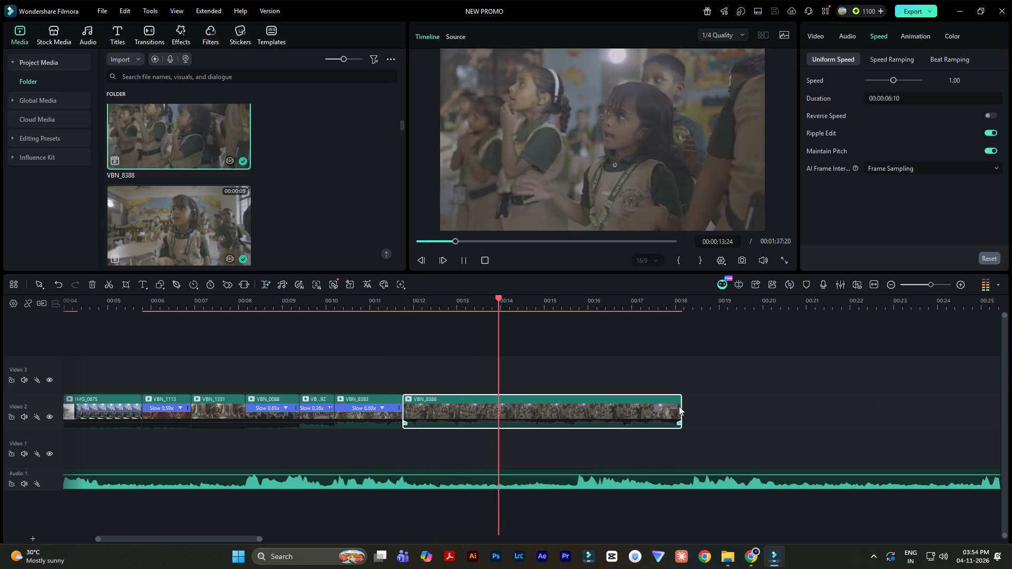
key(space)
click(401, 309)
key(space)
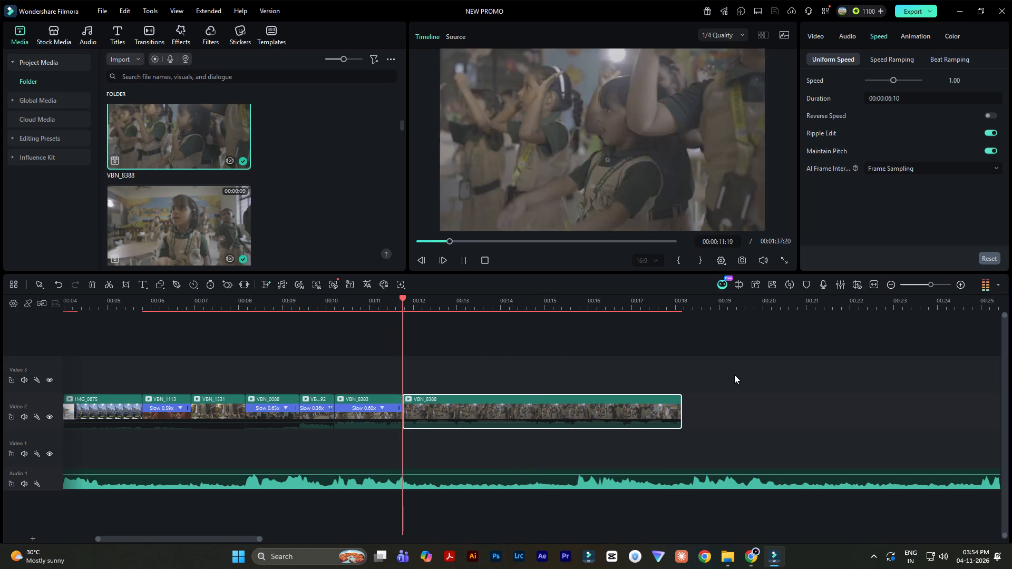
key(space)
Set the uniform speed of the VBN_8388 clip to 0.60.
click(952, 79)
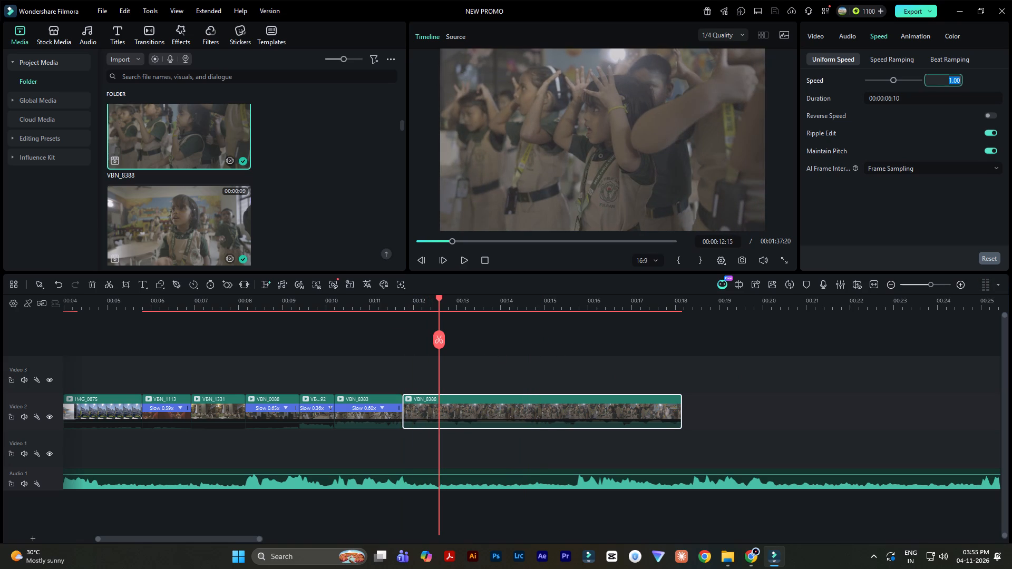
scroll(952, 79, down, 18)
scroll(952, 79, down, 4)
key(Return)
Play the slowed VBN_8388, split it at 00:00:13:21, delete the part after the cut and save the project.
click(353, 309)
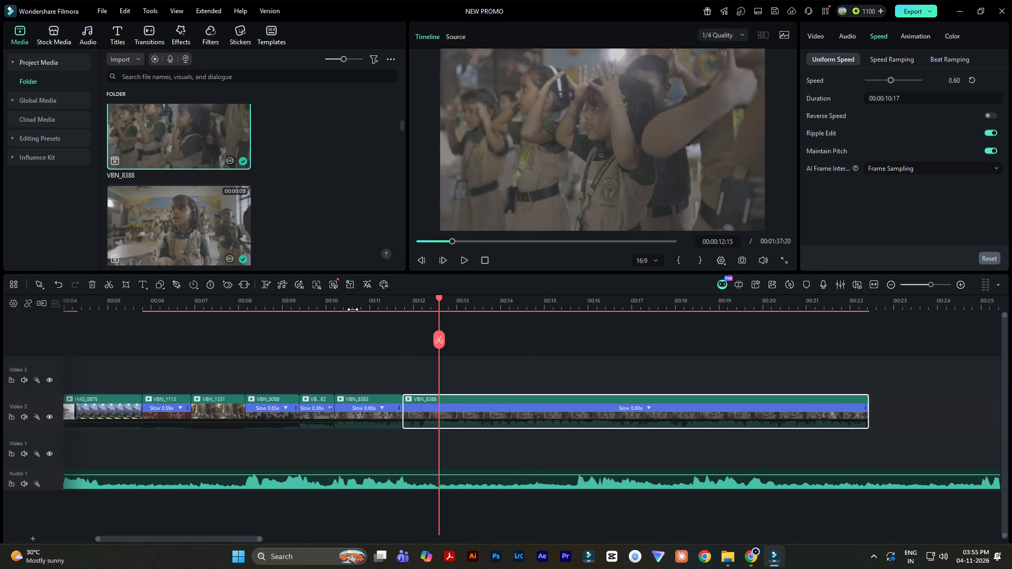
key(space)
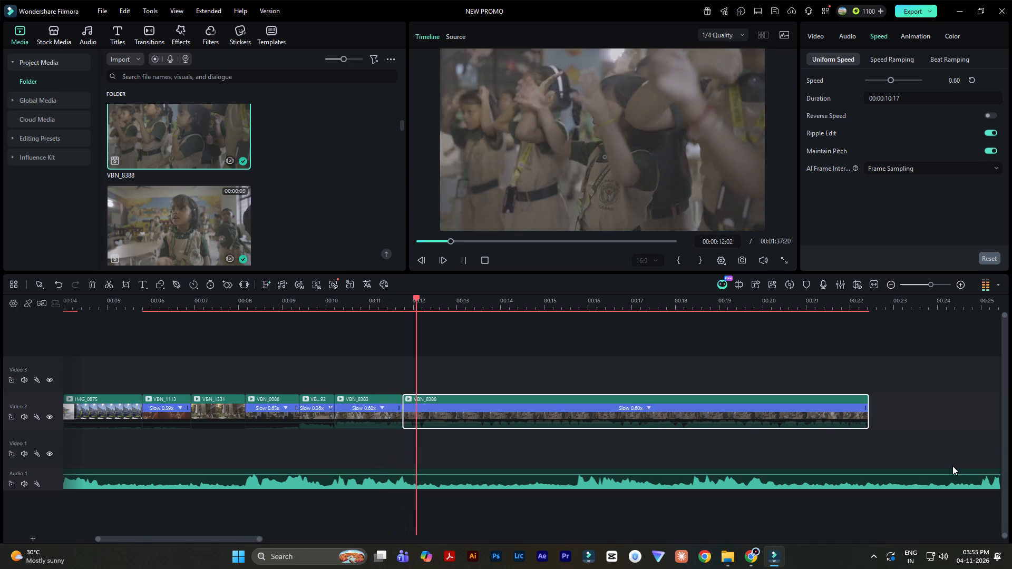
key(space)
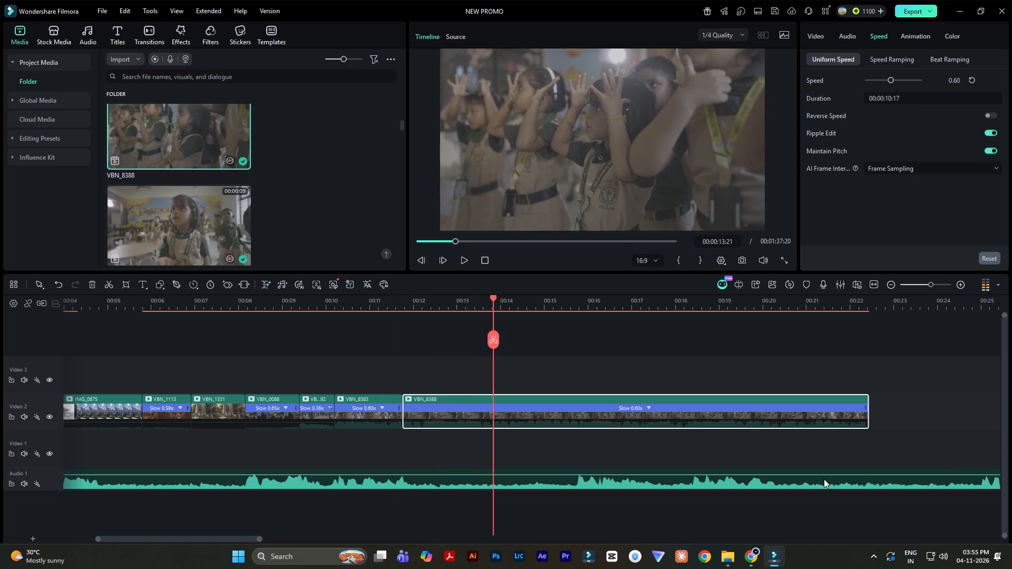
key(ctrl+b)
key(Delete)
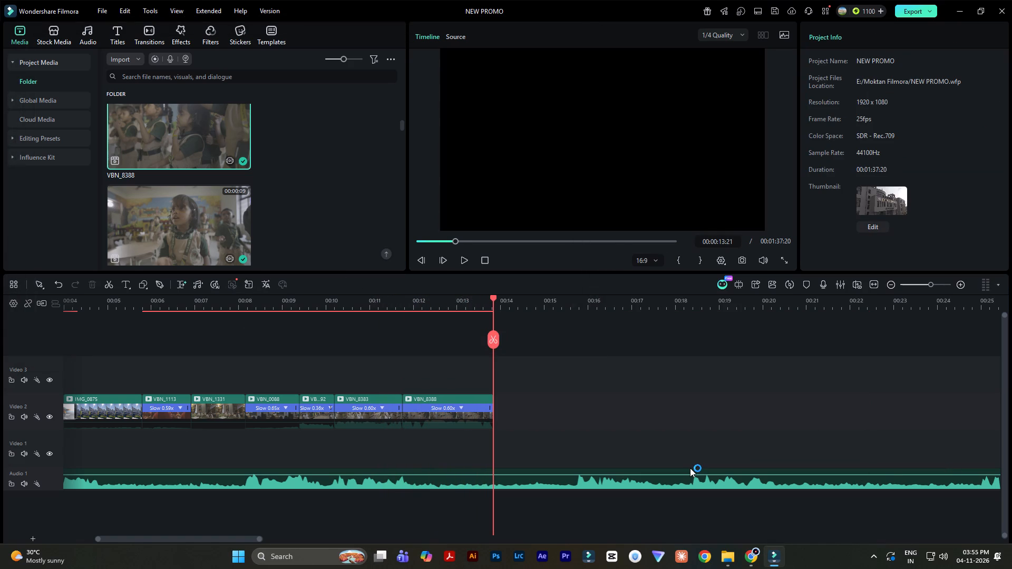
key(ctrl+s)
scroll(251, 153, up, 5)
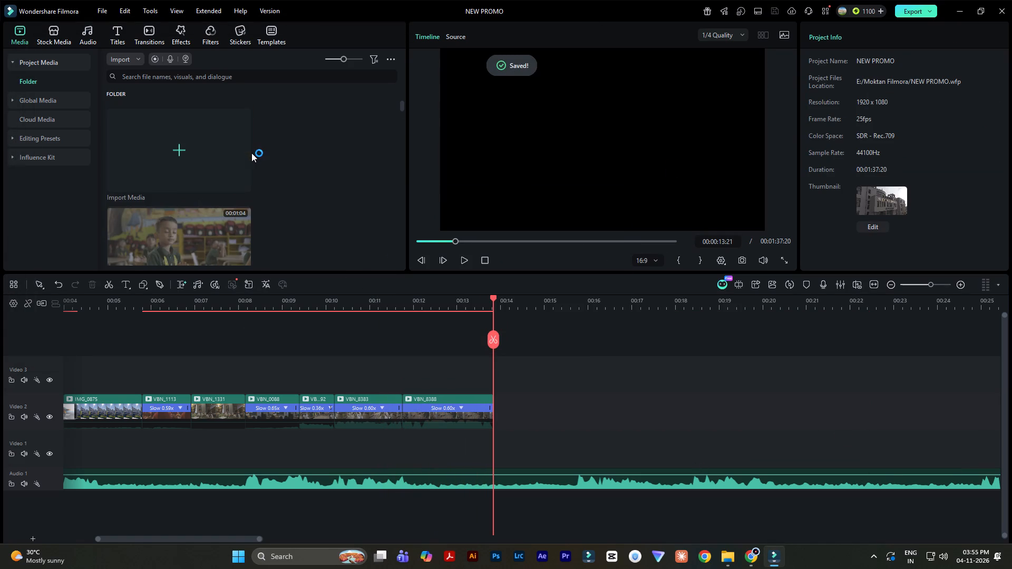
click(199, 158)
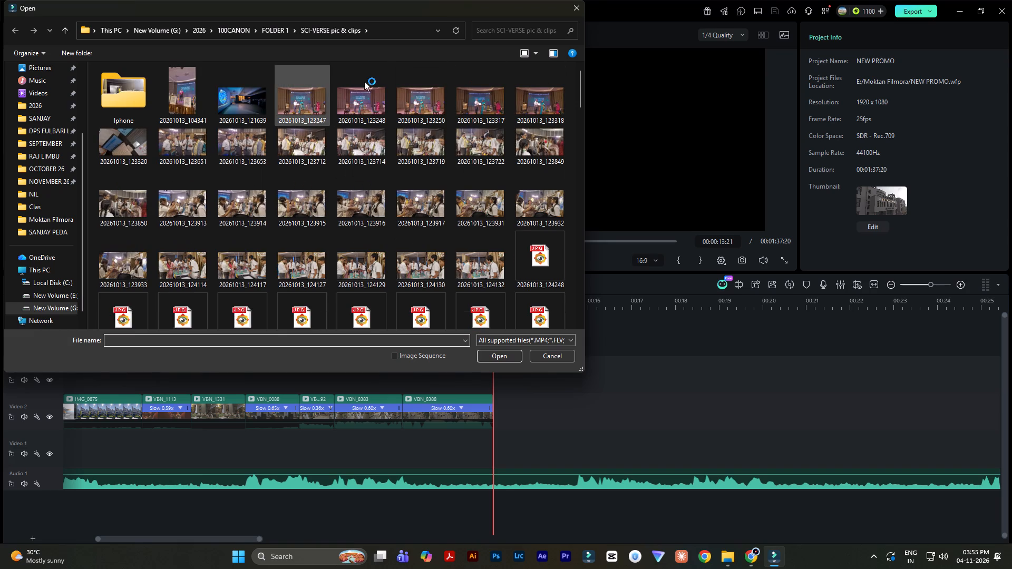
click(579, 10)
Switch to the Day 1 Drive folder in Chrome, browse its clips and preview VBN_8358.MOV twice.
click(755, 562)
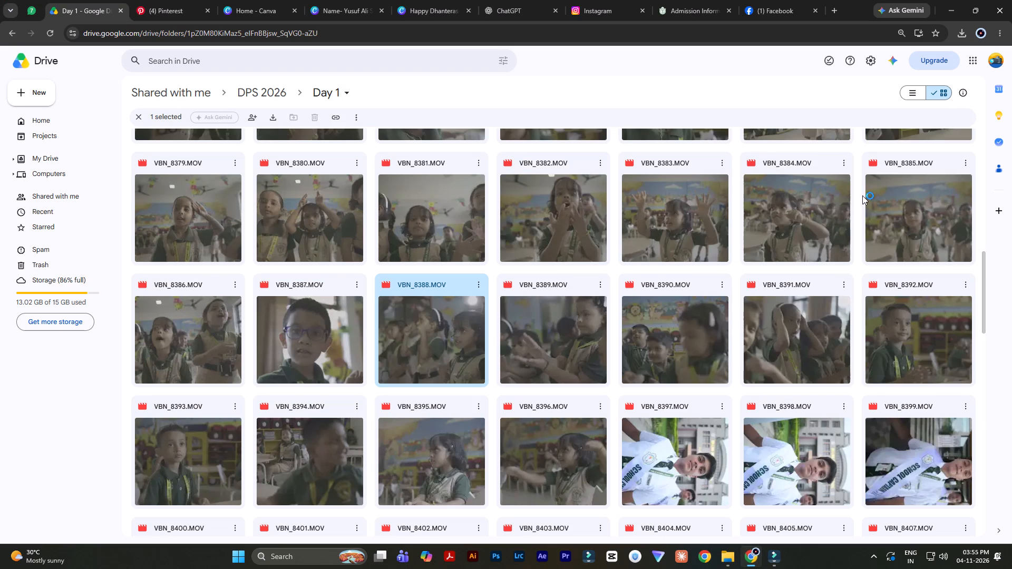
scroll(862, 191, down, 6)
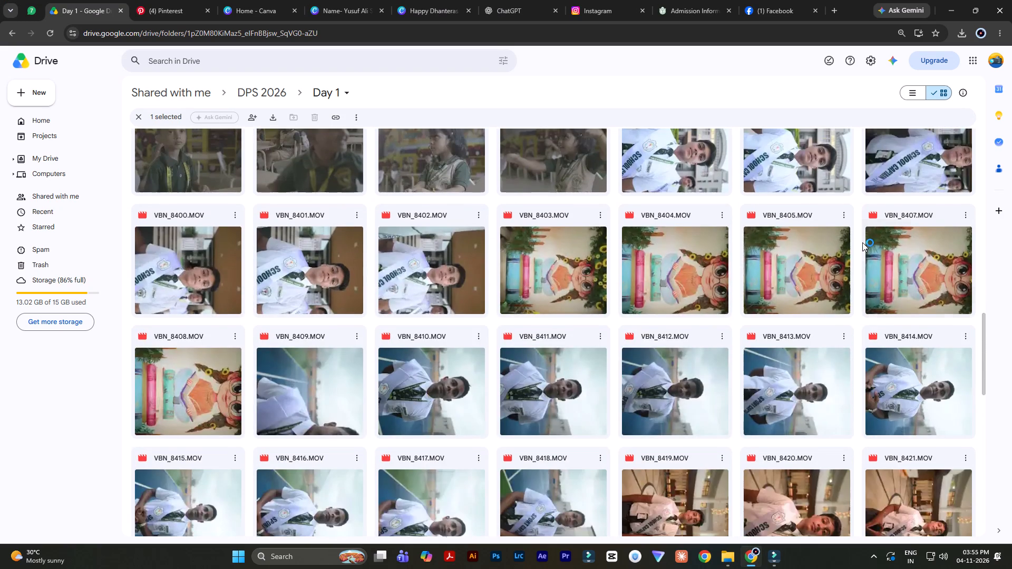
scroll(862, 238, down, 15)
scroll(862, 238, up, 14)
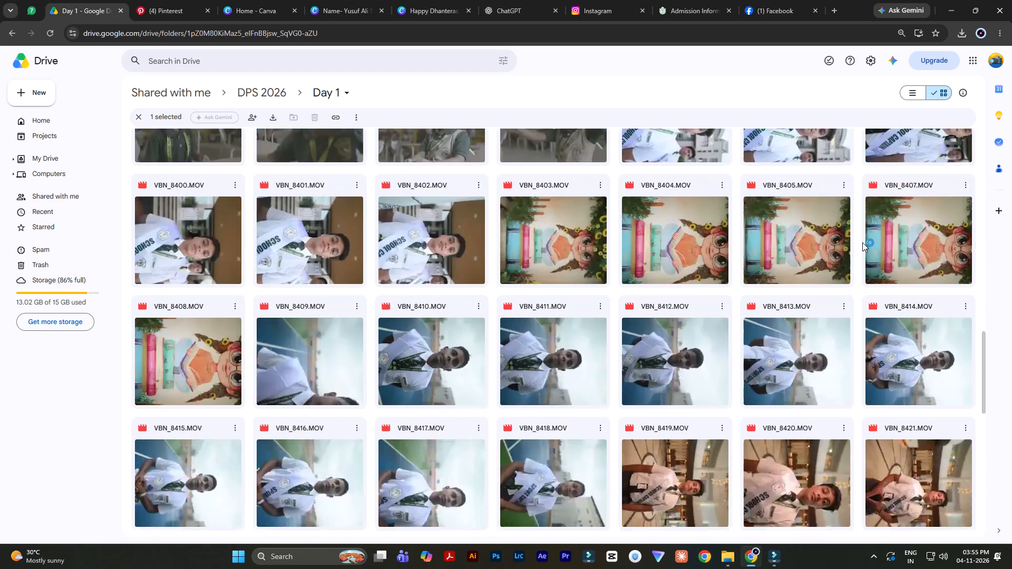
scroll(862, 238, up, 13)
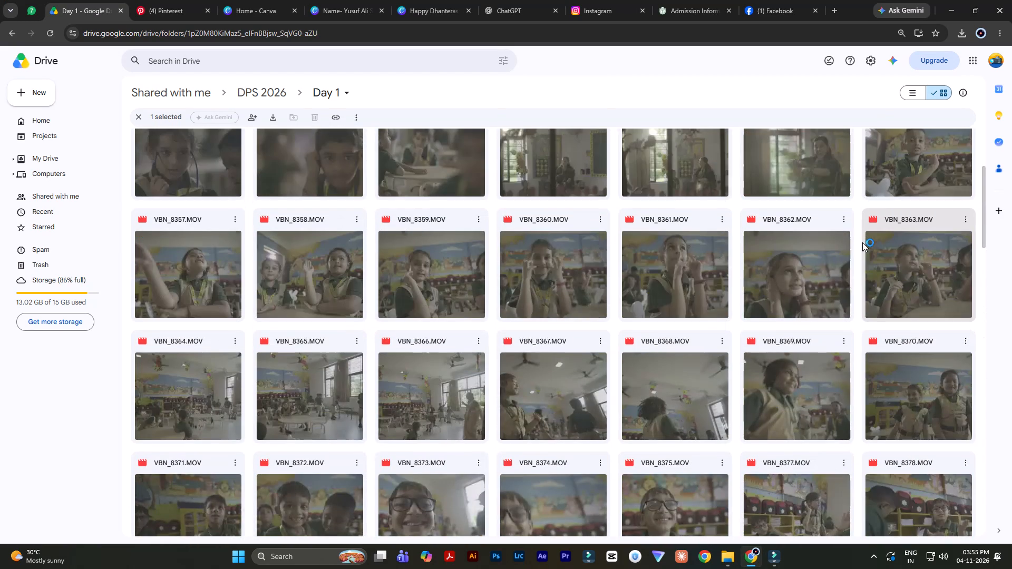
double_click(310, 280)
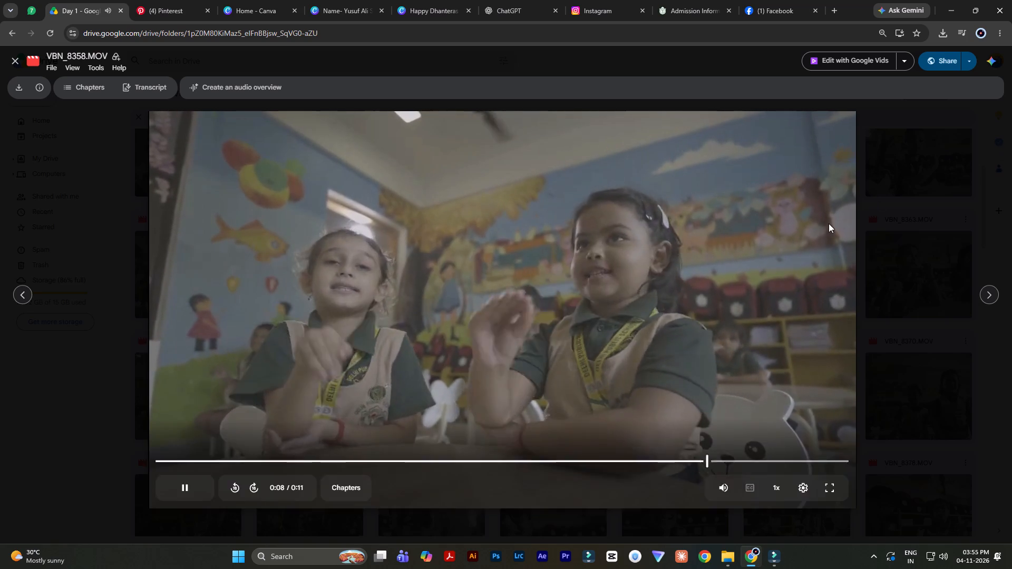
click(919, 174)
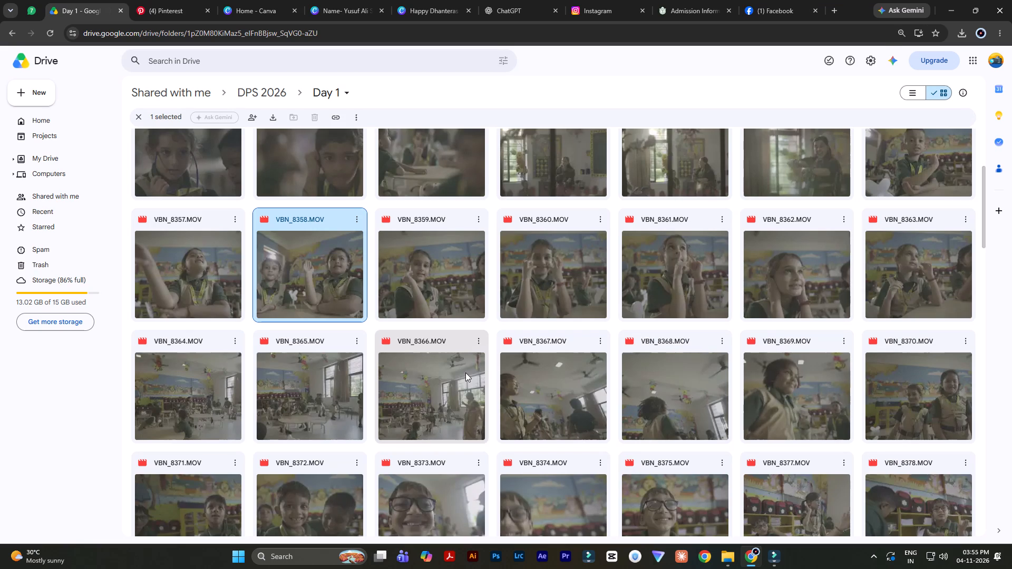
key(Return)
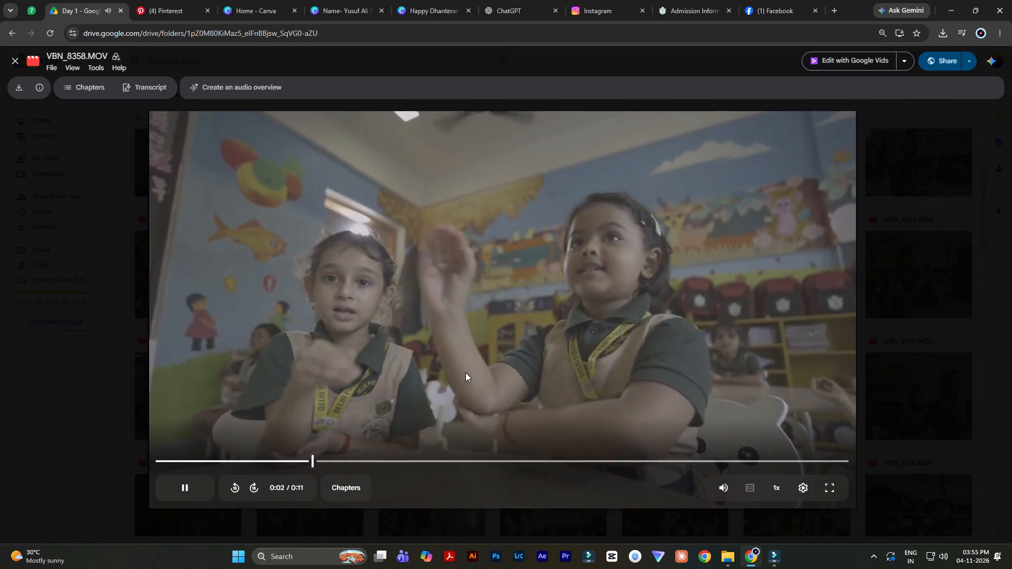
key(Escape)
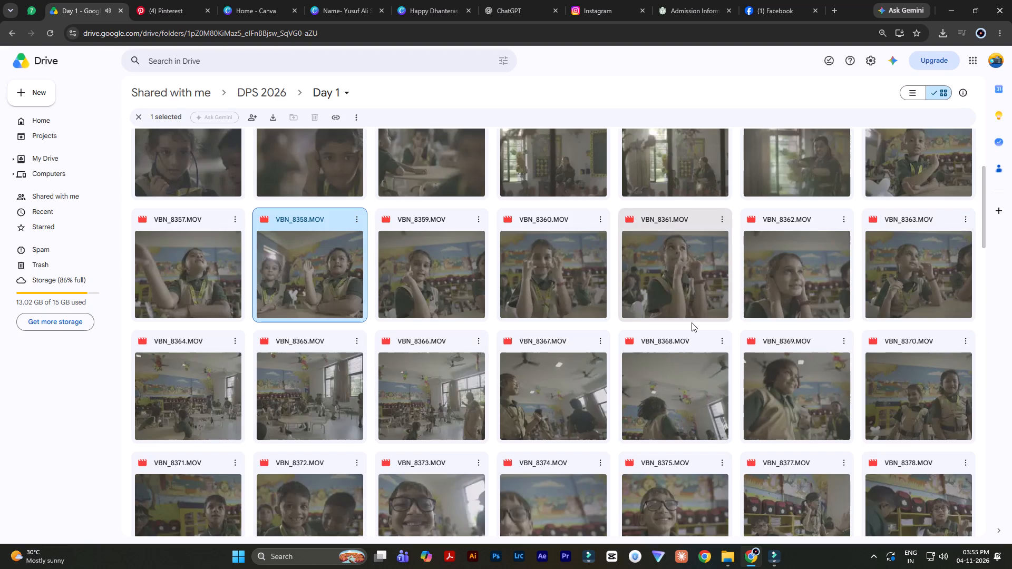
Preview VBN_8352.MOV and VBN_8350.MOV as candidate classroom clips.
double_click(418, 134)
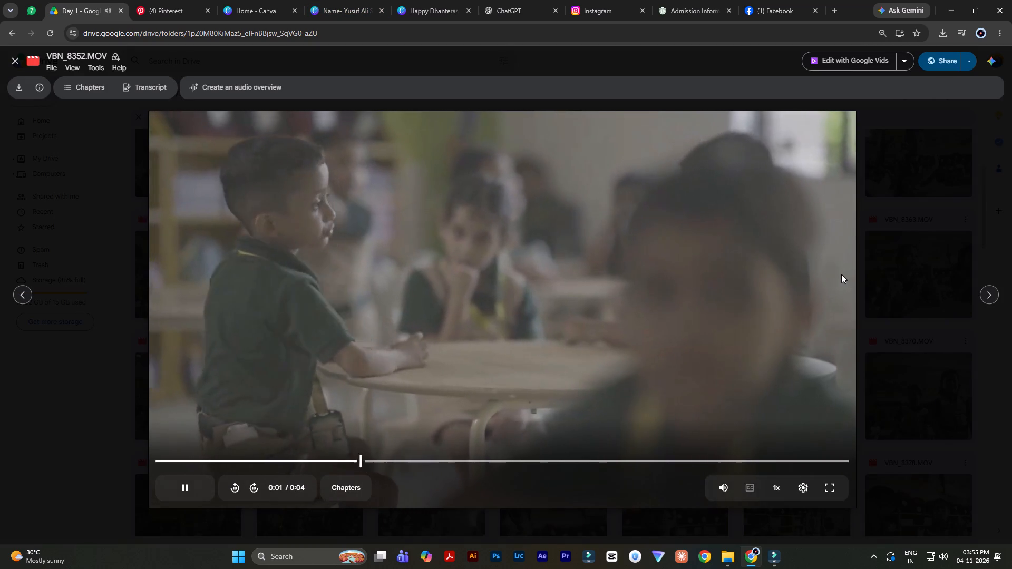
click(952, 214)
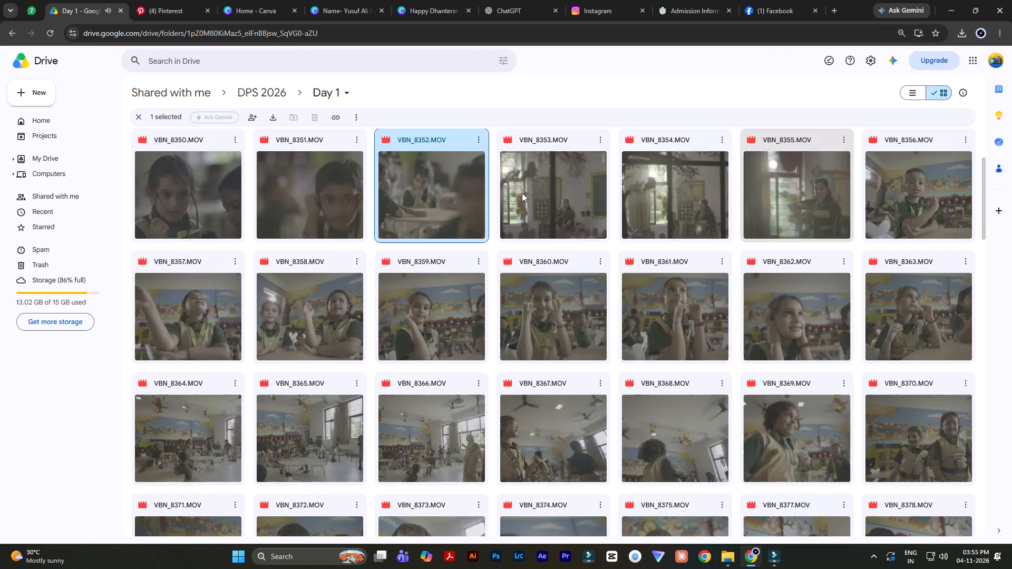
double_click(161, 199)
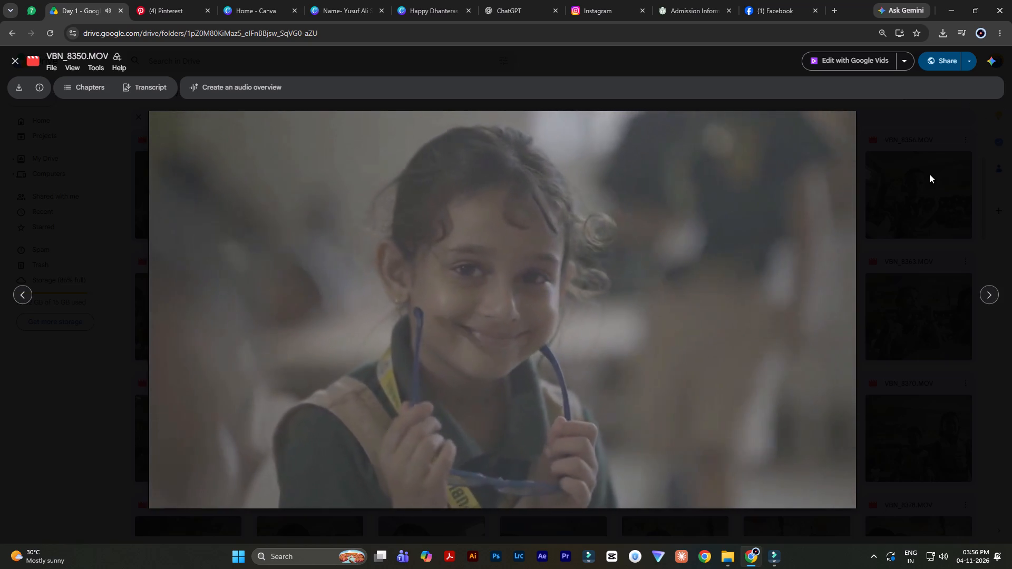
key(space)
click(939, 159)
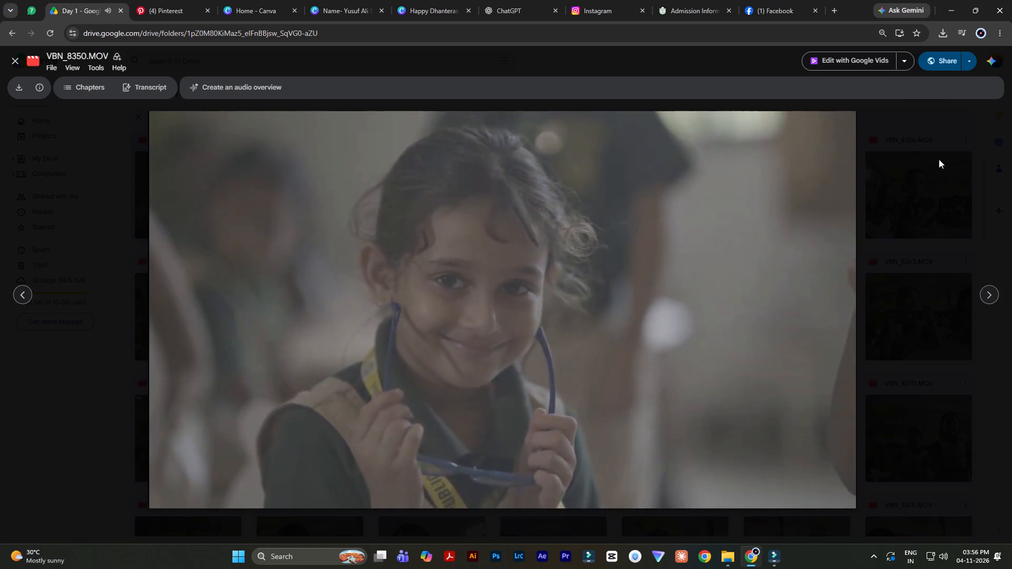
Download VBN_8350.MOV and save it in the Clas folder under PROMO 2027.
drag(206, 194, 130, 170)
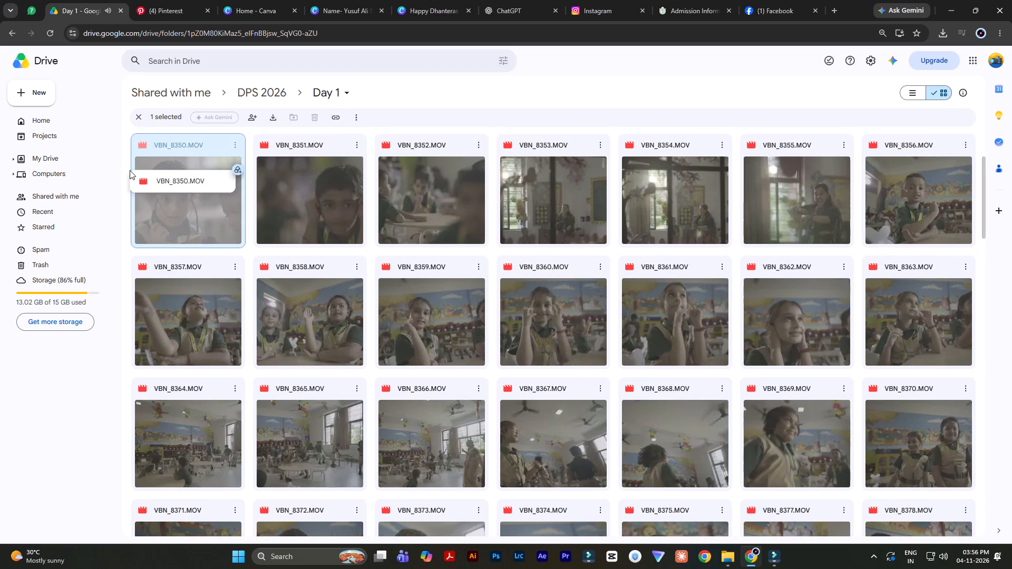
click(234, 143)
click(284, 185)
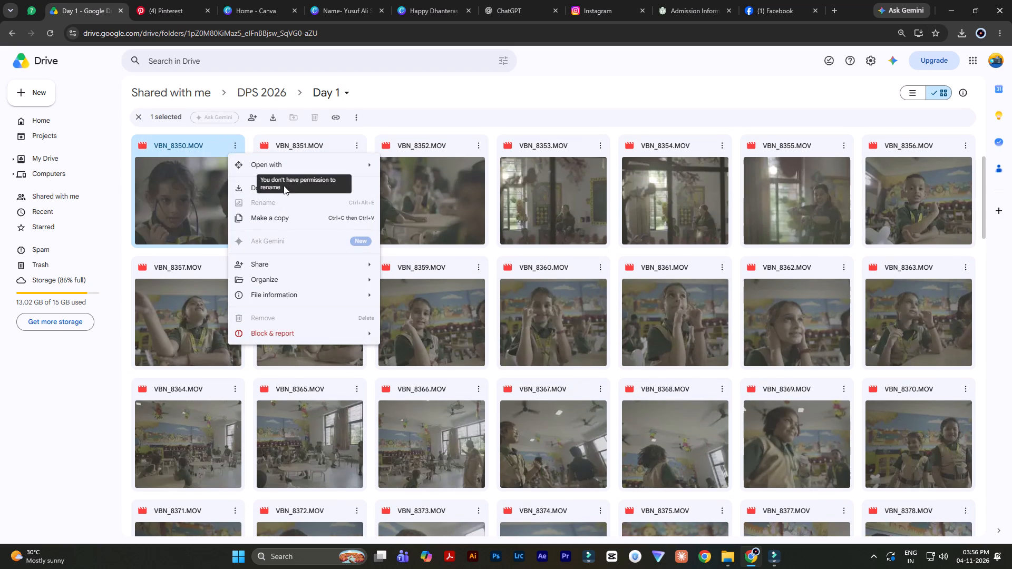
click(237, 150)
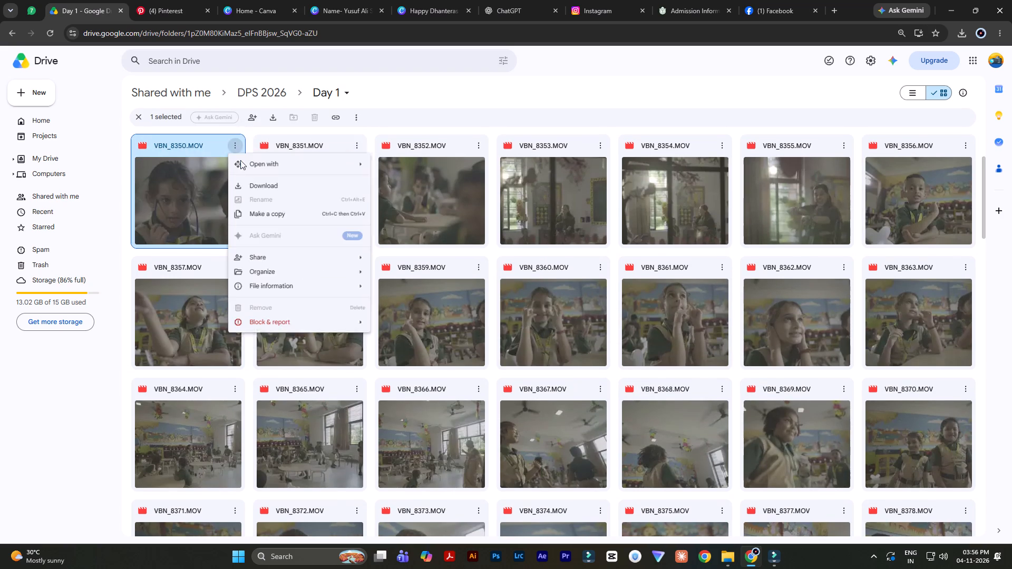
click(276, 184)
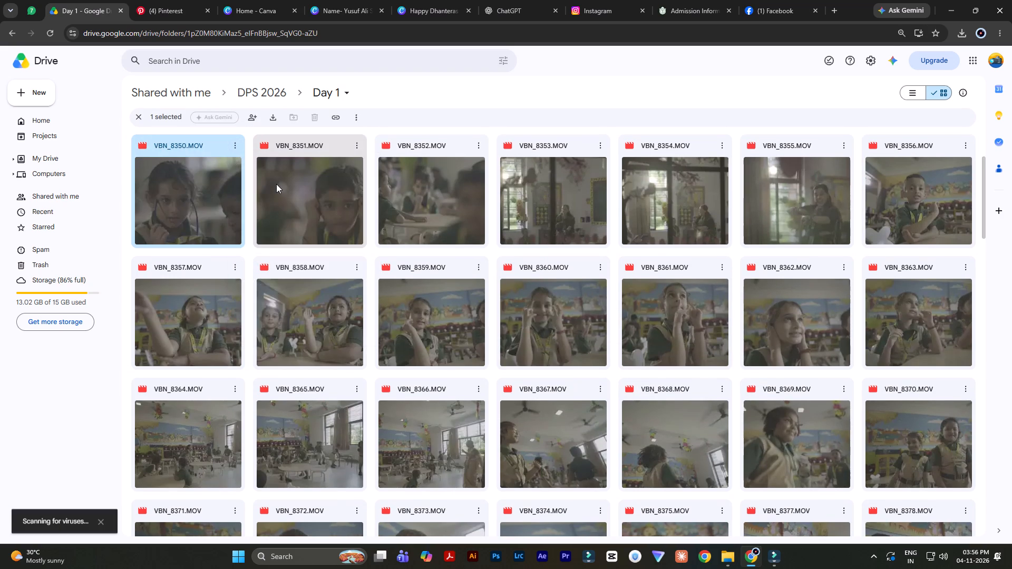
click(581, 330)
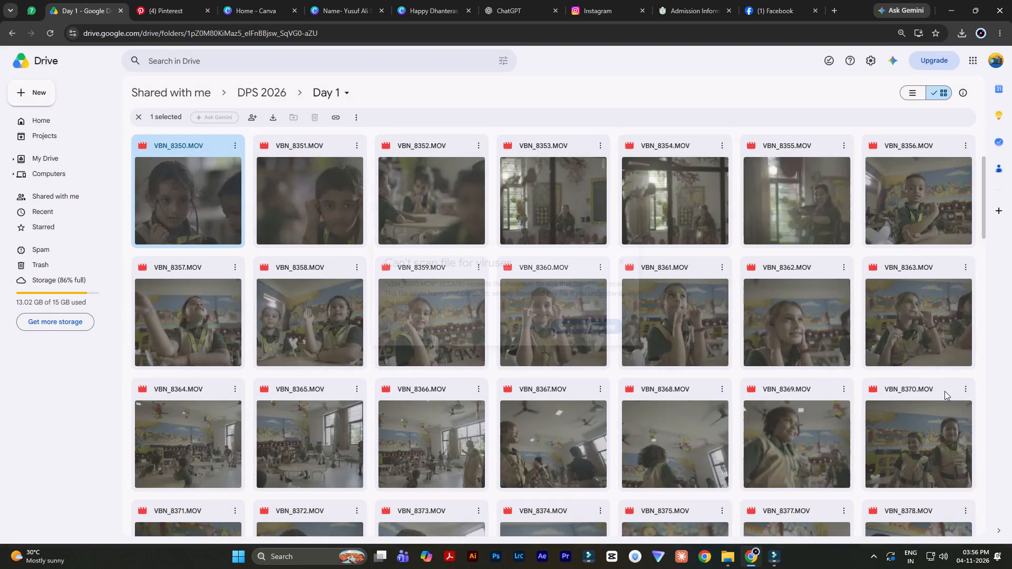
scroll(898, 364, down, 5)
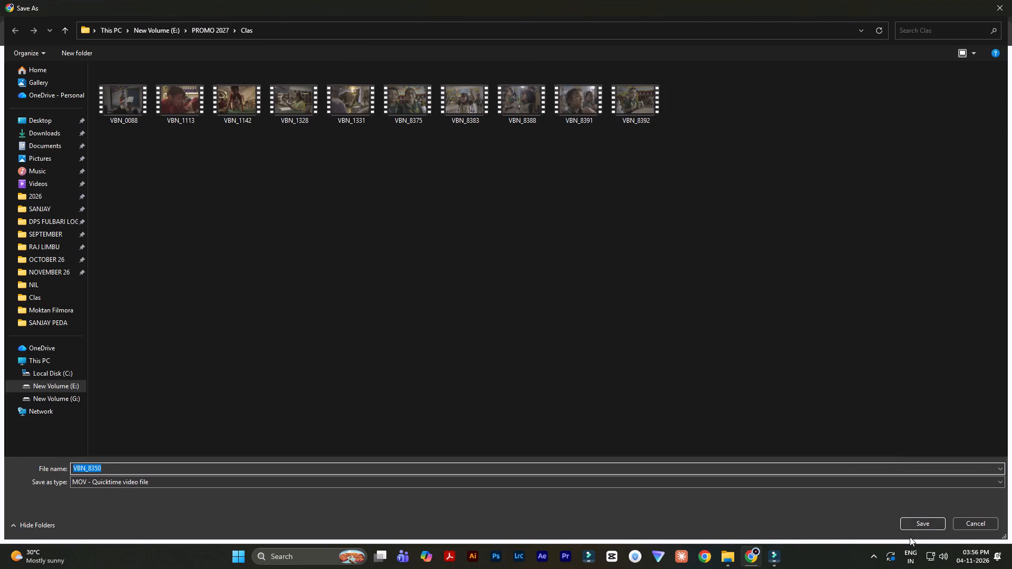
click(936, 521)
Preview VBN_8390.MOV and VBN_8395.MOV from the Day 1 folder.
scroll(903, 360, down, 4)
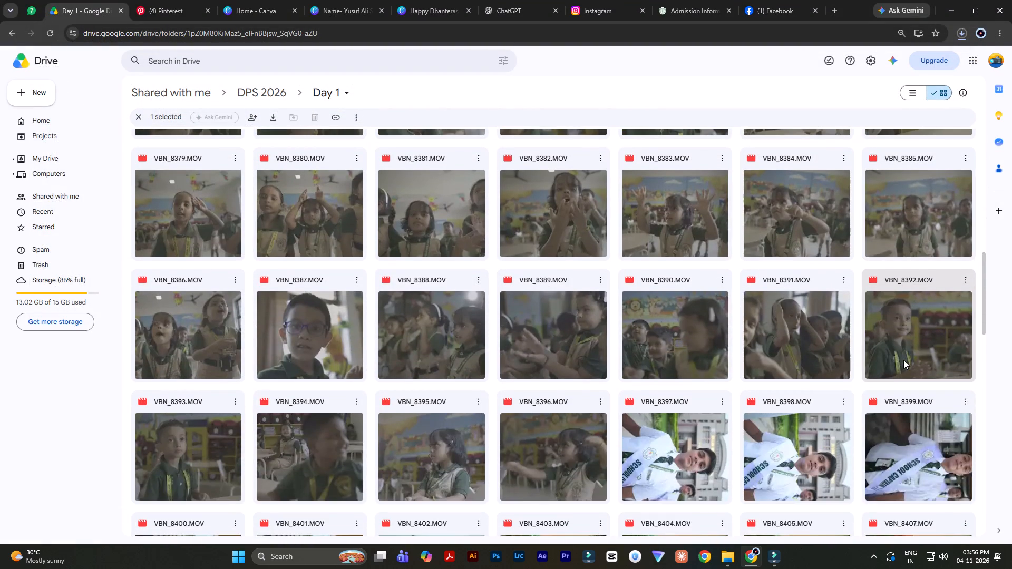
double_click(704, 327)
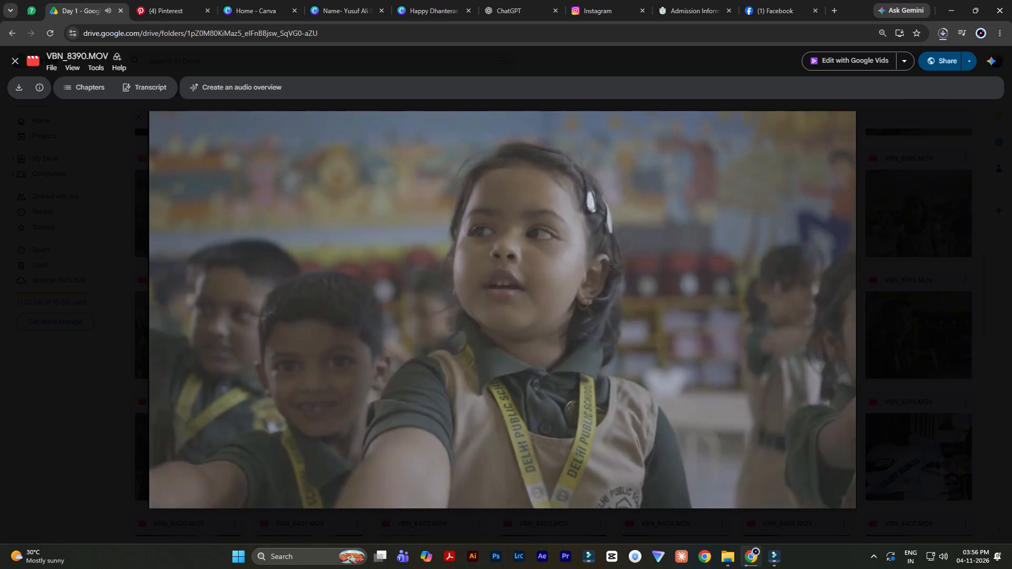
click(999, 247)
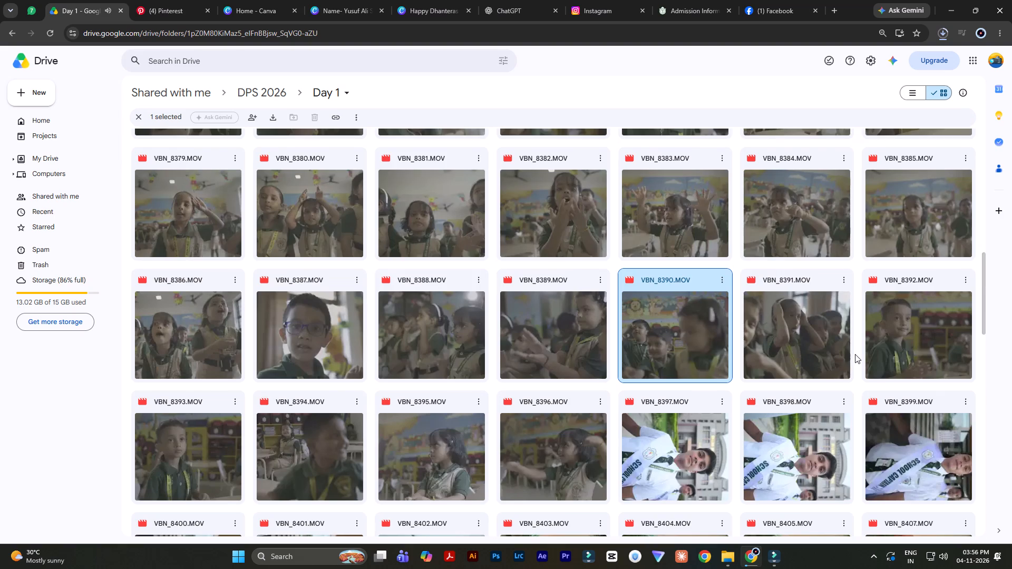
scroll(855, 354, down, 3)
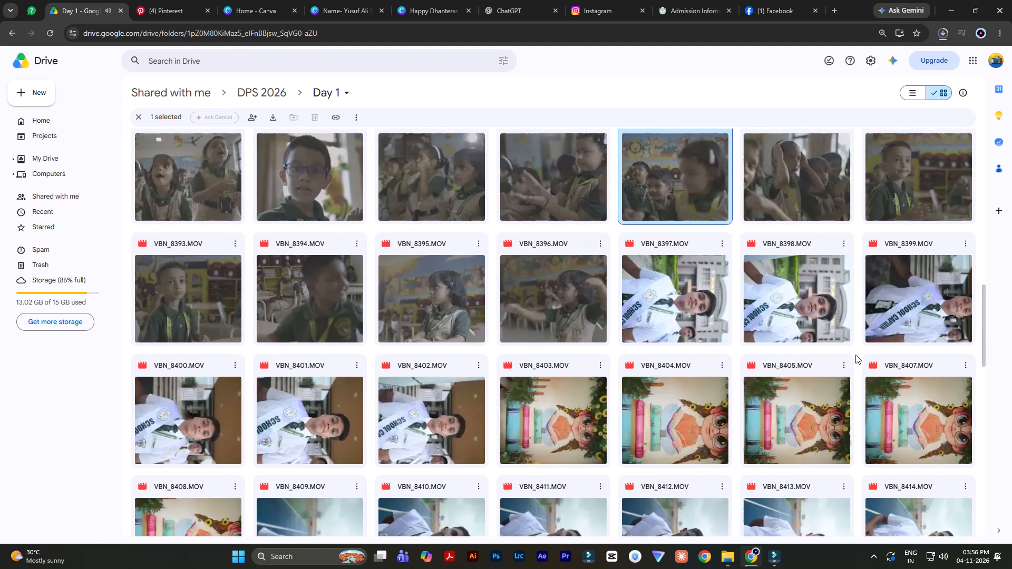
double_click(439, 303)
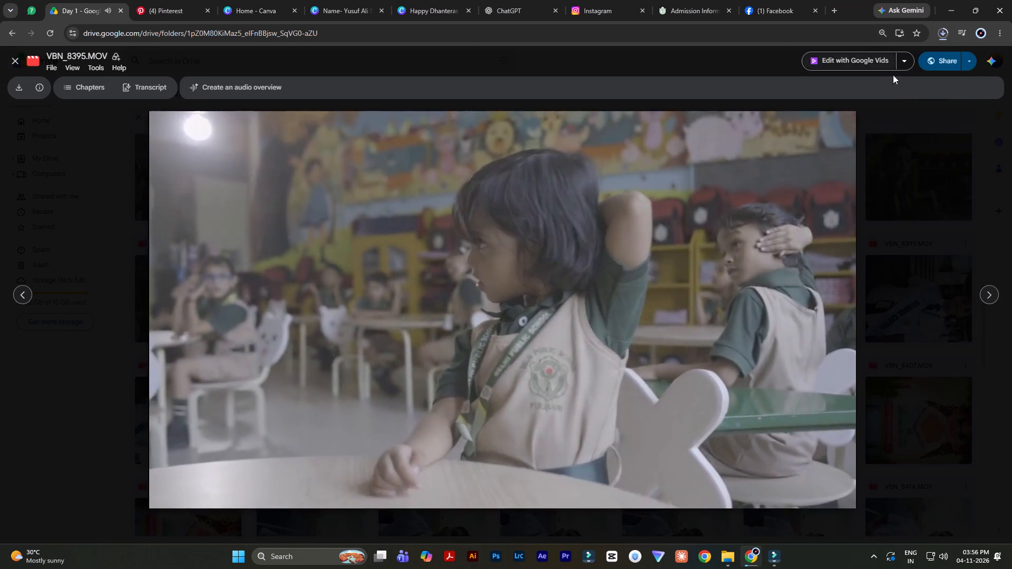
click(927, 165)
Look through the rest of the Day 1 clips and try to preview ._VBN_8354.MOV.
scroll(812, 299, down, 11)
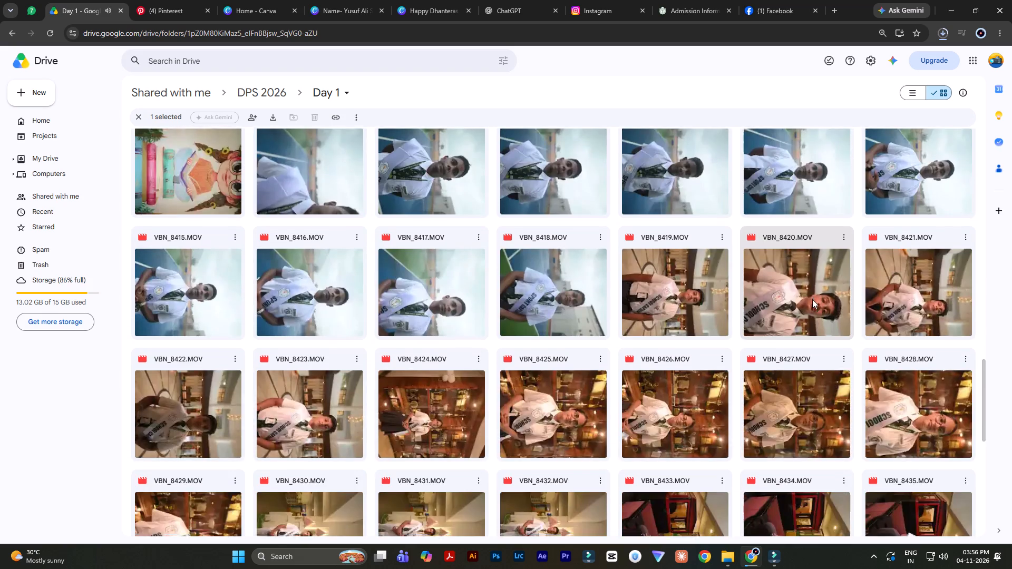
scroll(812, 299, down, 2)
scroll(812, 299, up, 20)
scroll(812, 299, up, 17)
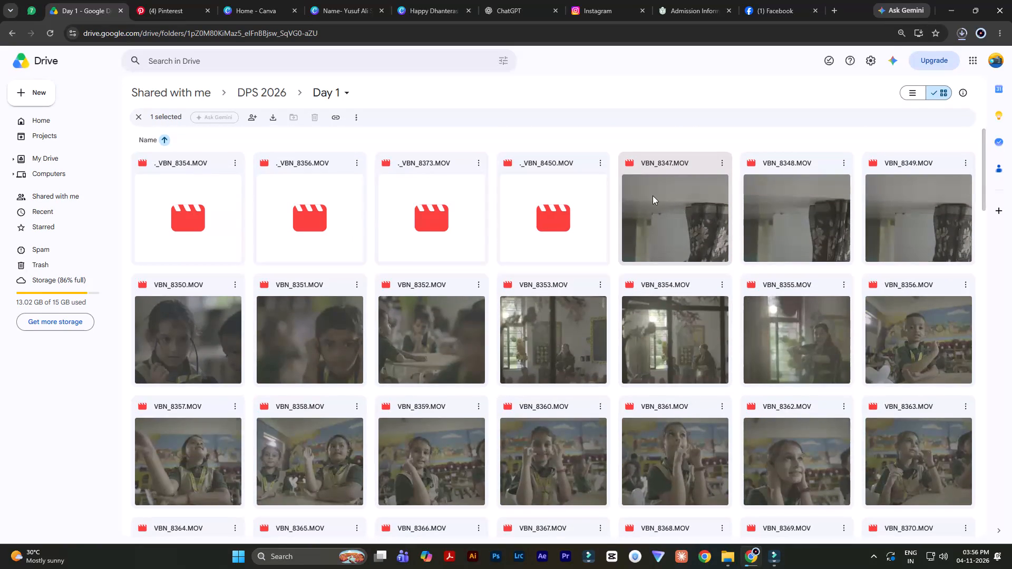
double_click(192, 176)
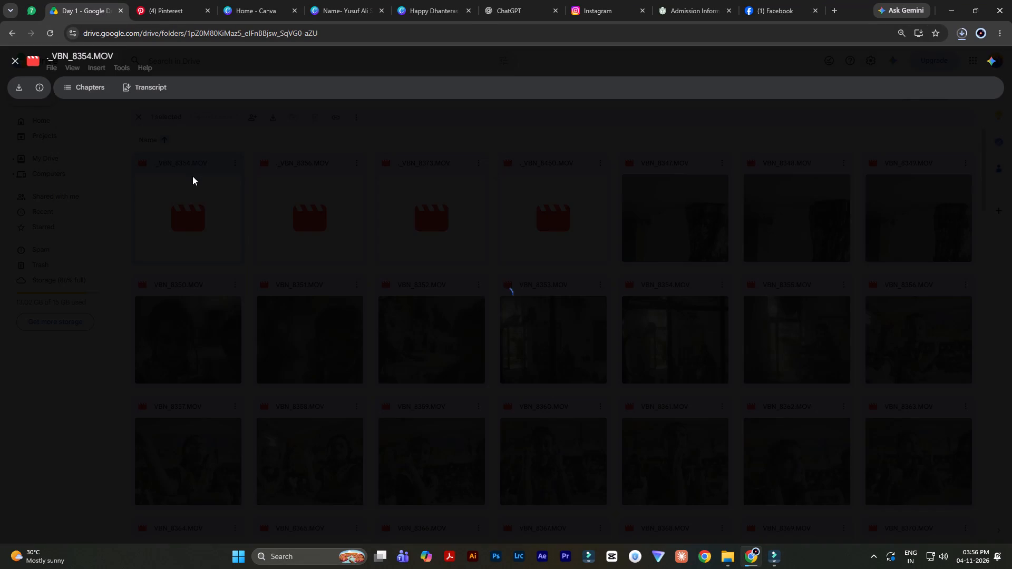
click(843, 221)
Preview VBN_0063.MOV from the DPS 2026 ( day 2 ) folder and download it into the Clas folder under PROMO 2027.
click(249, 94)
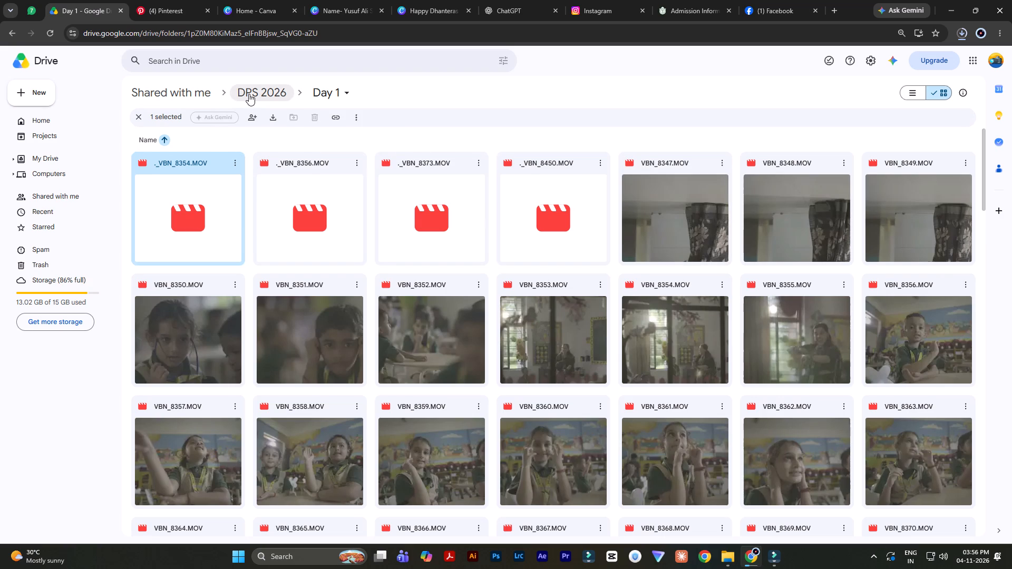
double_click(290, 157)
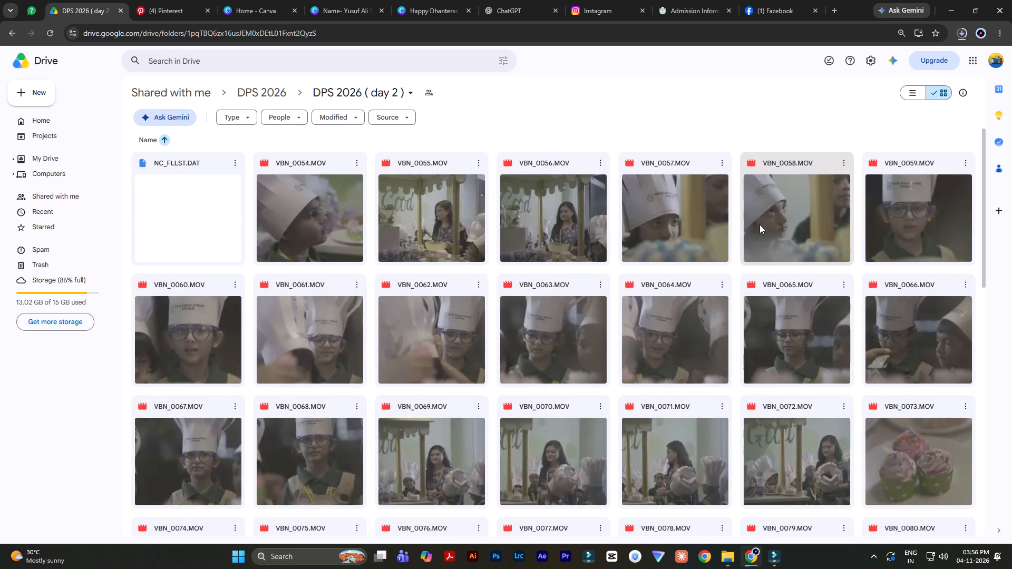
scroll(760, 224, down, 2)
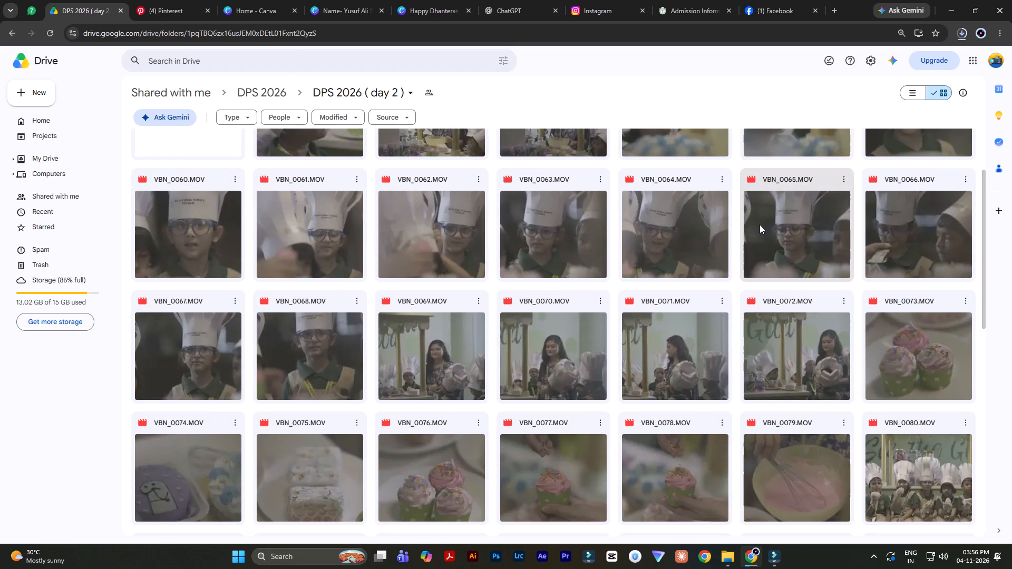
double_click(576, 209)
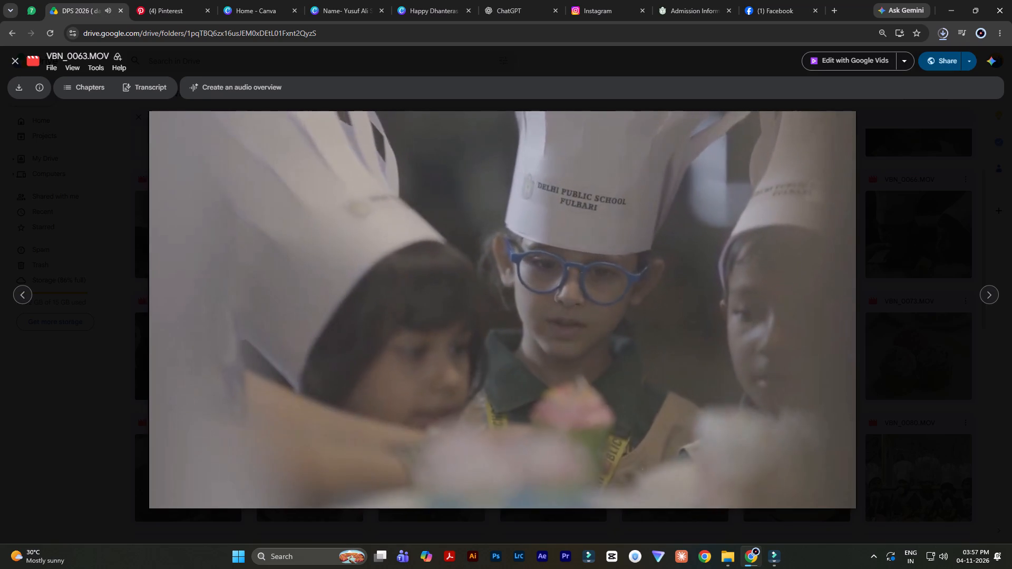
click(974, 212)
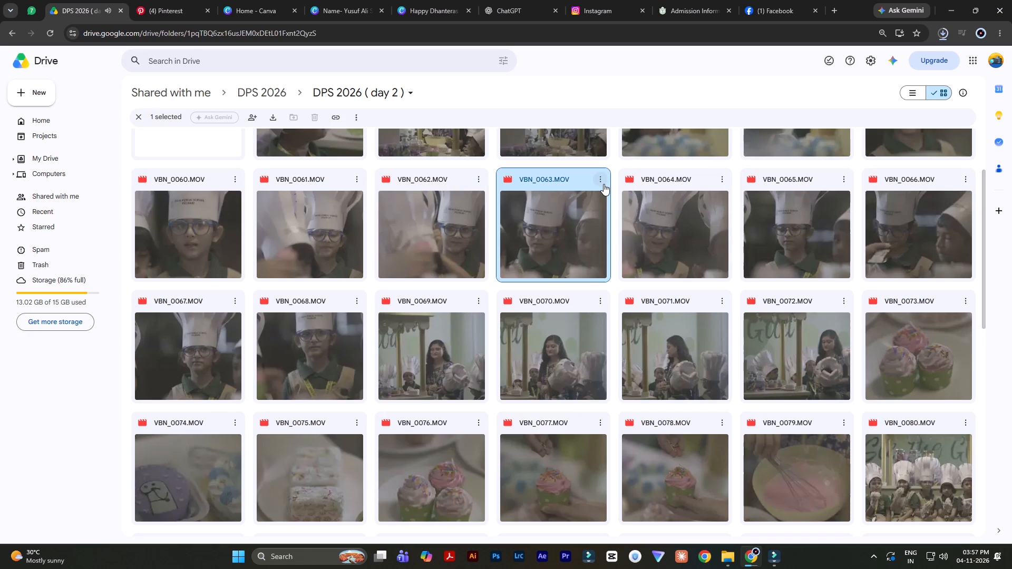
click(604, 184)
click(628, 219)
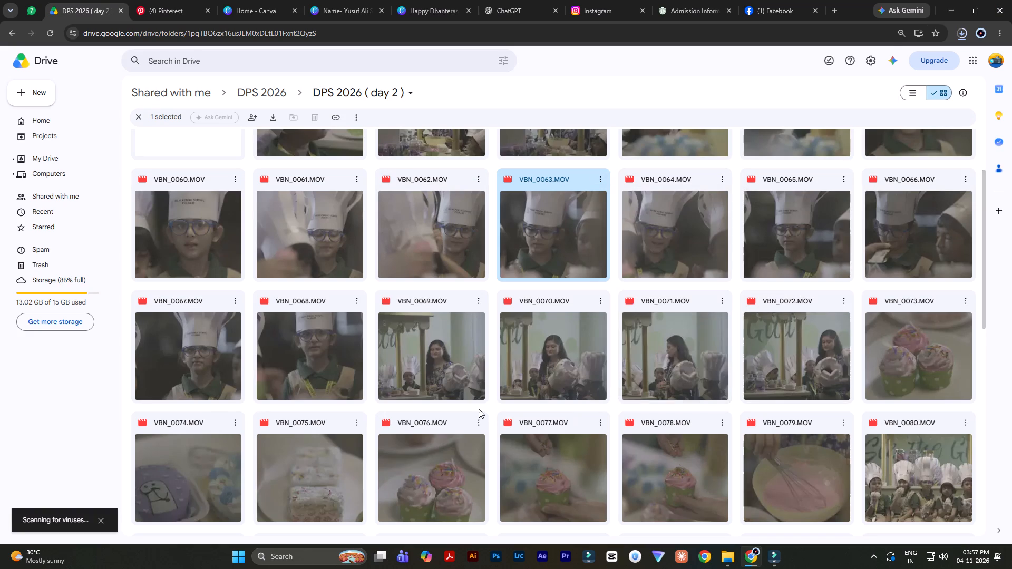
click(587, 323)
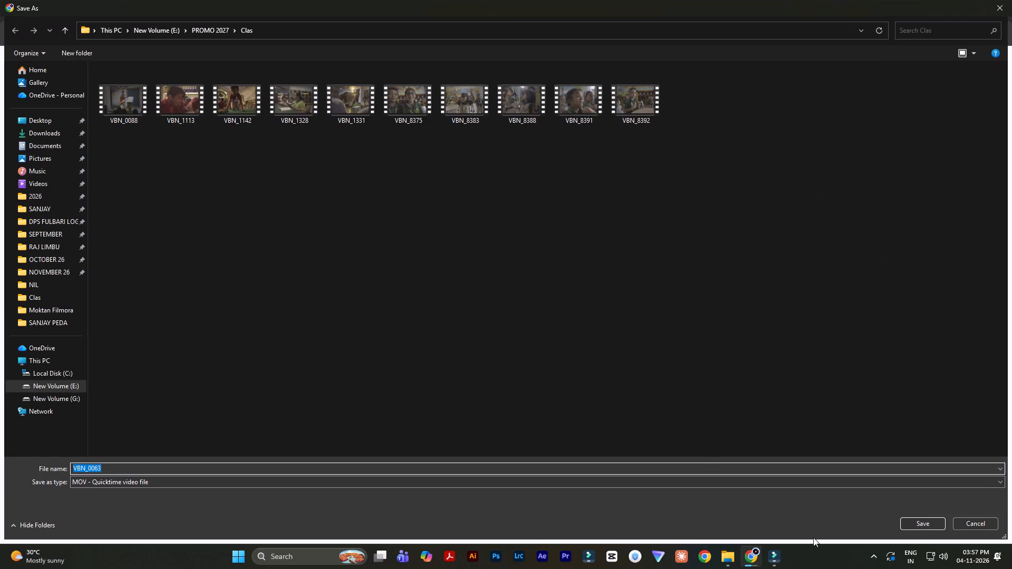
click(911, 526)
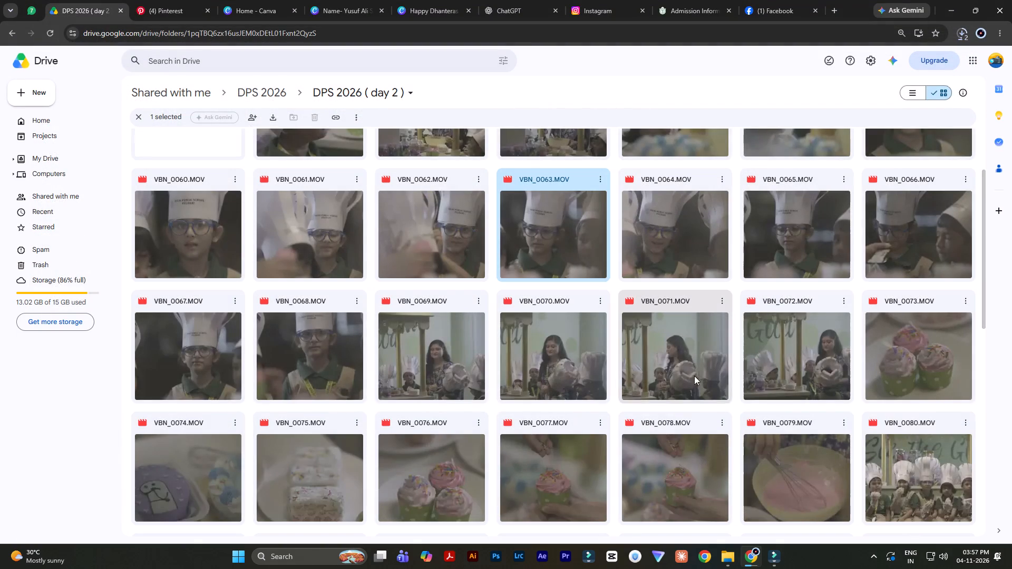
Preview the cake-stall clips VBN_0069.MOV and VBN_0070.MOV, and download VBN_0070.MOV into the Clas folder.
double_click(434, 368)
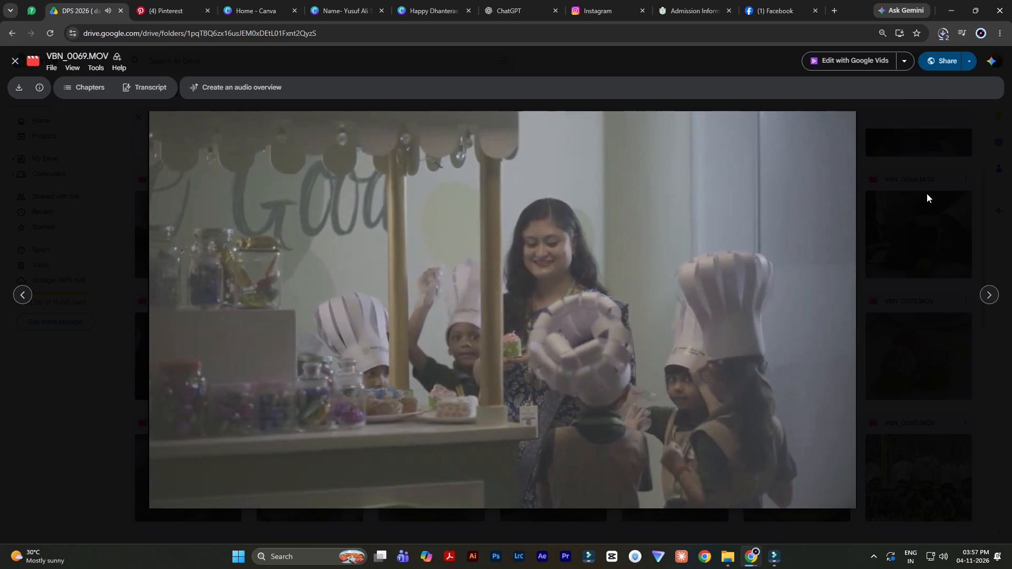
click(927, 193)
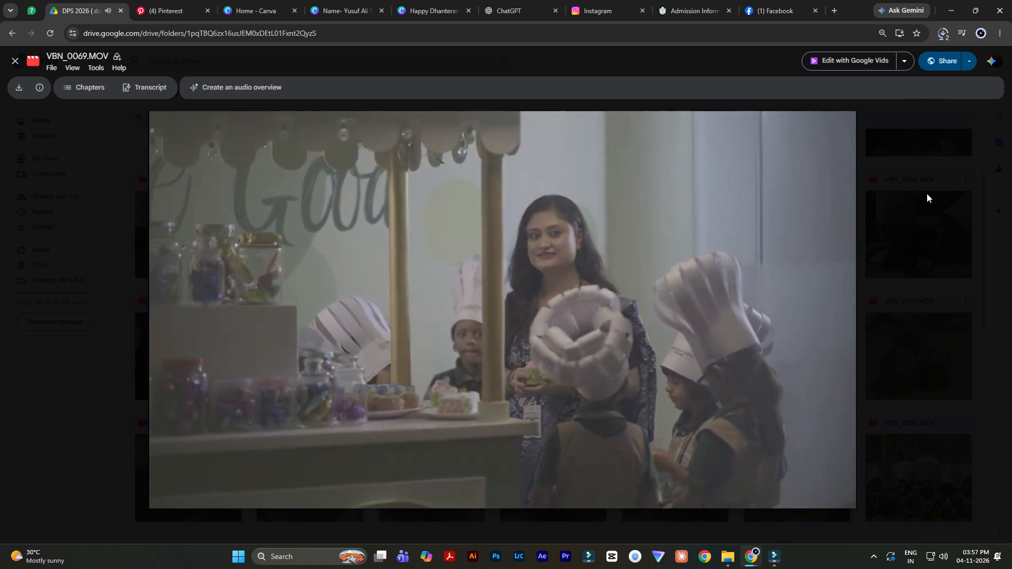
double_click(600, 319)
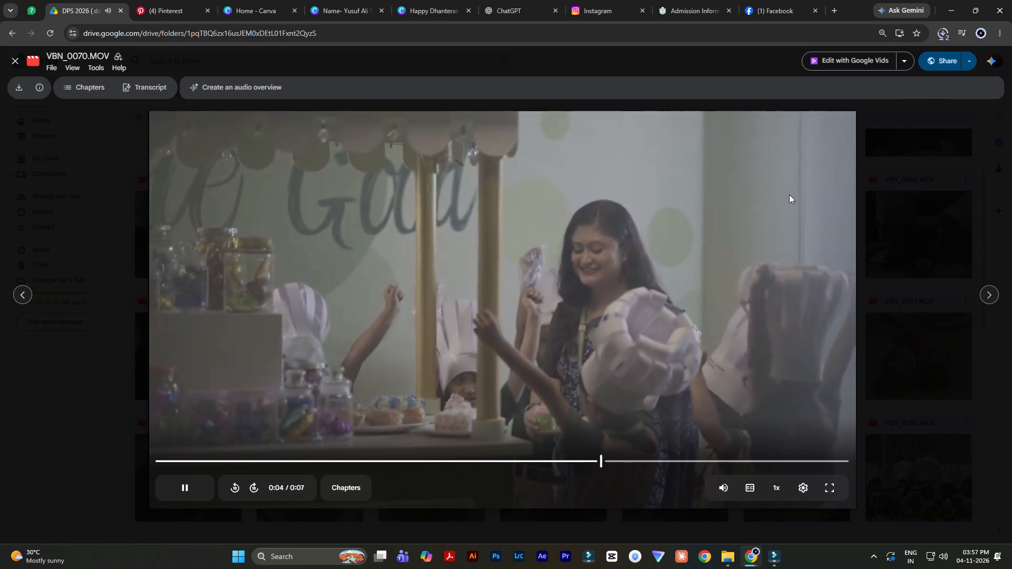
click(916, 165)
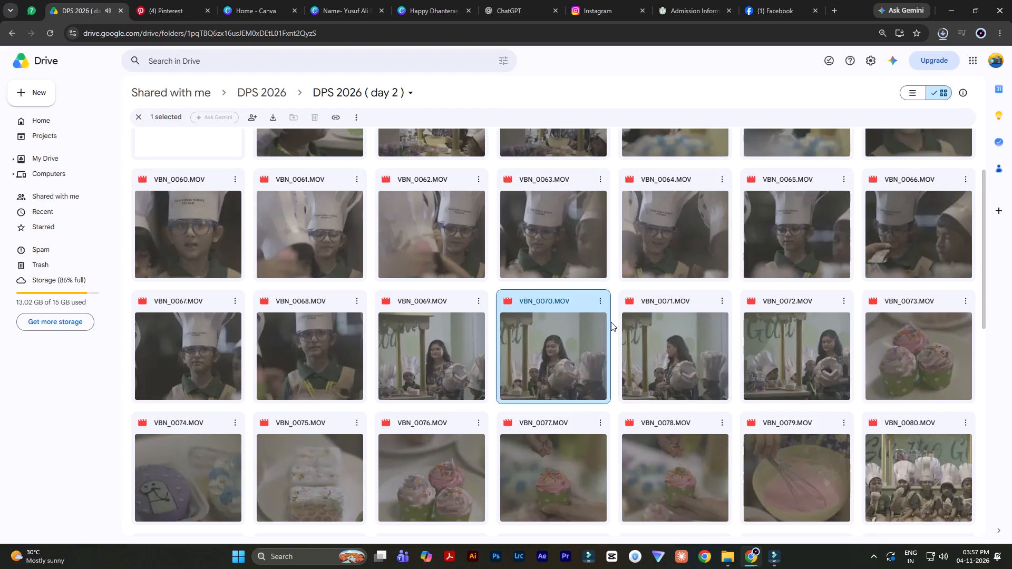
click(600, 300)
click(626, 340)
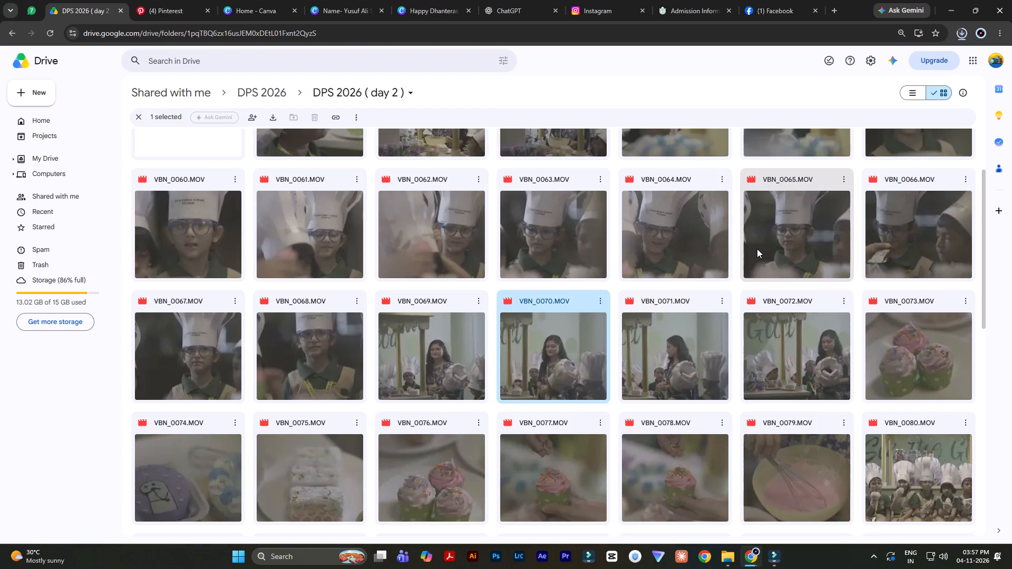
click(682, 345)
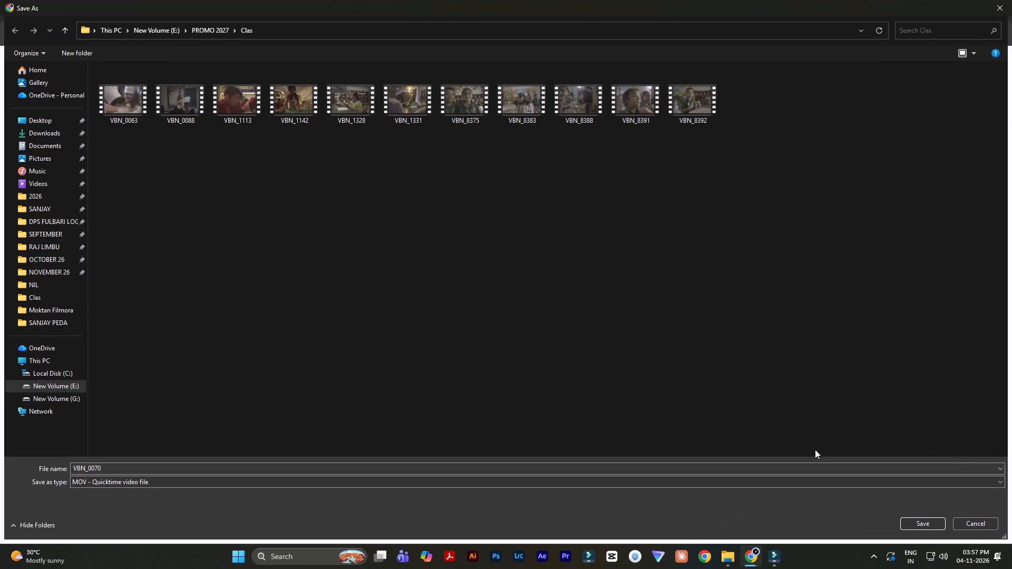
click(933, 522)
Preview VBN_0071.MOV and skim through VBN_0080.MOV as candidate clips of the children in chef hats.
double_click(644, 339)
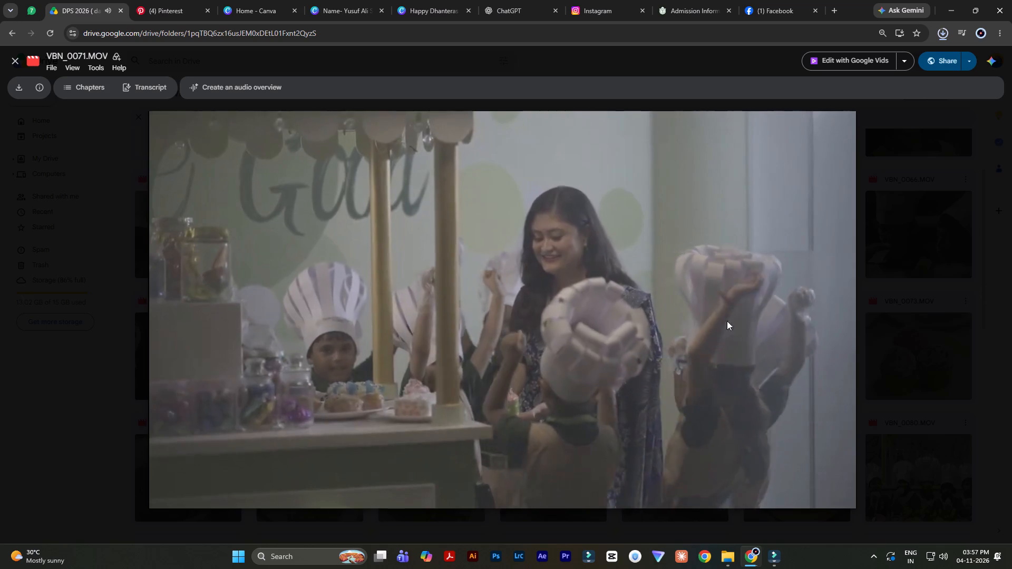
click(931, 135)
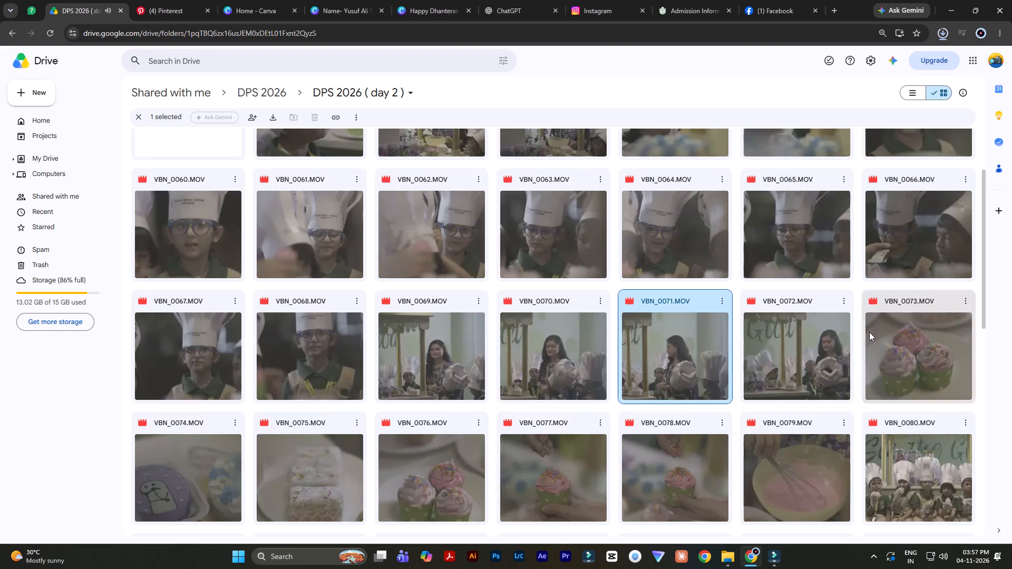
scroll(894, 332, down, 4)
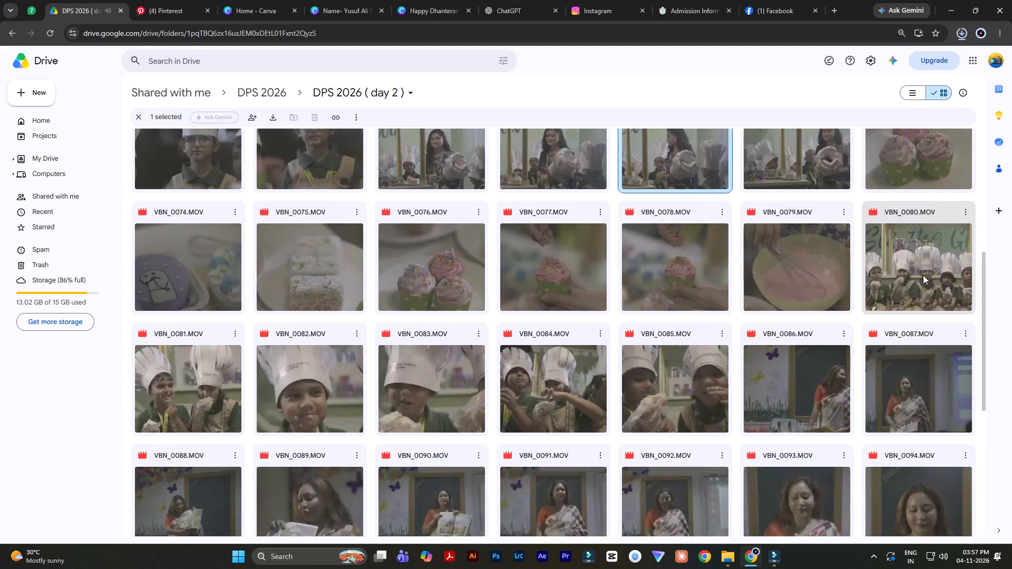
double_click(923, 275)
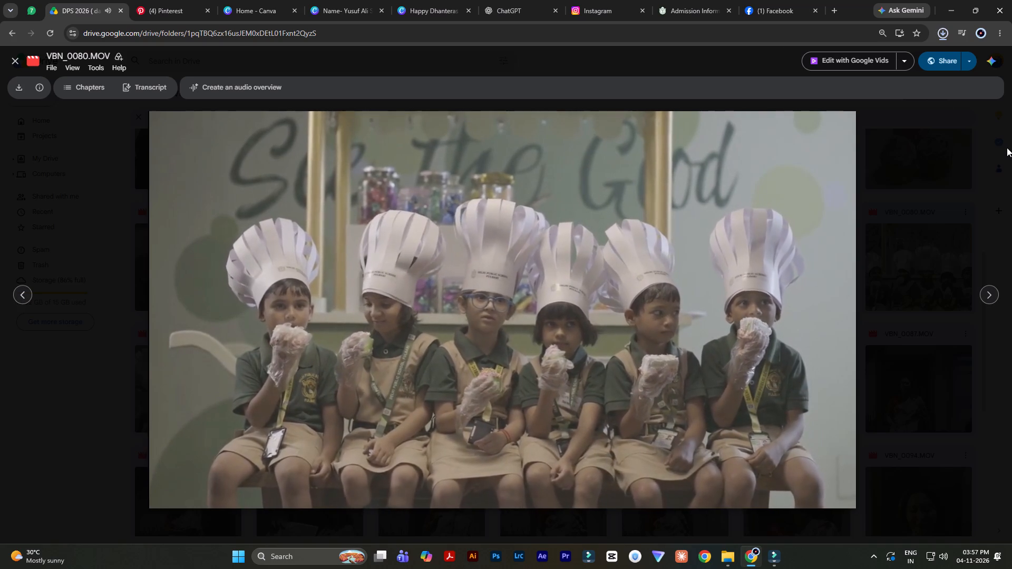
click(368, 461)
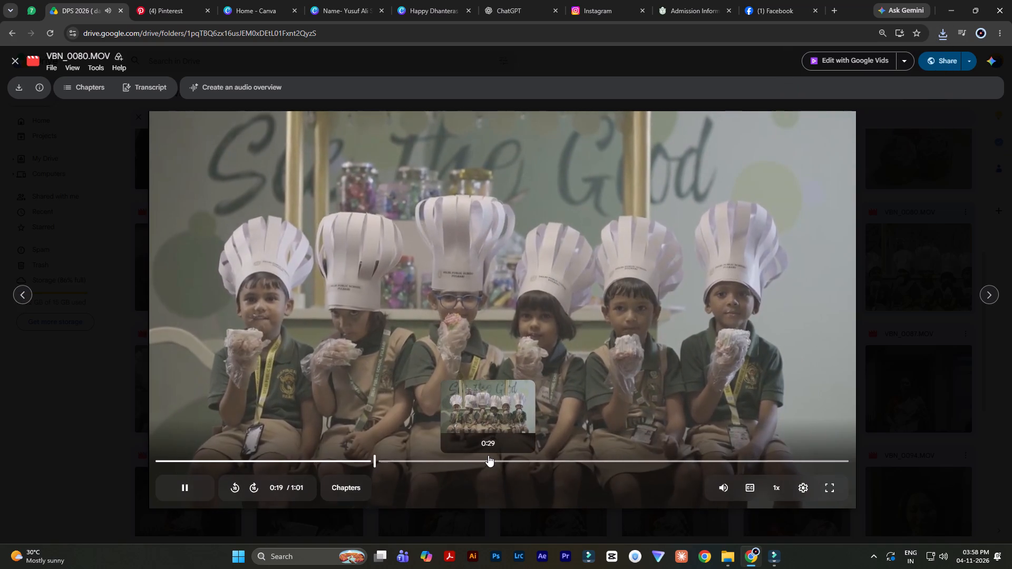
click(488, 455)
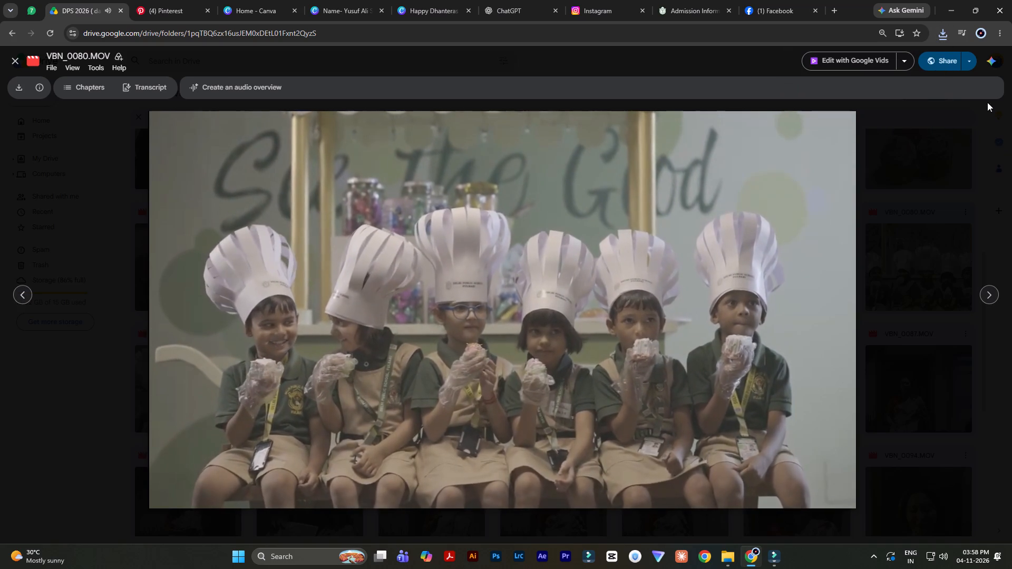
click(869, 212)
Look through the remaining day 2 clips and preview VBN_0109.MOV, replaying it from near the start.
scroll(845, 369, down, 4)
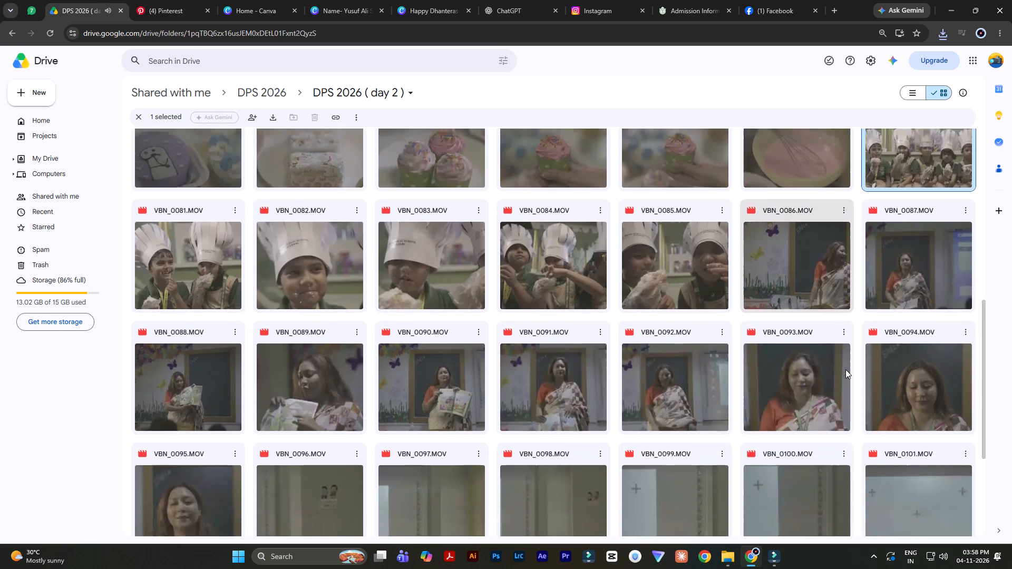
scroll(845, 369, down, 6)
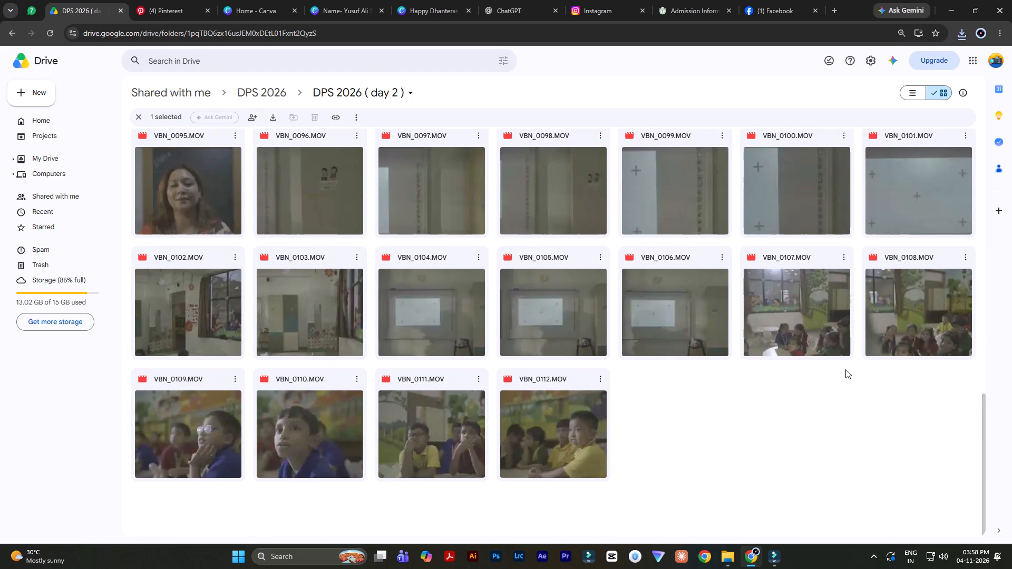
double_click(207, 457)
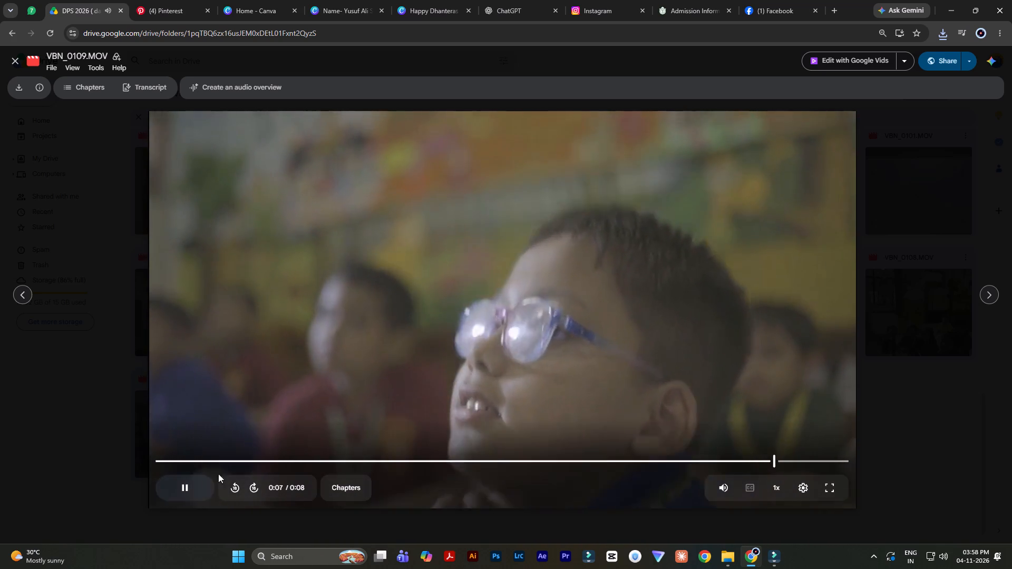
click(175, 457)
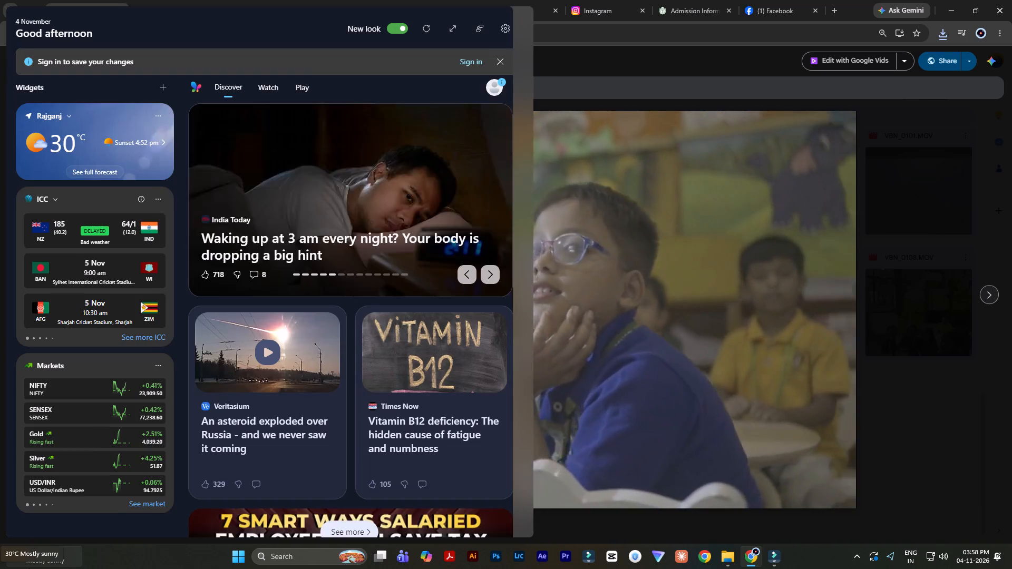
click(833, 309)
click(692, 335)
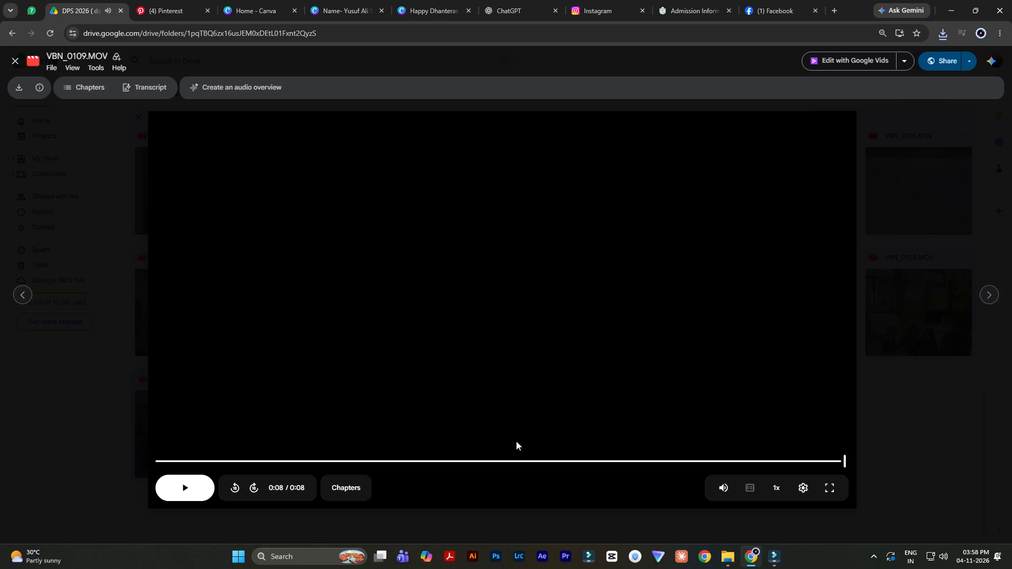
click(179, 462)
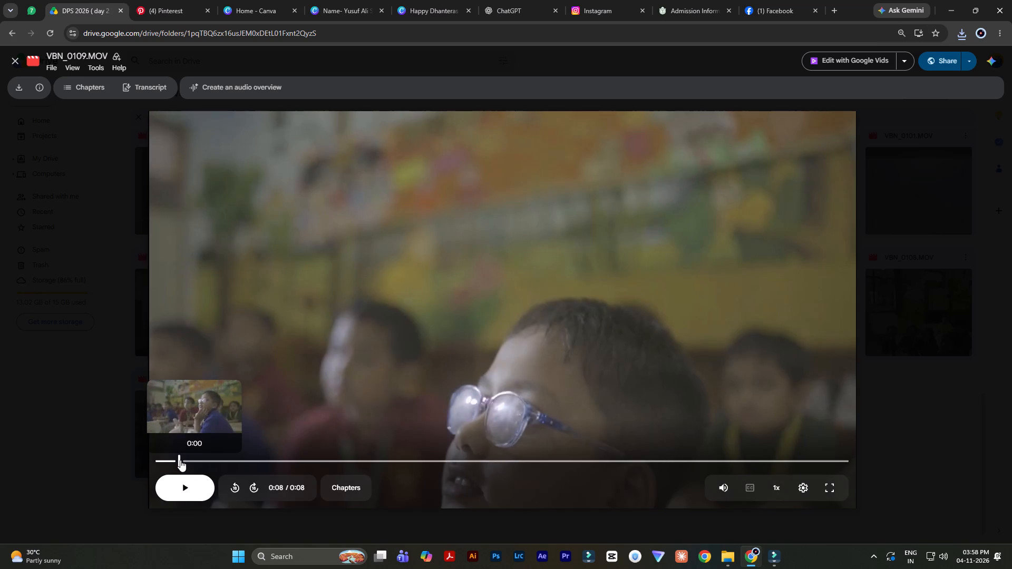
key(space)
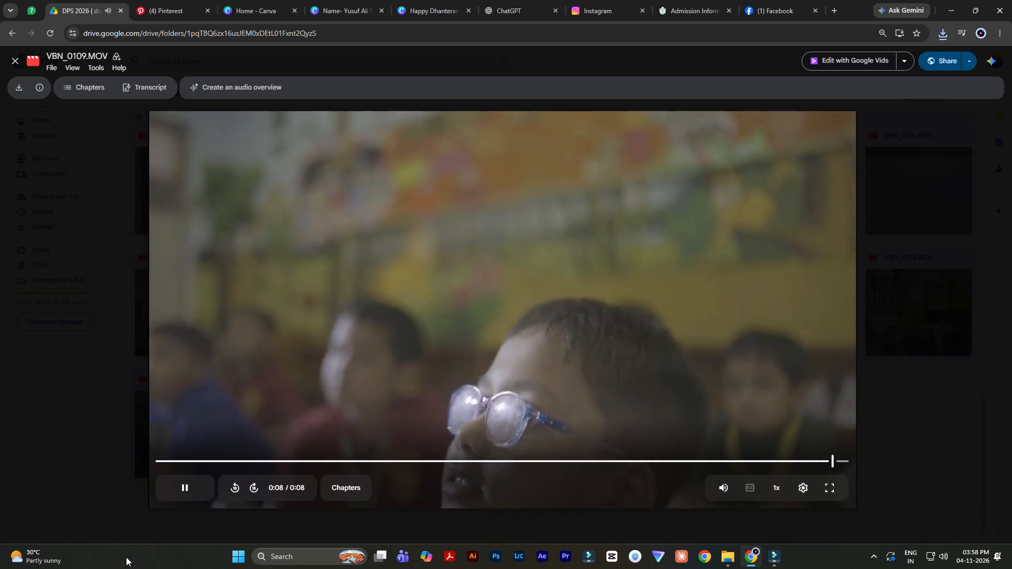
key(Escape)
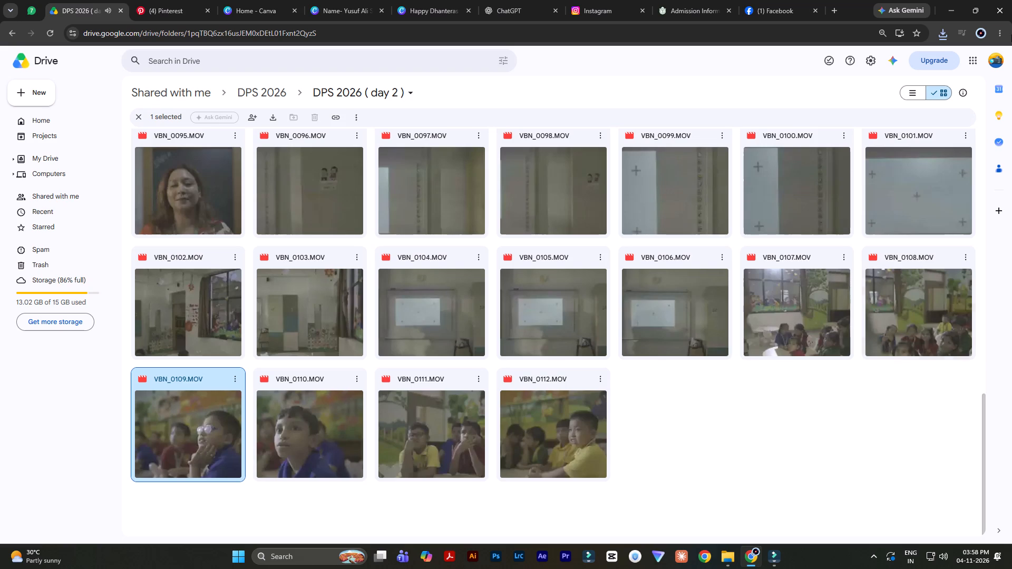
Preview the classroom clip VBN_0108.MOV and download it into the Clas folder under PROMO 2027.
double_click(953, 309)
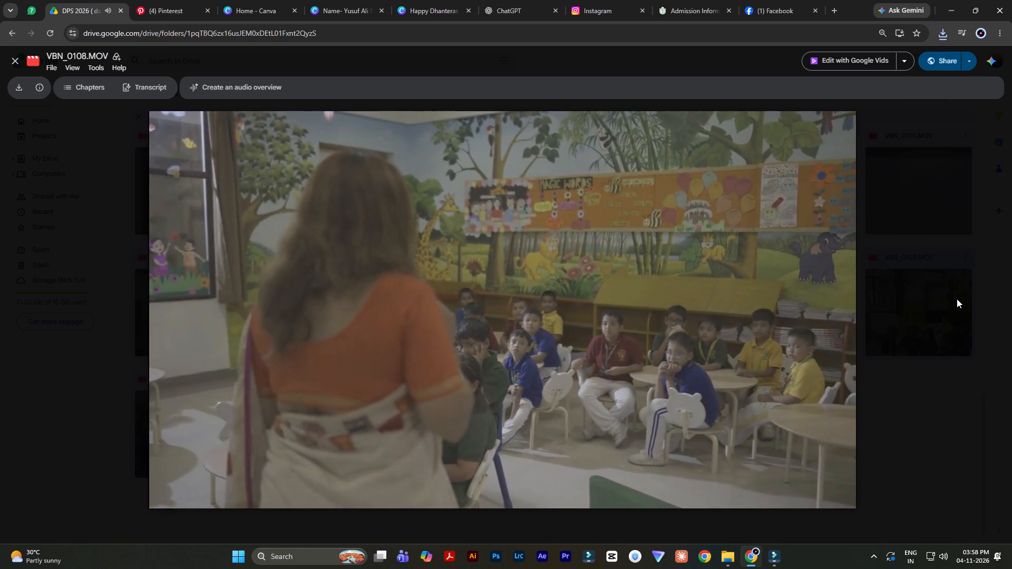
click(898, 233)
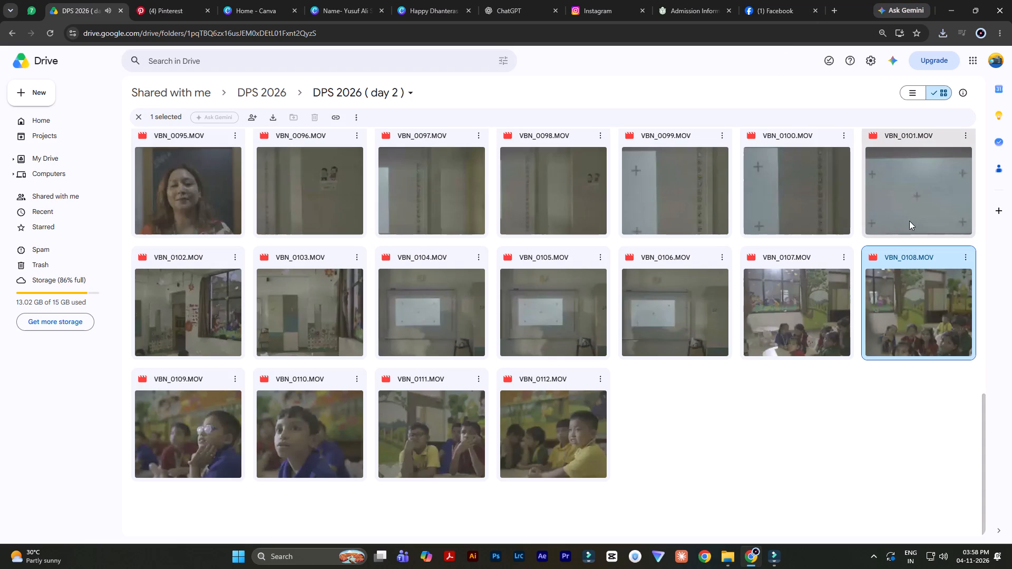
click(964, 260)
click(889, 302)
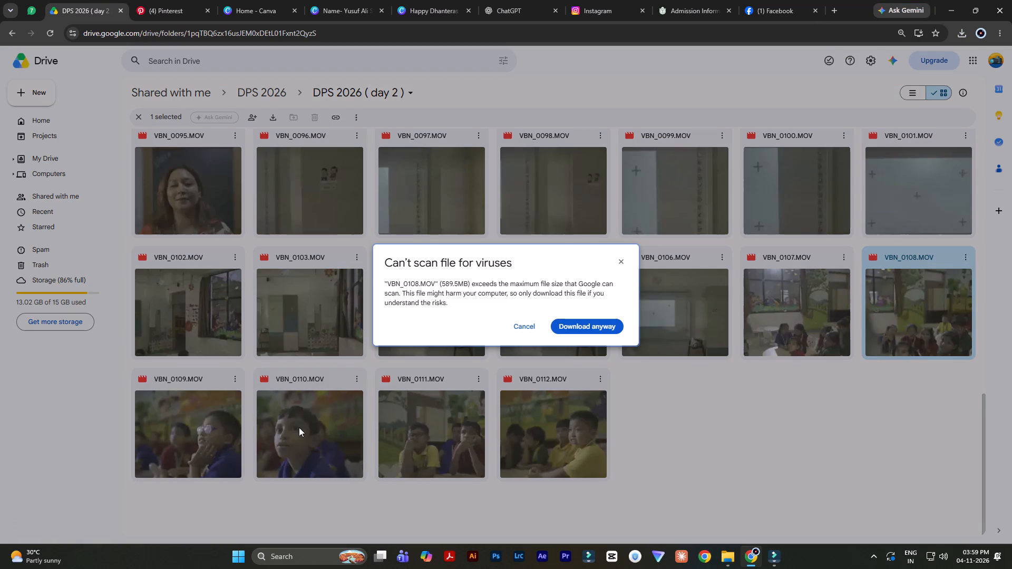
click(563, 322)
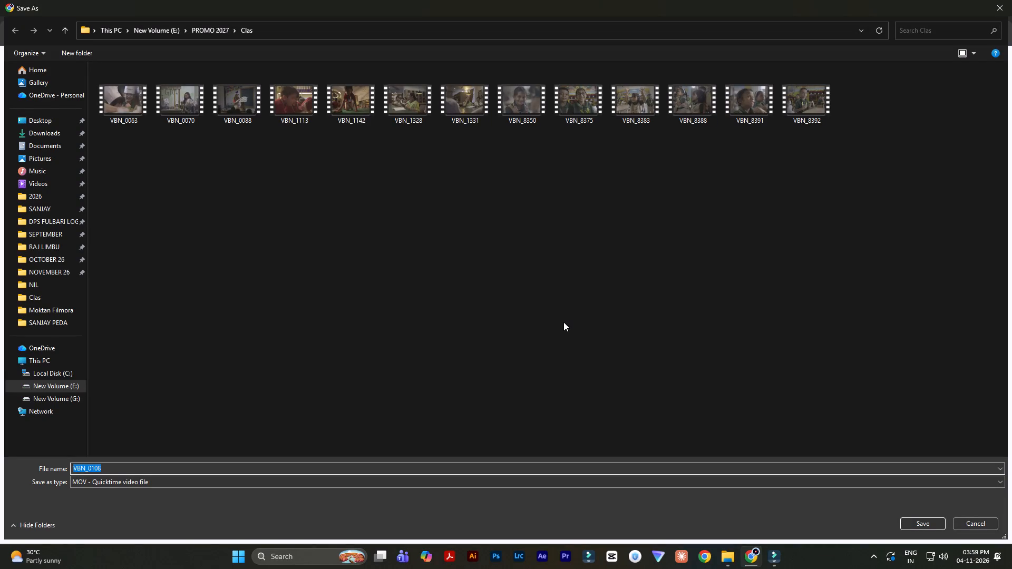
click(913, 526)
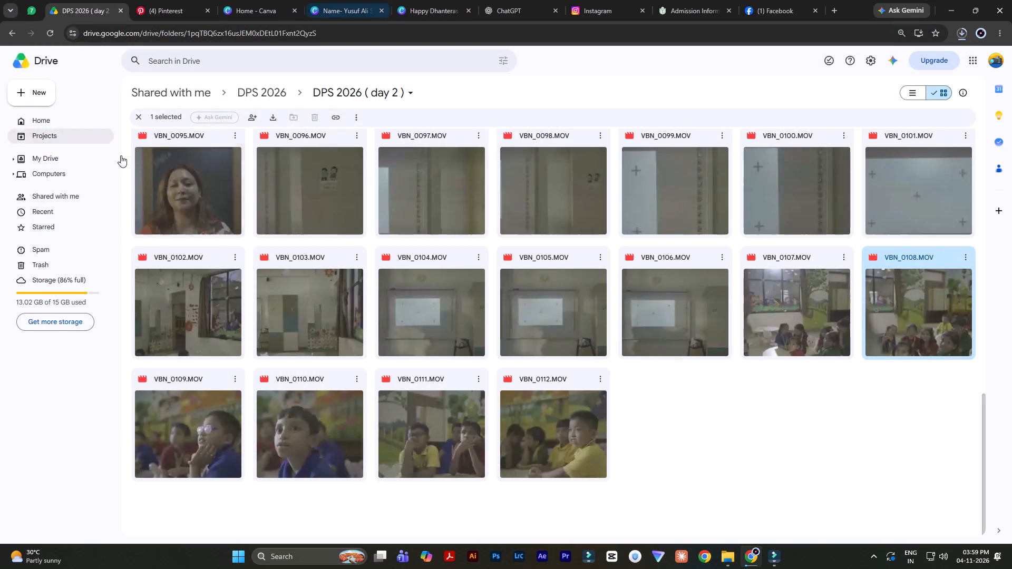
Open the Dps 2026 ( Day 3 ) folder inside DPS 2026 to see its clips.
click(267, 94)
double_click(431, 158)
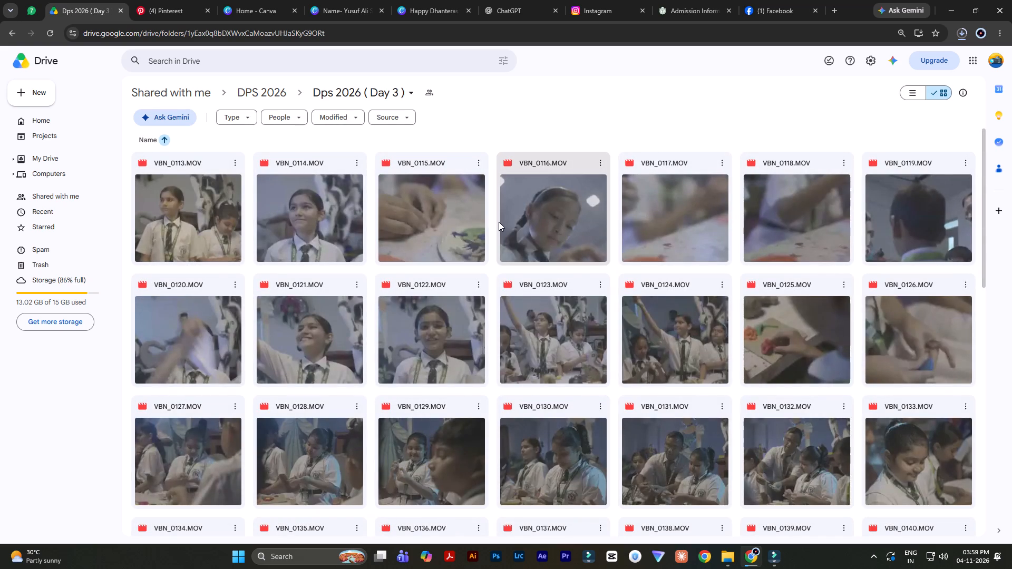
Switch back to the NEW PROMO project in Filmora.
click(958, 12)
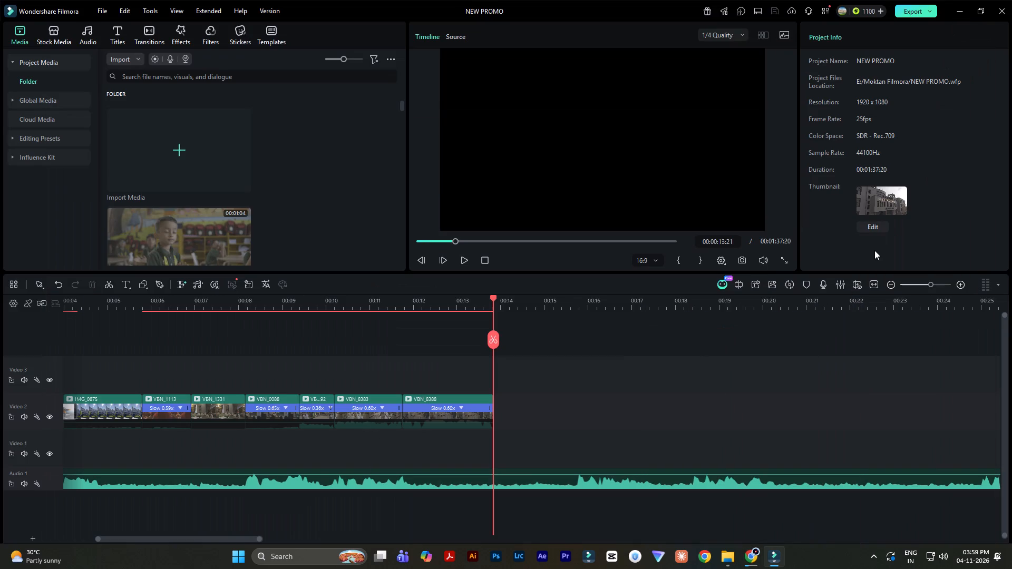
Save the NEW PROMO project.
key(ctrl+s)
Open the Clas folder in File Explorer, enlarge its thumbnails, and select the clips VBN_0063 and VBN_0070 together.
click(720, 556)
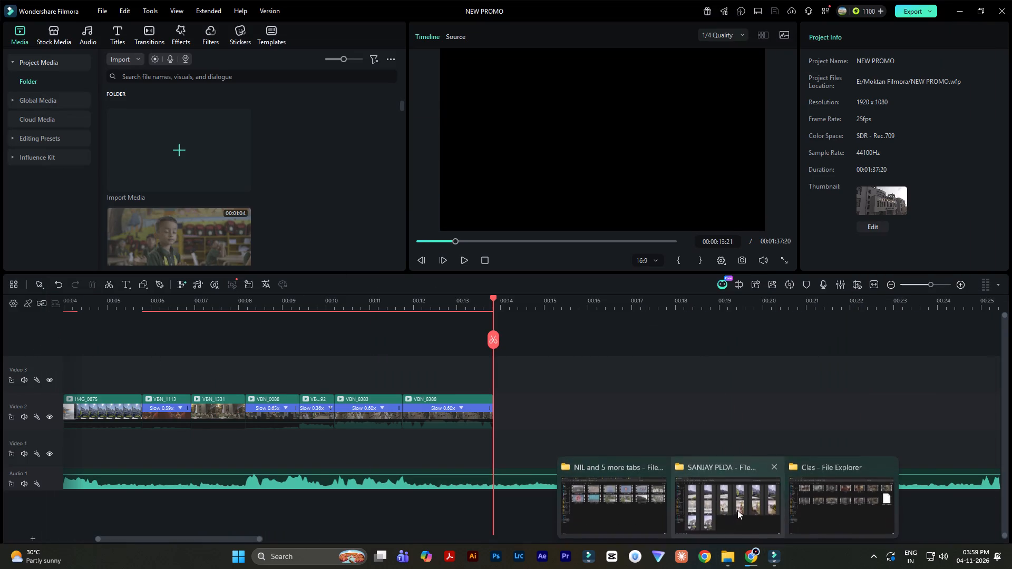
click(822, 494)
click(641, 340)
ctrl+shift+scroll(641, 340, up, 1)
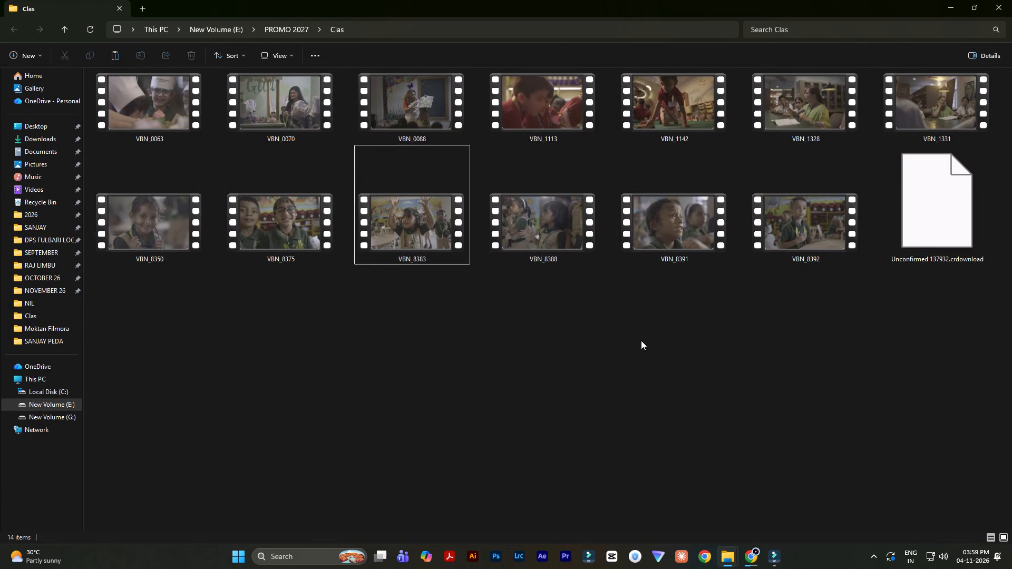
ctrl+shift+scroll(641, 340, up, 3)
ctrl+scroll(641, 340, up, 2)
click(192, 101)
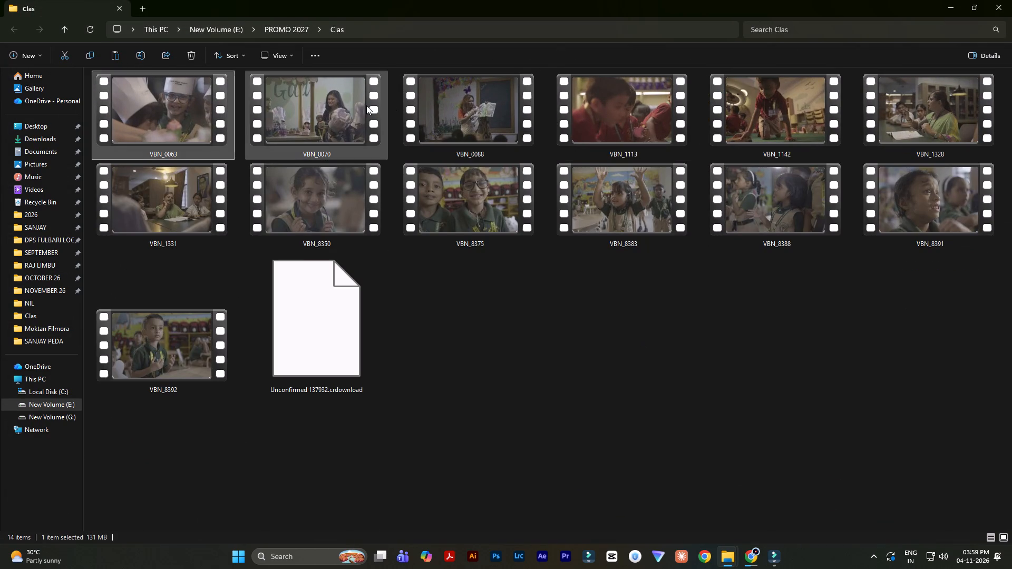
ctrl+click(366, 105)
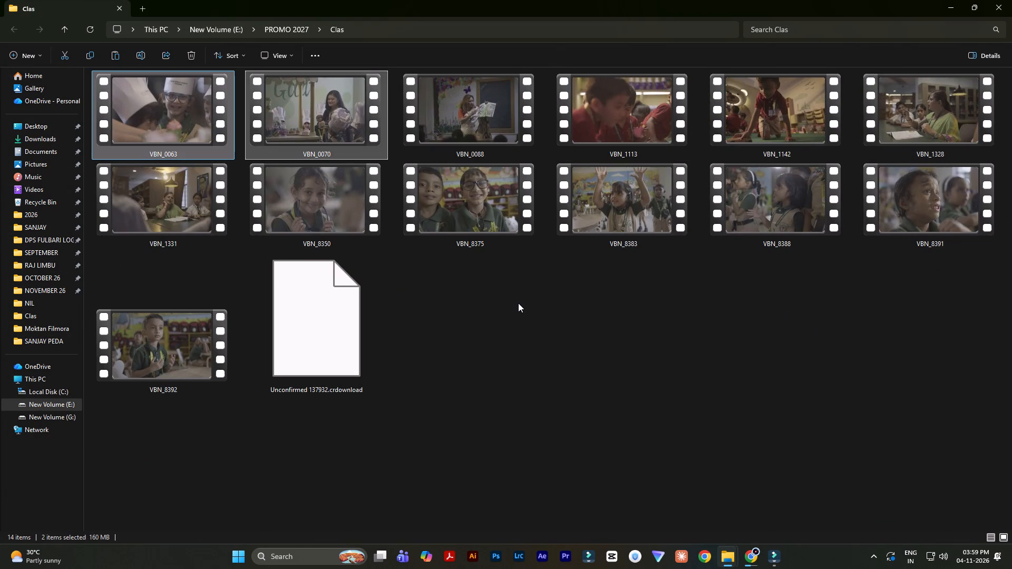
Switch to the Dps 2026 ( Day 3 ) Drive folder in Chrome.
click(754, 557)
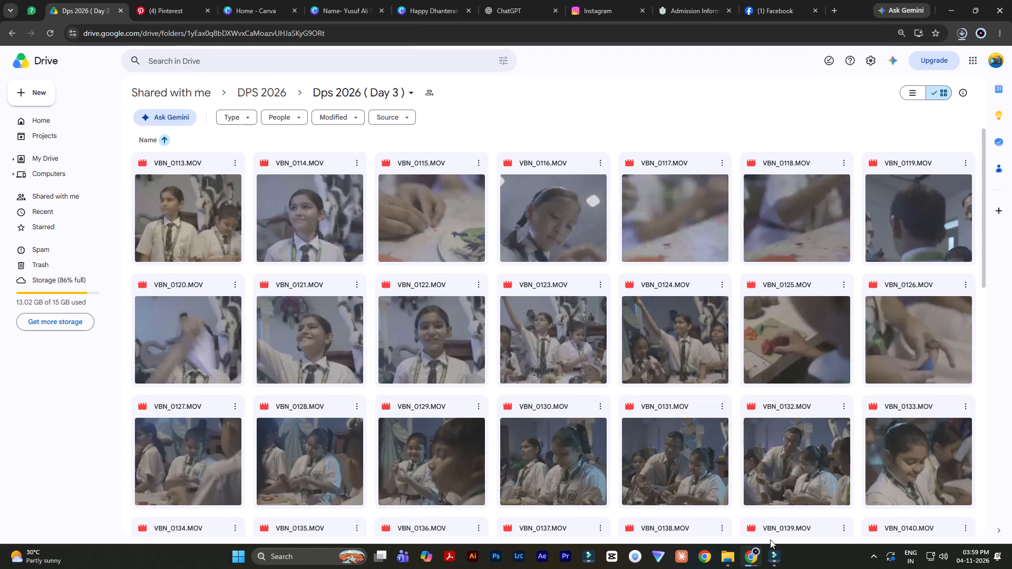
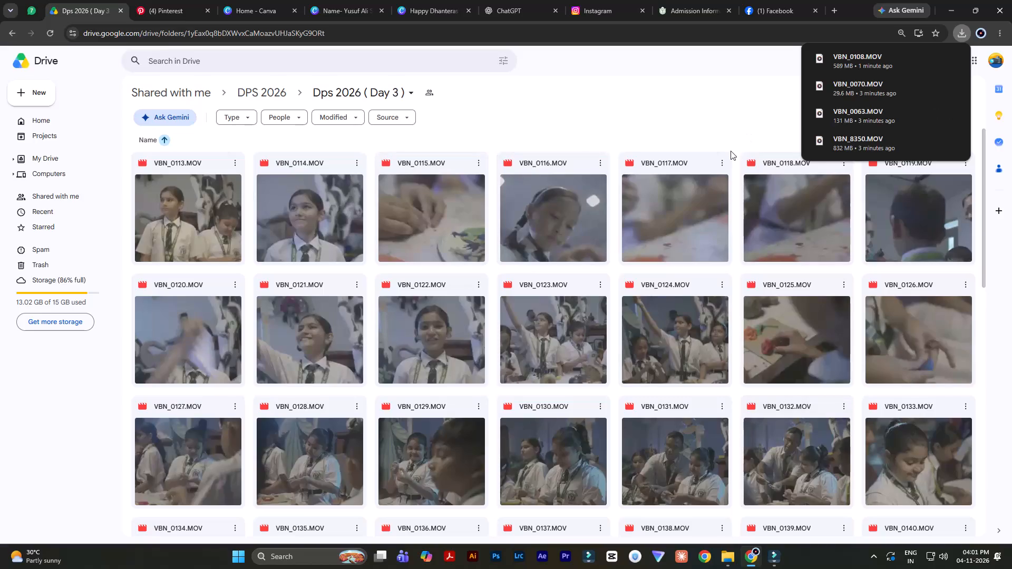
Preview the clips VBN_0116.MOV, VBN_0124.MOV and VBN_0137.MOV in the Dps 2026 ( Day 3 ) folder.
double_click(547, 204)
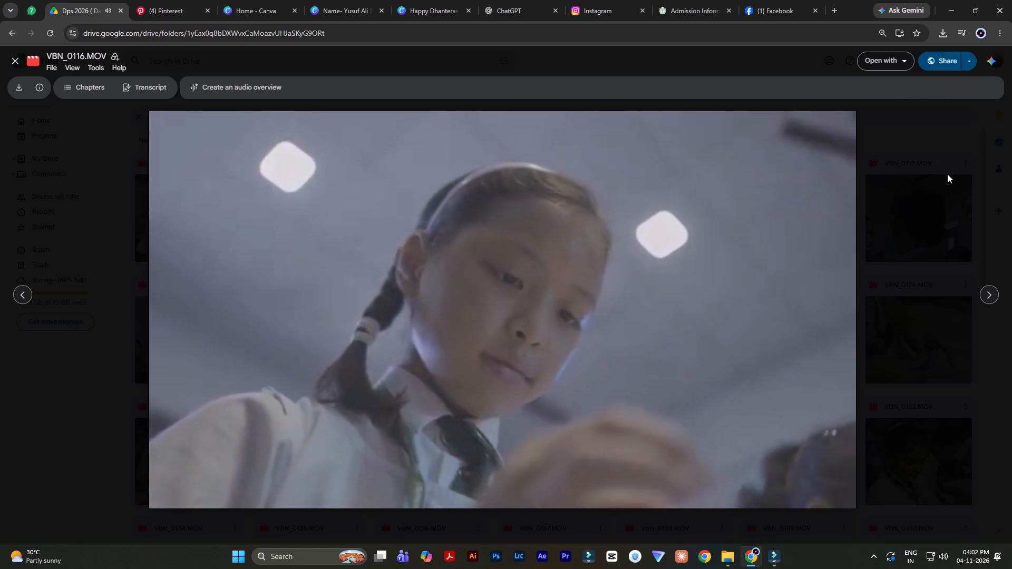
click(947, 174)
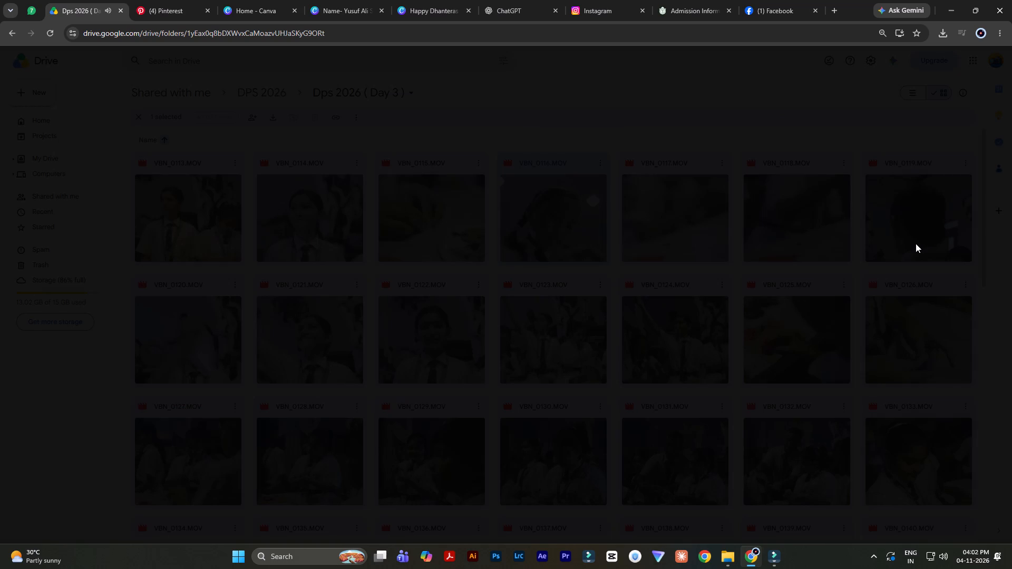
double_click(695, 328)
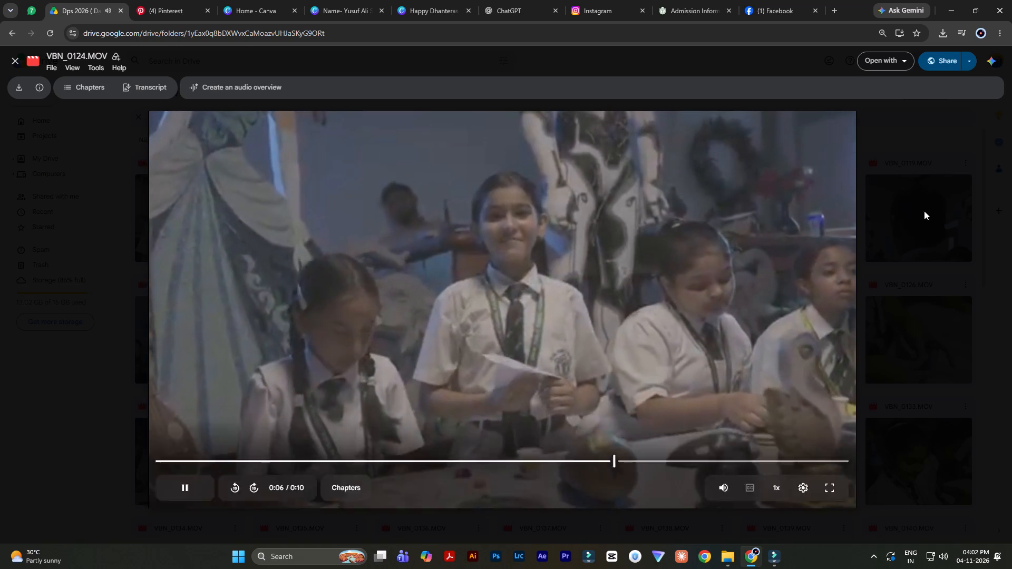
click(958, 142)
scroll(871, 236, down, 4)
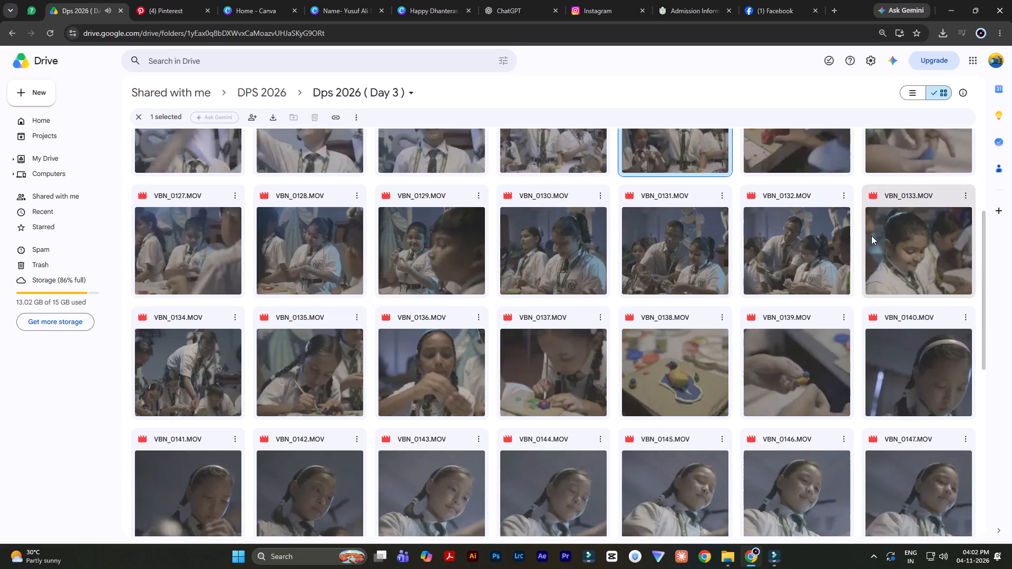
double_click(572, 357)
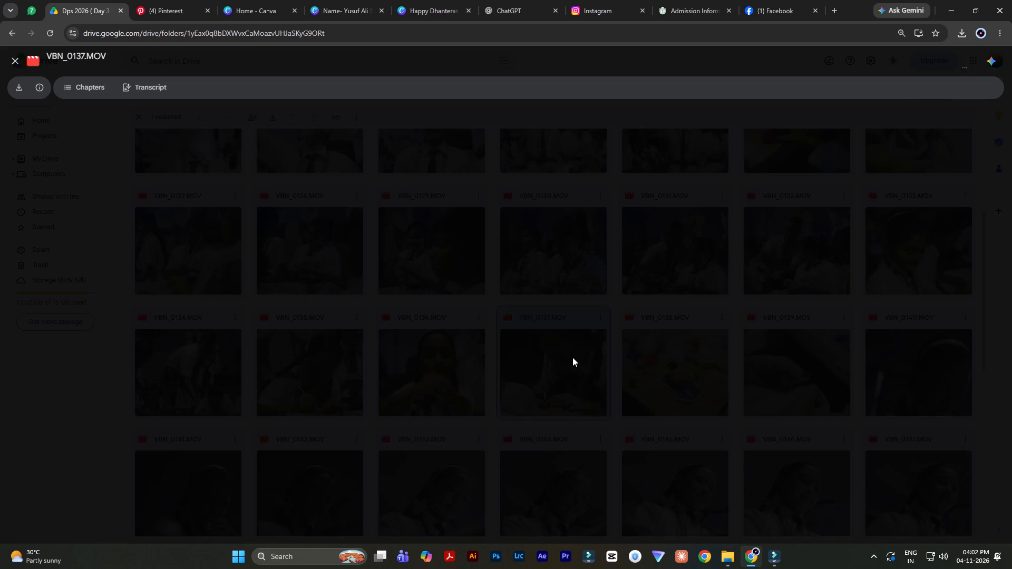
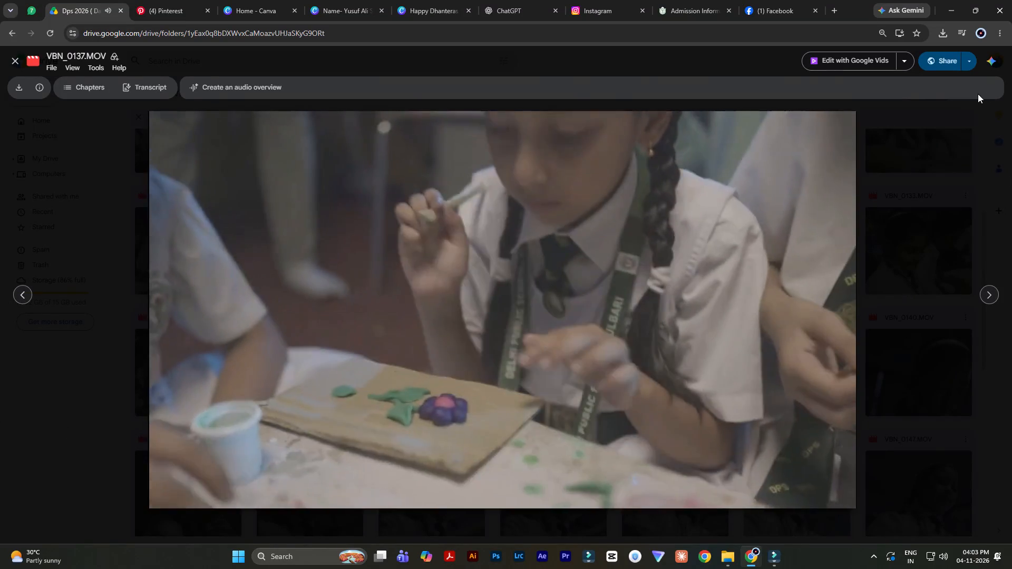
Download the clip VBN_0137.MOV and save it in the Clas folder of PROMO 2027.
click(957, 229)
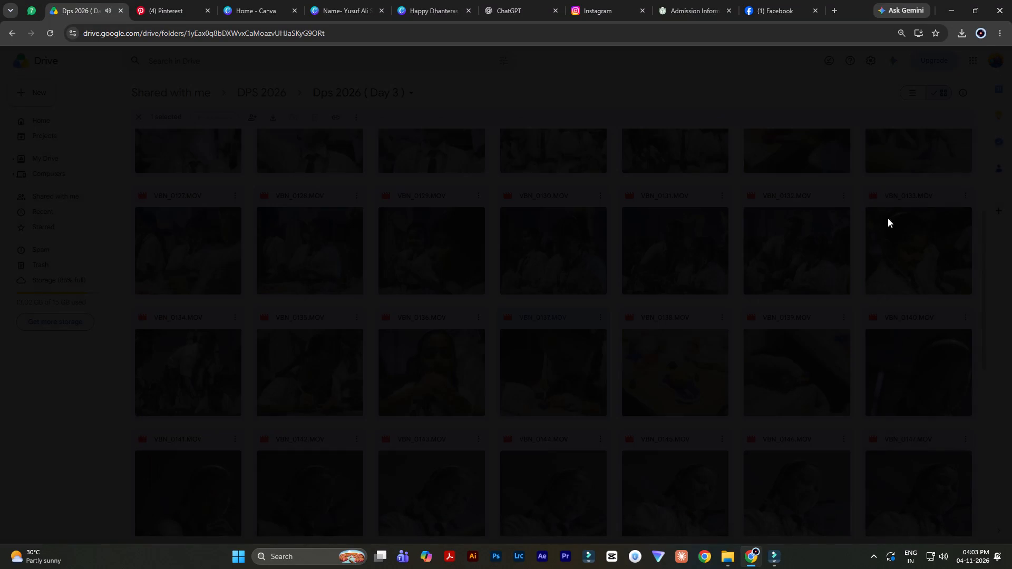
click(603, 318)
click(646, 356)
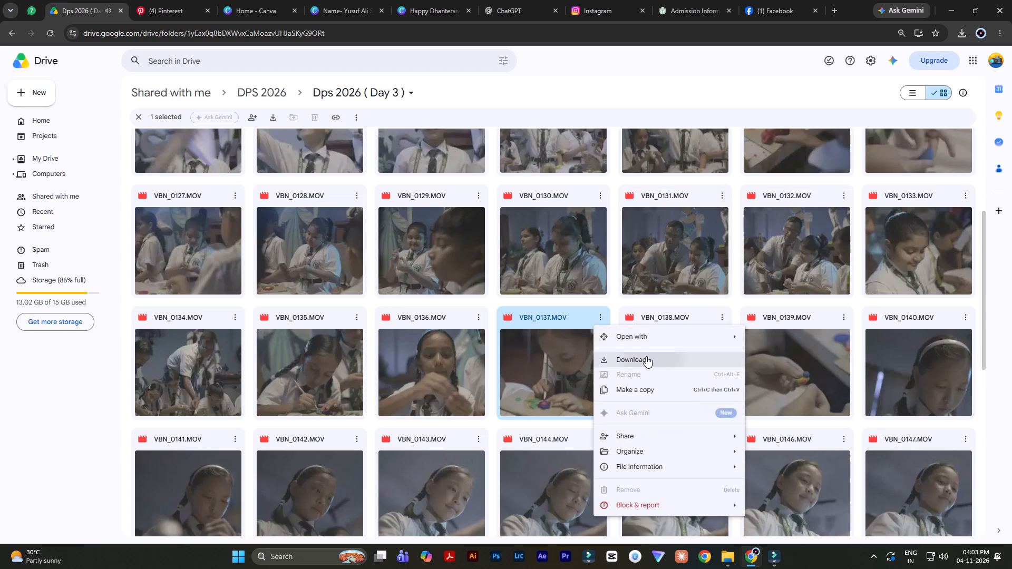
double_click(674, 345)
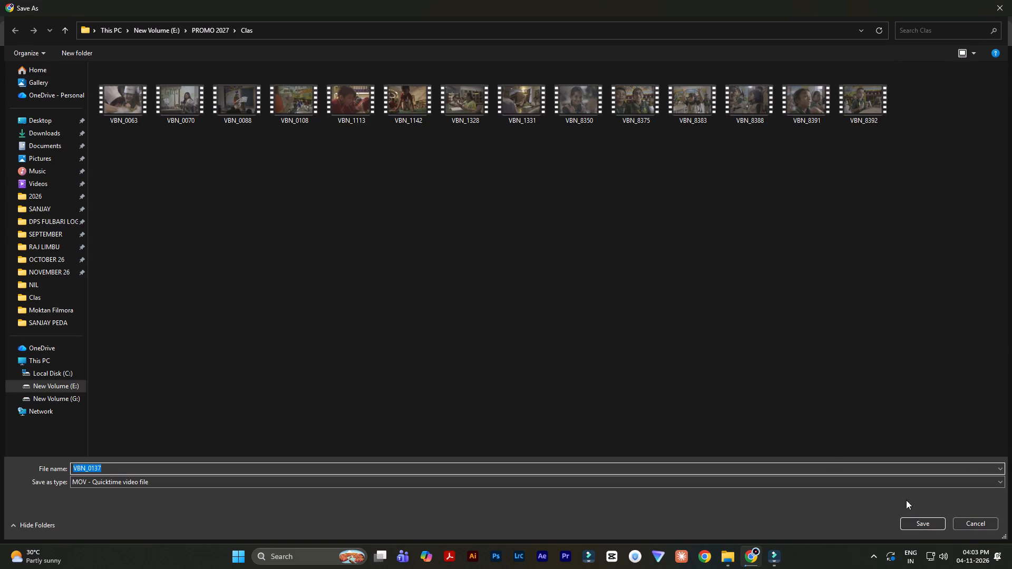
click(925, 528)
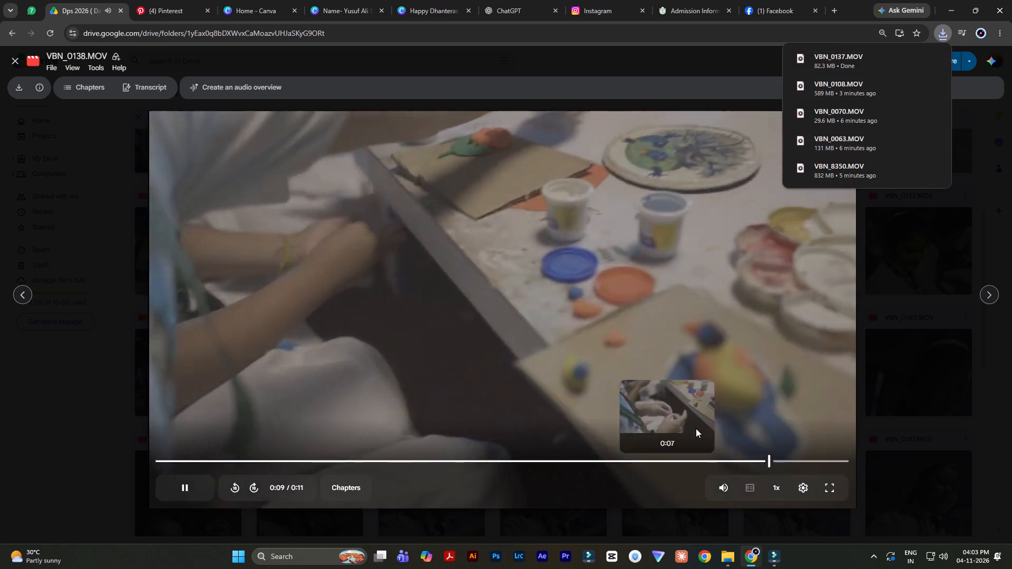
Look through the remaining clips further down the Dps 2026 ( Day 3 ) folder and preview VBN_0186.MOV.
click(966, 257)
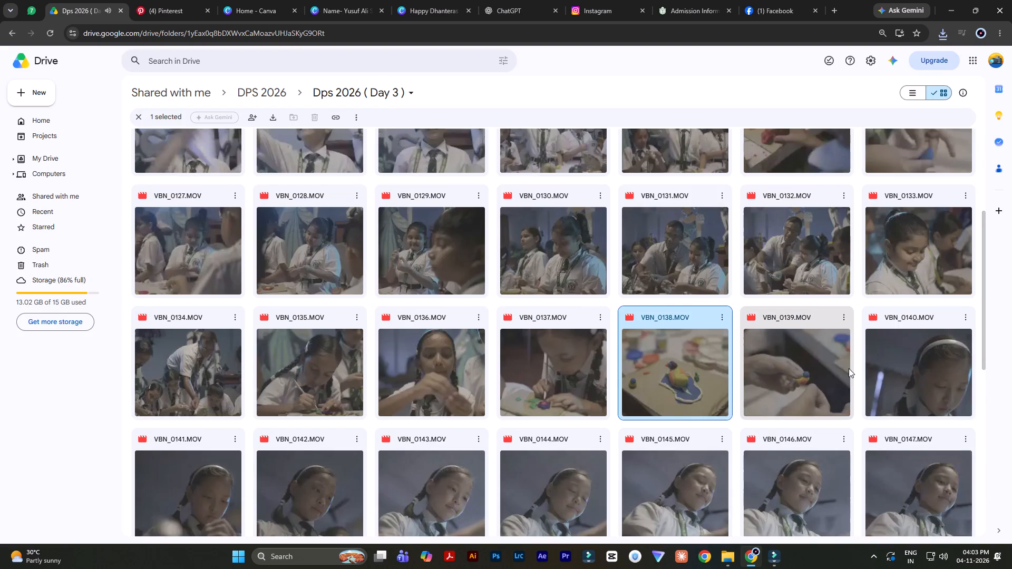
scroll(849, 368, down, 5)
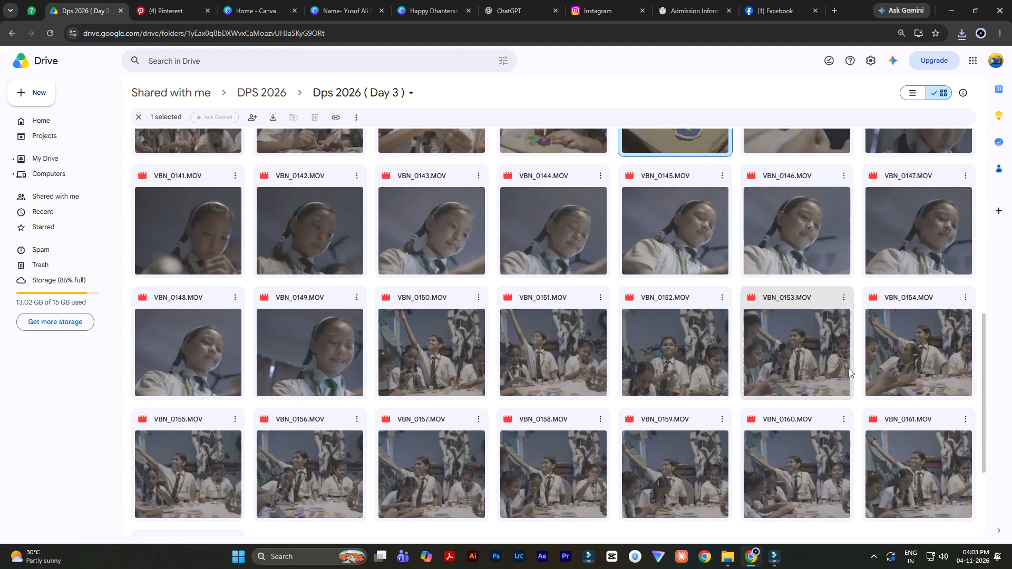
scroll(849, 368, down, 7)
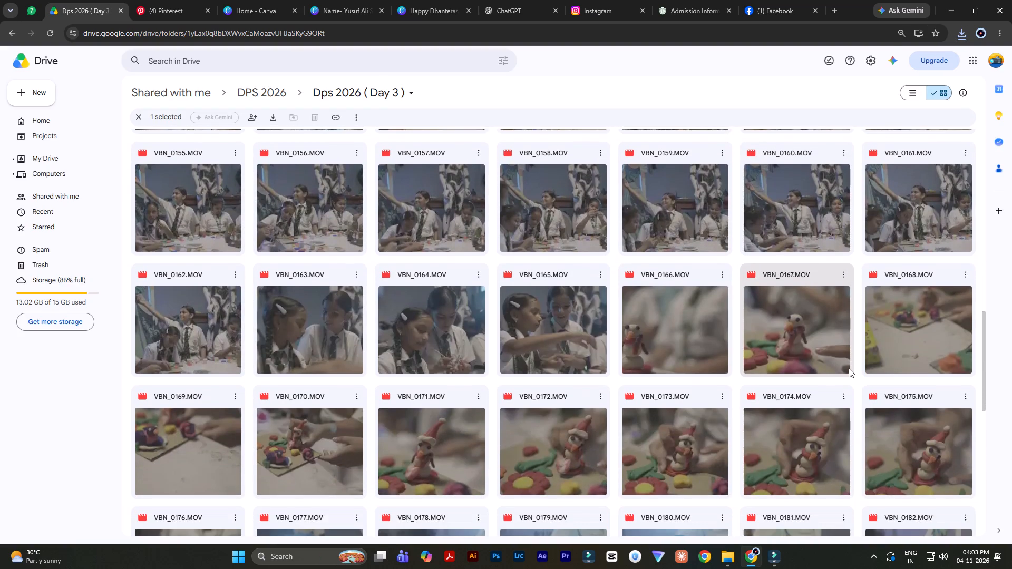
scroll(849, 368, down, 4)
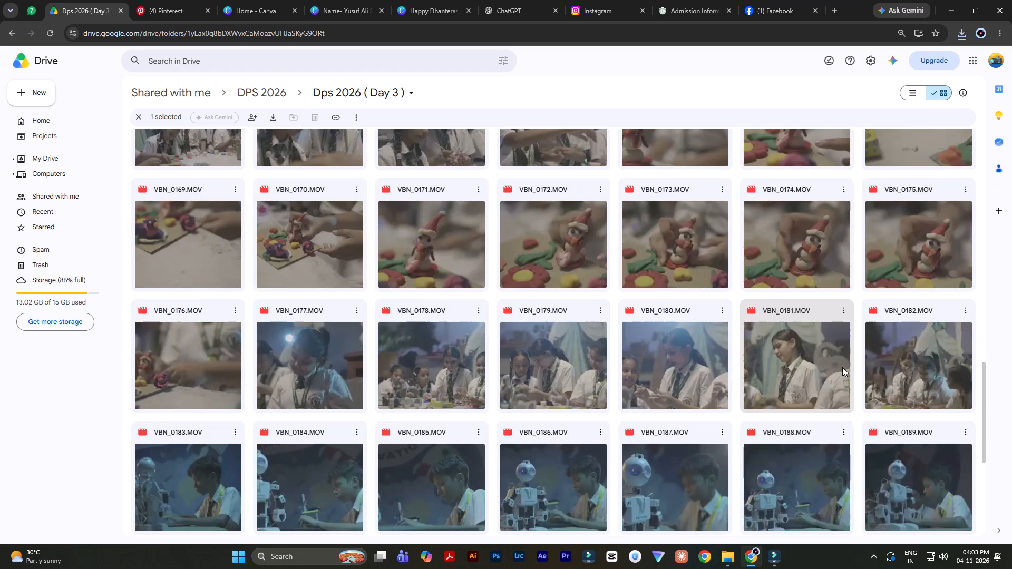
scroll(842, 367, down, 2)
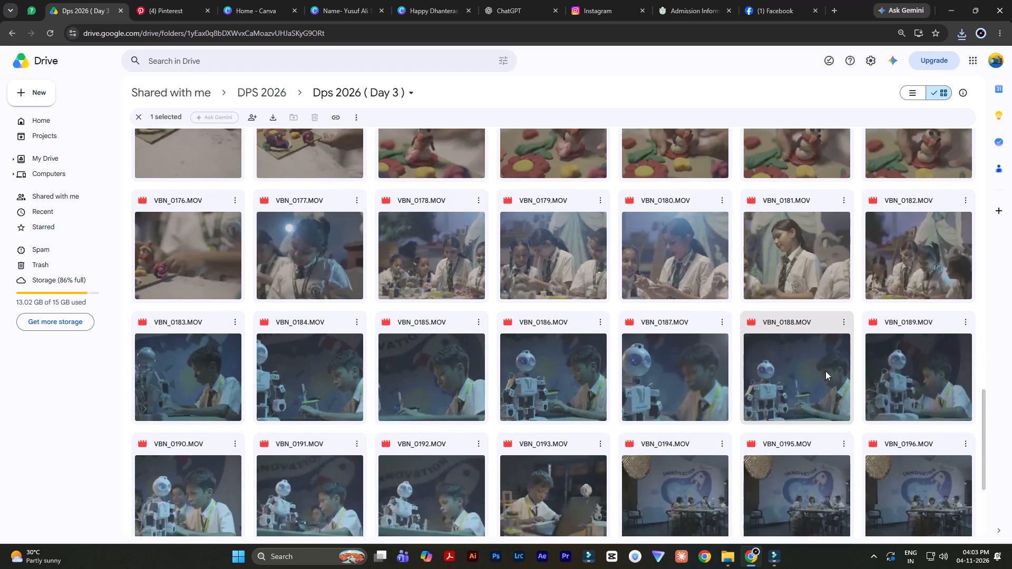
double_click(570, 378)
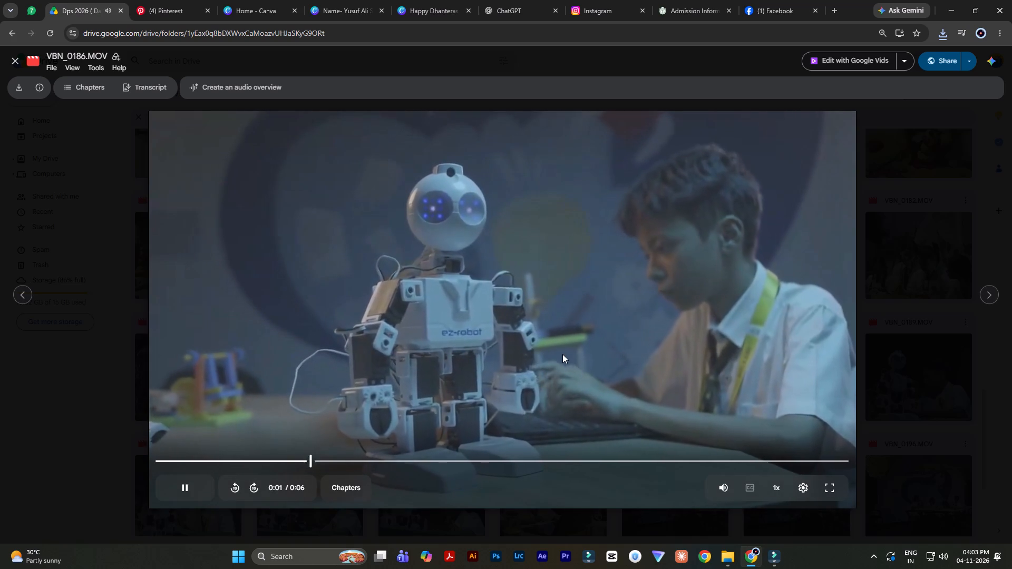
click(880, 129)
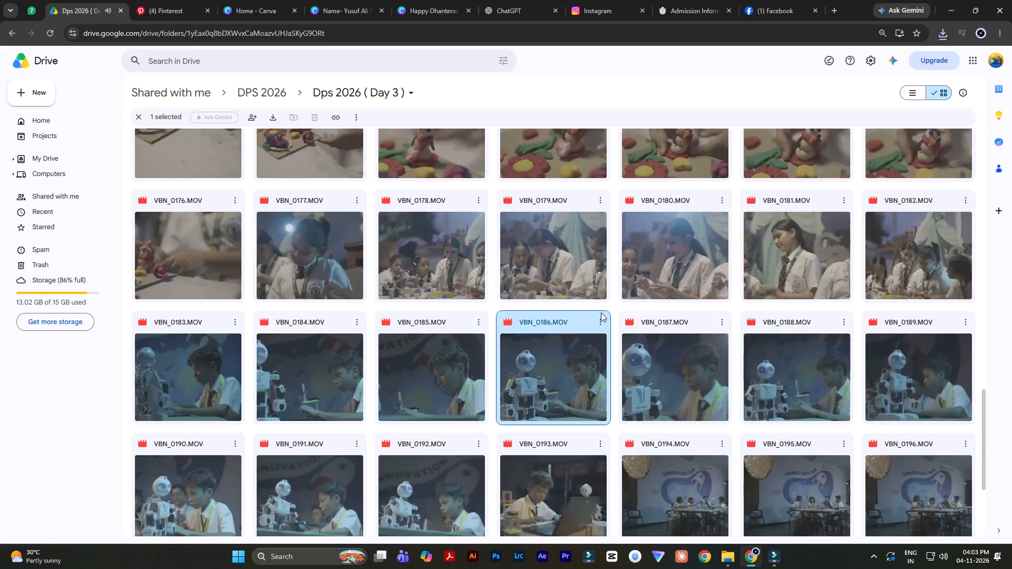
Download the clip VBN_0186.MOV and save it in the Clas folder of PROMO 2027.
click(601, 319)
click(631, 178)
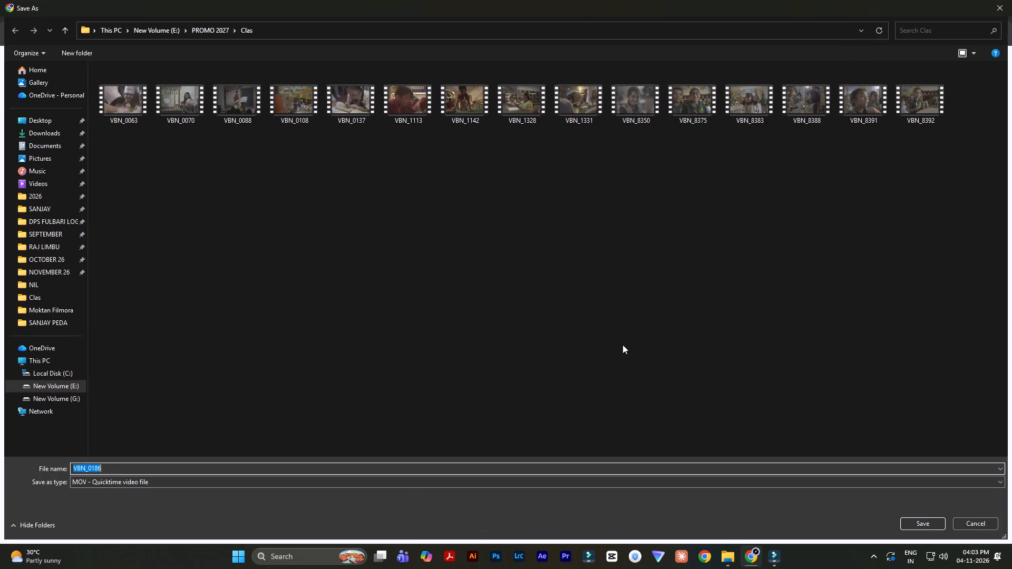
key(Return)
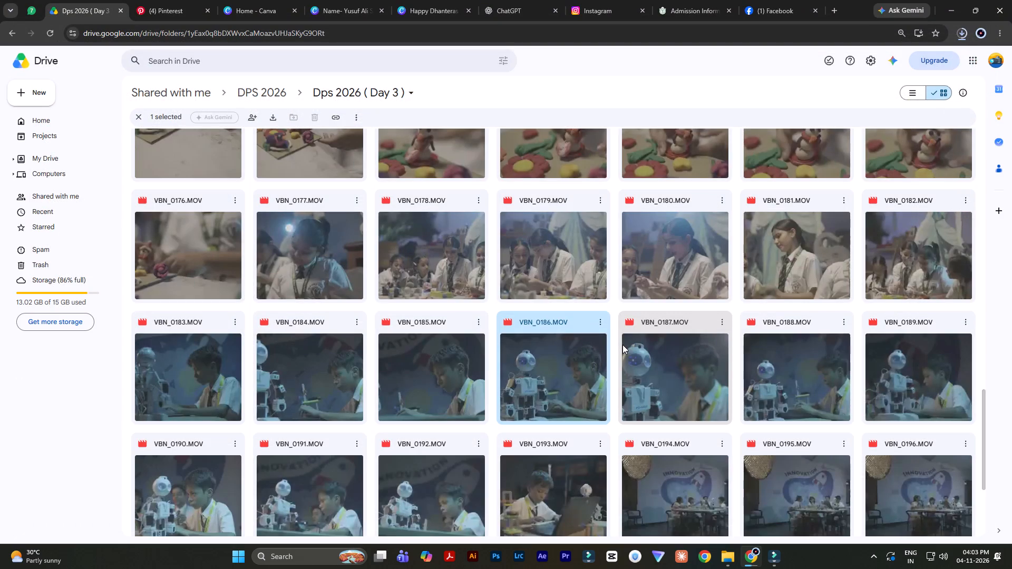
From the Clas download folder, add VBN_0186, VBN_8350, VBN_0108 and VBN_0137 to the Video 2 track of the Filmora project NEW PROMO.
click(964, 27)
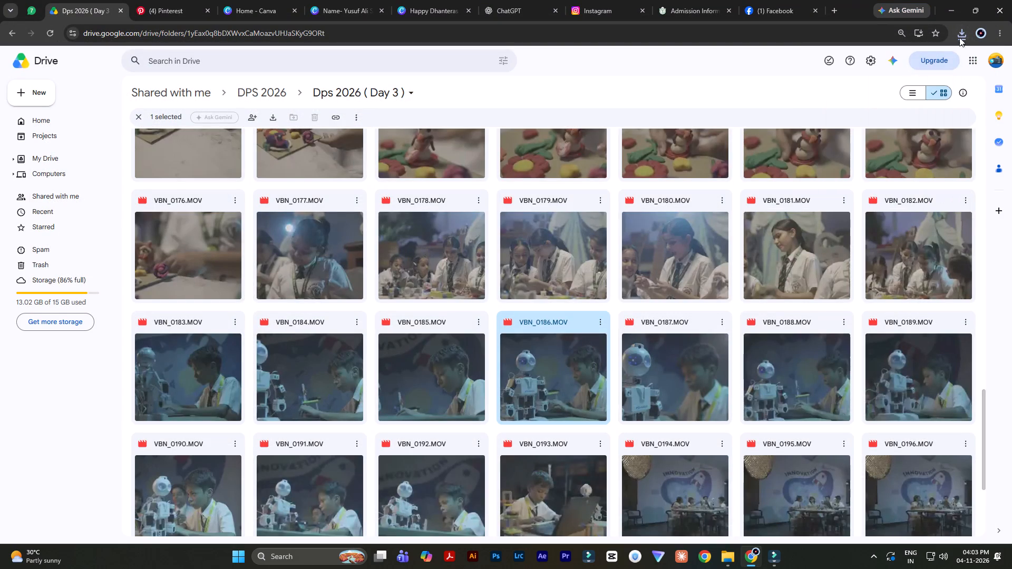
click(962, 34)
click(923, 82)
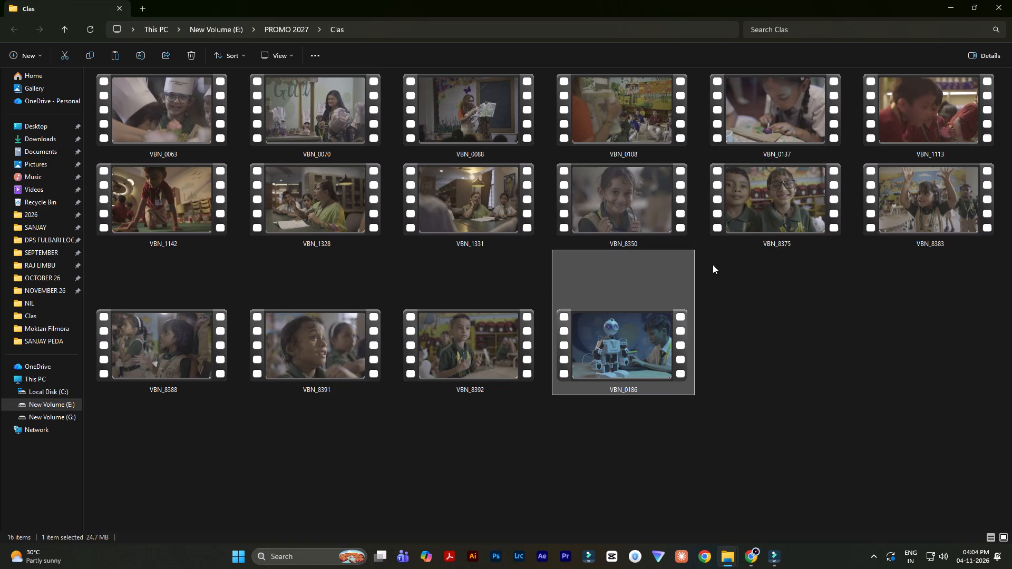
ctrl+click(647, 201)
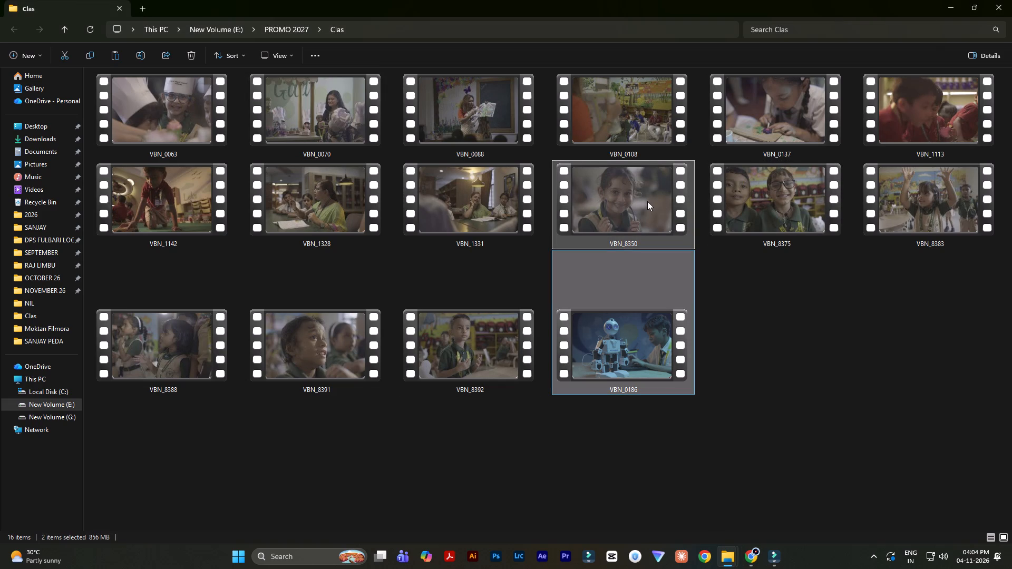
ctrl+click(633, 121)
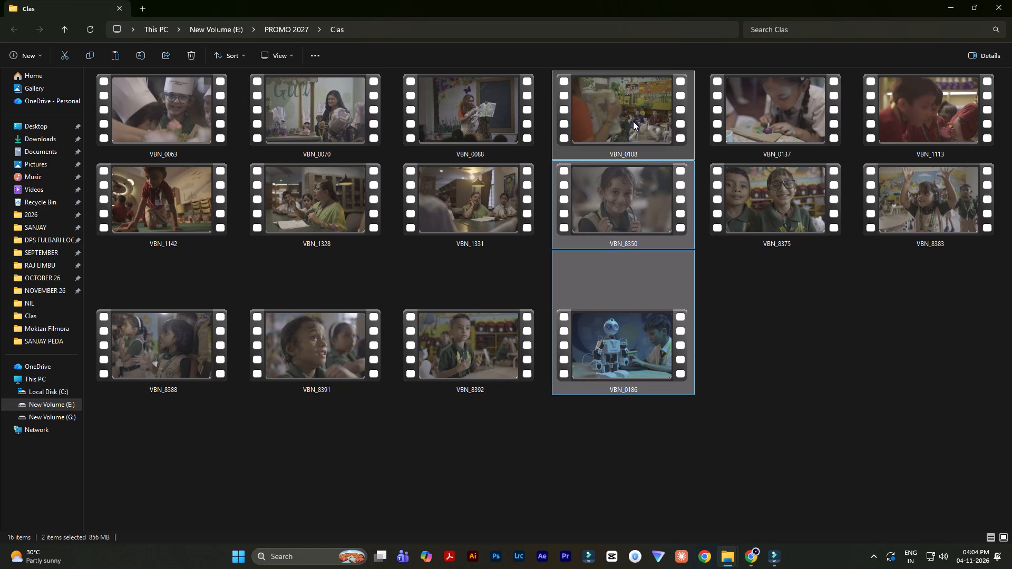
ctrl+click(763, 117)
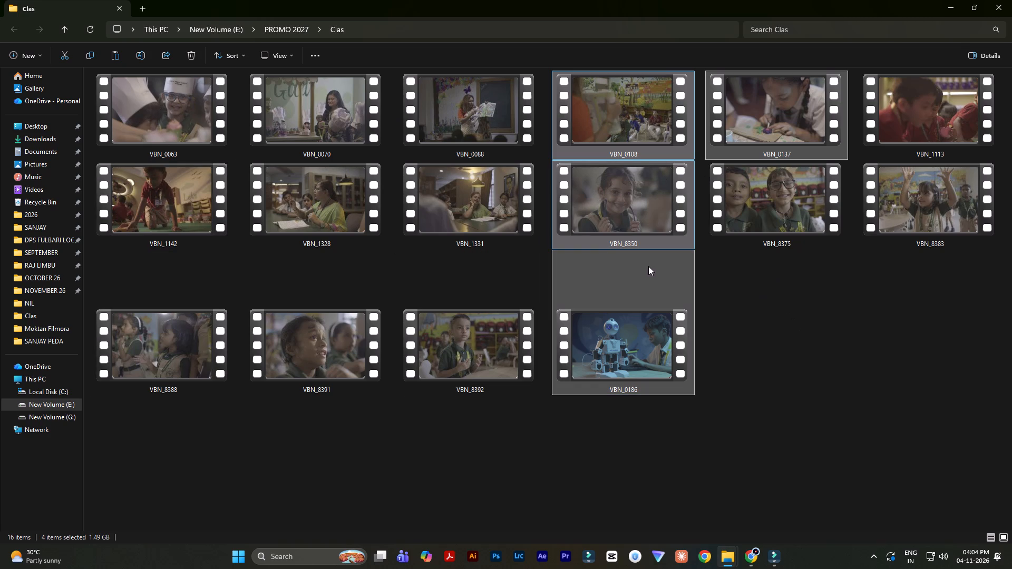
ctrl+drag(603, 206, 771, 465)
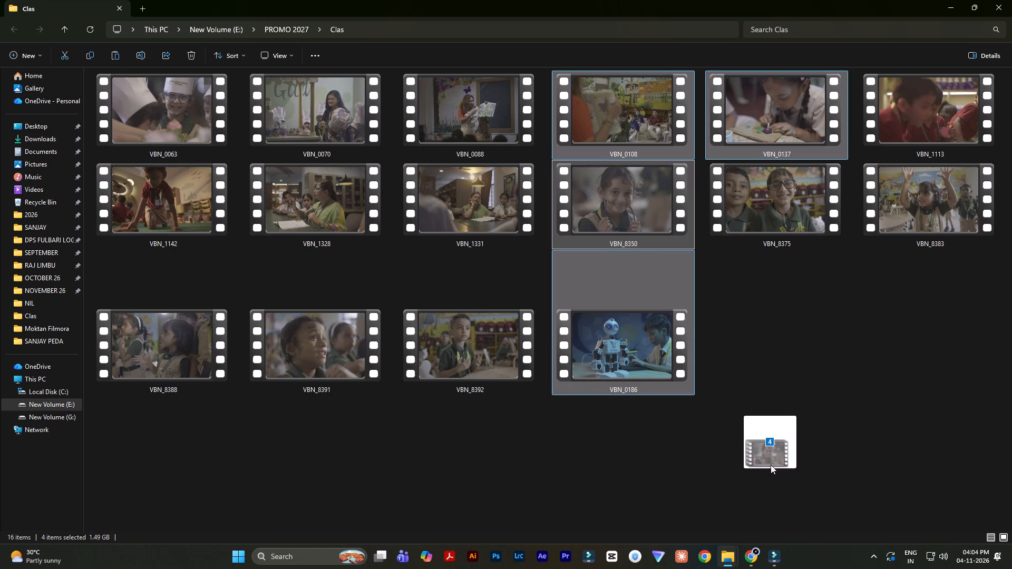
ctrl+drag(771, 465, 519, 417)
click(643, 463)
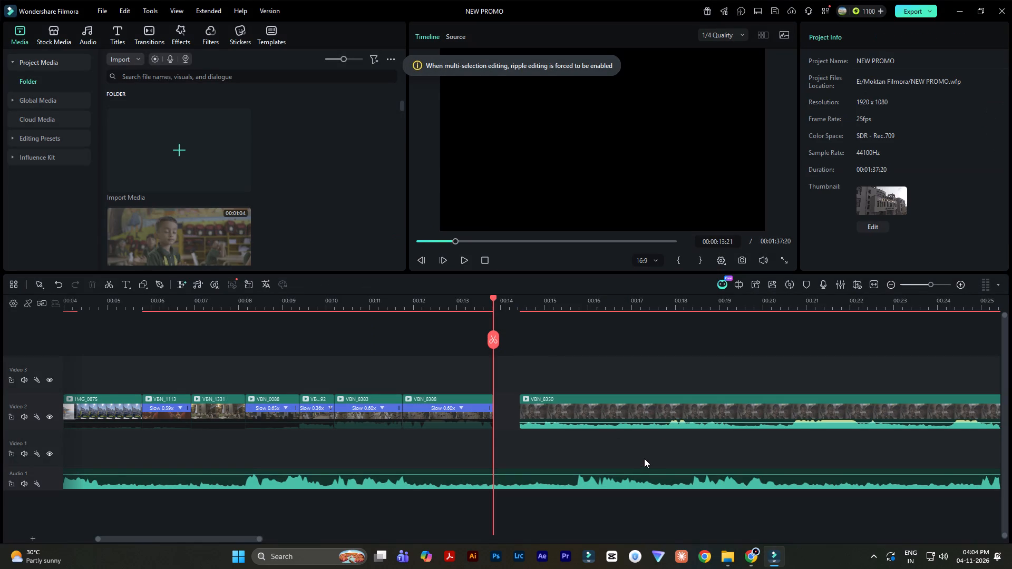
Delete the four newly added clips, VBN_8350, VBN_0186, VBN_0108 and VBN_0137, from the timeline.
ctrl+scroll(764, 395, down, 13)
drag(757, 382, 352, 405)
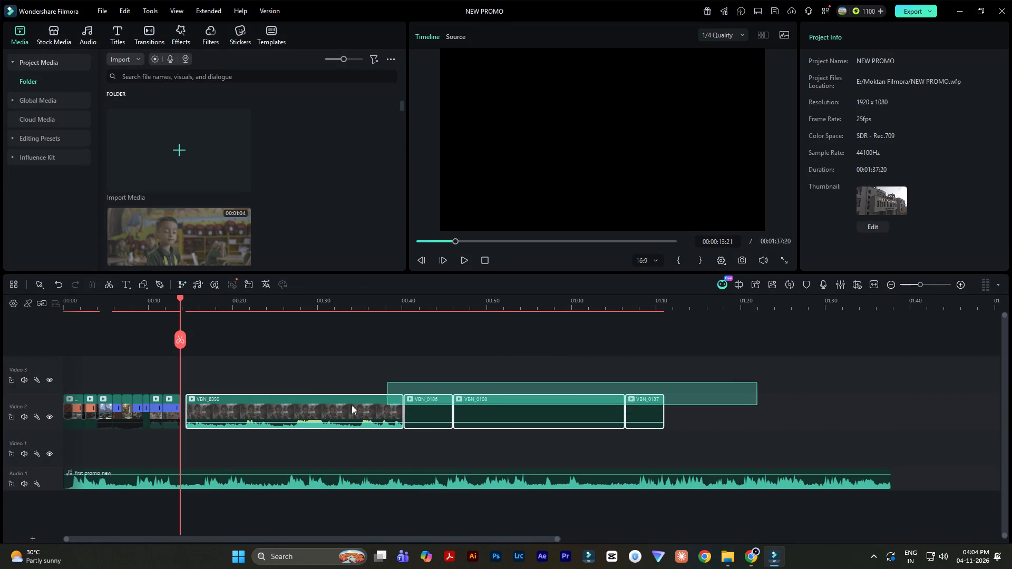
drag(352, 405, 311, 405)
drag(327, 408, 364, 387)
click(755, 387)
drag(286, 417, 350, 398)
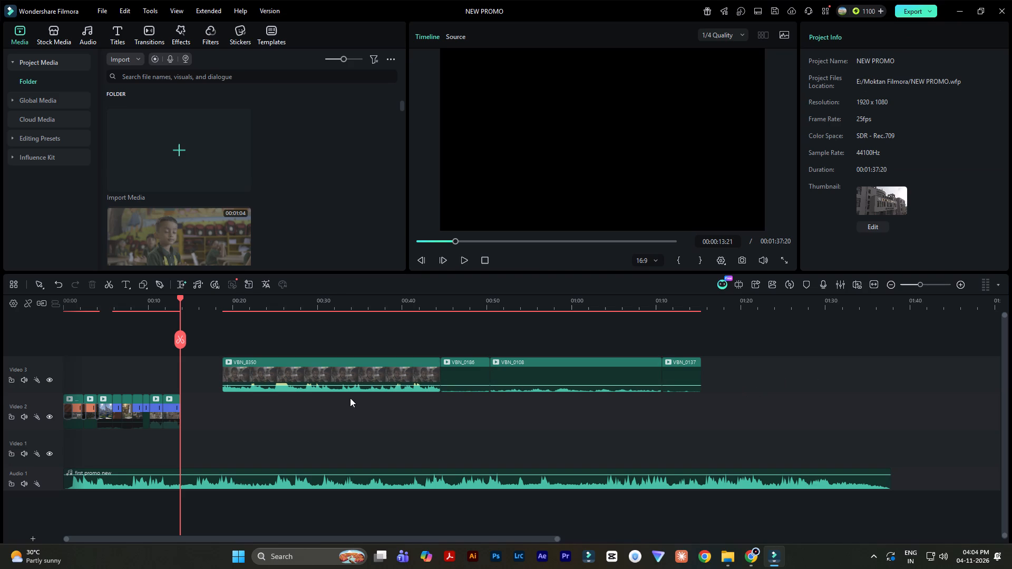
drag(350, 398, 836, 341)
key(Delete)
Find the newly imported clips in the project media and preview VBN_0108 and VBN_0137.
click(304, 107)
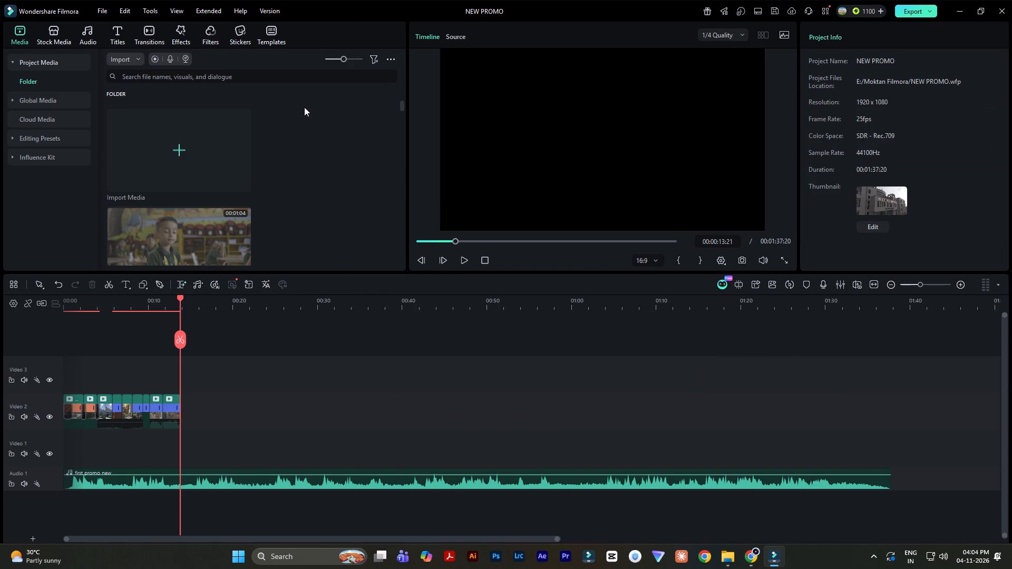
scroll(344, 188, down, 16)
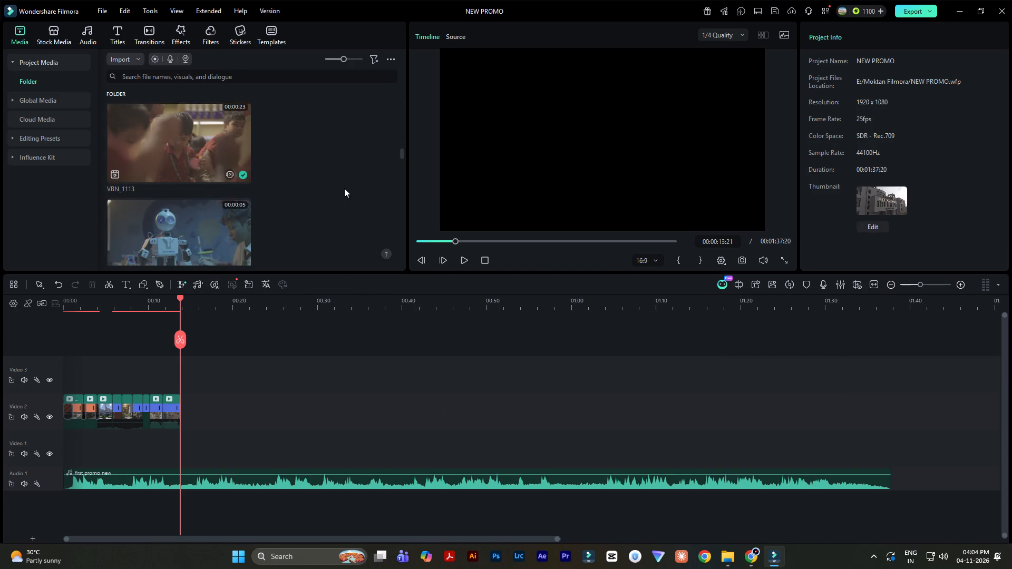
scroll(343, 188, down, 2)
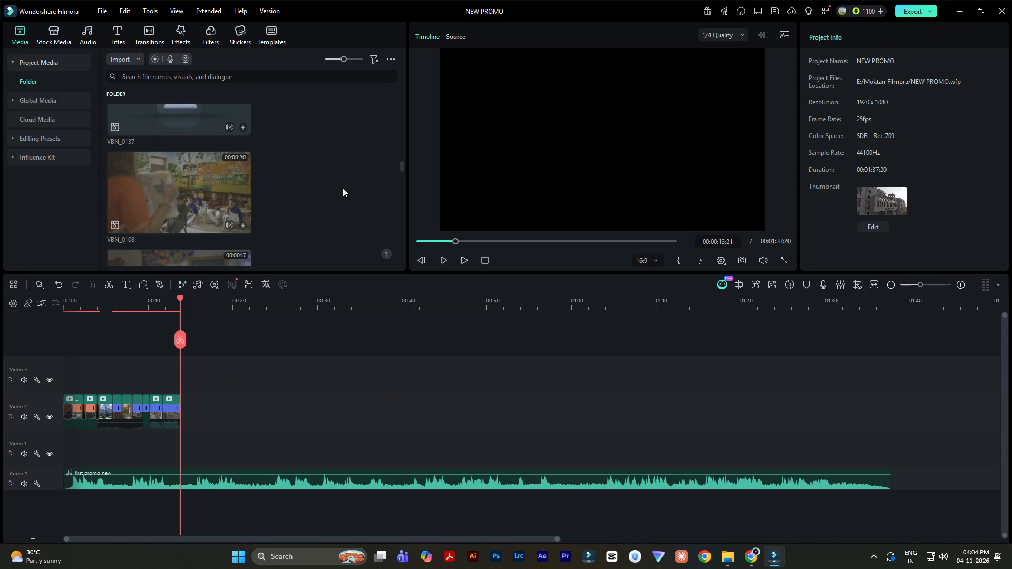
scroll(343, 188, down, 1)
scroll(315, 191, up, 1)
click(174, 205)
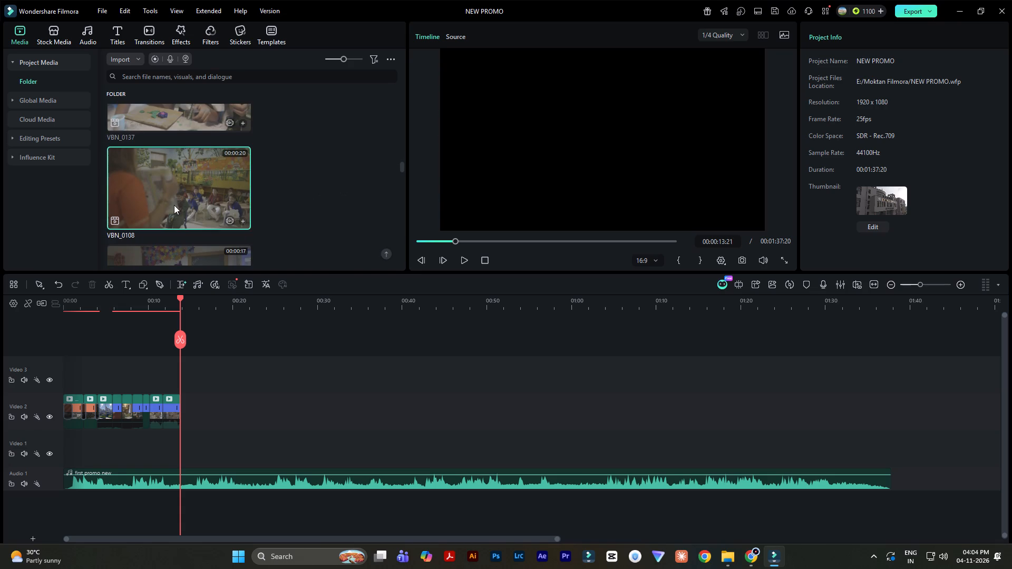
scroll(252, 183, up, 3)
ctrl+click(208, 248)
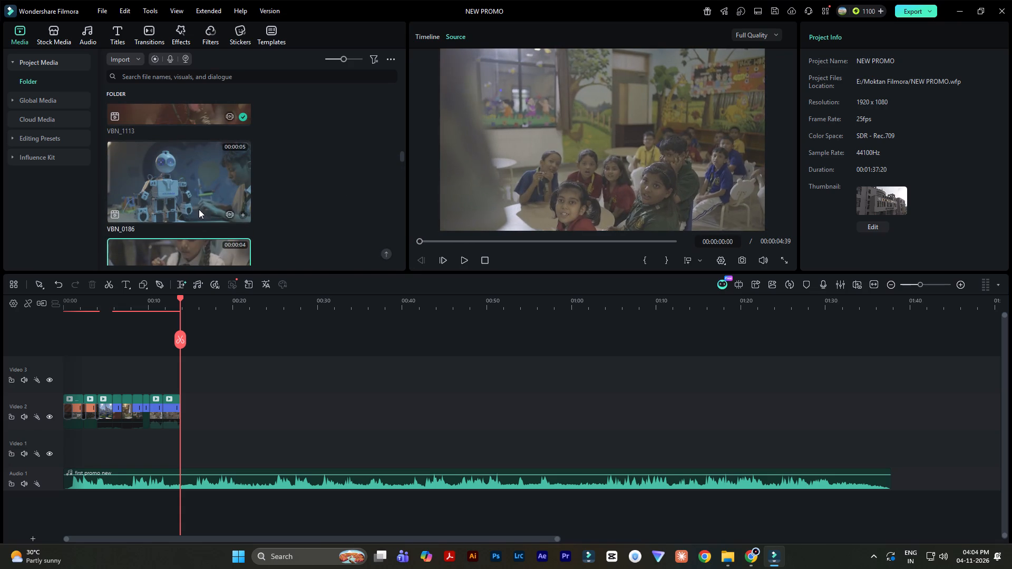
ctrl+click(198, 198)
click(303, 186)
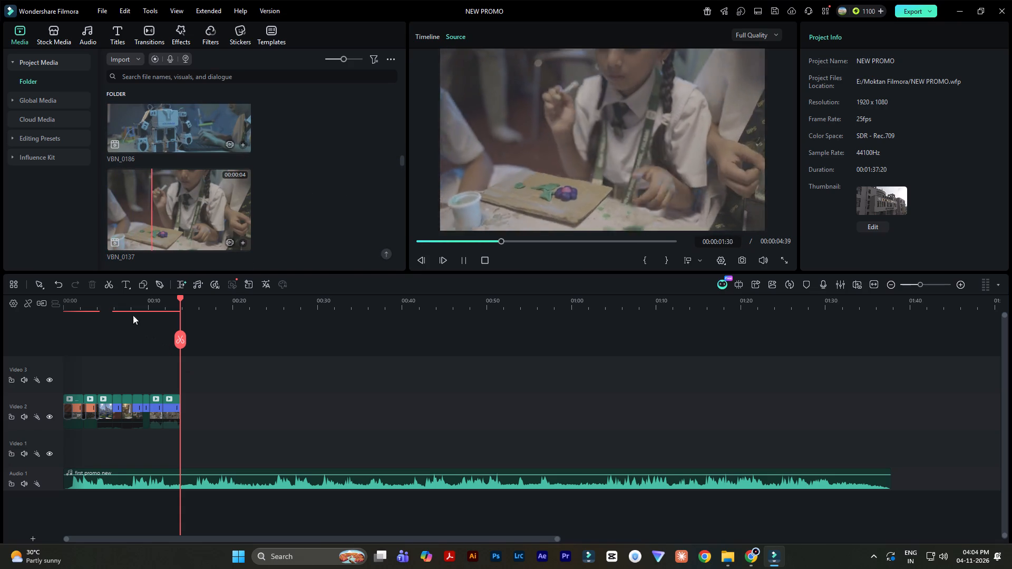
Play the timeline from about 6 seconds through the end of the last clip, VBN_8388.
click(114, 300)
key(space)
ctrl+scroll(307, 343, up, 6)
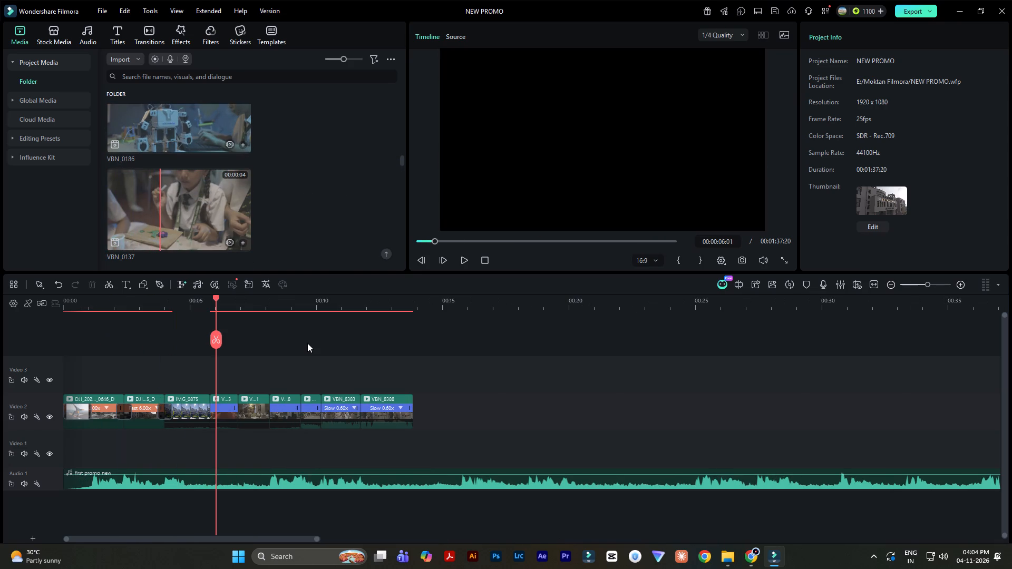
click(466, 264)
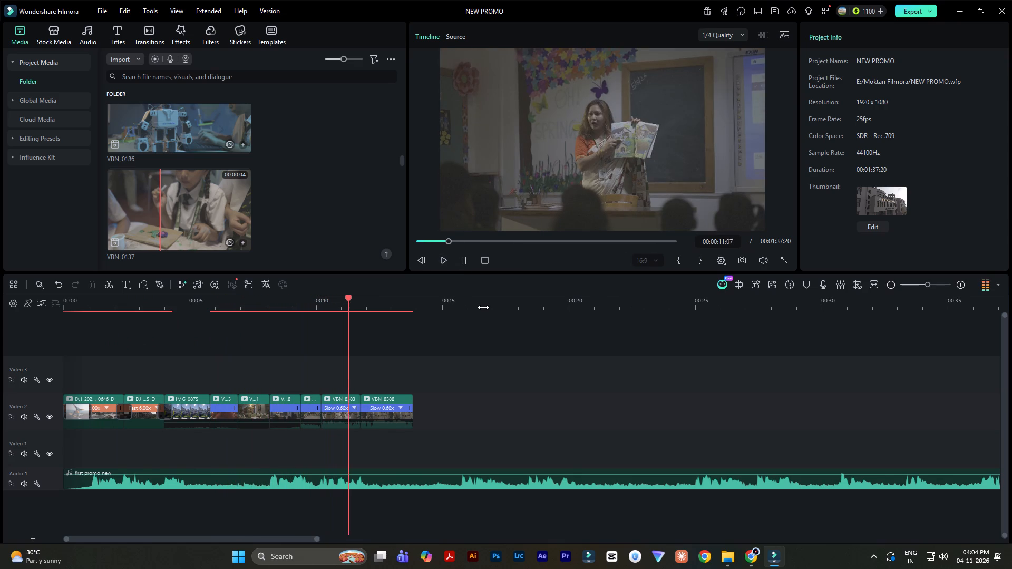
ctrl+scroll(483, 307, up, 8)
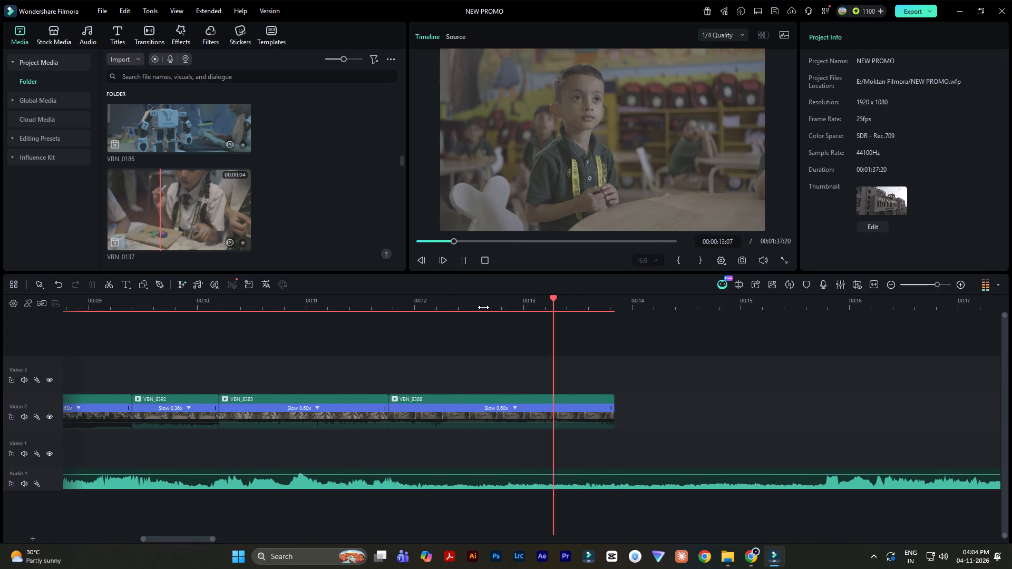
key(space)
scroll(483, 307, down, 4)
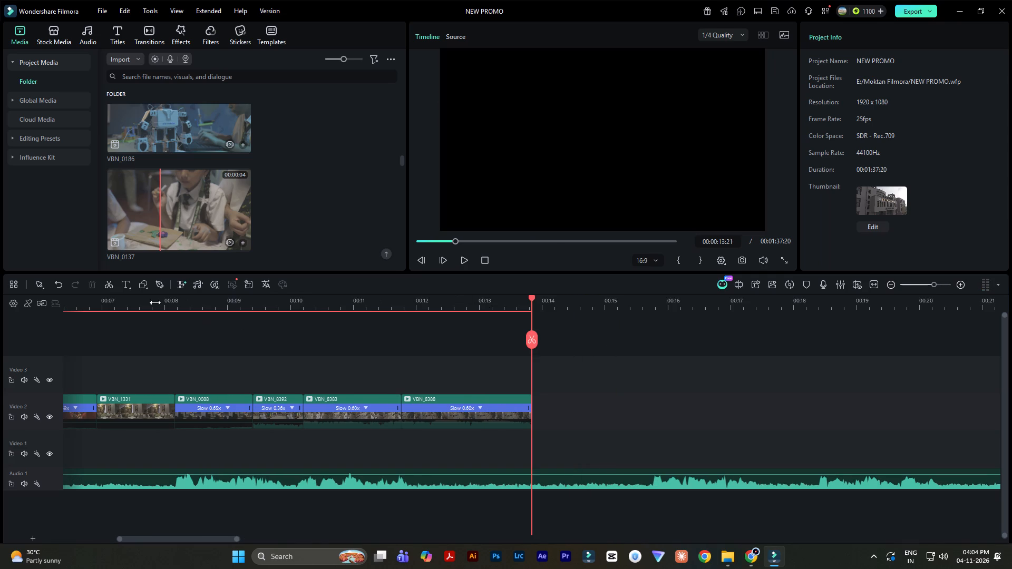
Replay the edit from the VBN_1331 clip, and again from just before the last clip, VBN_8388.
click(131, 301)
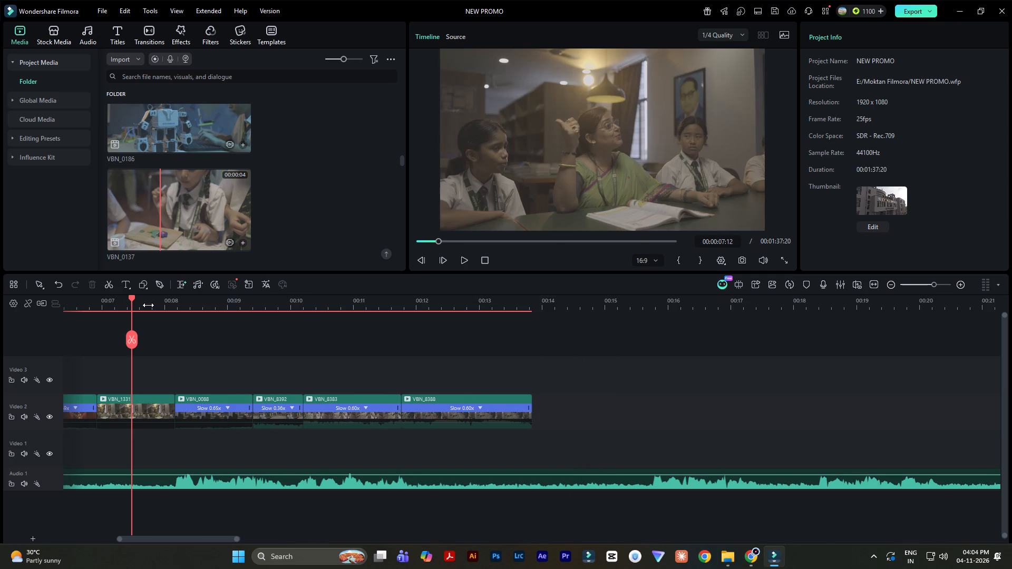
key(space)
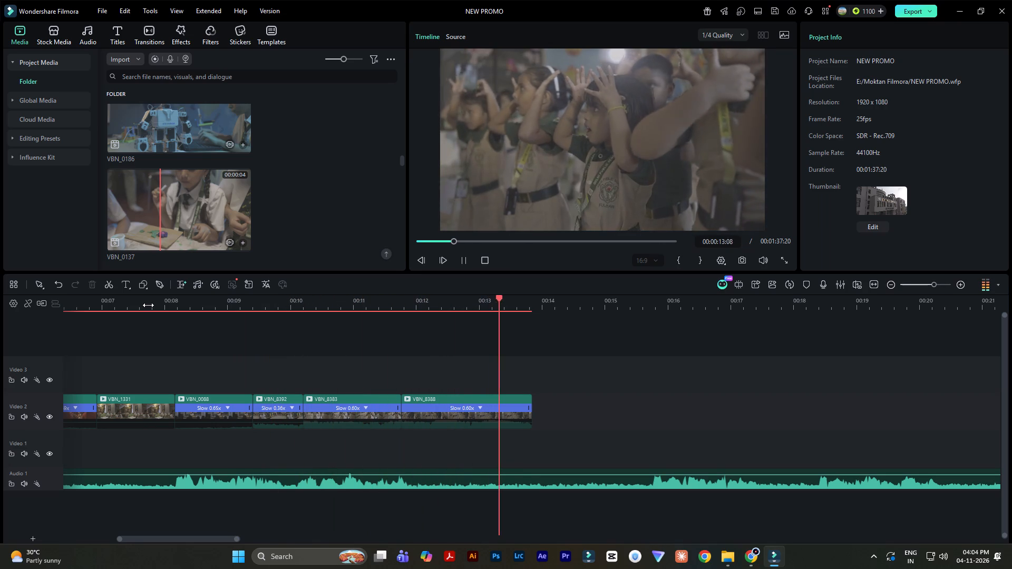
key(space)
click(395, 307)
key(space)
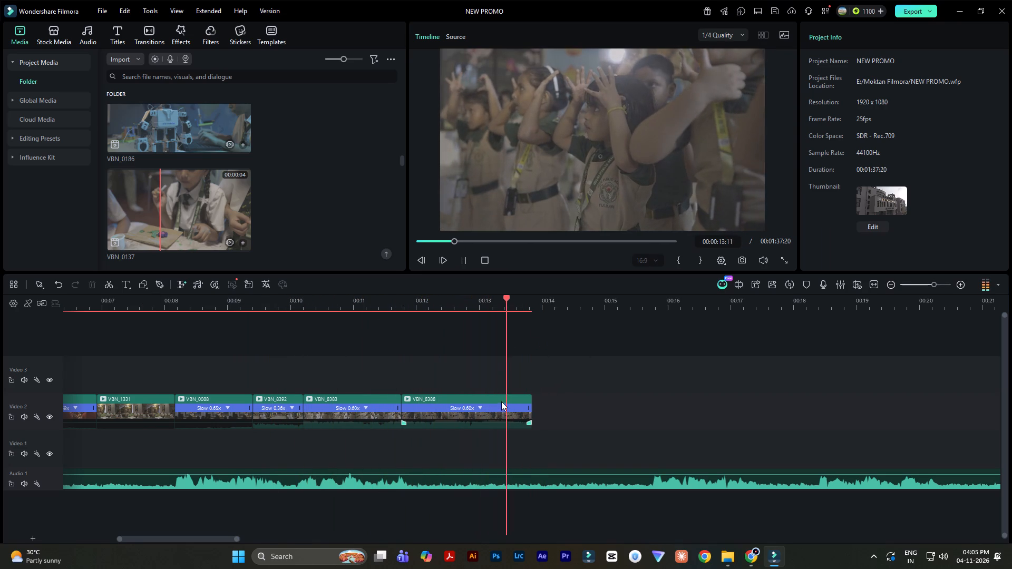
Split the VBN_8388 clip at 00:00:13:12, delete the part after the cut and save the project.
key(space)
click(500, 402)
key(ctrl+b)
key(Delete)
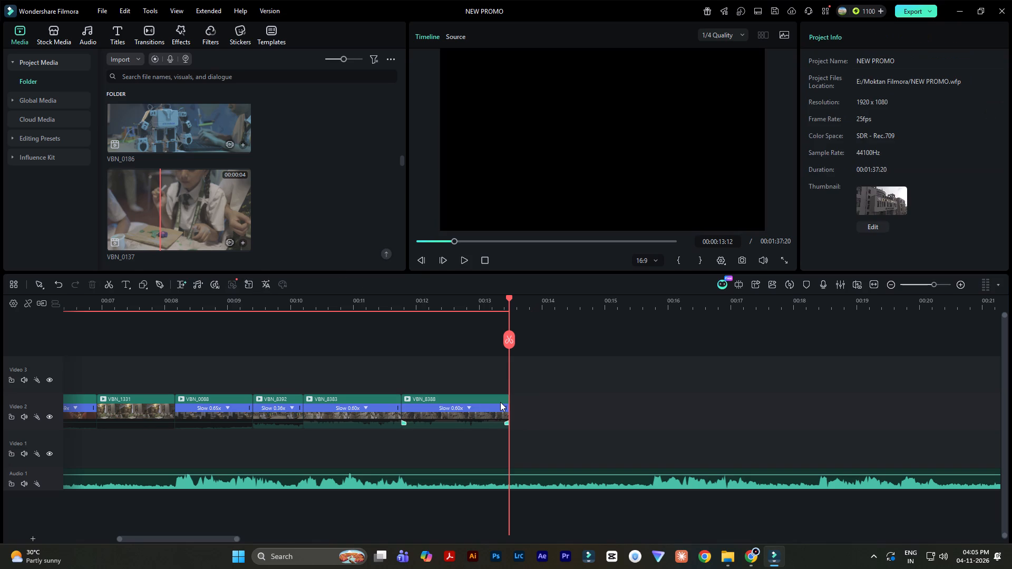
key(ctrl+s)
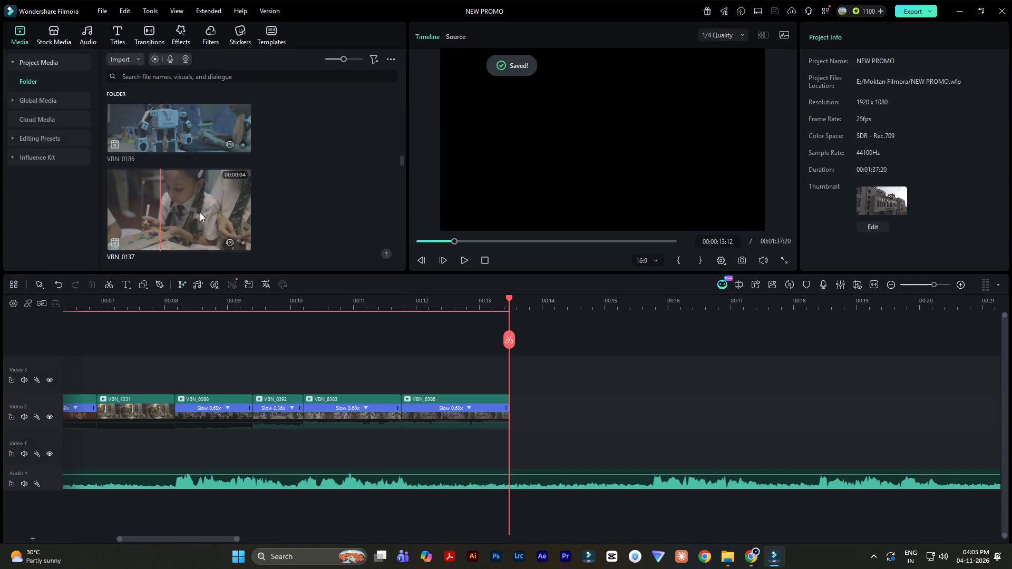
Add the VBN_0137 clip to the Video 2 track directly after VBN_8388 and mute it.
drag(200, 212, 510, 412)
key(ctrl+shift+m)
Play through the VBN_0137 clip on the timeline, and replay the transition into it from about 13 seconds.
key(space)
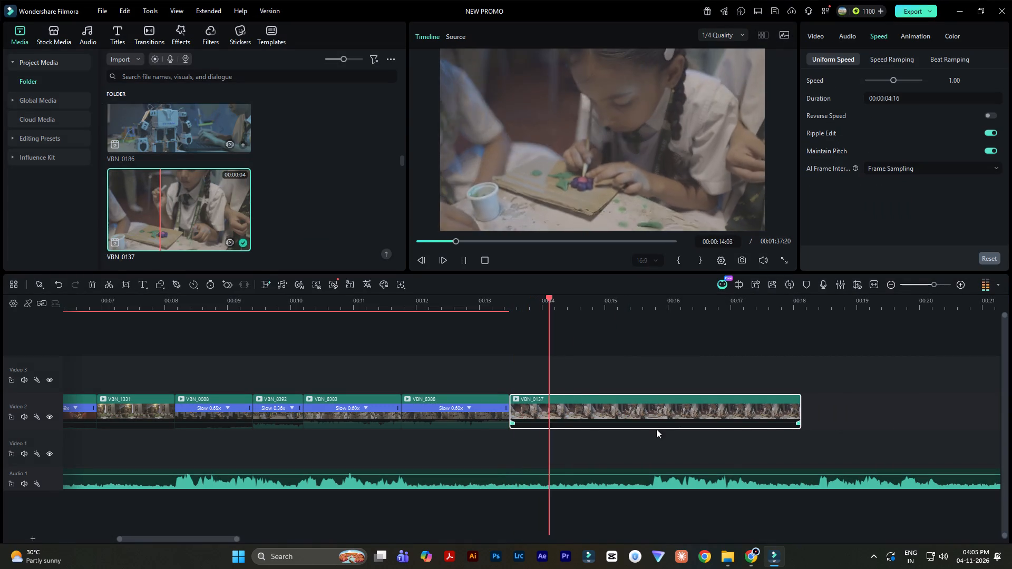
key(space)
key(space)
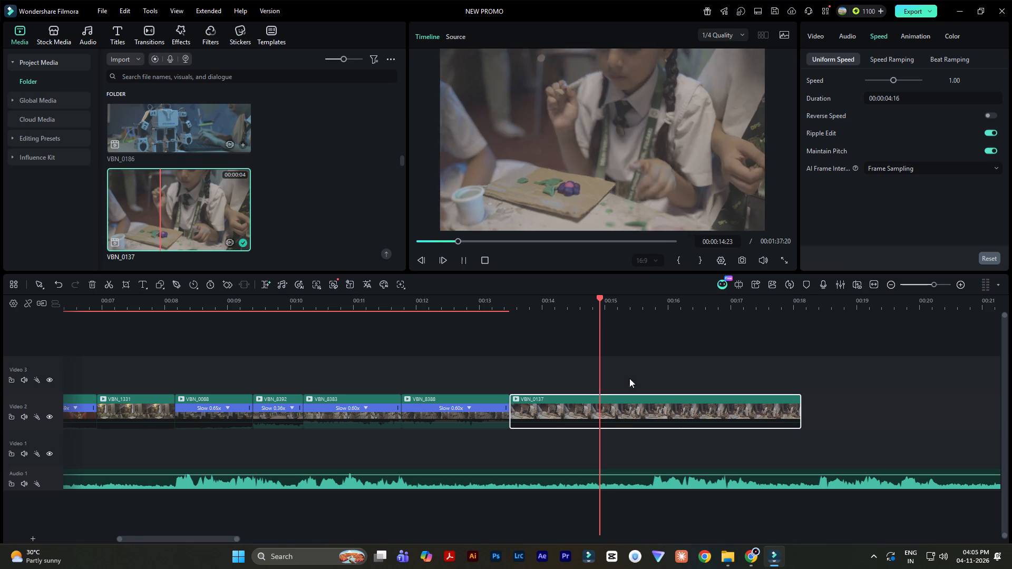
key(space)
key(space)
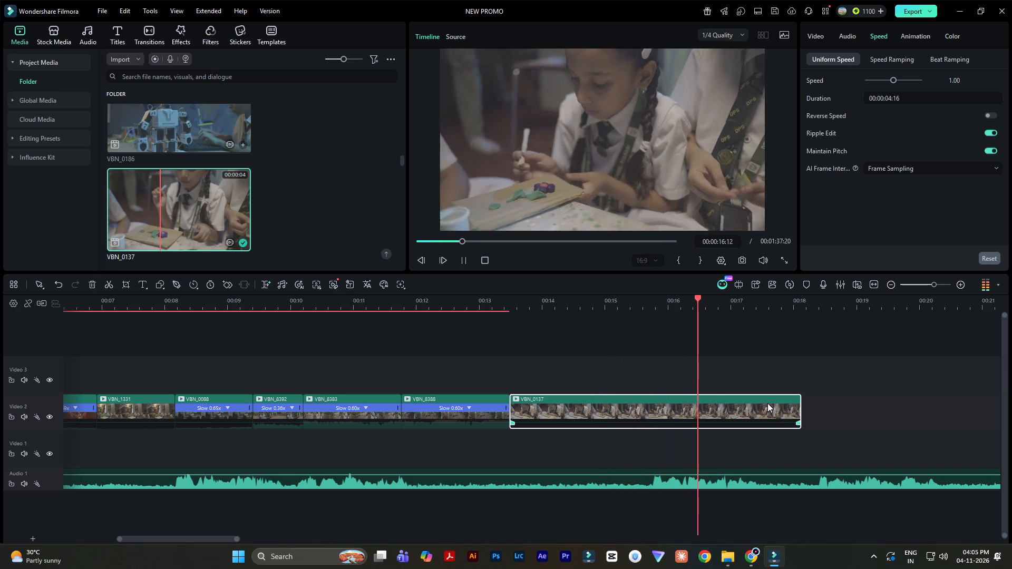
key(space)
click(486, 303)
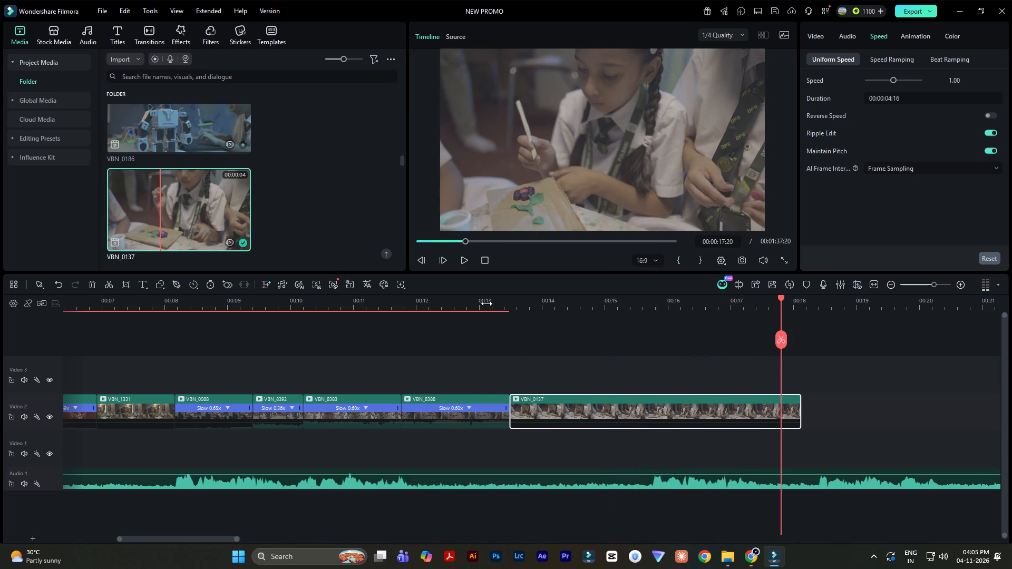
key(space)
key(space)
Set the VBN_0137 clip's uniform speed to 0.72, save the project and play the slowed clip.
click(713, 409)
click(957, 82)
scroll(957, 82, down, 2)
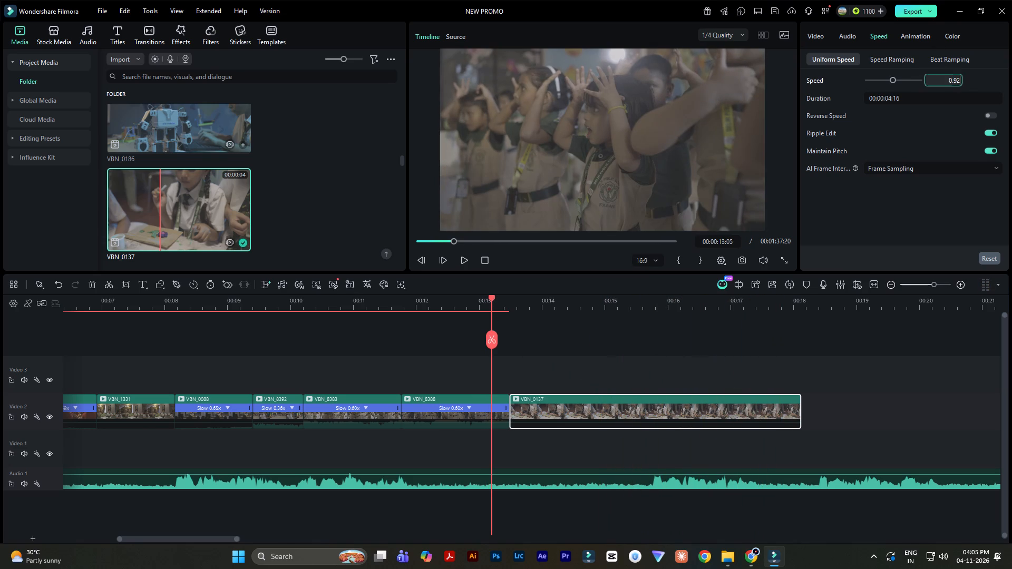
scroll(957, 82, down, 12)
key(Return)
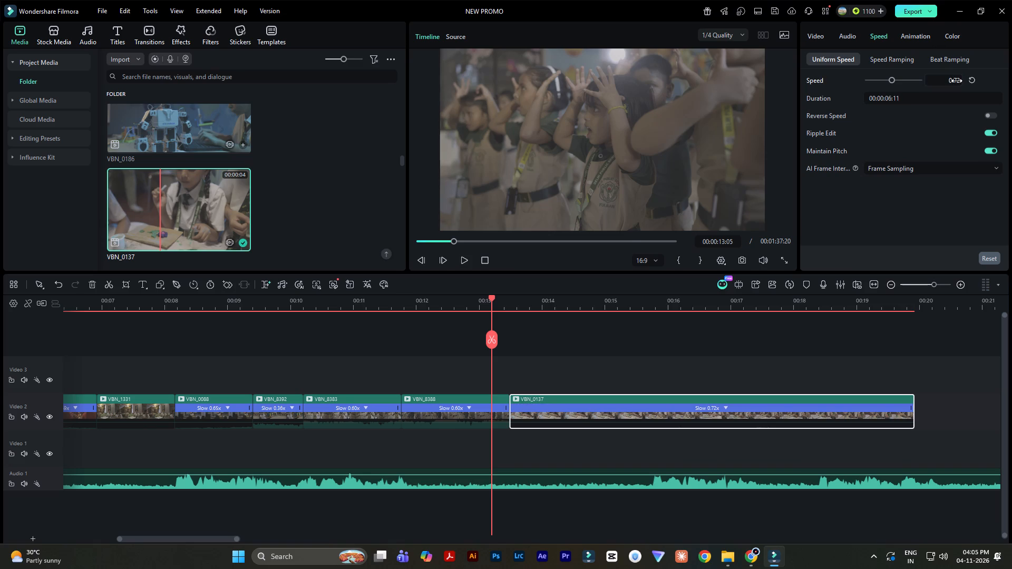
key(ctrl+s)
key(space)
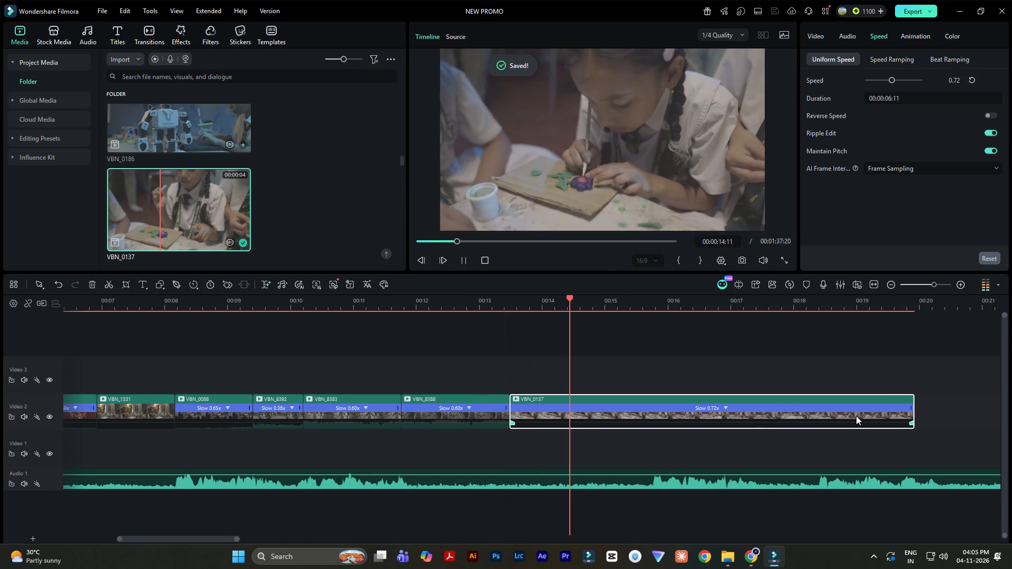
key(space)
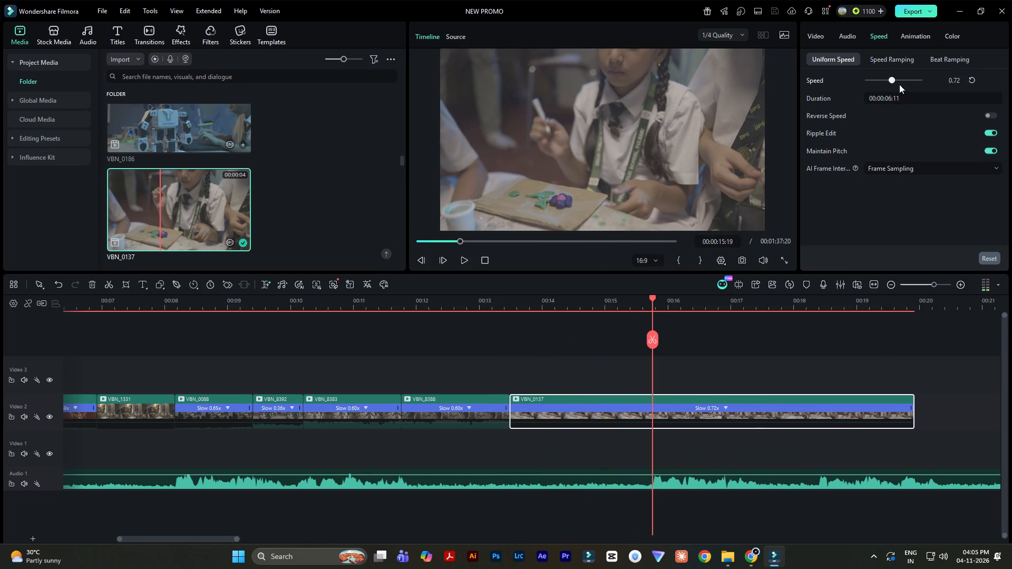
Set the VBN_0137 clip's uniform speed to 0.59 and save the project.
click(949, 79)
scroll(951, 79, down, 9)
key(Return)
key(ctrl+s)
Play from just before VBN_0137, split that clip at 00:00:15:19, delete the part after the cut and save the project.
click(495, 312)
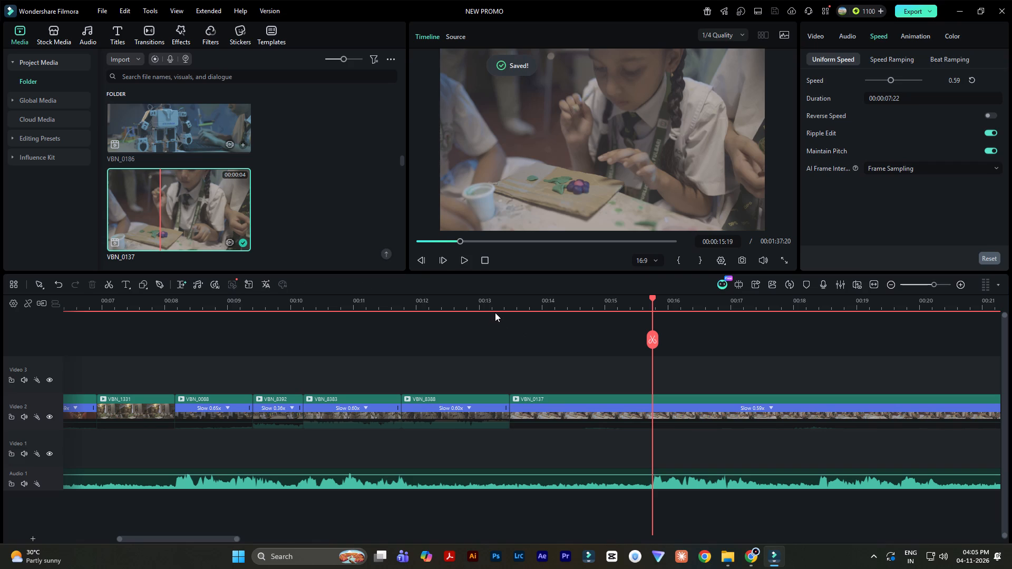
click(498, 299)
key(space)
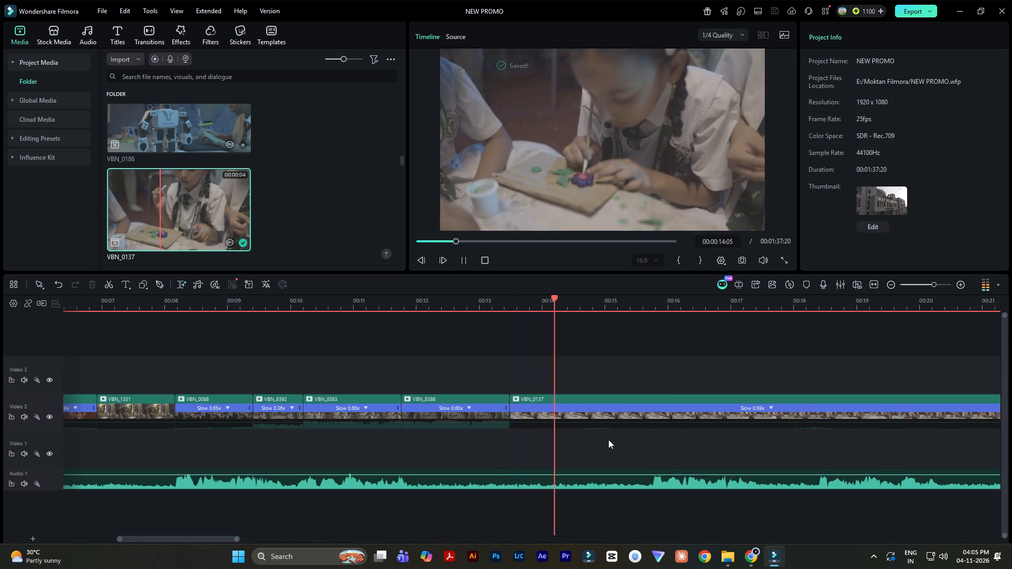
key(space)
key(space)
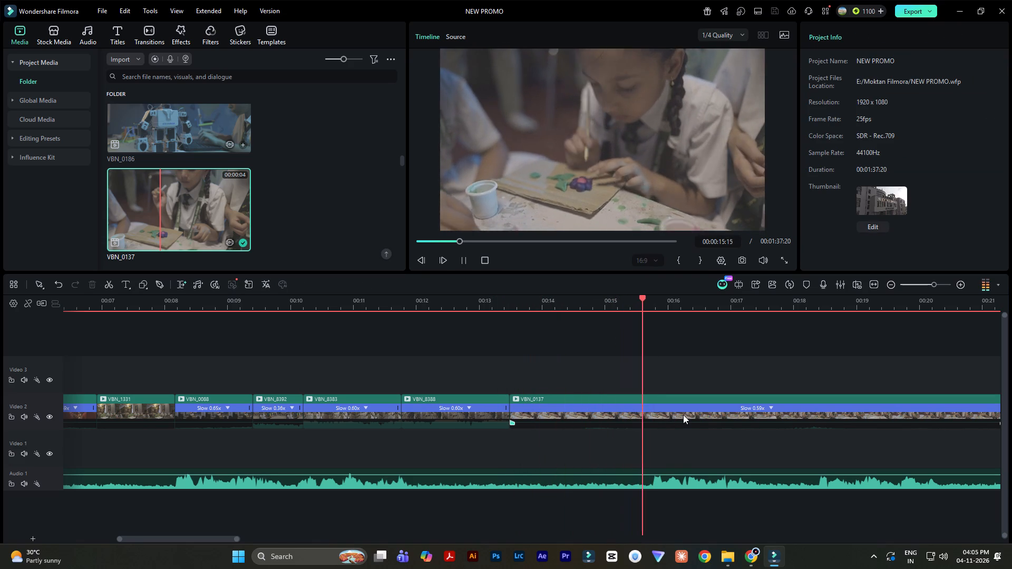
key(space)
ctrl+click(683, 415)
key(ctrl+b)
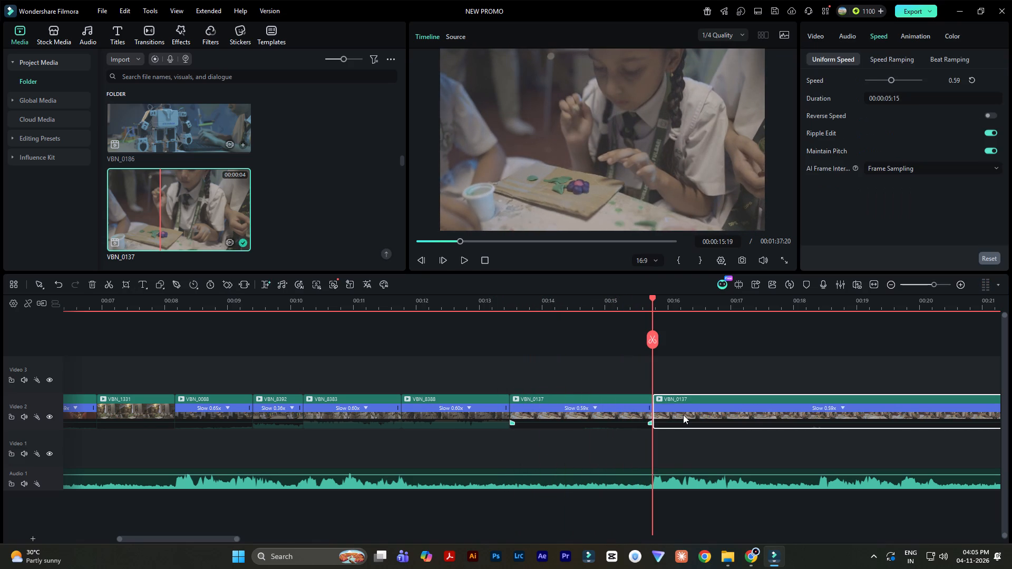
key(Delete)
key(ctrl+s)
Look through the clips in the project media folder for the next shot.
scroll(256, 144, down, 4)
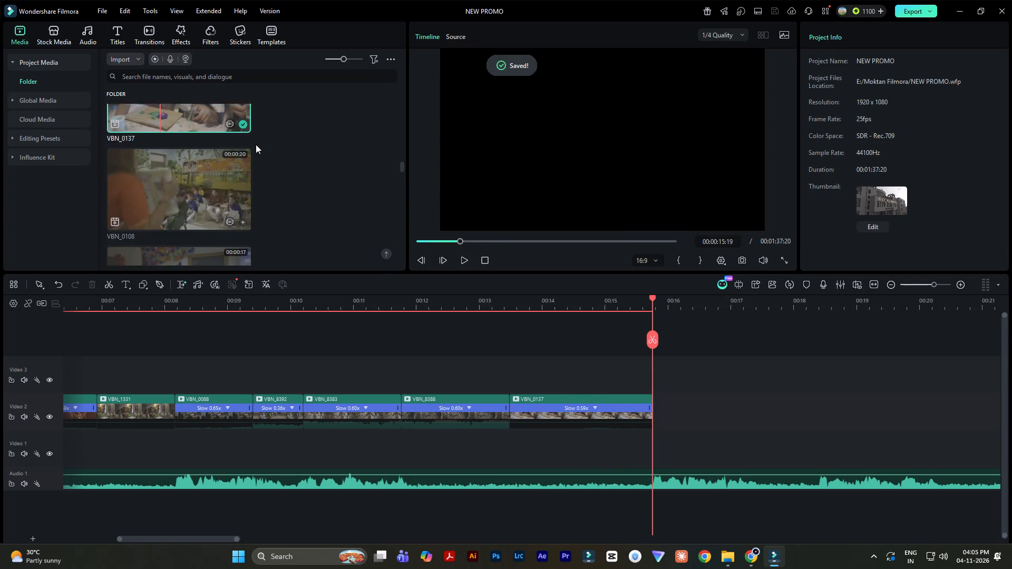
scroll(256, 144, down, 6)
scroll(256, 144, up, 5)
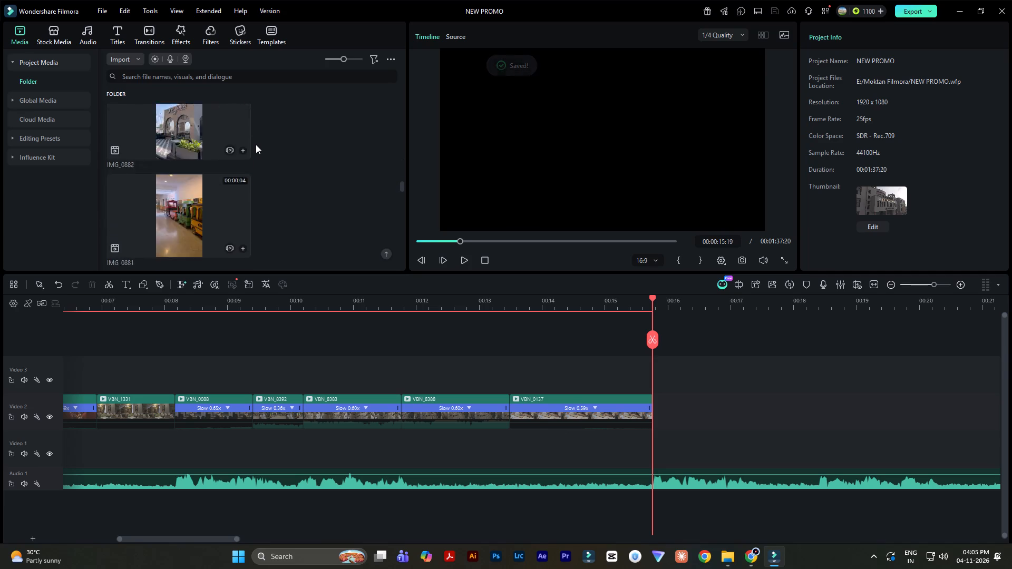
scroll(256, 144, up, 15)
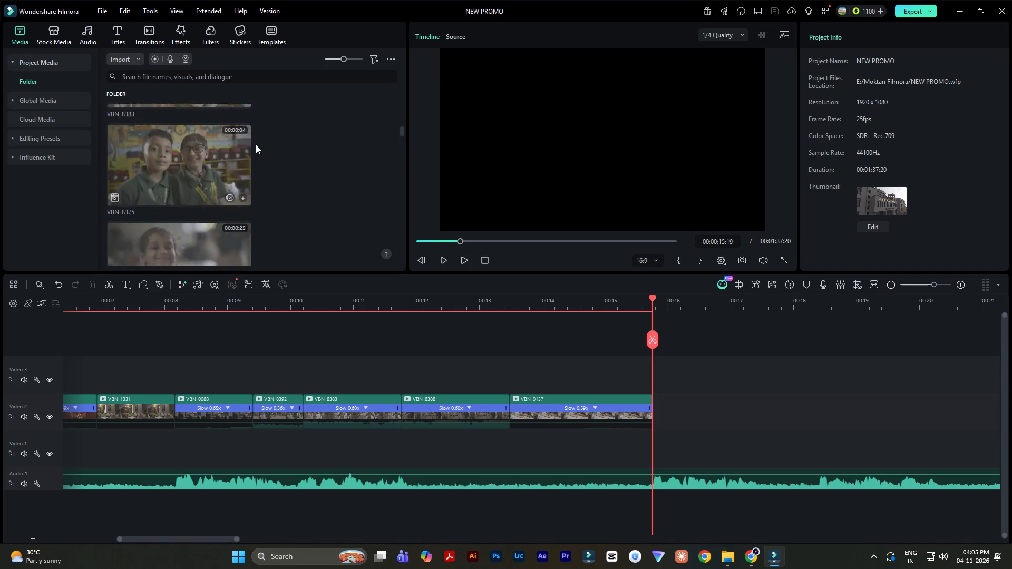
scroll(182, 237, up, 3)
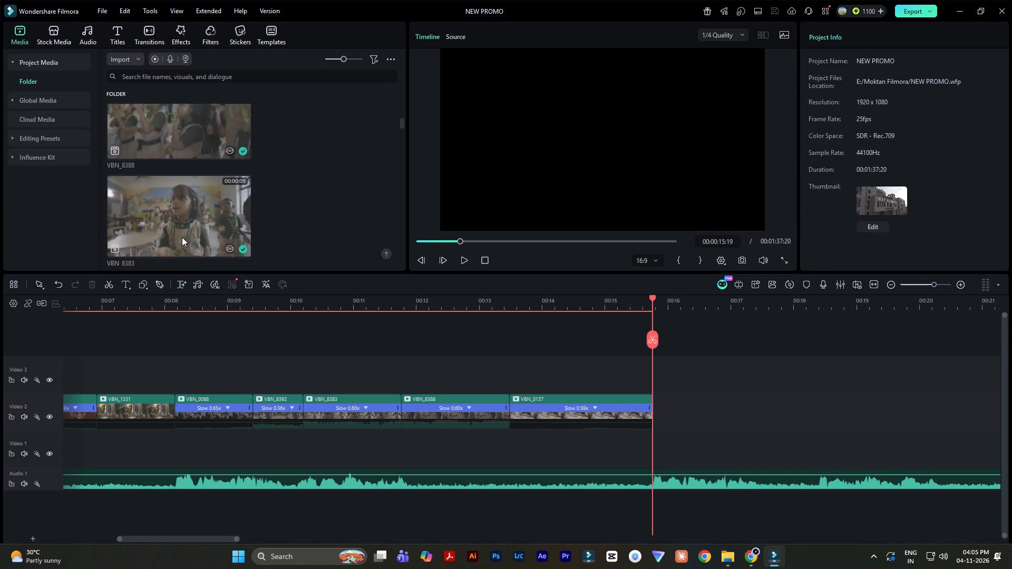
scroll(182, 237, down, 1)
scroll(182, 237, up, 4)
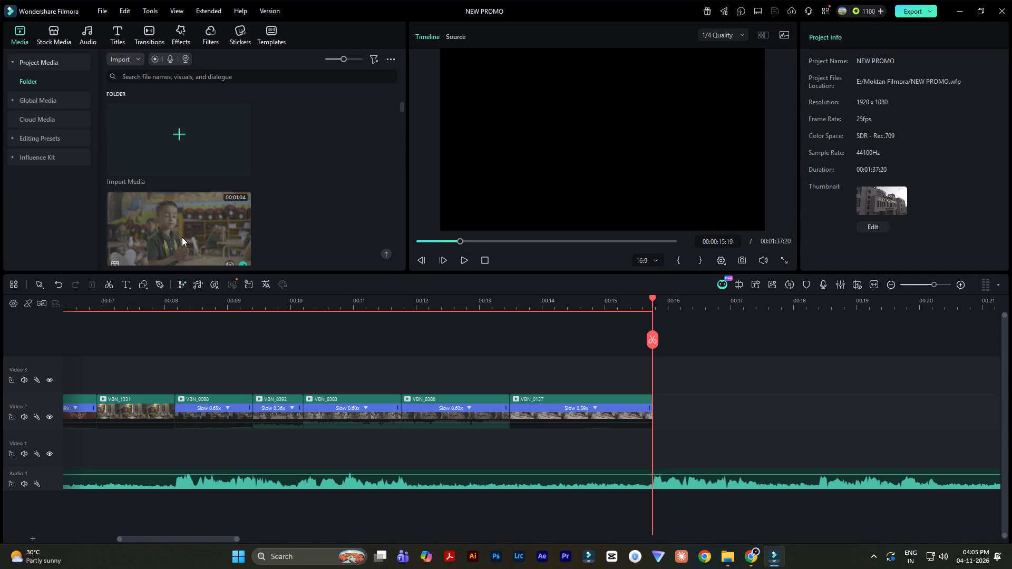
scroll(182, 237, down, 8)
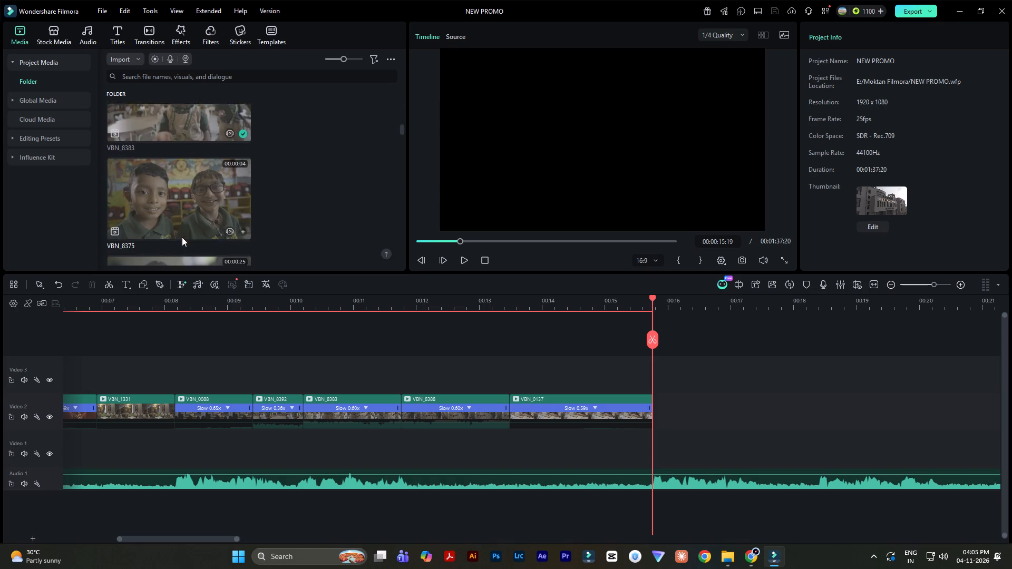
drag(178, 129, 149, 166)
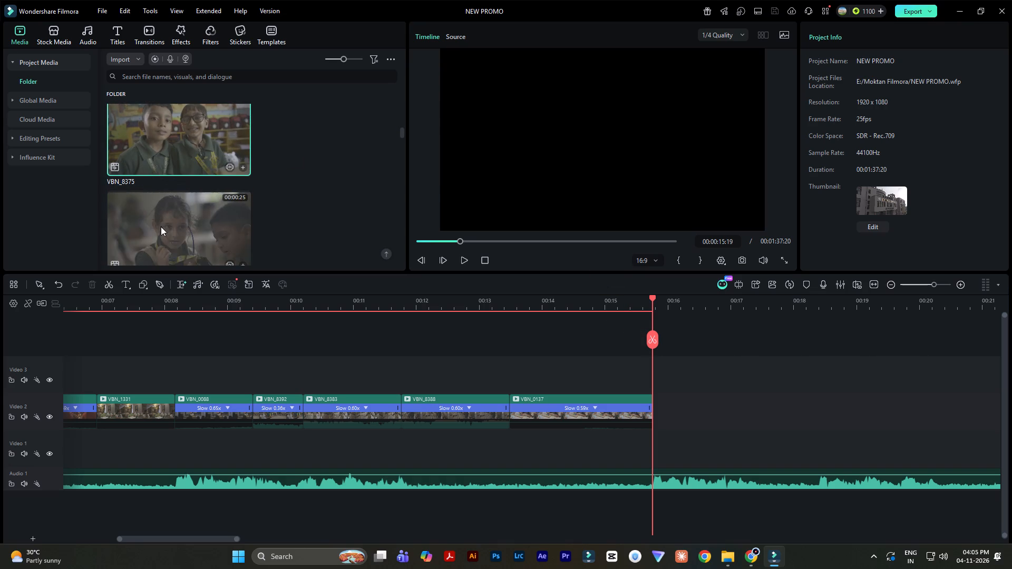
Add the VBN_8350 clip to the Video 2 track just after VBN_0137 and mute it.
drag(161, 227, 658, 420)
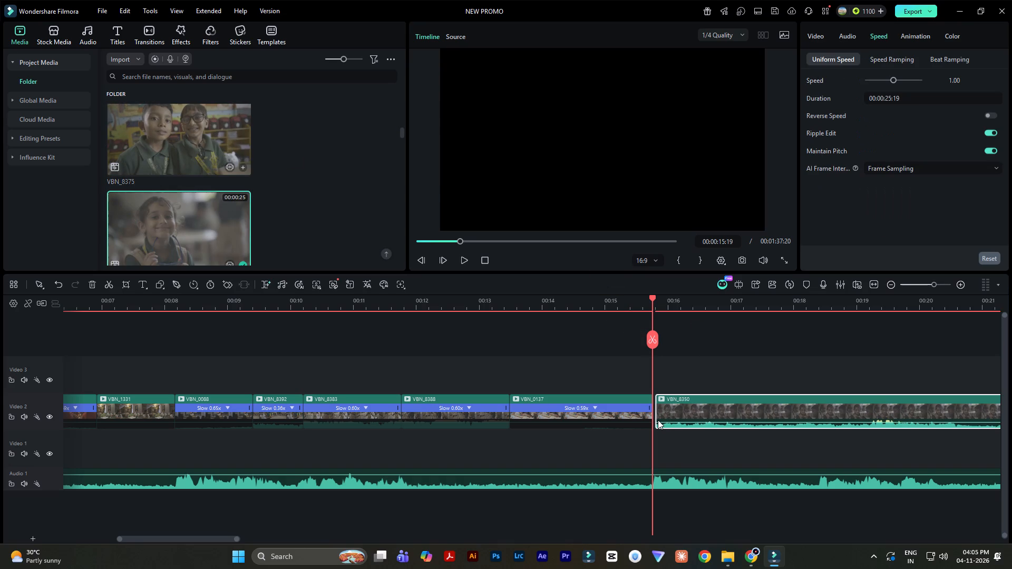
key(ctrl+shift+m)
Play the VBN_8350 clip to 00:00:21:00, split it there and delete the part before the cut.
key(space)
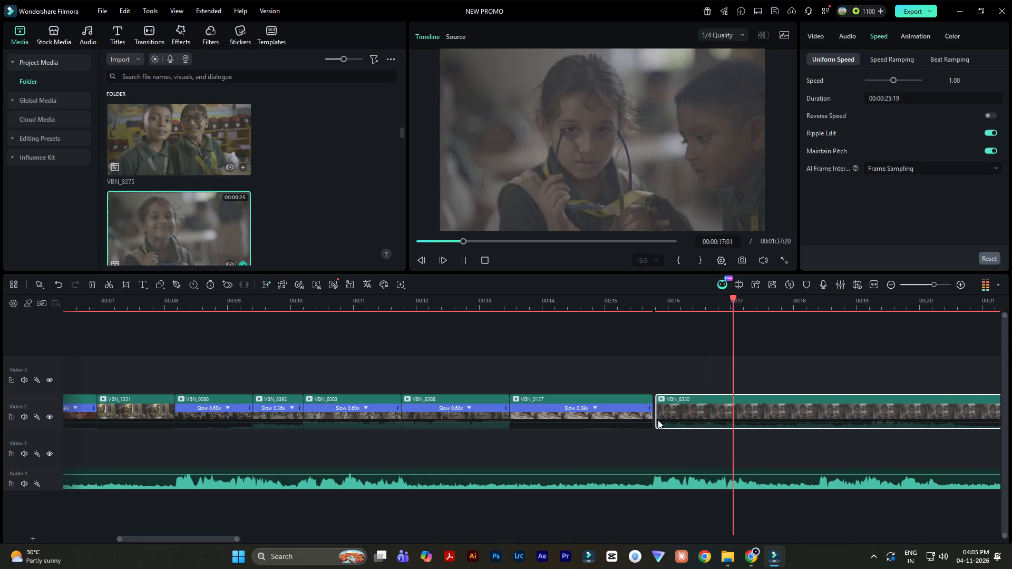
ctrl+scroll(901, 388, down, 6)
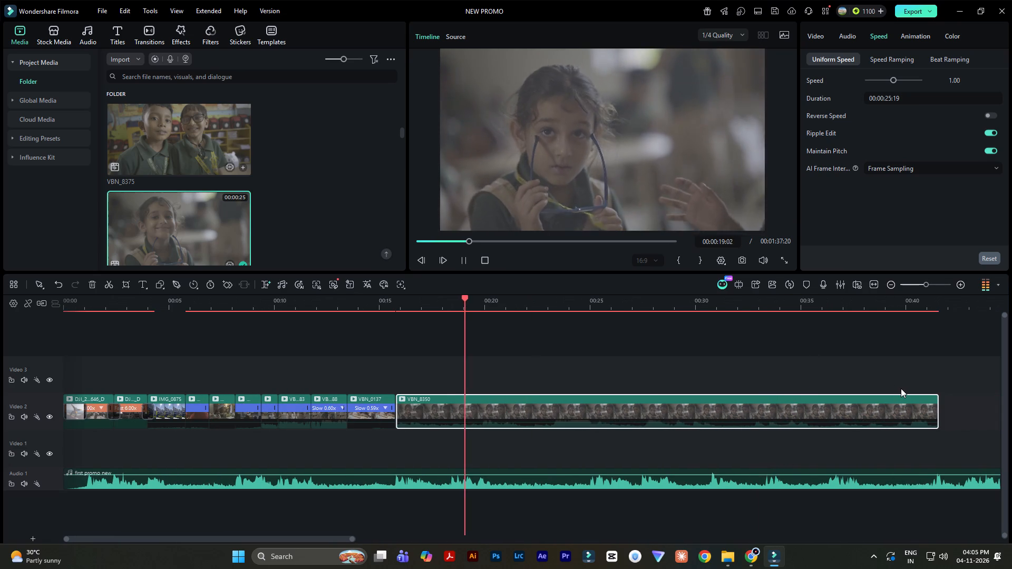
key(space)
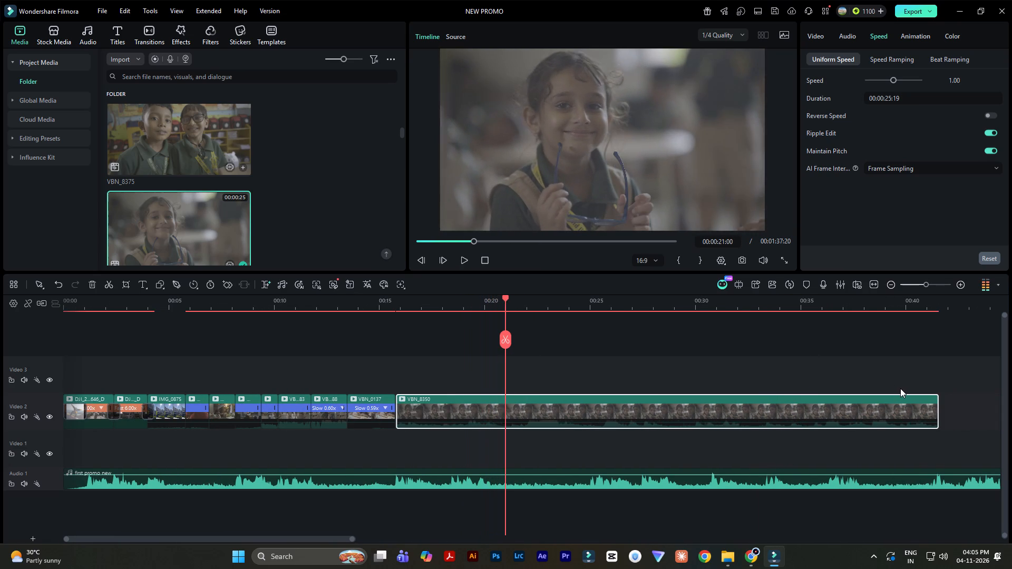
key(ctrl+b)
click(478, 409)
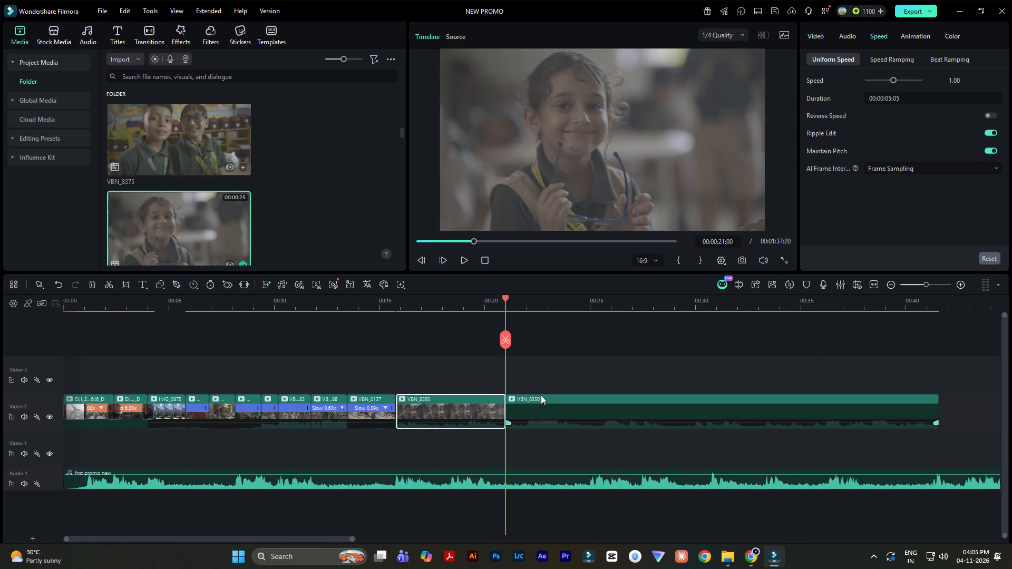
key(Delete)
Move the remaining VBN_8350 clip back to close the gap after VBN_0137 and save the project.
drag(542, 399, 435, 405)
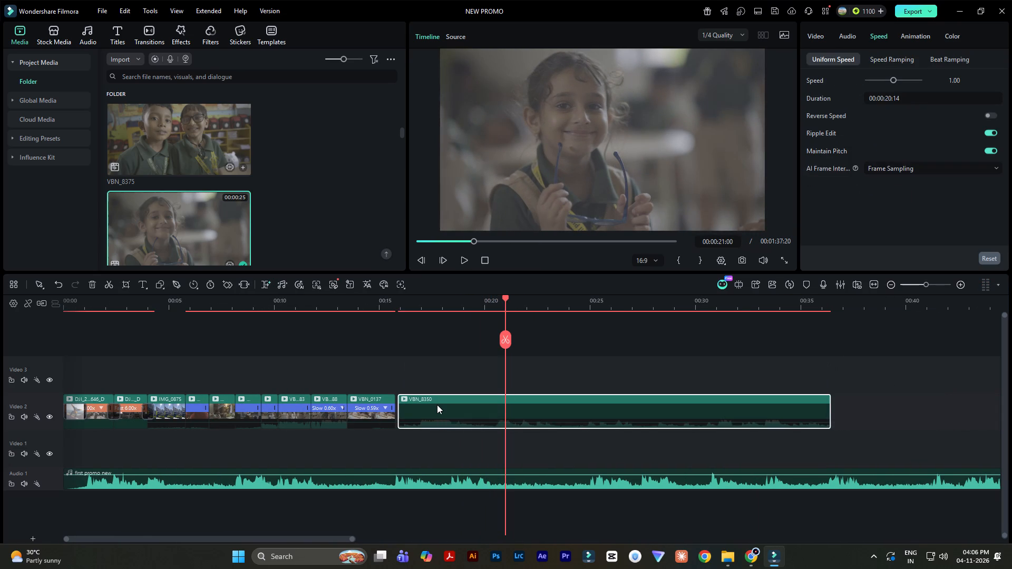
ctrl+scroll(437, 405, up, 4)
click(296, 298)
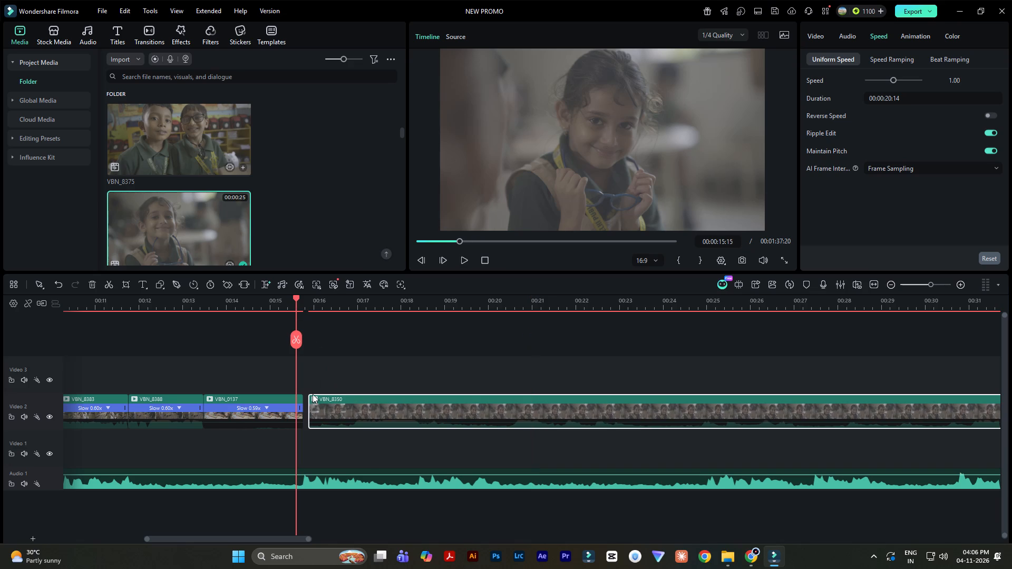
drag(340, 401, 335, 402)
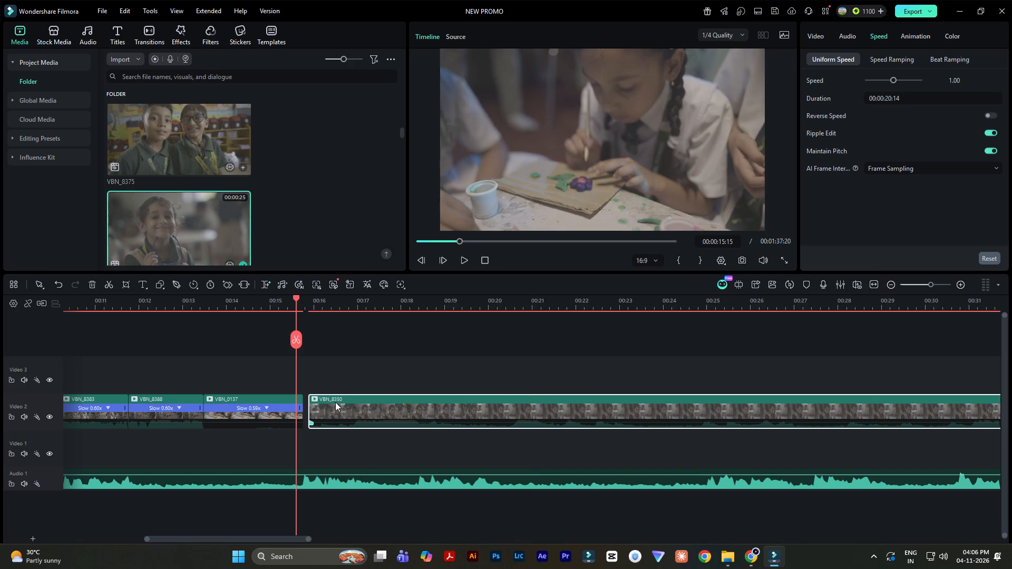
drag(335, 402, 332, 403)
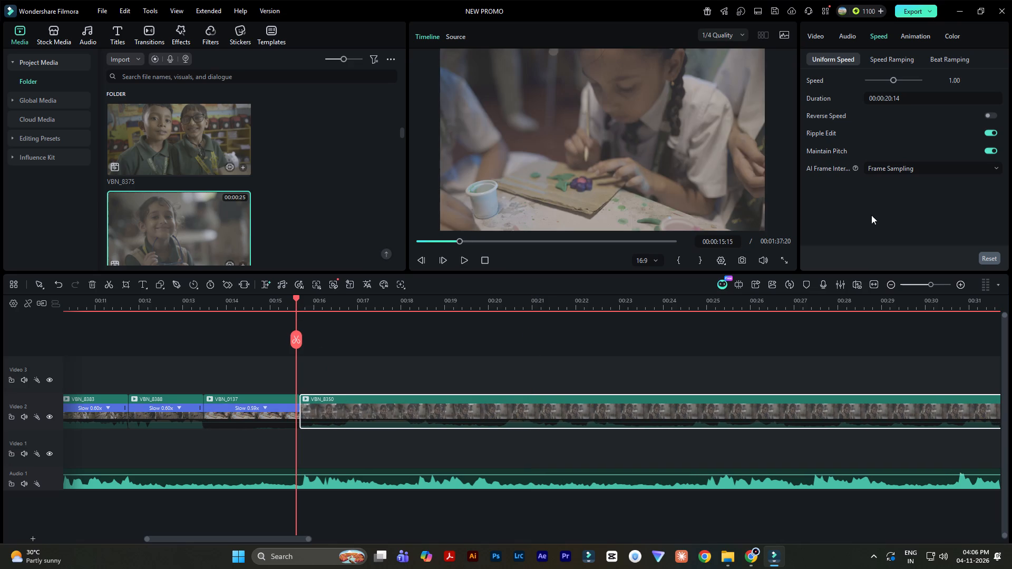
key(ctrl+s)
Set the VBN_8350 clip's uniform speed to 0.46, save the project and play it from just before the clip.
click(960, 76)
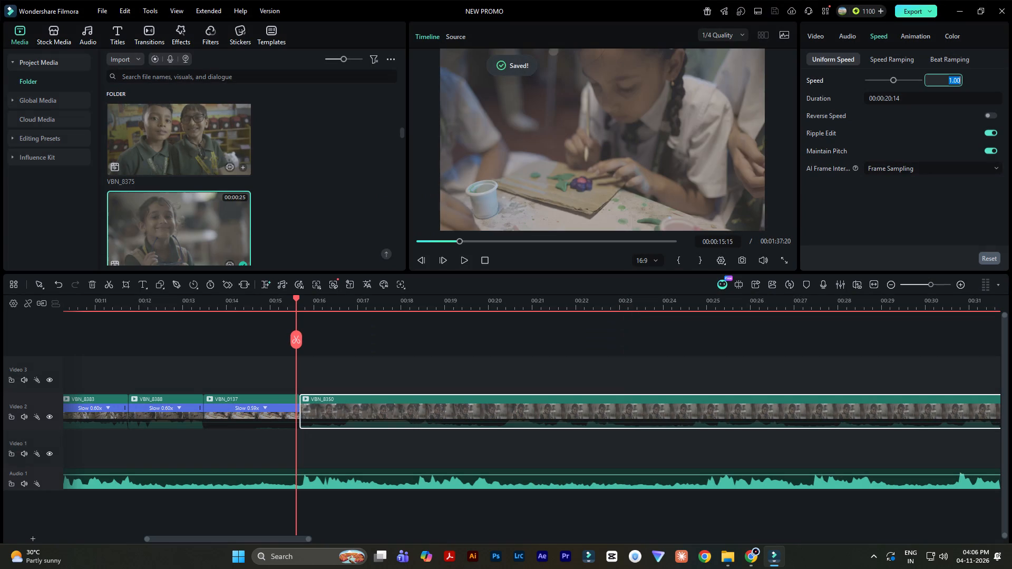
scroll(960, 76, down, 20)
scroll(960, 76, down, 16)
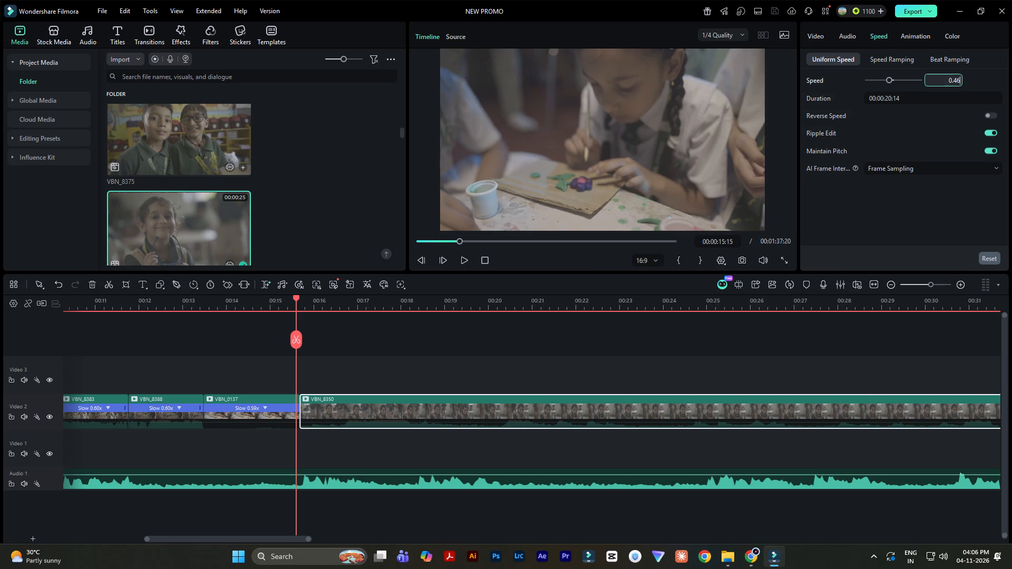
key(Return)
key(ctrl+s)
key(space)
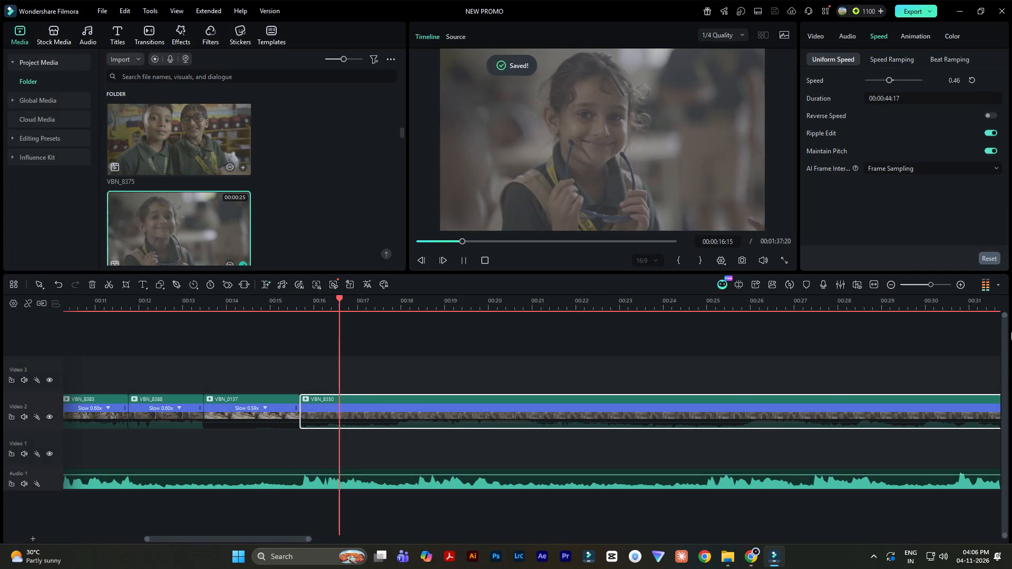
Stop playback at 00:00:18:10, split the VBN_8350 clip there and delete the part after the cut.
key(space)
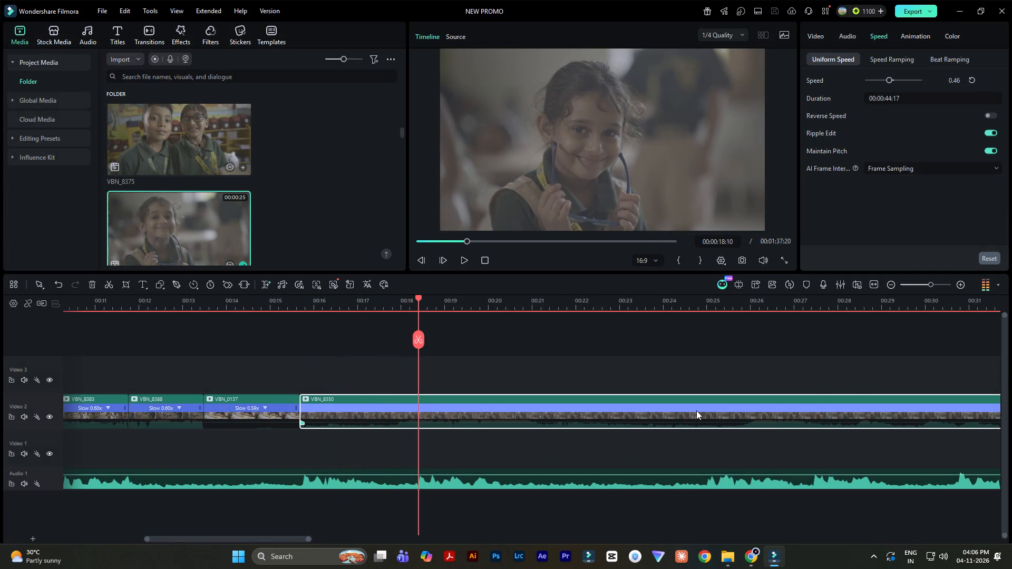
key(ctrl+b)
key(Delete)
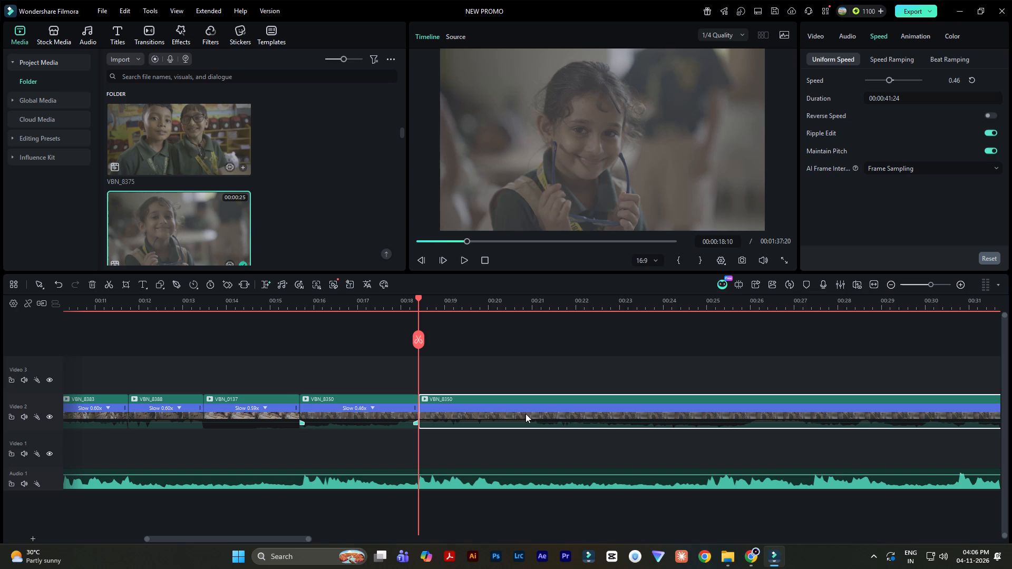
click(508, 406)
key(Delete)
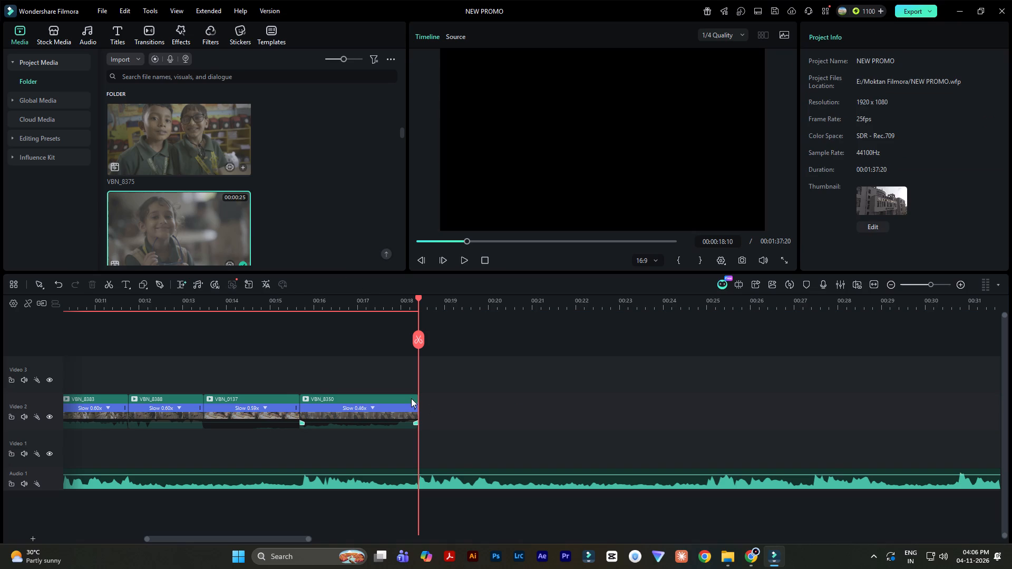
Play from 00:00:14:24 to 00:00:16:19, split the VBN_8350 clip there, delete the part after the cut and save the project.
click(267, 302)
key(space)
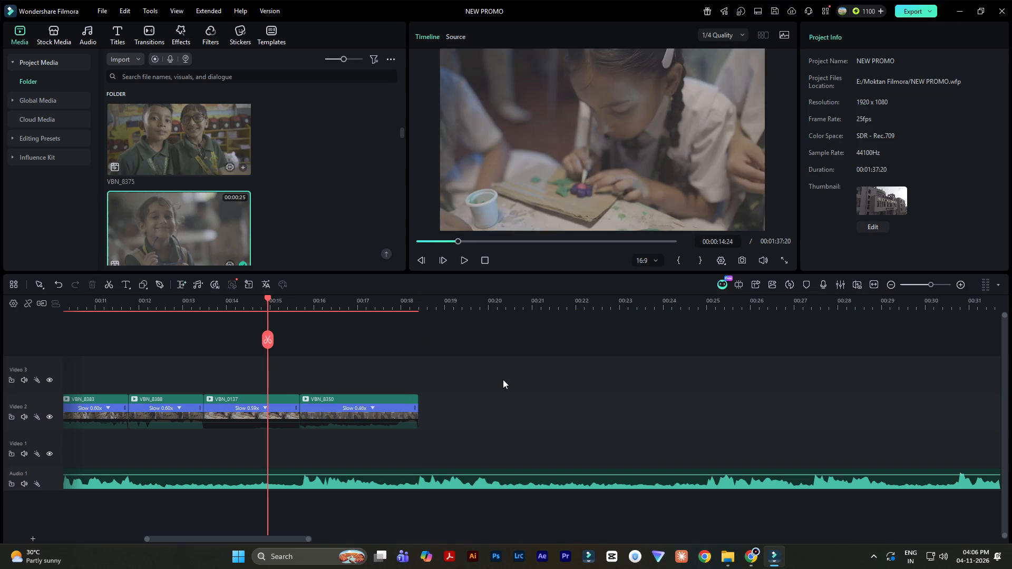
key(space)
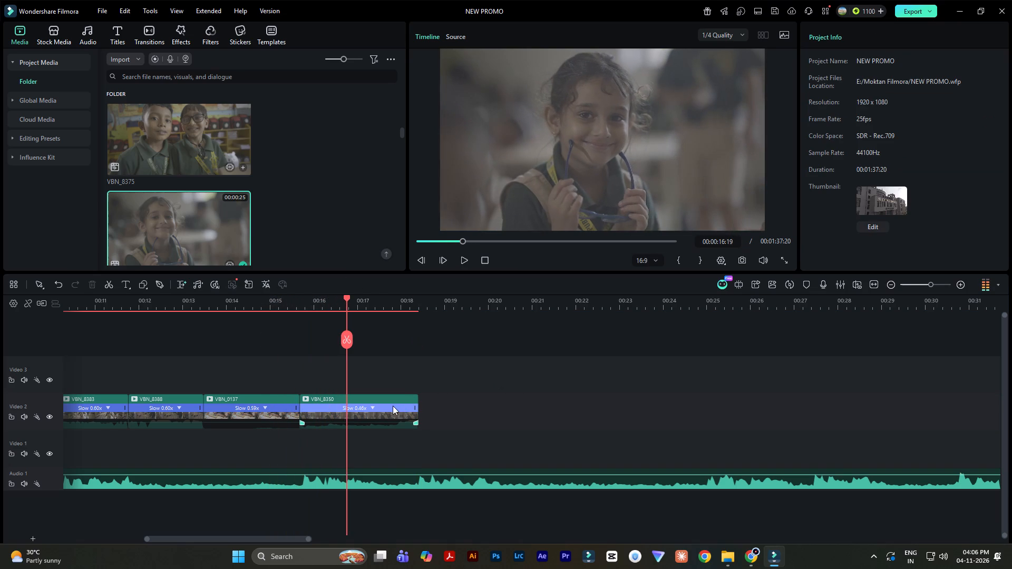
click(393, 406)
key(ctrl+b)
key(Delete)
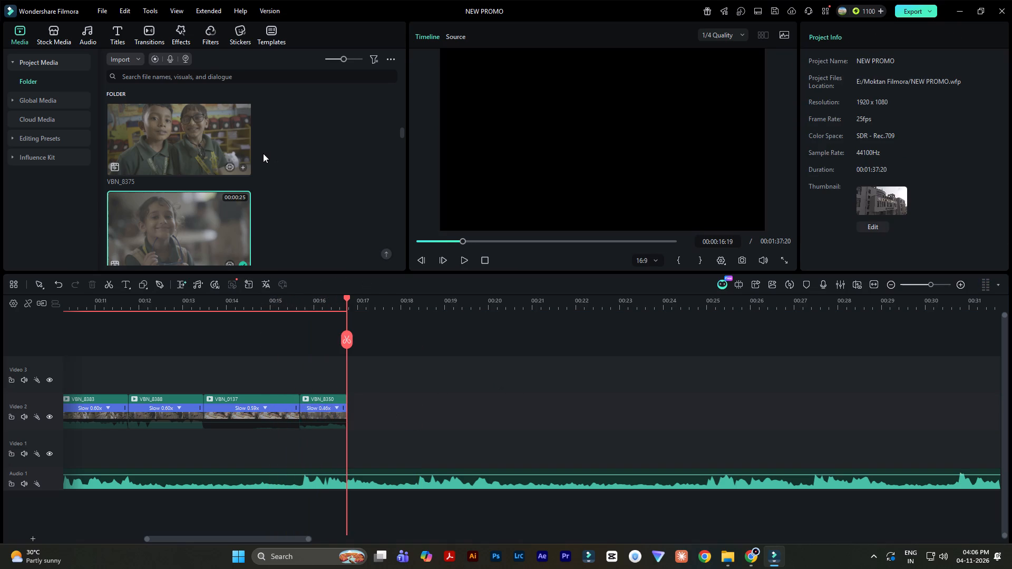
key(ctrl+s)
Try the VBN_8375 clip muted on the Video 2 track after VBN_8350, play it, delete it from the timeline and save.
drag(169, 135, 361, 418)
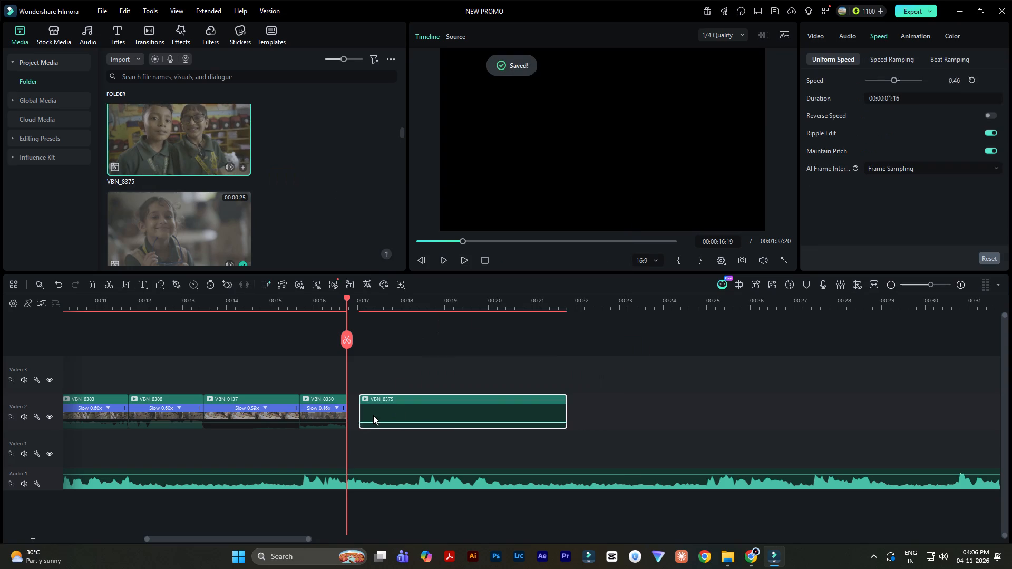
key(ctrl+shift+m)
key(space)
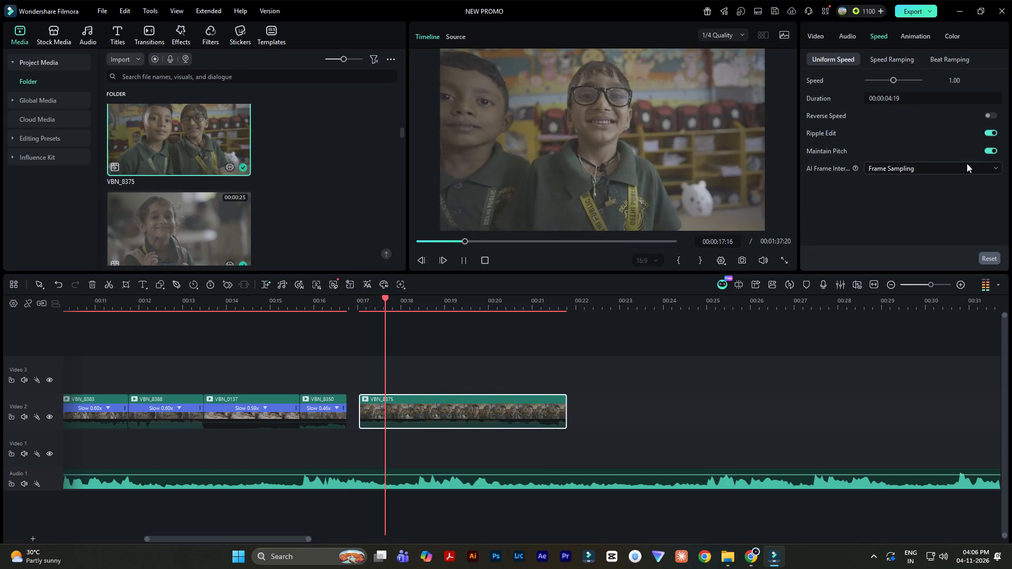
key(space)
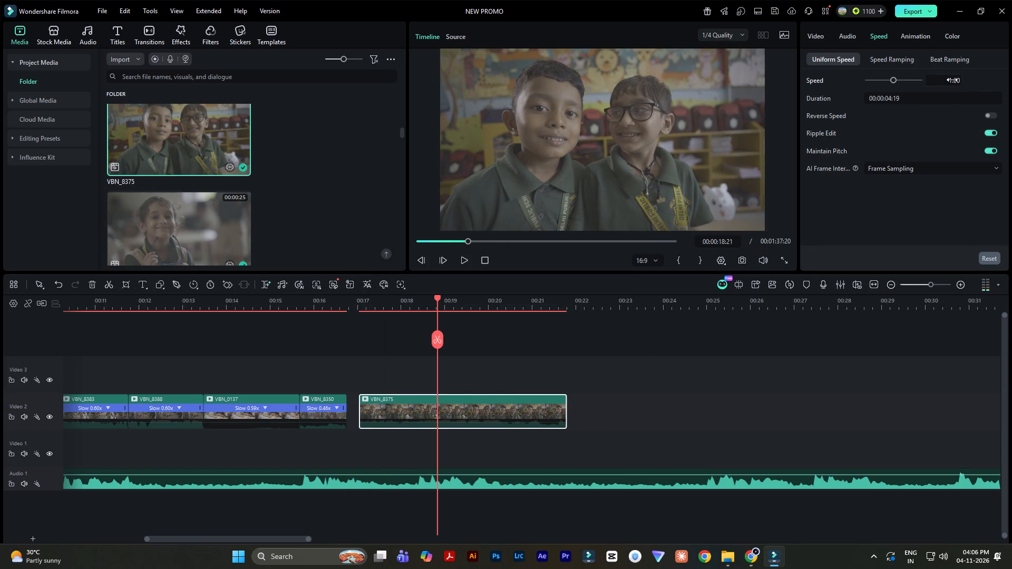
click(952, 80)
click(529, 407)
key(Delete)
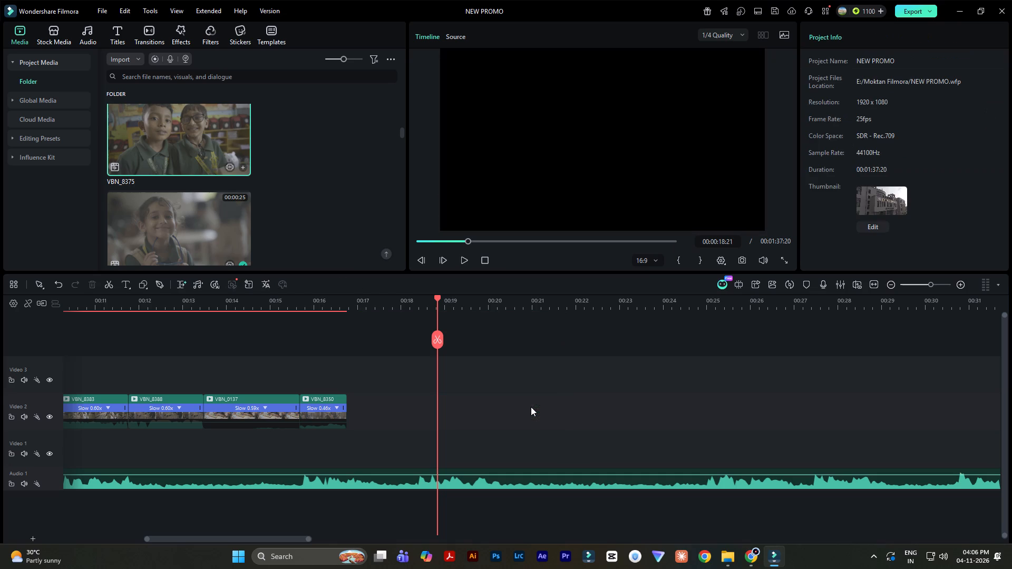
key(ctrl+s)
Delete the VBN_8375 clip from the project media and save the project.
click(207, 127)
key(Delete)
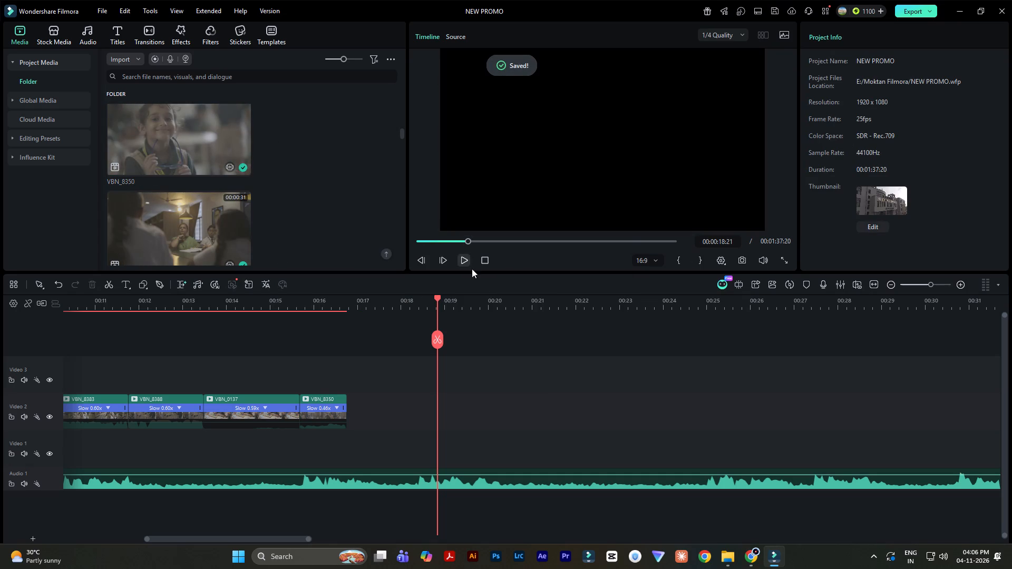
key(ctrl+s)
Preview the VBN_8388 source clip from the project media, including its closing seconds.
scroll(267, 206, up, 7)
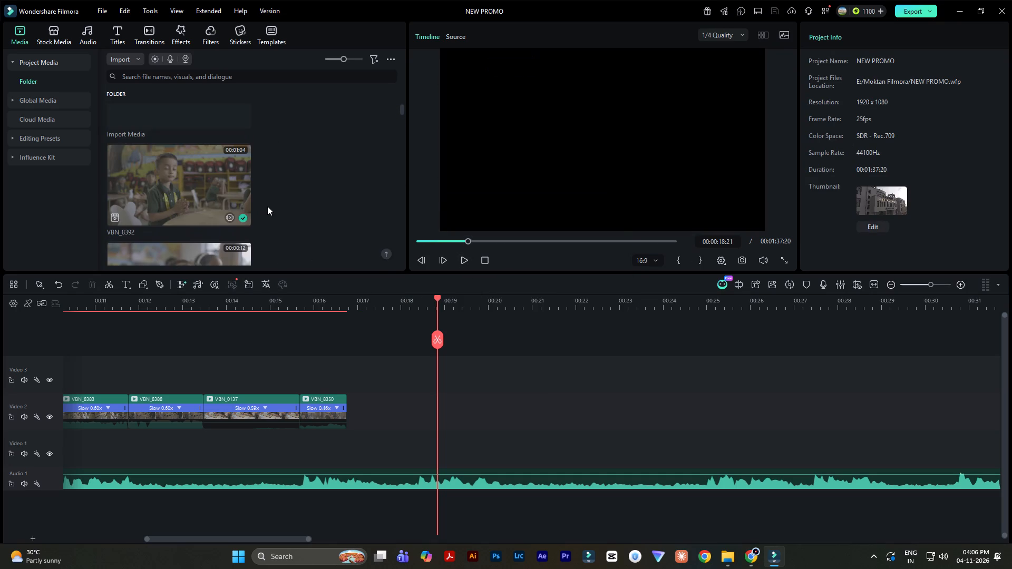
scroll(267, 206, down, 4)
scroll(267, 206, up, 1)
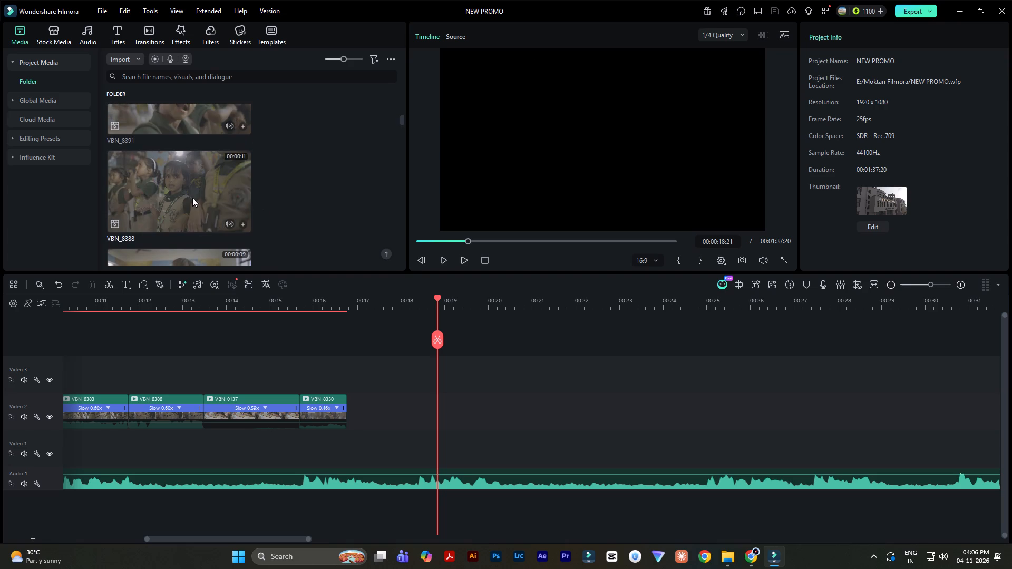
double_click(192, 197)
click(608, 242)
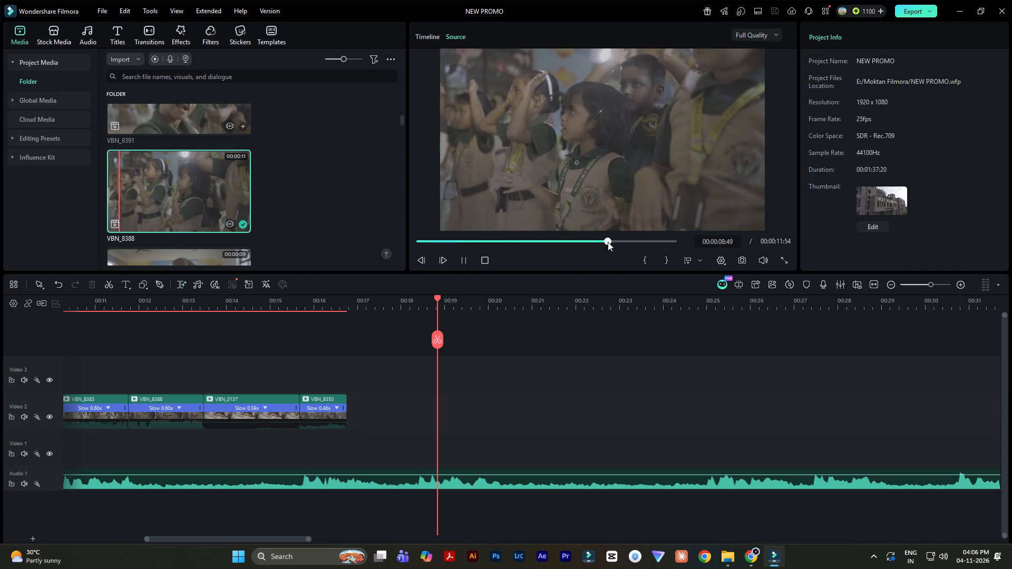
click(659, 240)
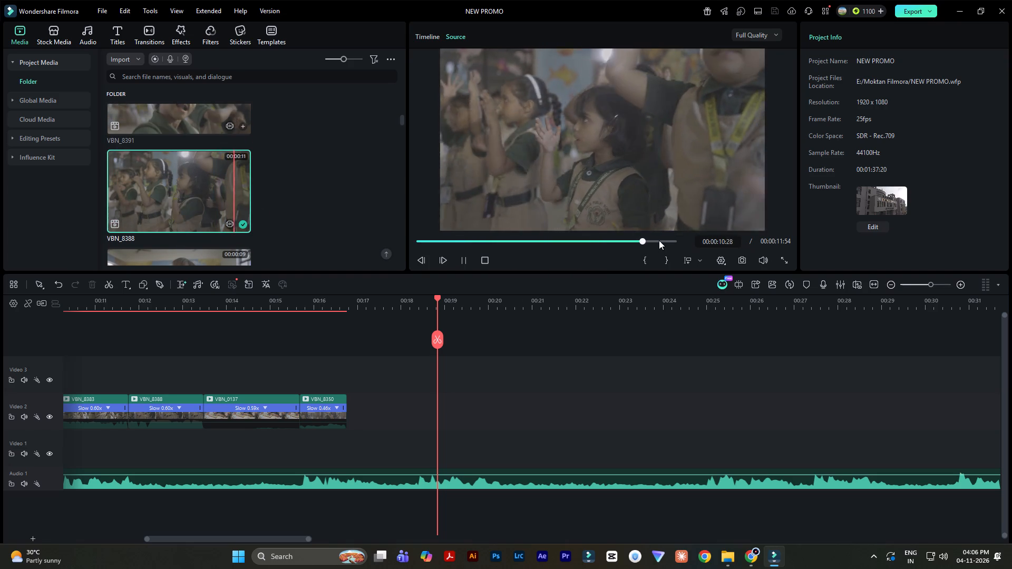
key(space)
key(space)
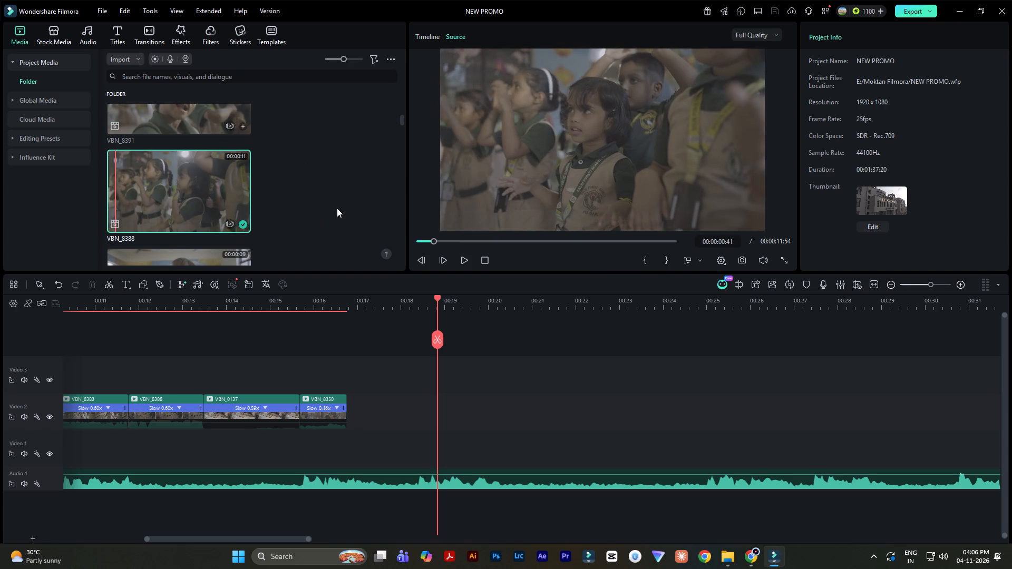
Look through the project media folder for a clip to follow VBN_8350.
scroll(337, 208, down, 9)
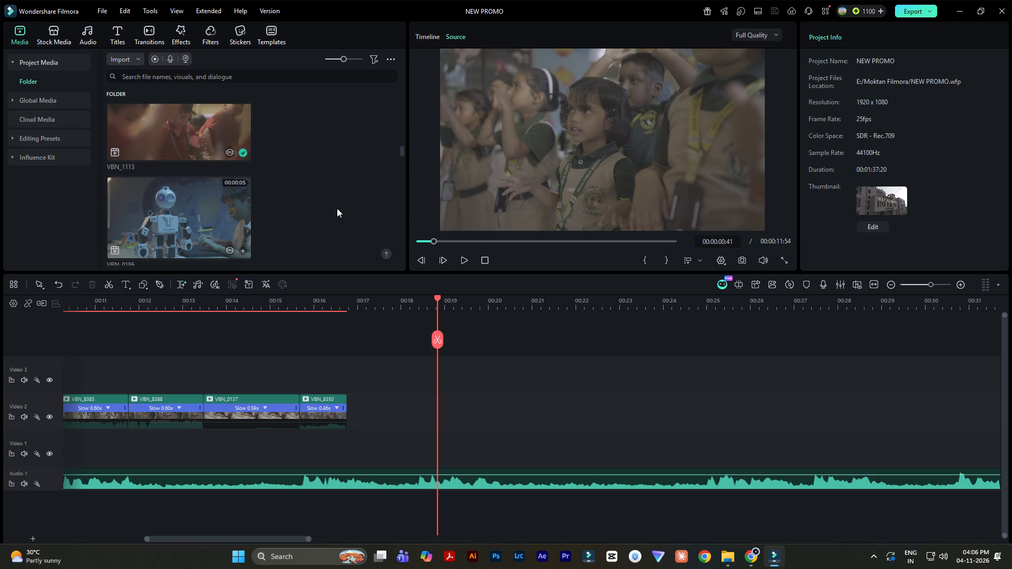
scroll(337, 208, down, 3)
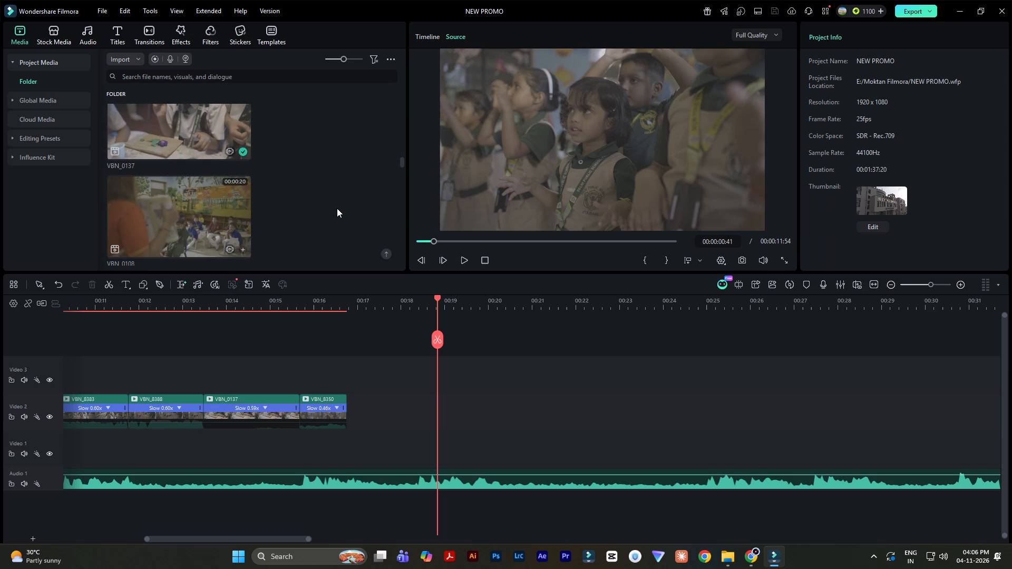
scroll(337, 208, down, 16)
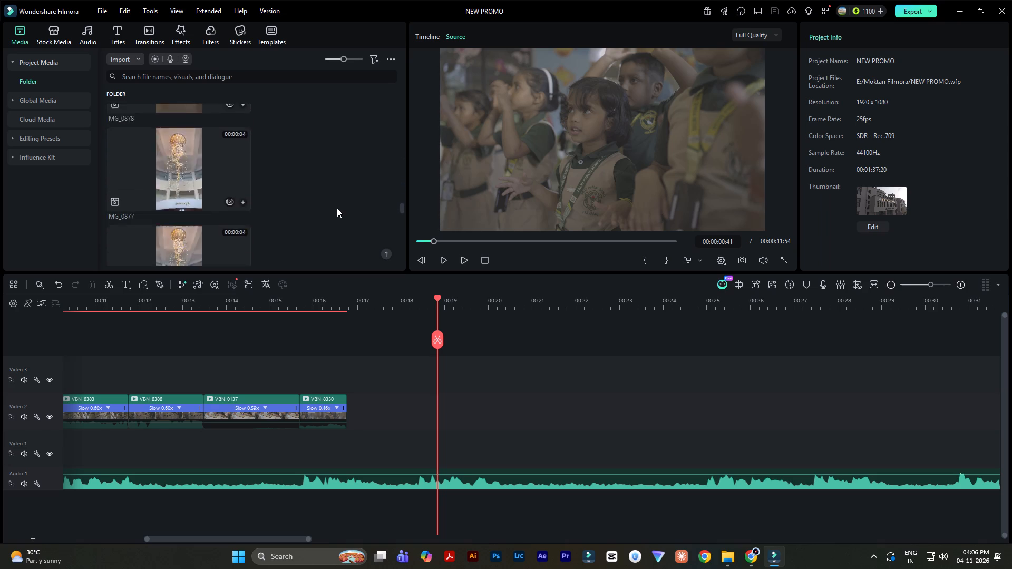
scroll(337, 208, up, 20)
scroll(337, 208, up, 5)
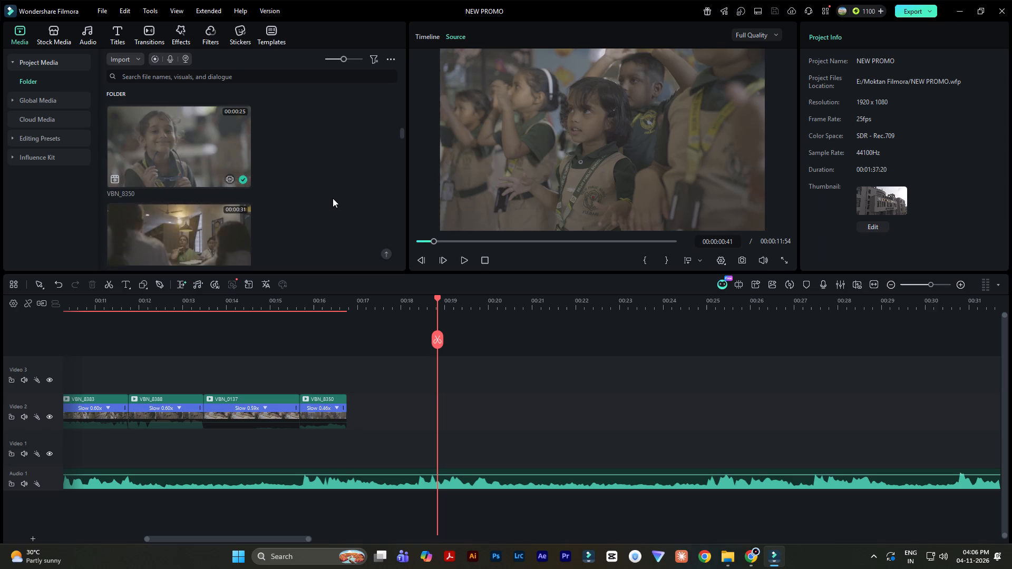
scroll(333, 198, up, 3)
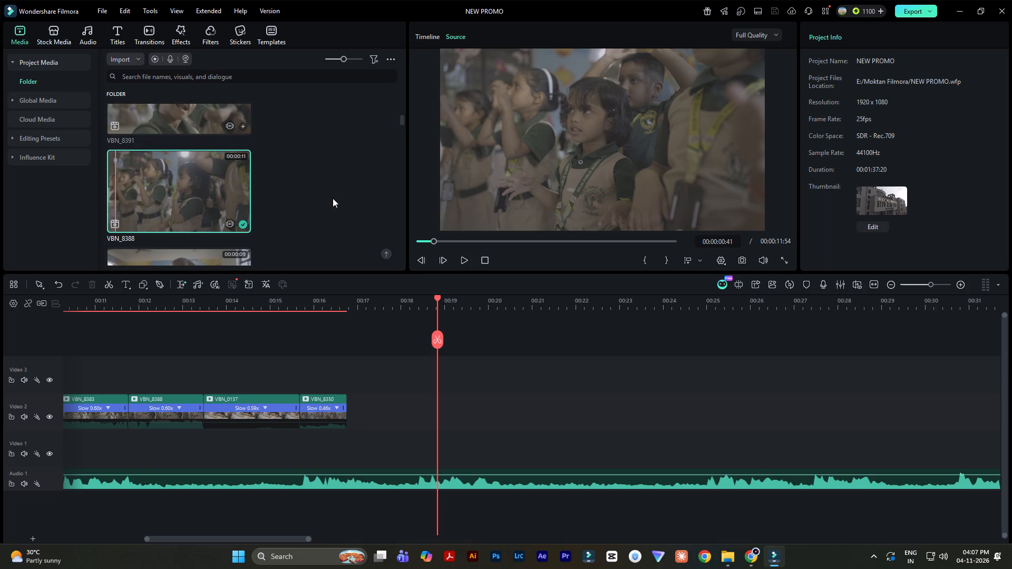
scroll(333, 198, down, 2)
scroll(303, 197, up, 3)
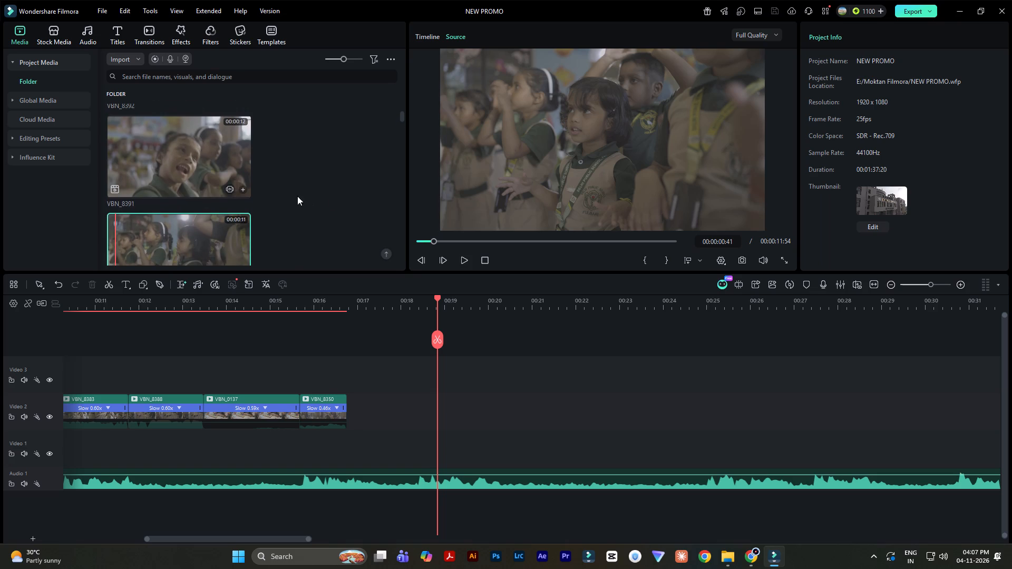
Preview the VBN_8391 clip, add it to the Video 2 track just after VBN_8350 and mute it.
double_click(188, 157)
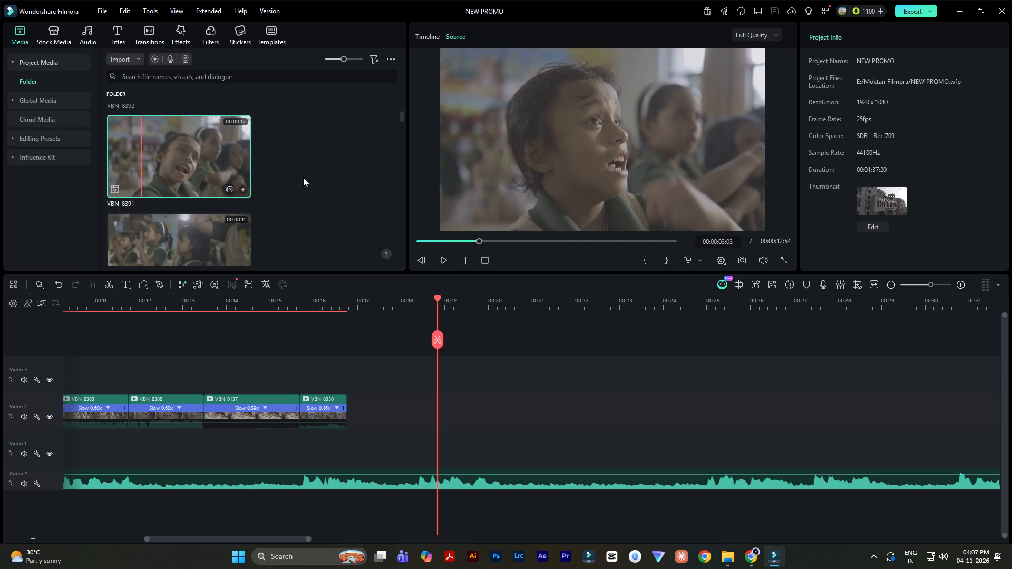
key(space)
drag(198, 134, 355, 410)
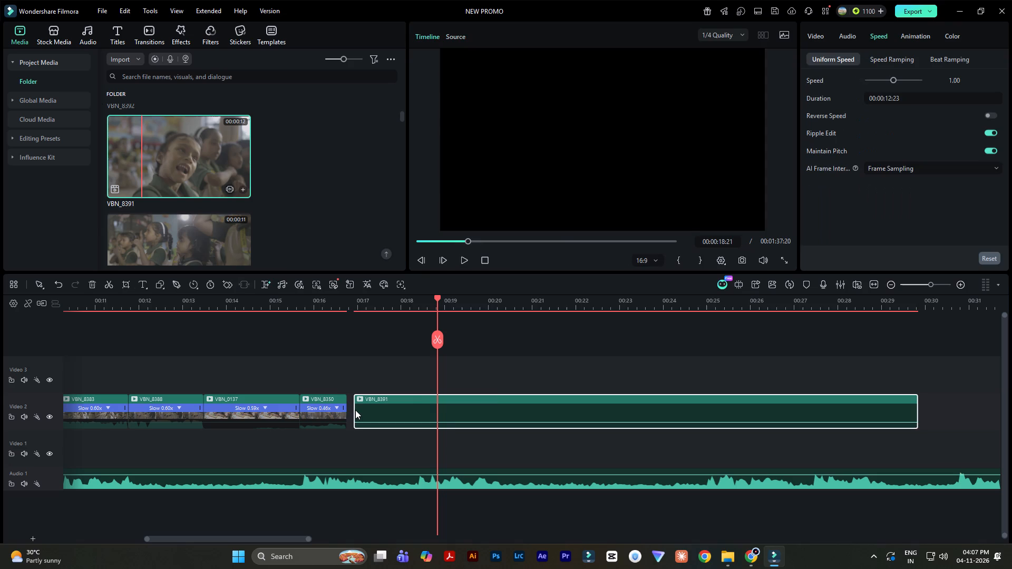
key(ctrl+shift+m)
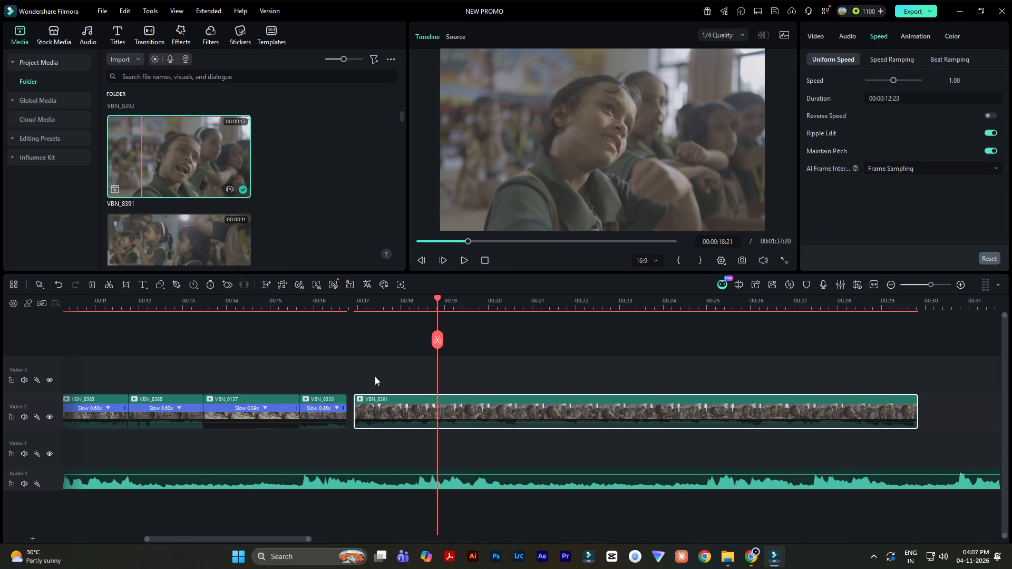
Set the VBN_8391 clip's uniform speed to 0.56 and save the project.
click(955, 83)
scroll(955, 83, down, 20)
scroll(955, 83, down, 6)
key(shift+Return)
key(ctrl+s)
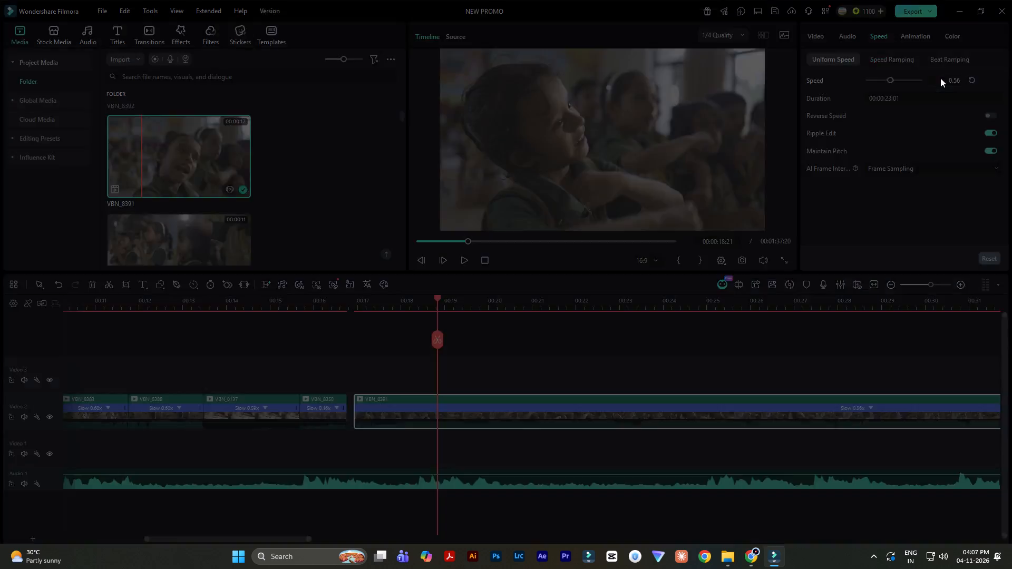
Play the VBN_8391 clip to 00:00:18:18, split it there and delete the part before the cut.
key(space)
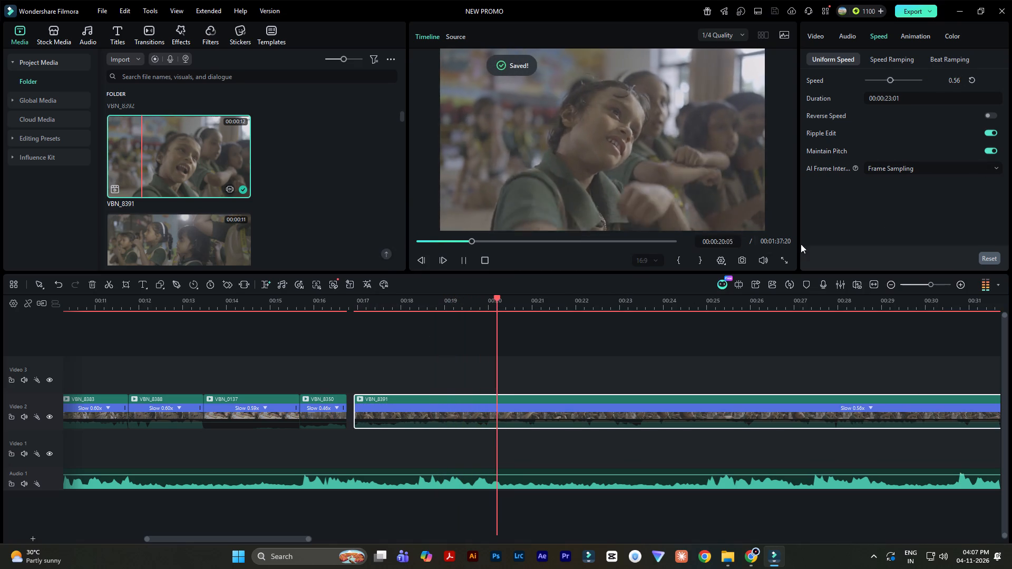
click(341, 305)
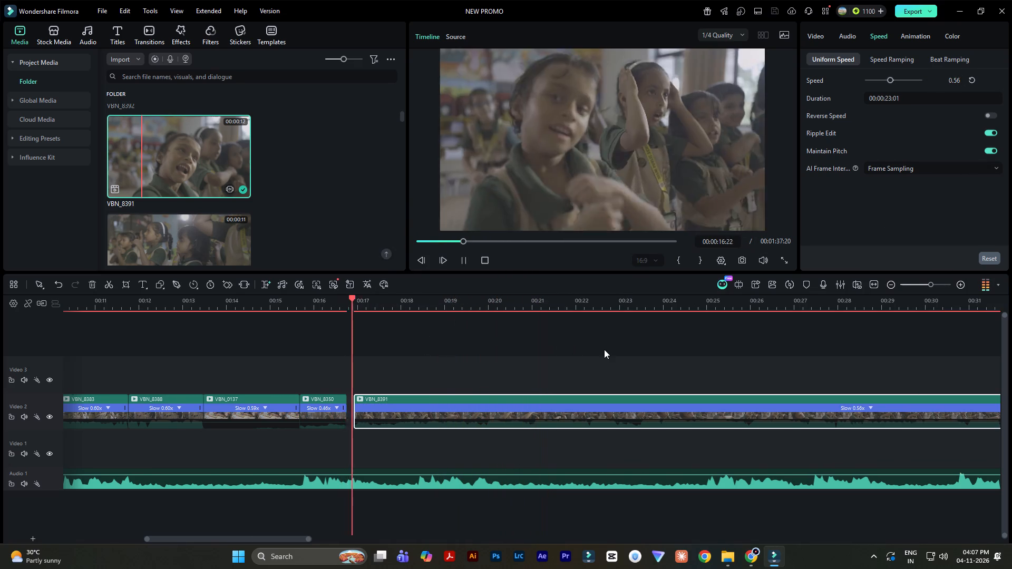
ctrl+scroll(604, 349, up, 5)
key(space)
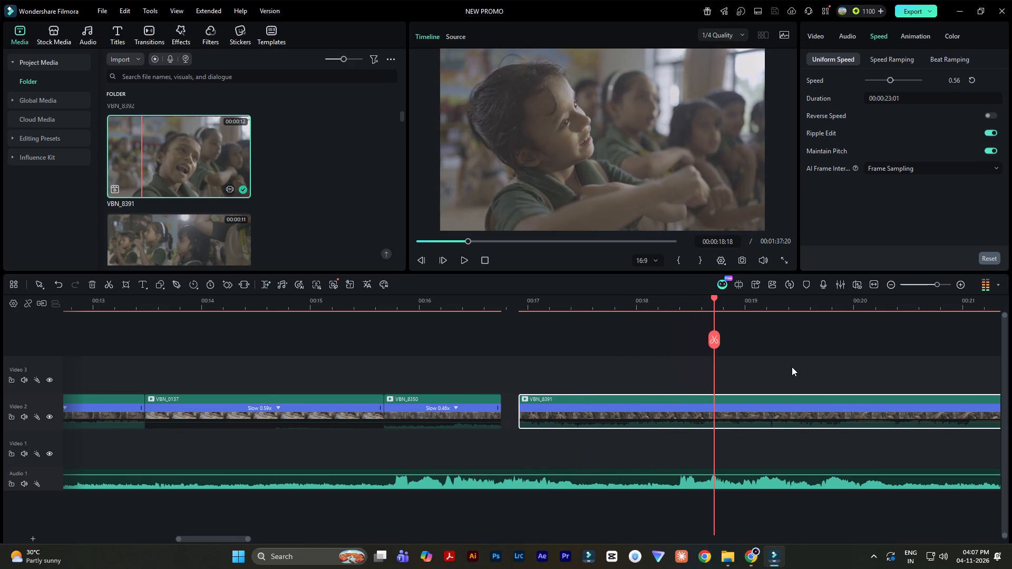
key(ctrl+b)
click(678, 420)
key(Delete)
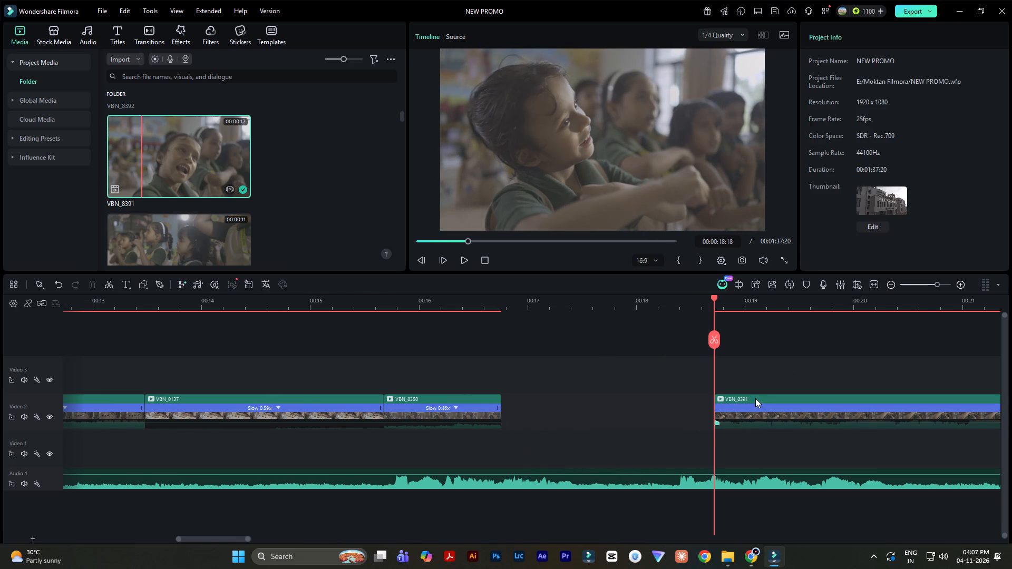
Move the remaining VBN_8391 clip back to close the gap after VBN_8350 and start a playback check from 00:00:14:22.
drag(755, 398, 542, 411)
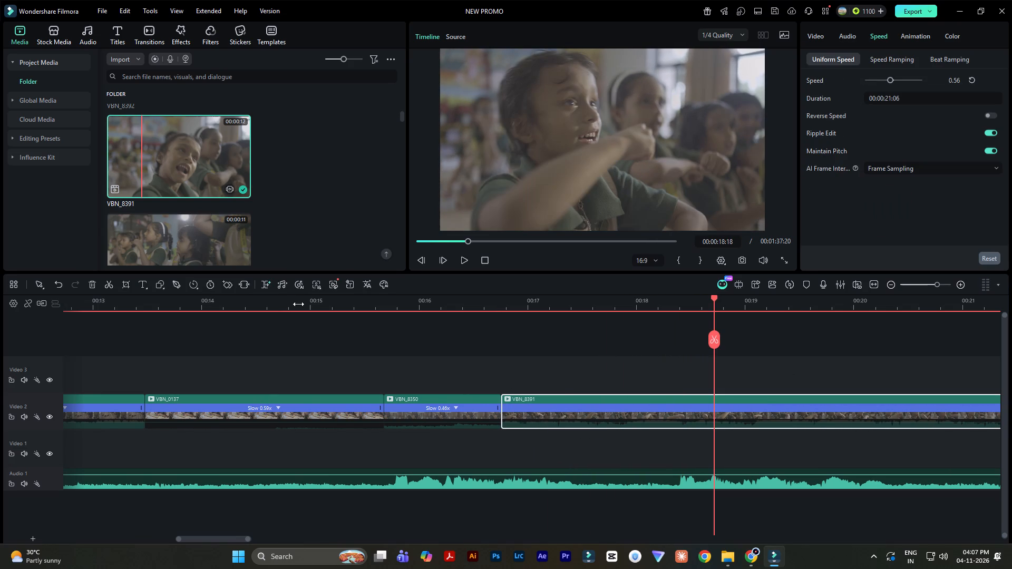
click(298, 304)
key(space)
key(space)
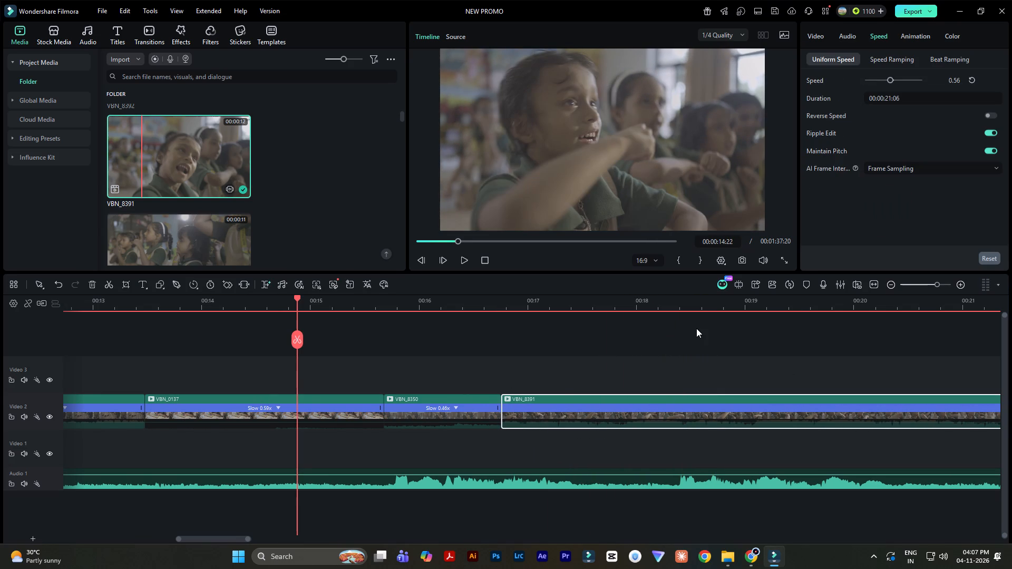
Play through to the VBN_8391 clip, split it at 00:00:18:10, delete the part after the cut and save the project.
key(ctrl+s)
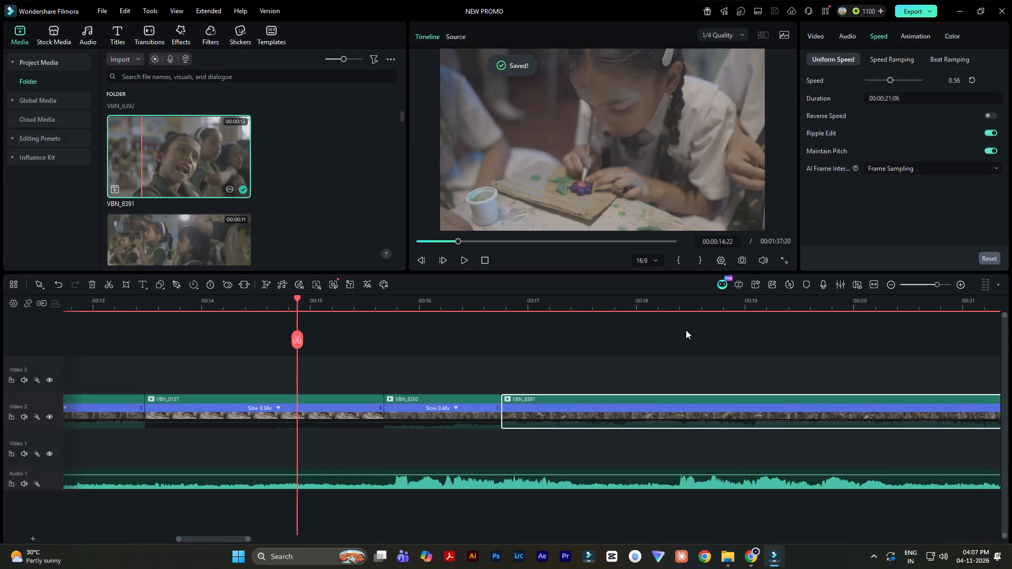
key(space)
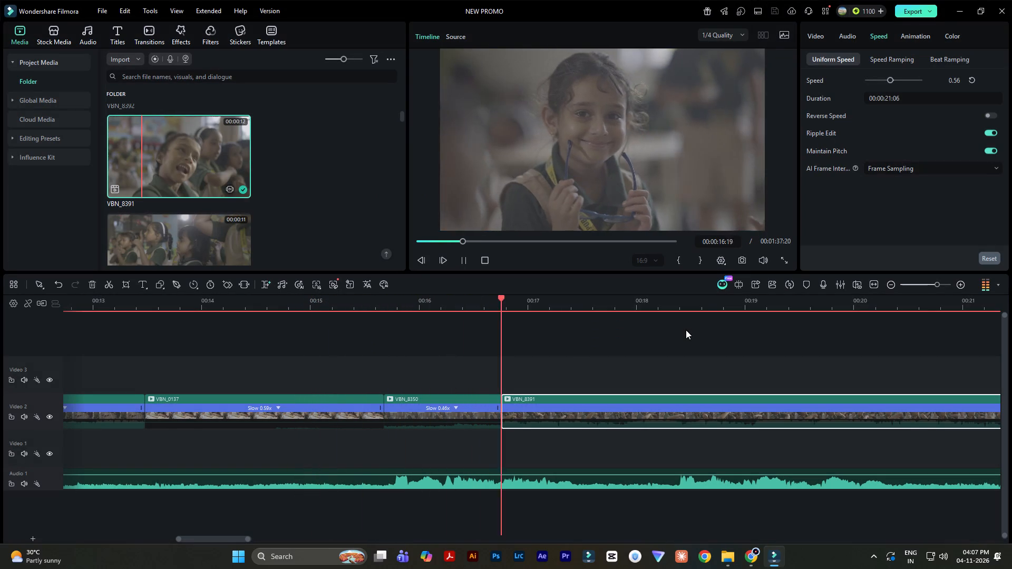
key(space)
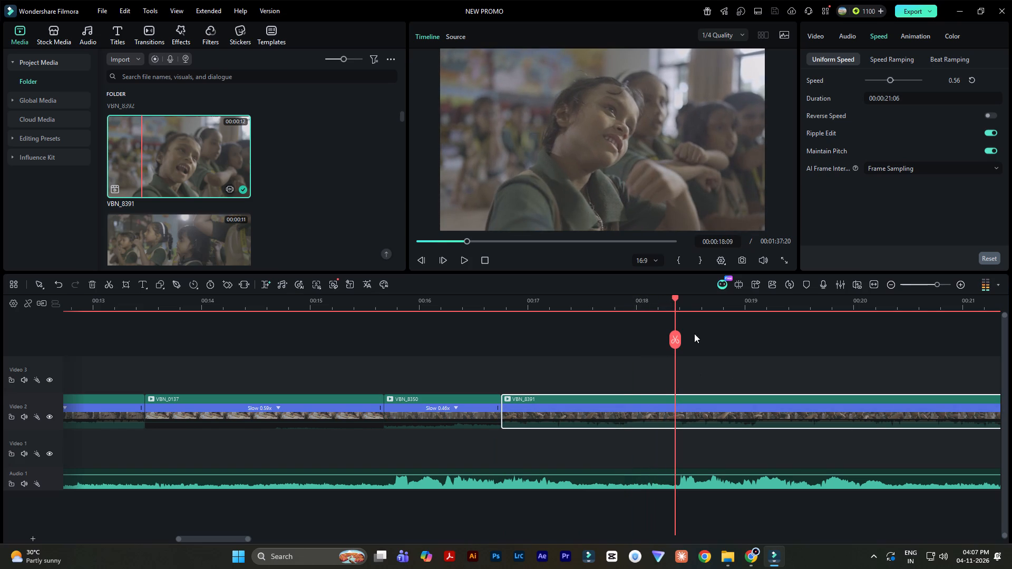
click(675, 296)
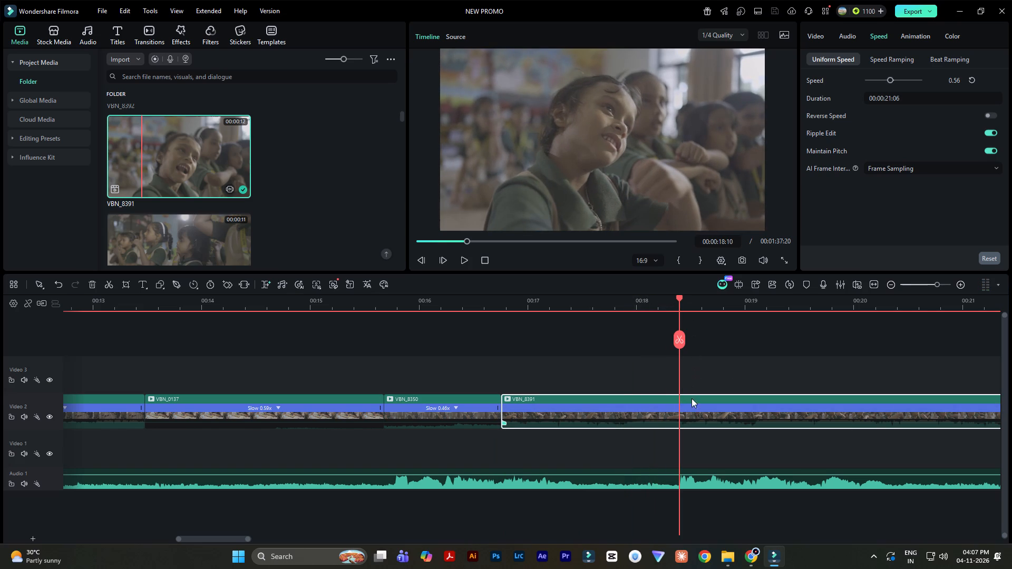
key(ctrl+b)
key(Delete)
key(ctrl+s)
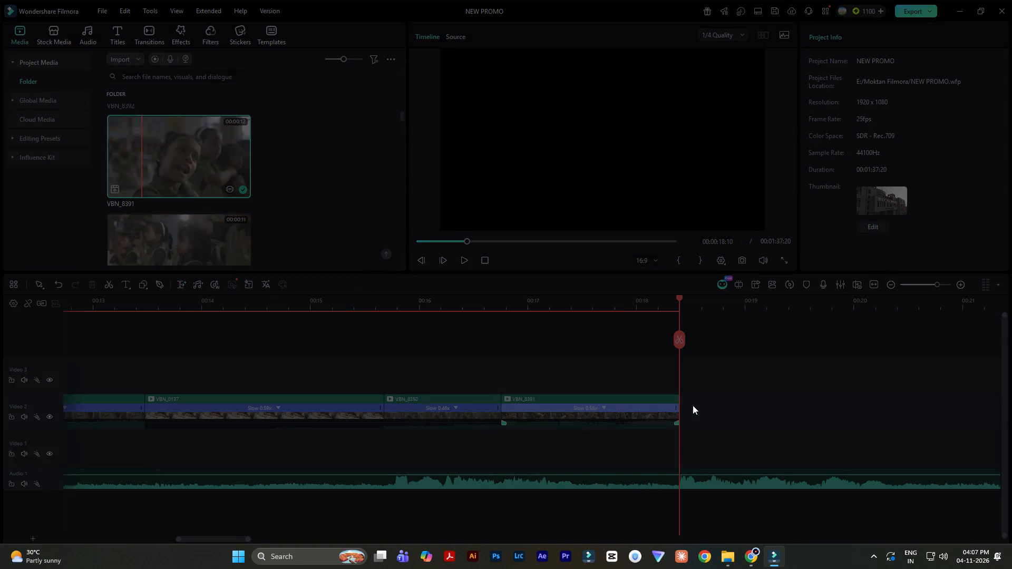
key(ctrl+s)
key(ctrl+s)
key(ctrl+s)
key(ctrl+s)
key(ctrl+s)
key(ctrl+s)
key(ctrl+s)
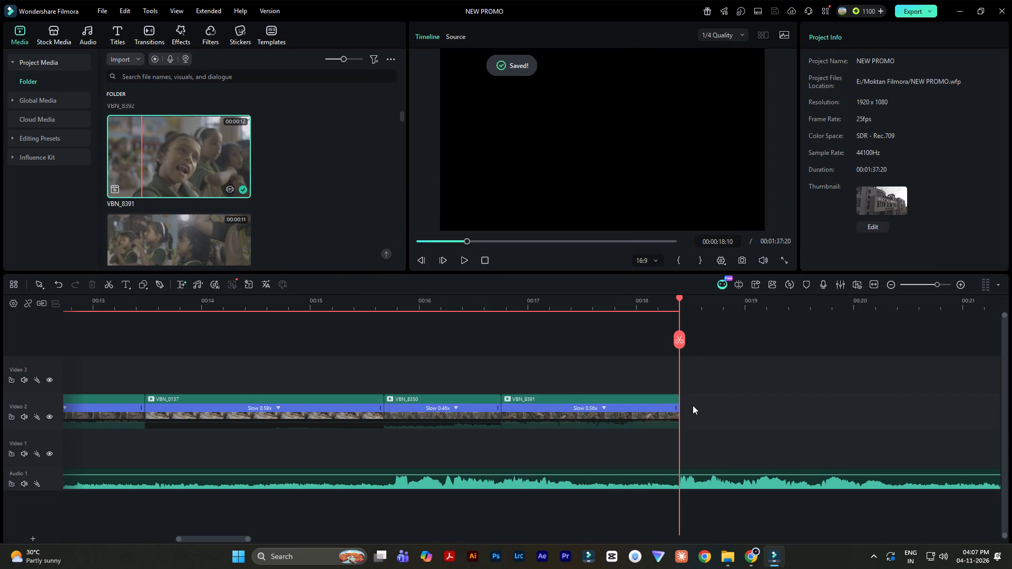
ctrl+scroll(693, 403, down, 8)
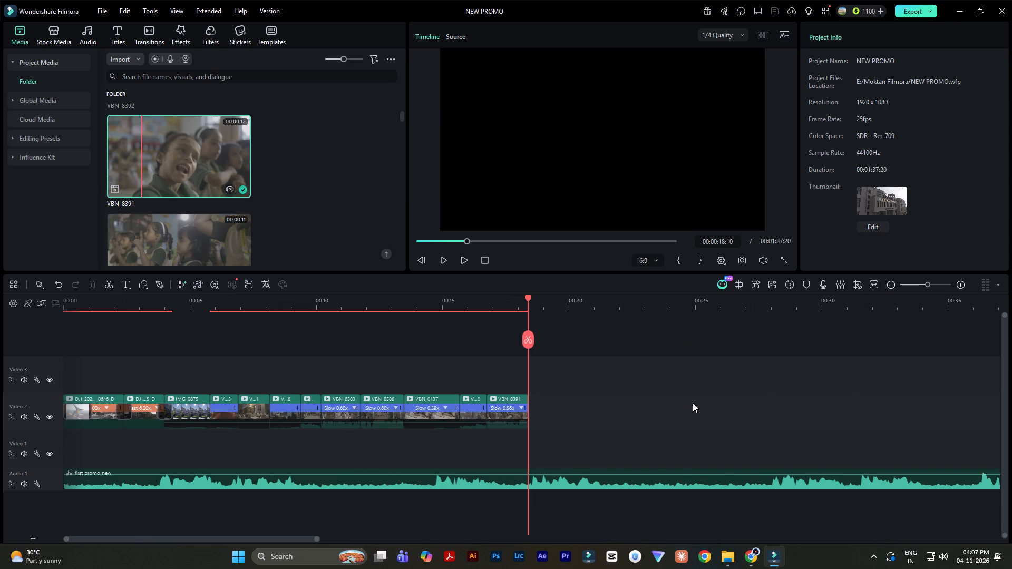
key(ctrl+s)
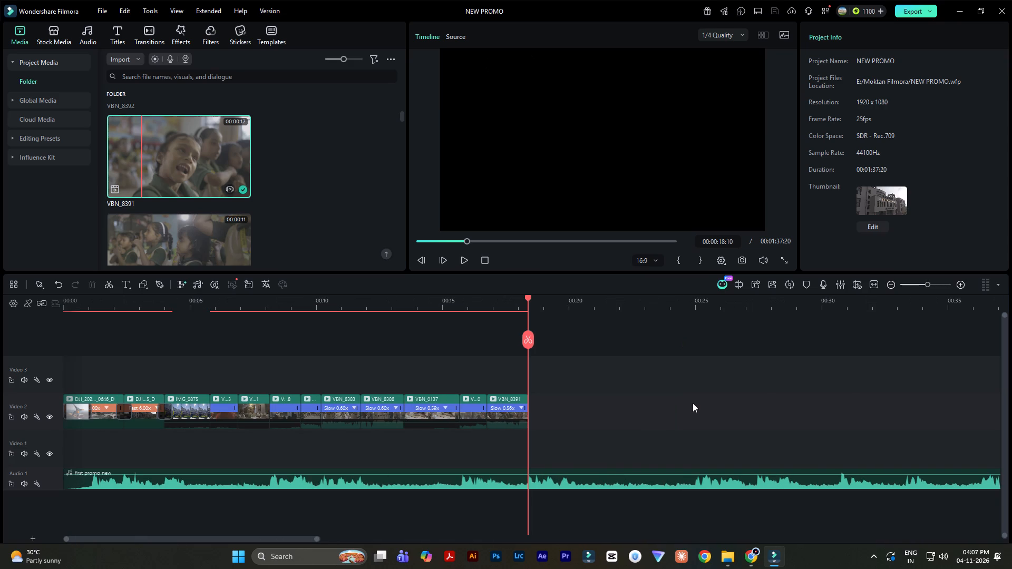
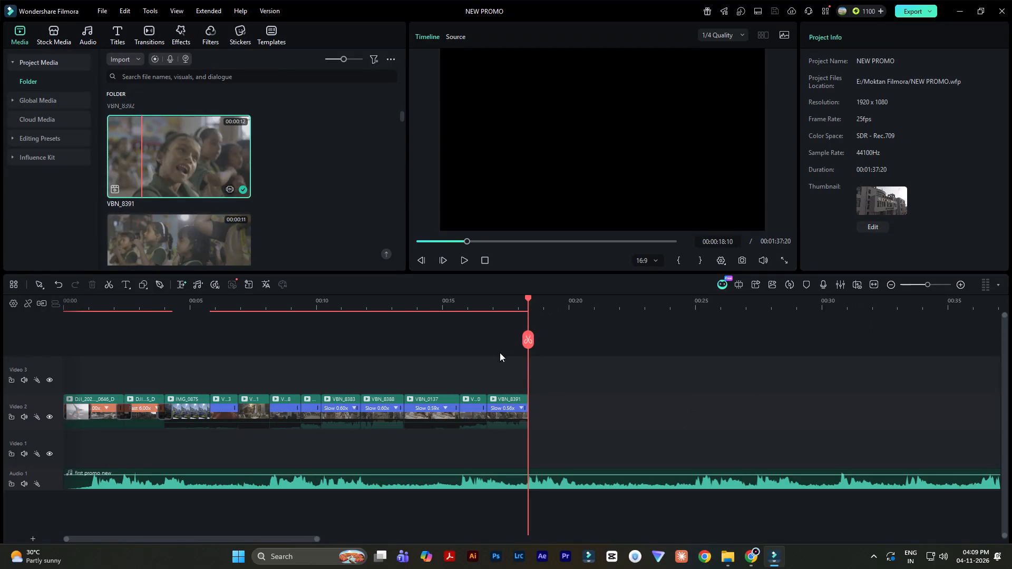
Move the playhead back to the start of the NEW PROMO timeline at 00:00:00:00.
ctrl+scroll(554, 375, down, 6)
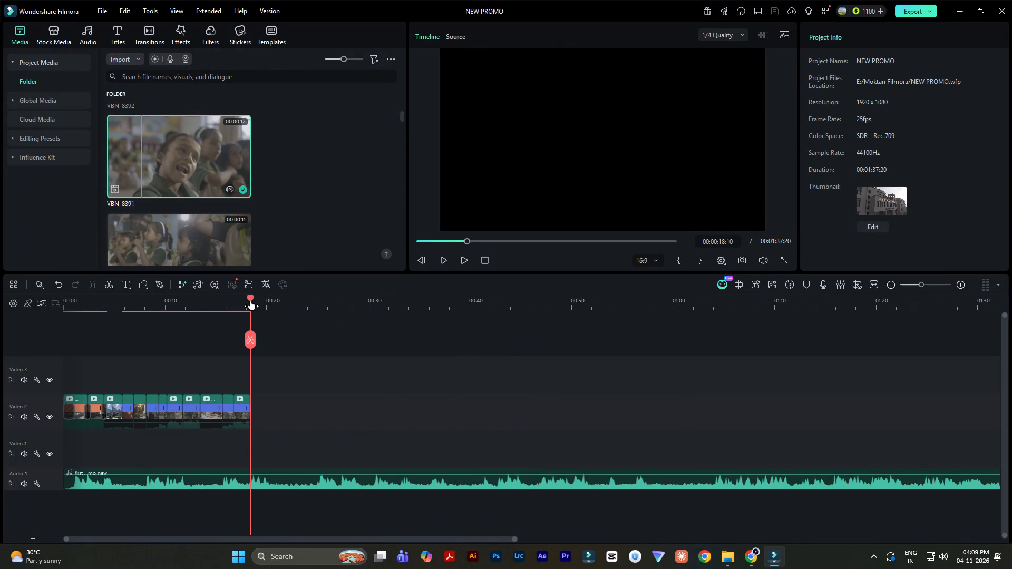
drag(250, 298, 0, 350)
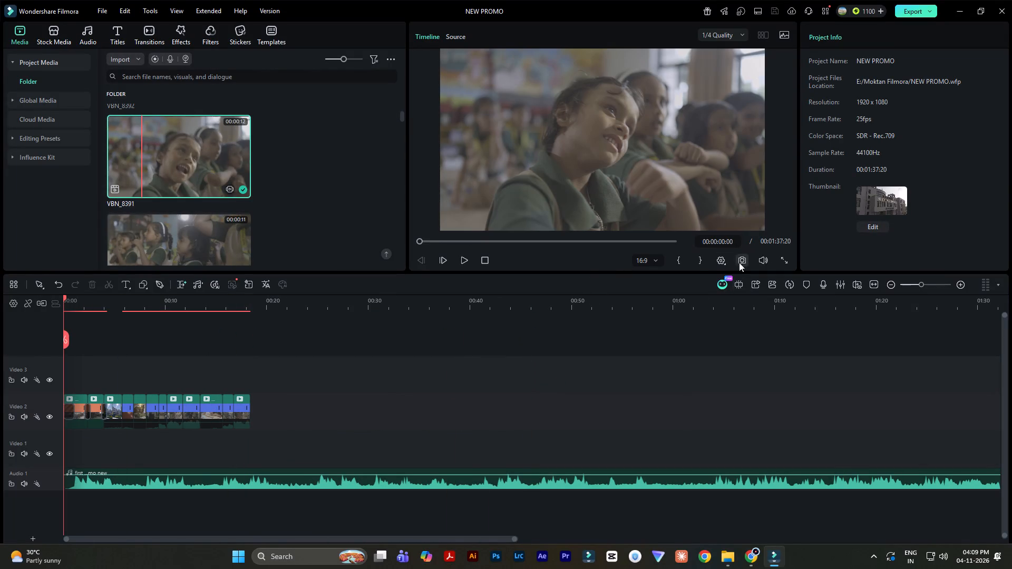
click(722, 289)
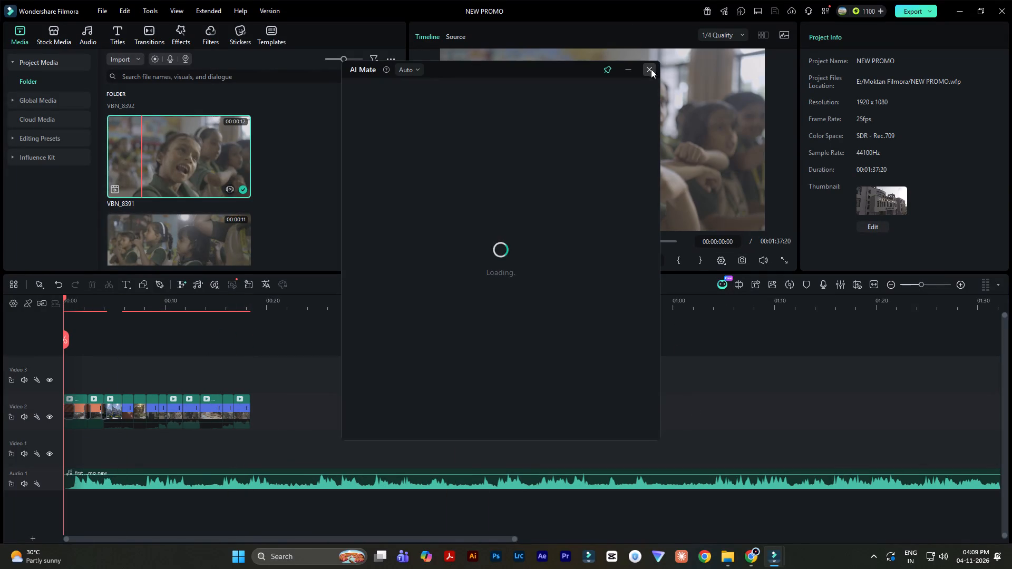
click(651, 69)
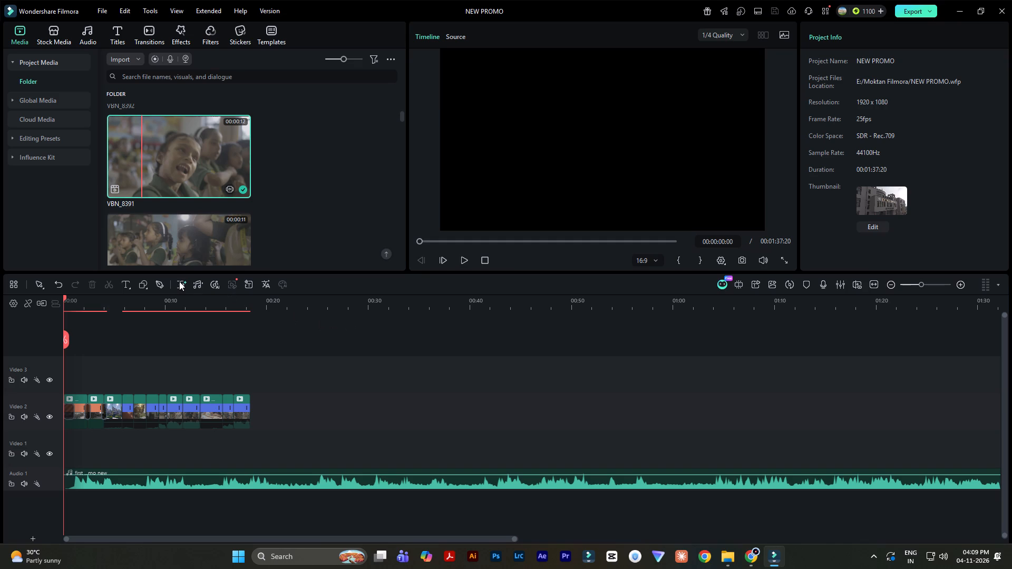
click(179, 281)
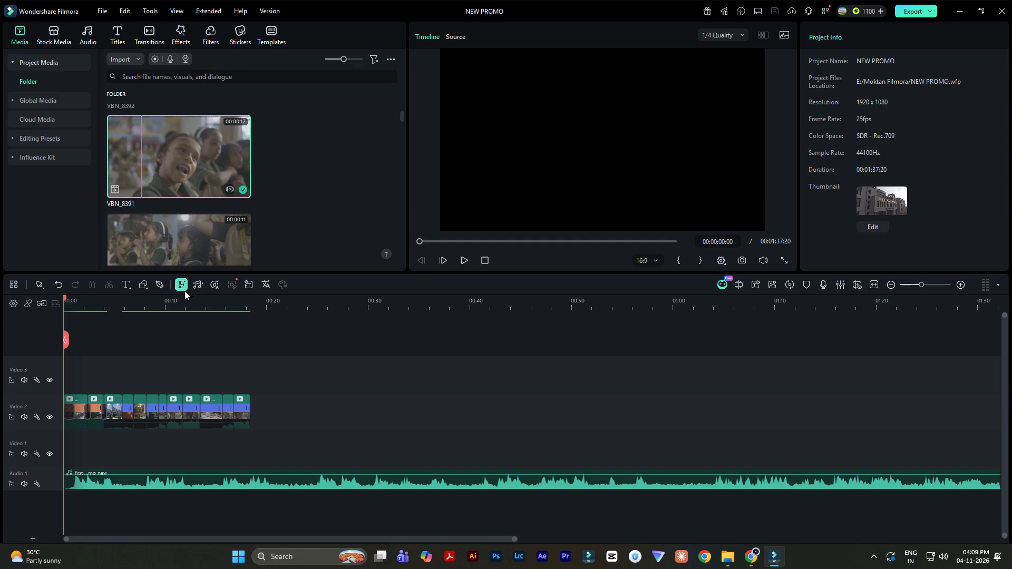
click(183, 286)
Play the edited sequence from the start in full-screen preview, past the last clip, and return to the editor.
ctrl+scroll(429, 367, up, 14)
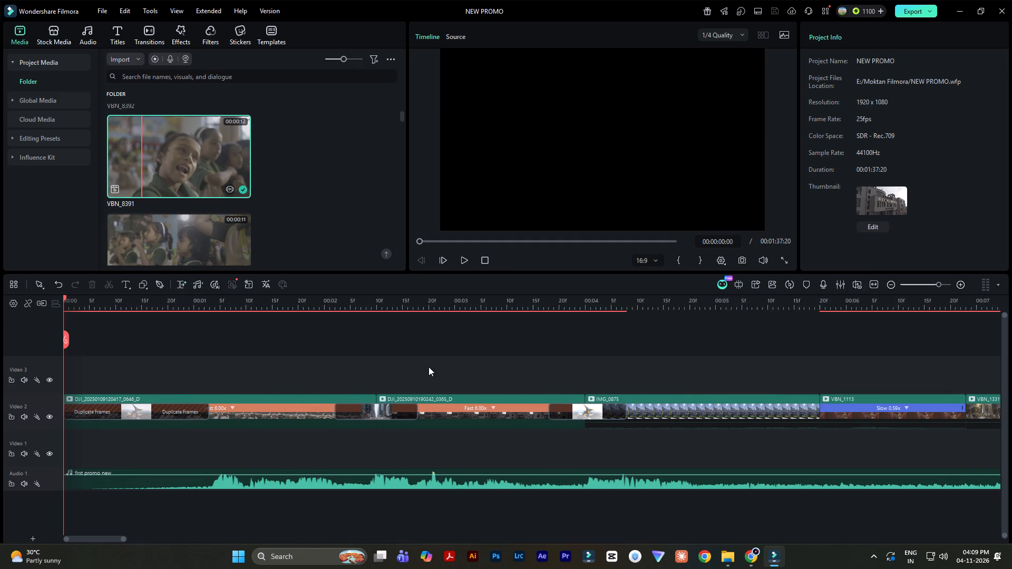
click(784, 260)
key(space)
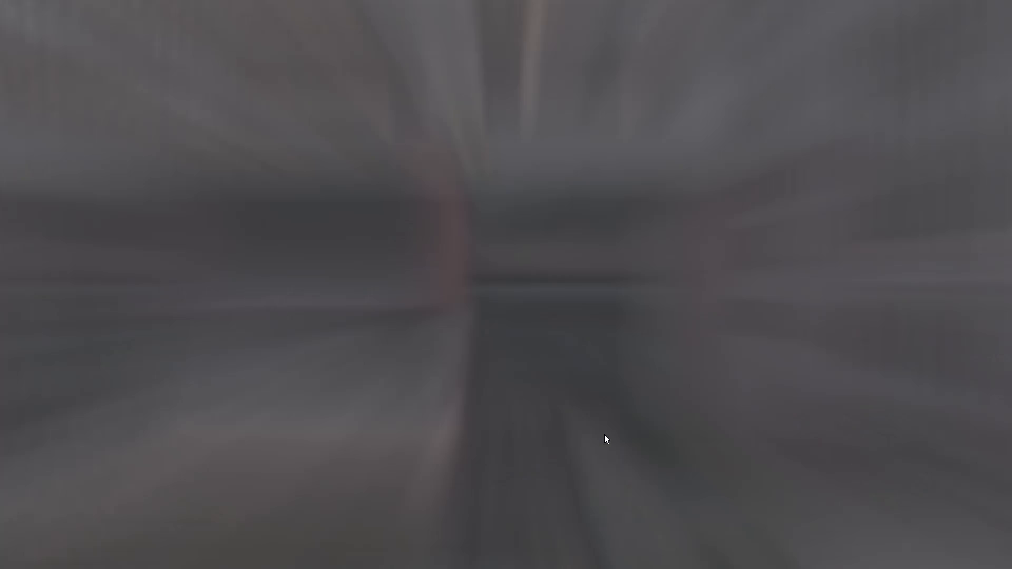
key(space)
key(space)
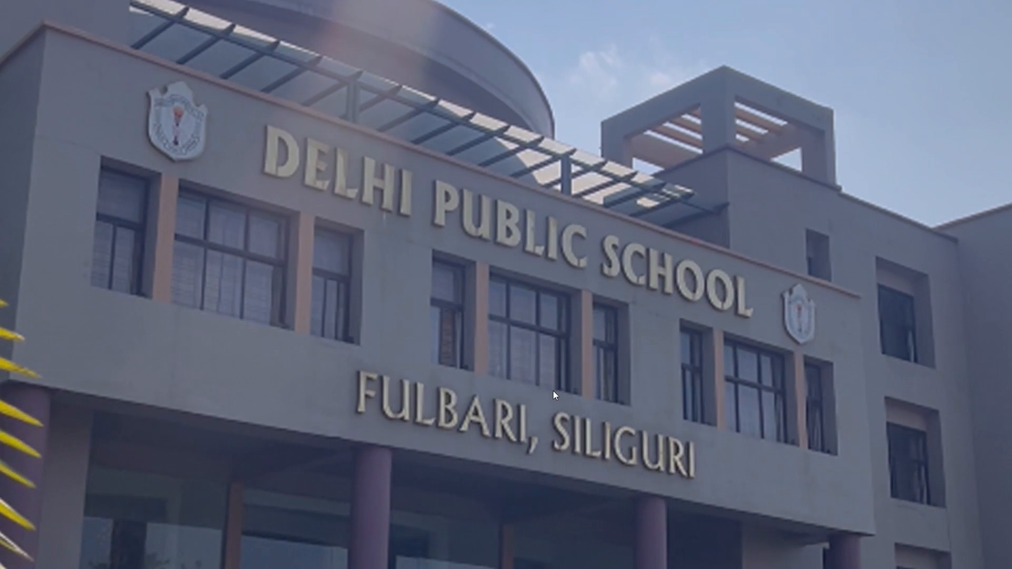
click(74, 560)
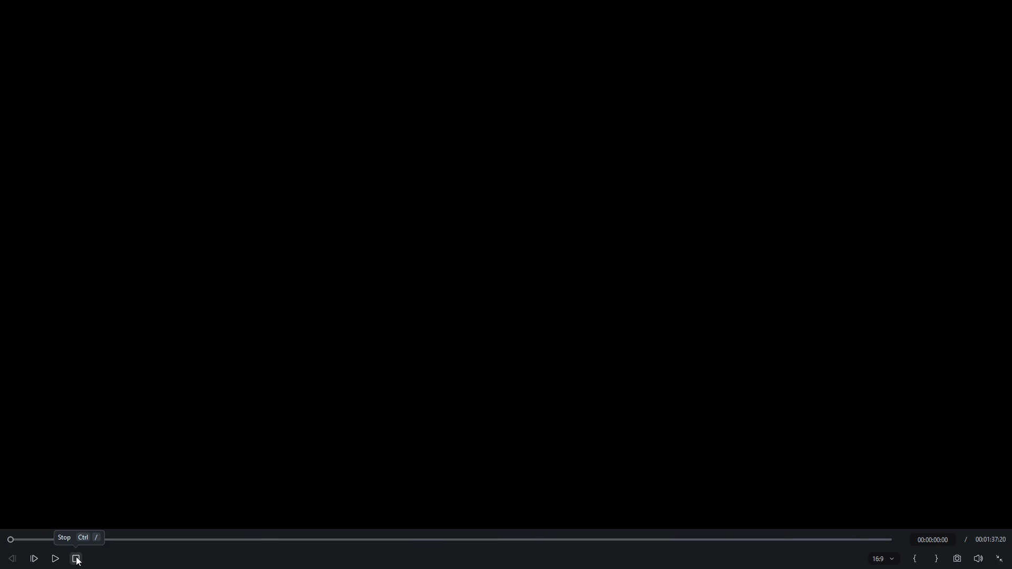
key(space)
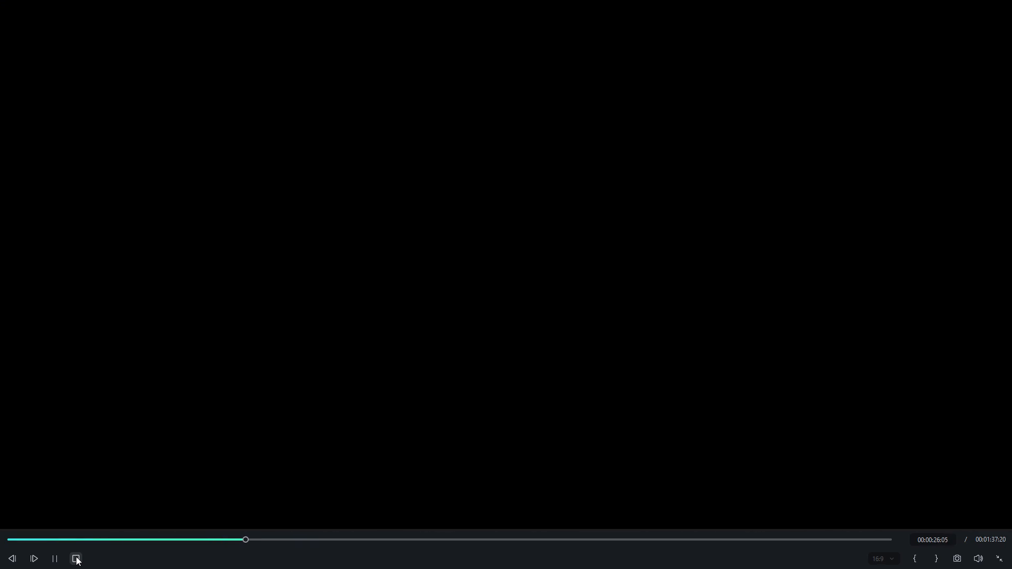
key(Escape)
click(1001, 562)
key(space)
Replay the sequence from 00:00:10:19 past the end of the VBN_8391 clip and save the project.
ctrl+scroll(390, 427, down, 6)
ctrl+scroll(435, 332, down, 6)
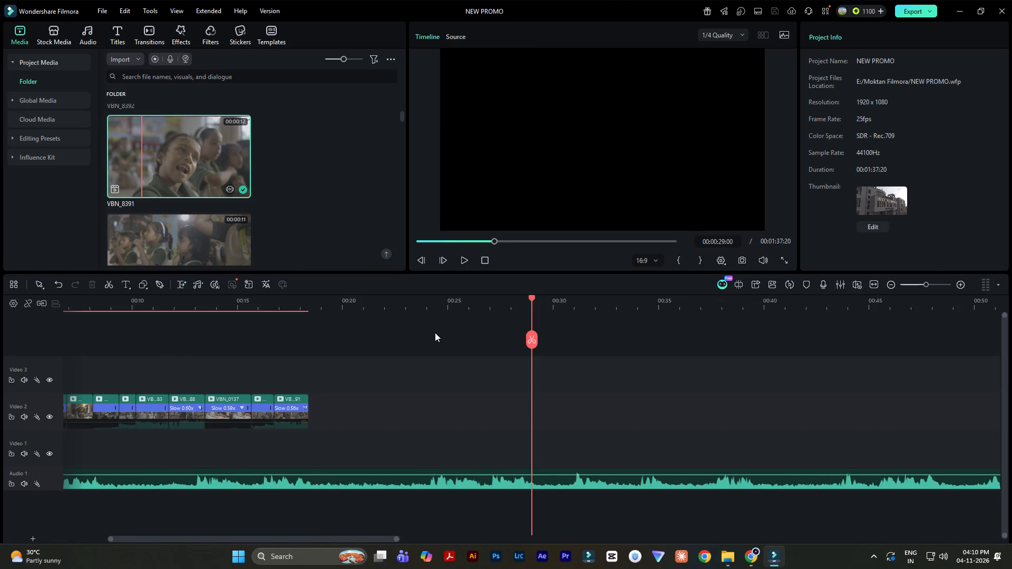
click(221, 301)
key(space)
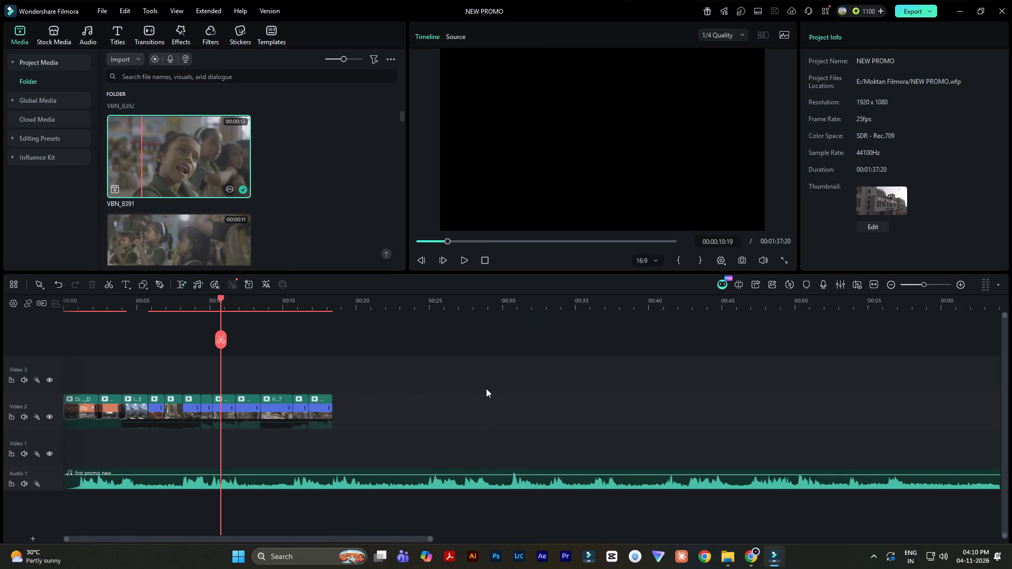
ctrl+scroll(486, 388, up, 9)
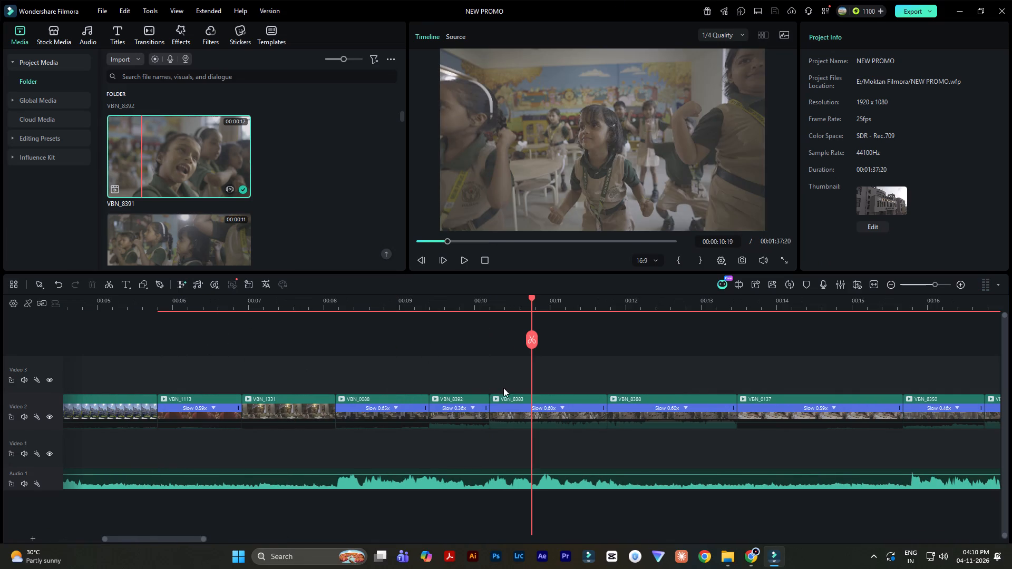
key(space)
key(space)
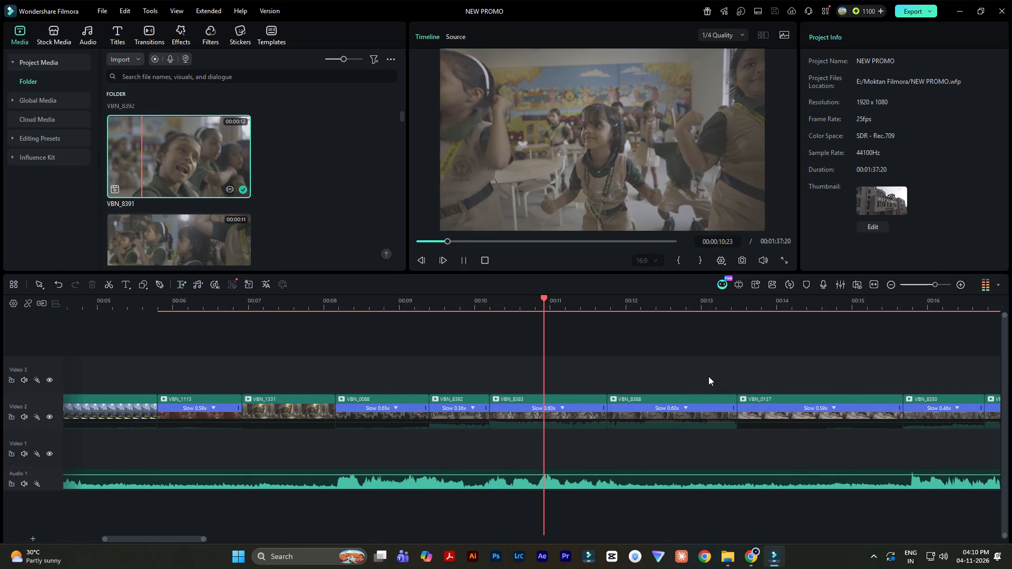
ctrl+scroll(708, 376, down, 5)
ctrl+scroll(708, 376, up, 2)
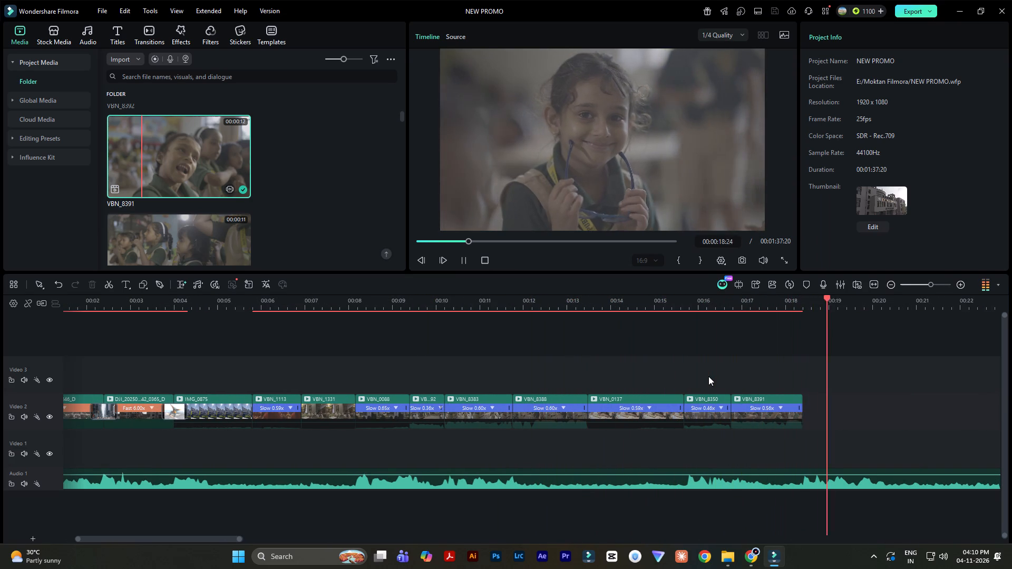
key(space)
key(ctrl+s)
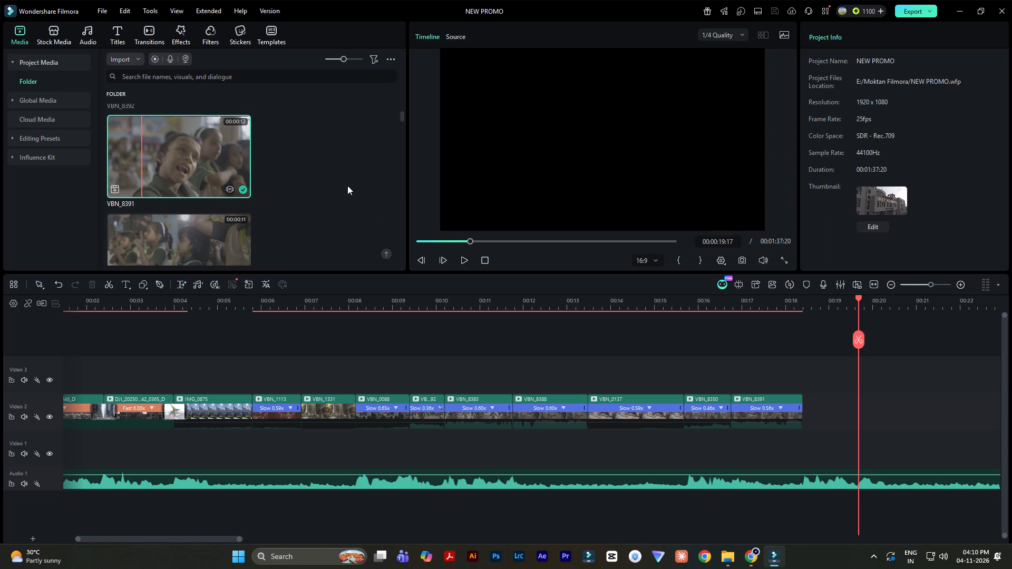
click(727, 558)
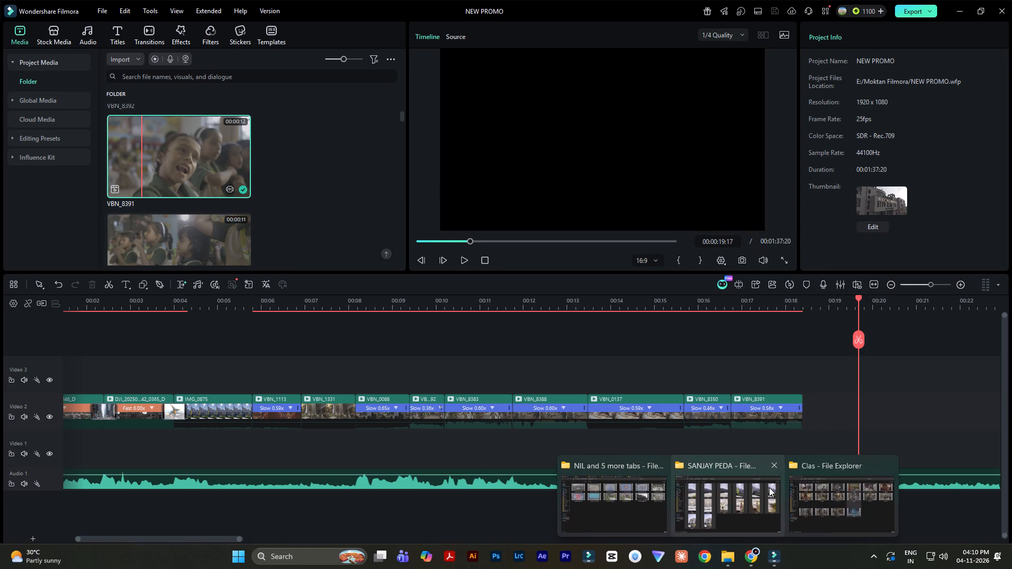
click(756, 498)
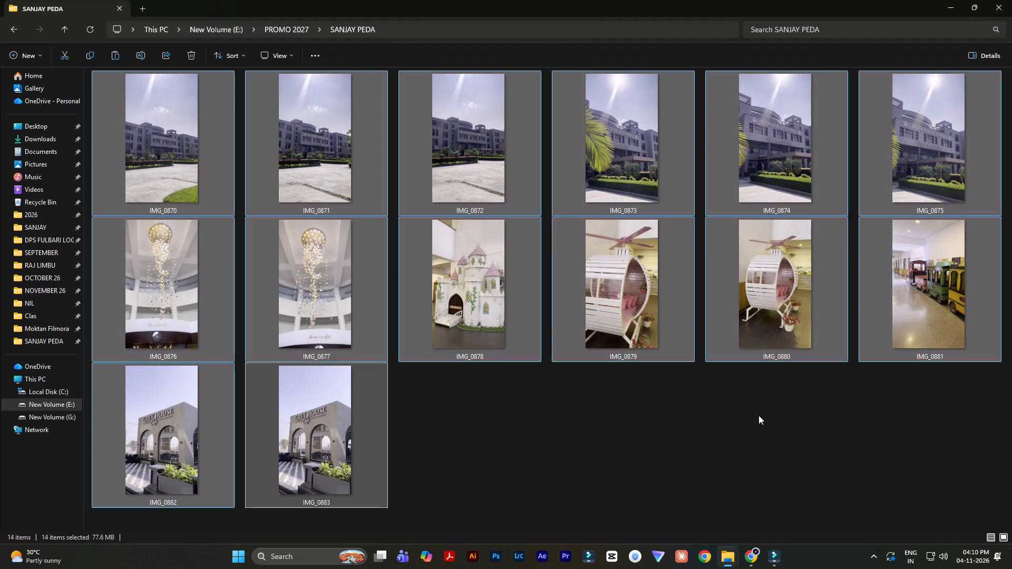
click(759, 409)
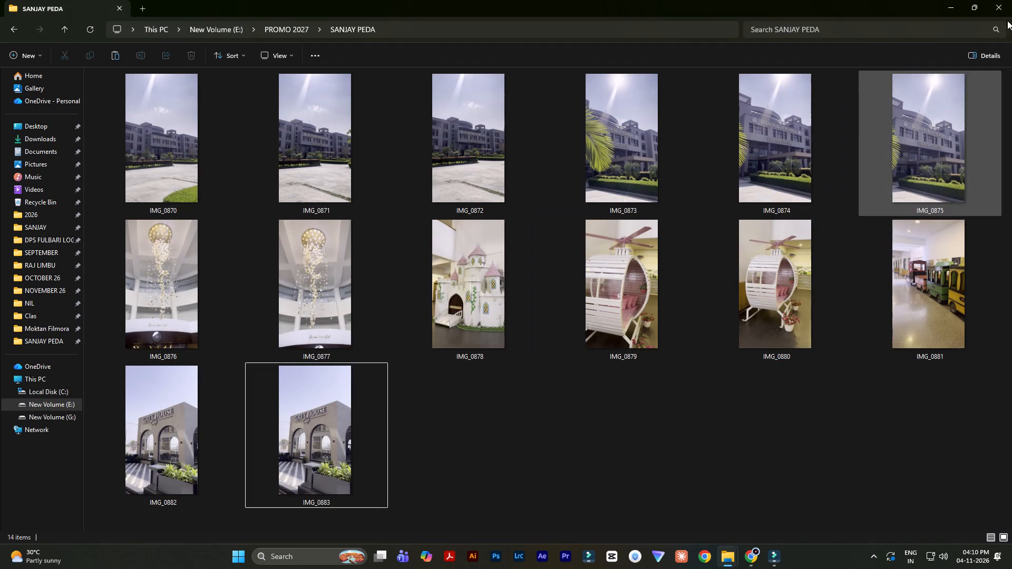
click(1011, 0)
Switch to the Clas folder in File Explorer and preview the VBN_0108 video at several points, closing the player at the end.
click(722, 559)
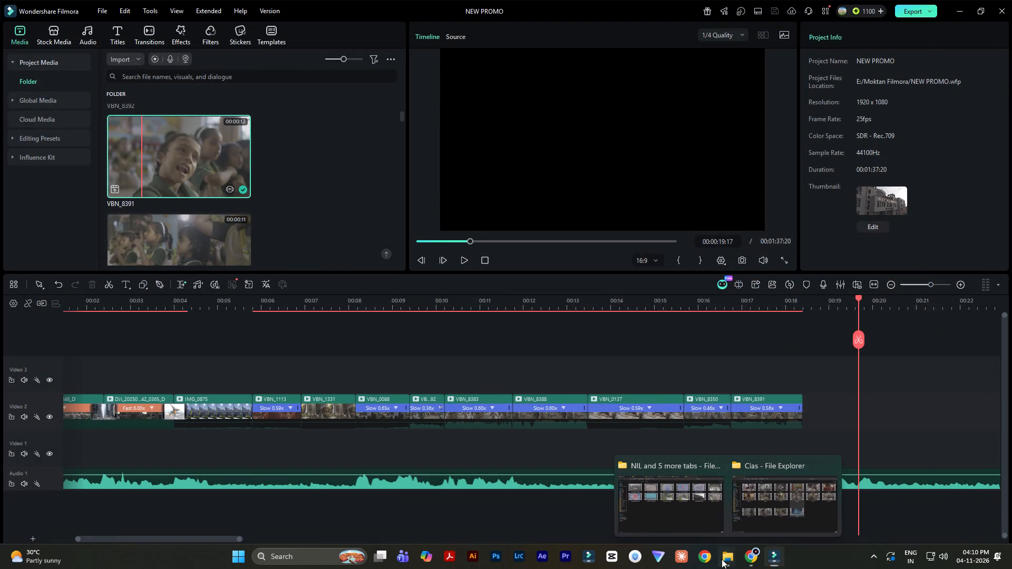
click(754, 512)
ctrl+scroll(790, 455, up, 4)
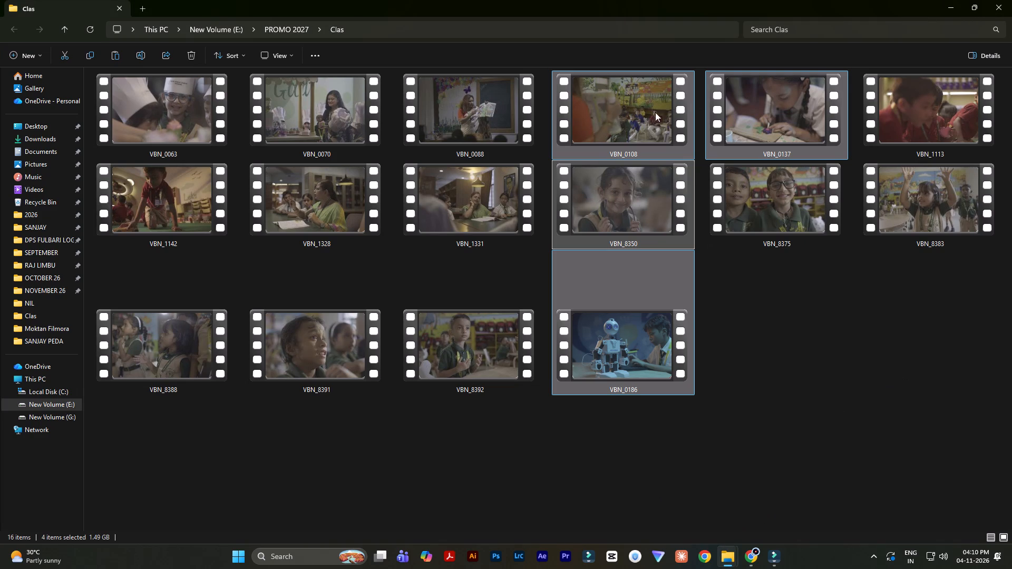
double_click(643, 108)
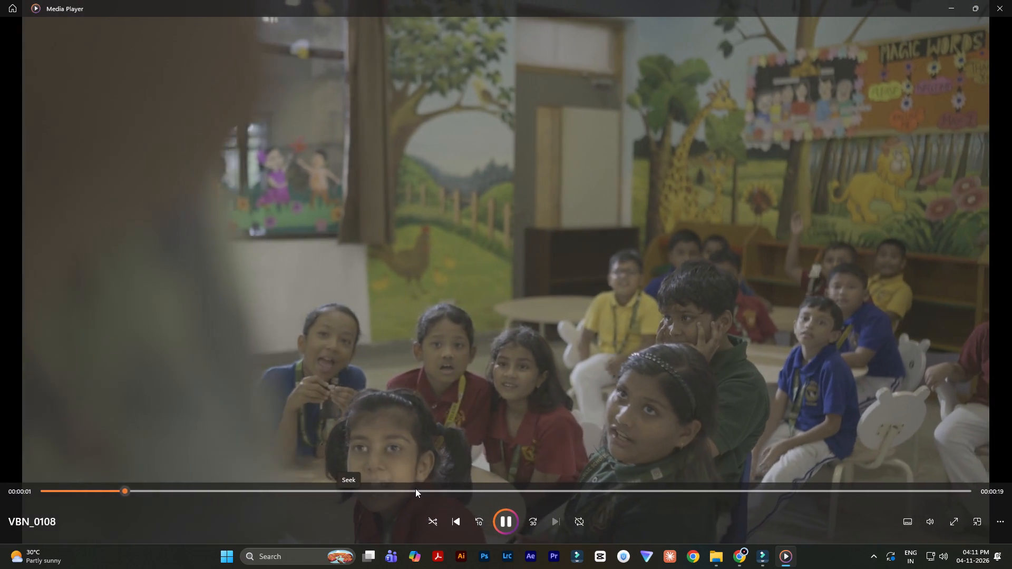
click(415, 488)
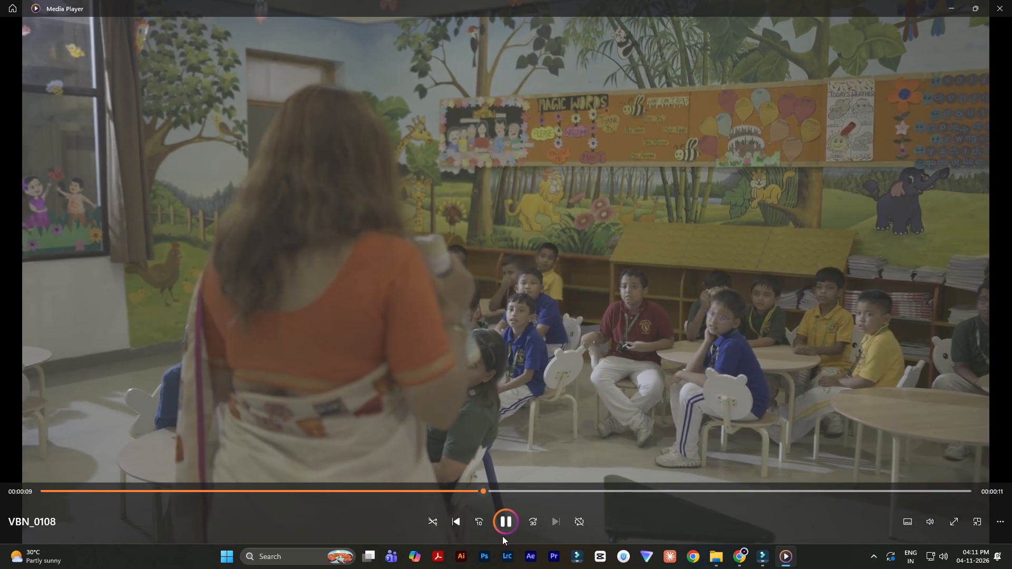
click(568, 490)
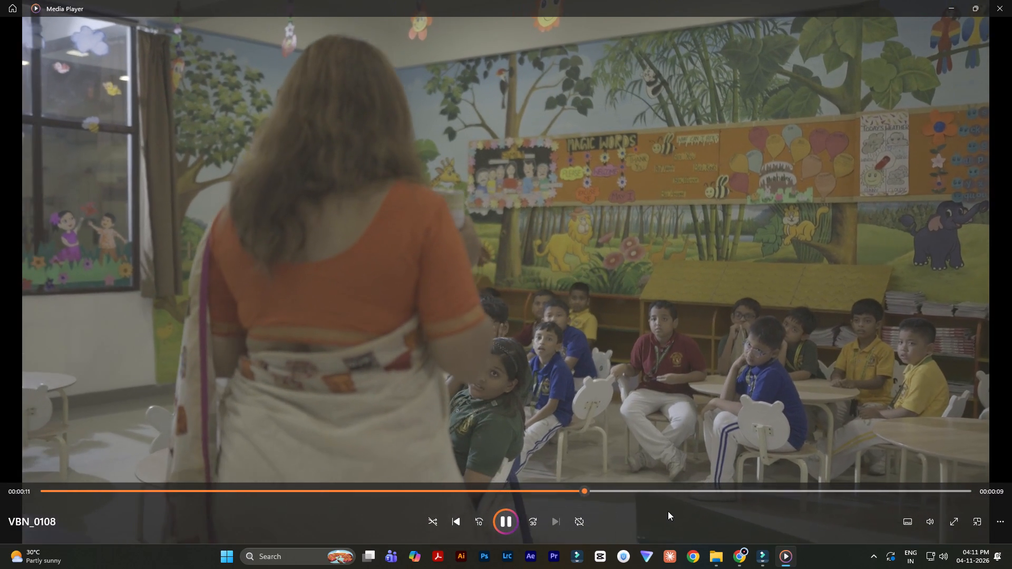
click(668, 495)
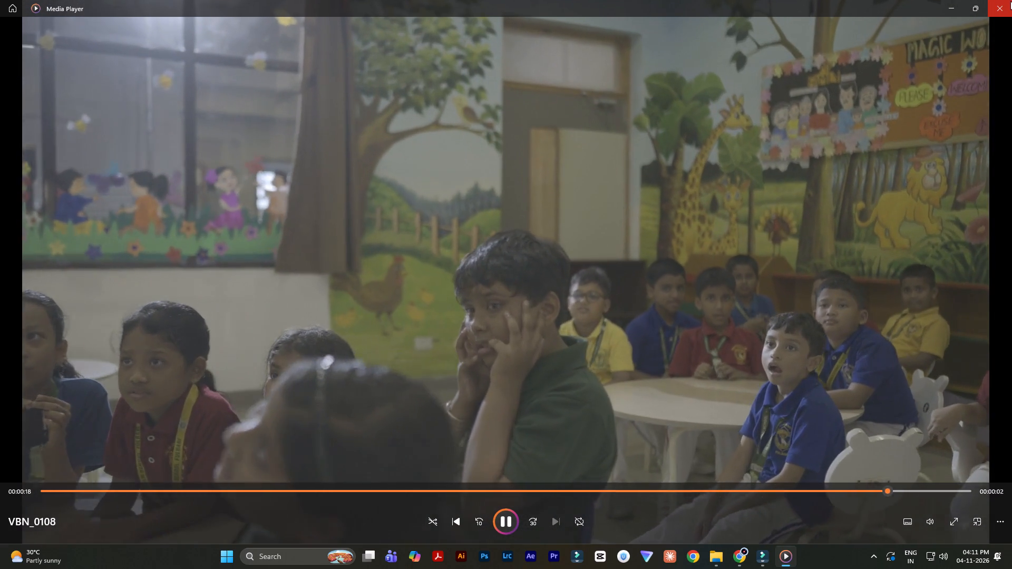
click(1010, 1)
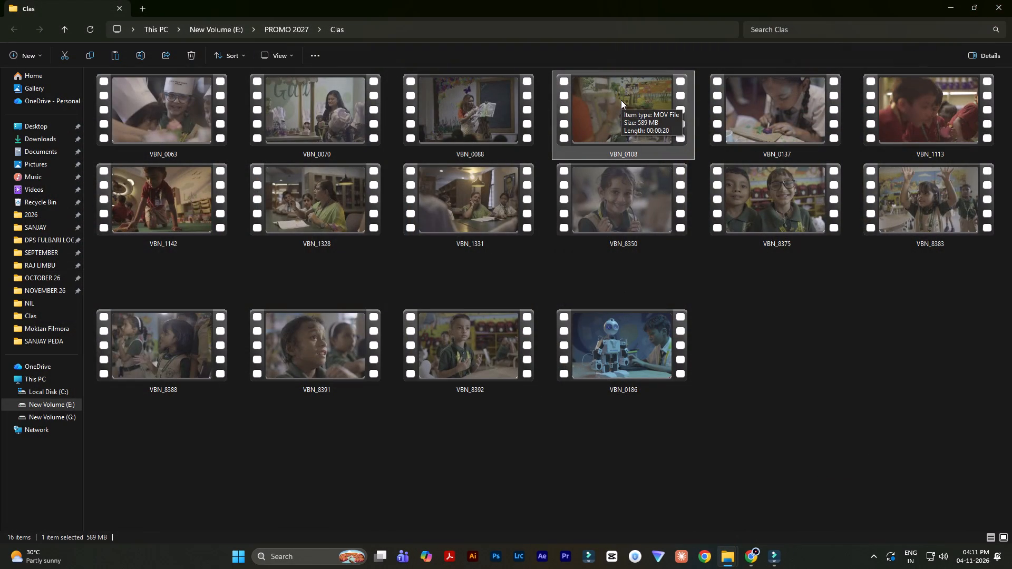
Add VBN_0108 from the Clas folder to the Video 2 track after the VBN_8391 clip and mute it.
drag(621, 100, 724, 172)
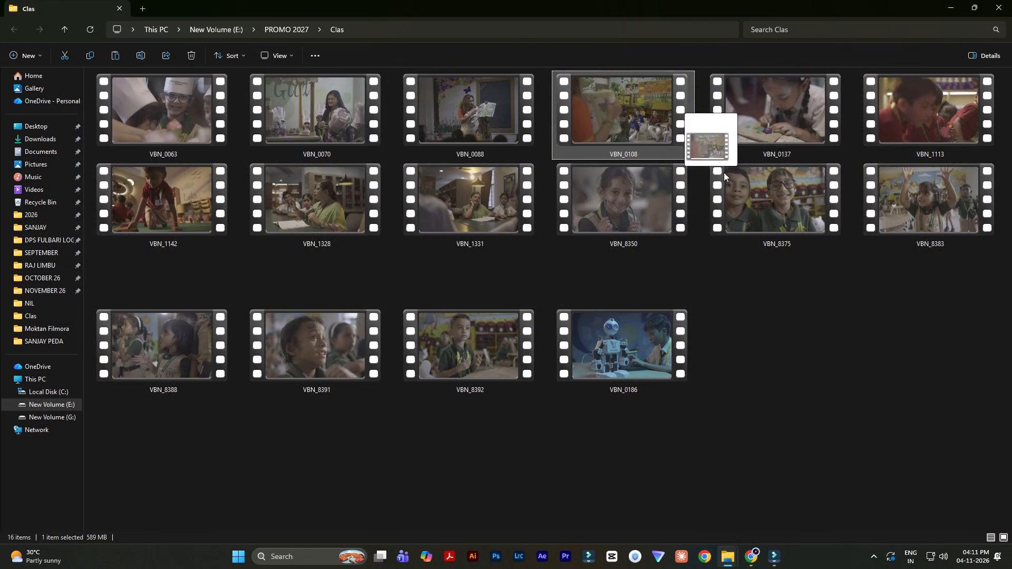
drag(724, 172, 809, 440)
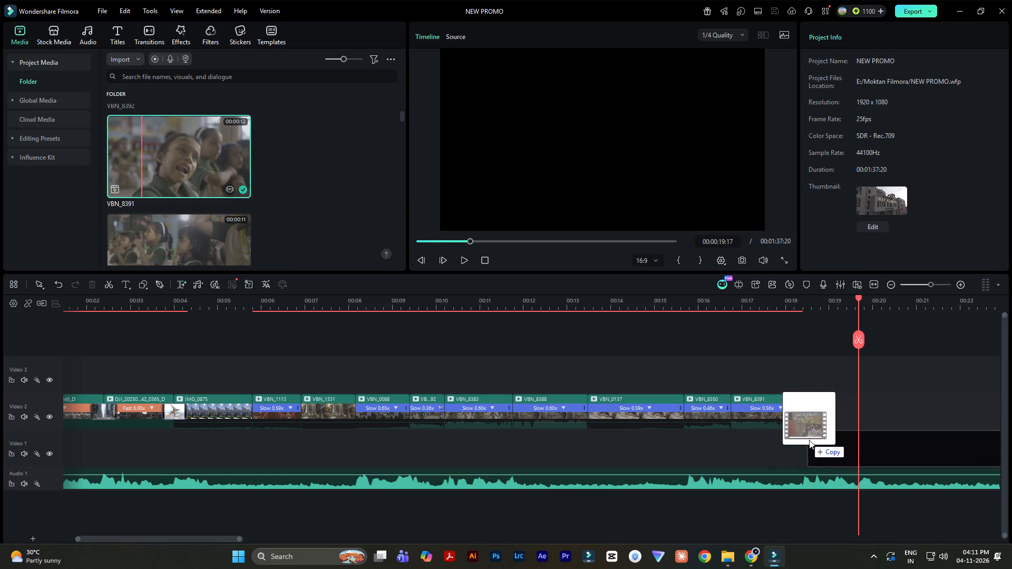
drag(809, 440, 842, 421)
ctrl+scroll(929, 388, down, 6)
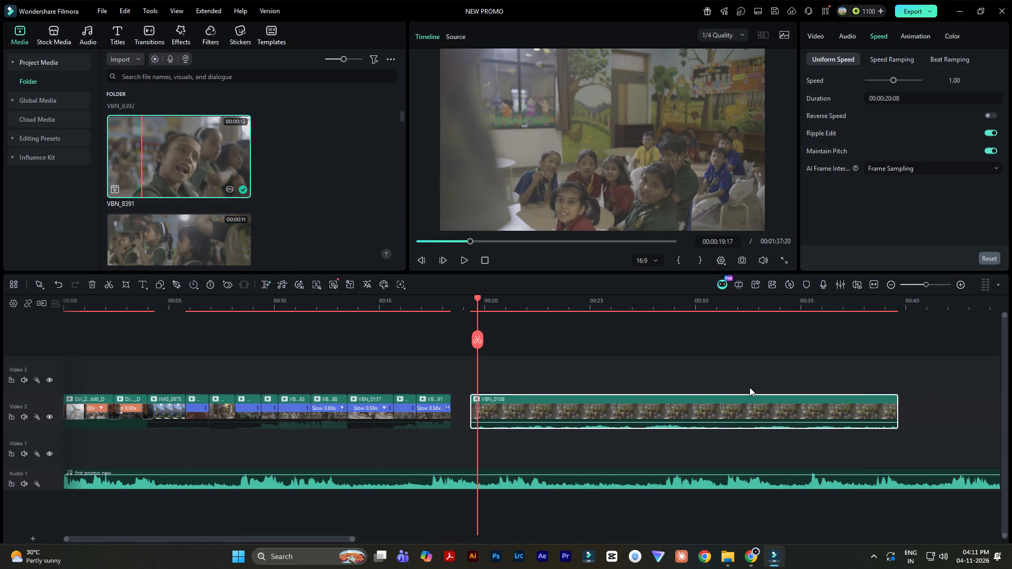
key(ctrl+shift+m)
Play through the VBN_0108 clip, split it at 00:00:33:21 and delete the part before the cut.
key(space)
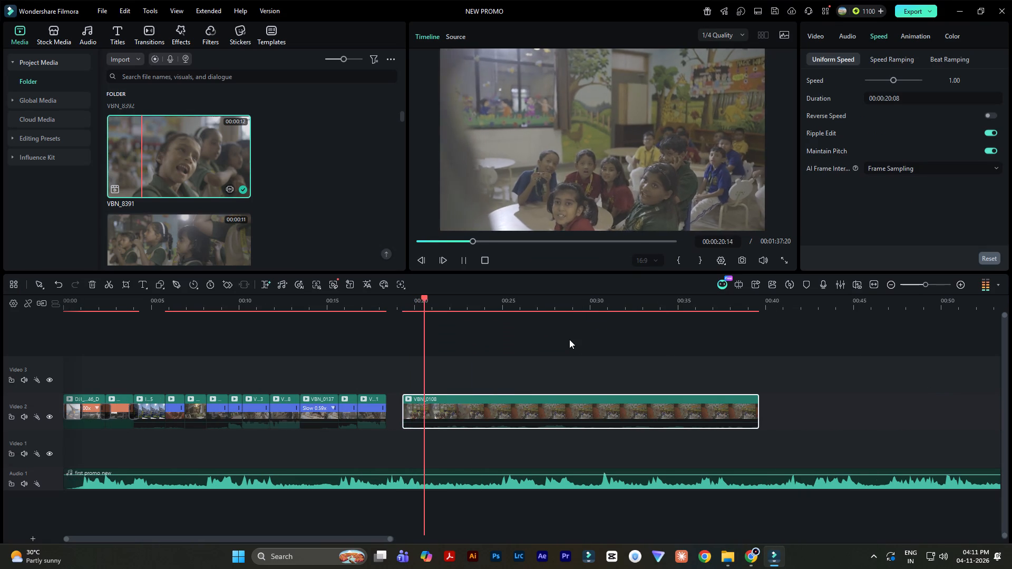
click(569, 310)
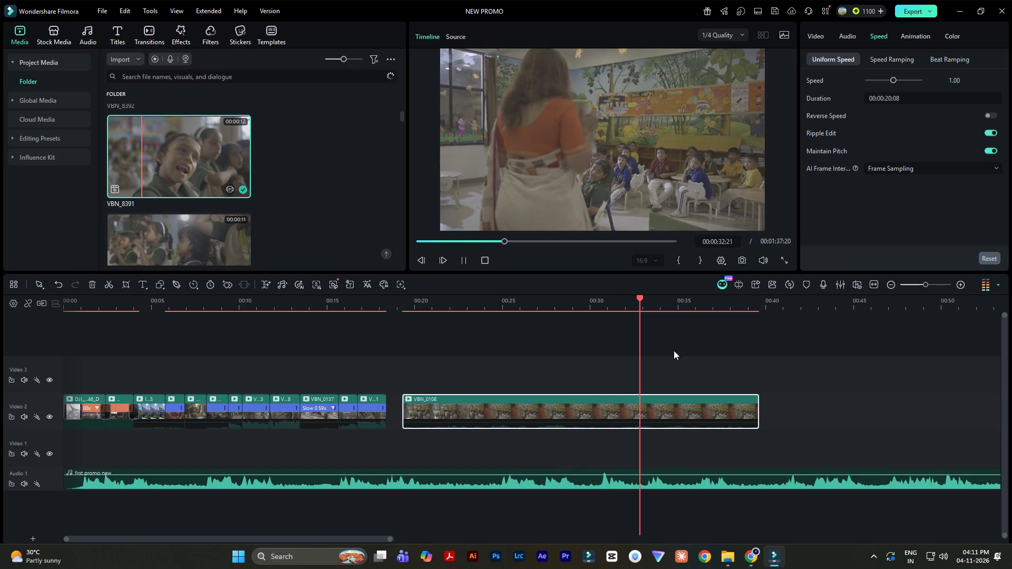
key(space)
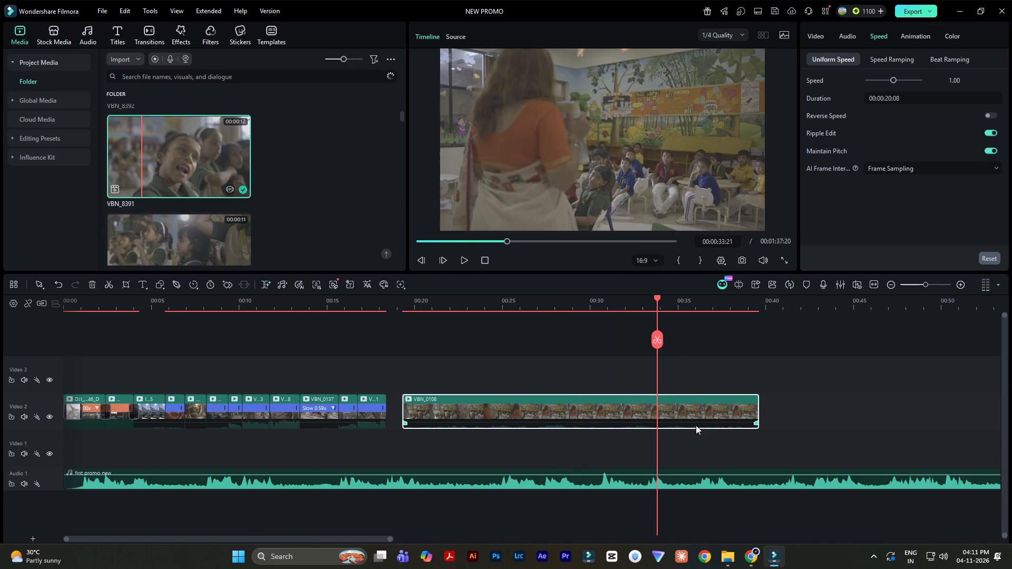
key(ctrl+b)
click(565, 415)
key(Delete)
Move the remaining VBN_0108 clip back to close the gap after VBN_8391 on the Video 2 track.
drag(677, 396, 485, 394)
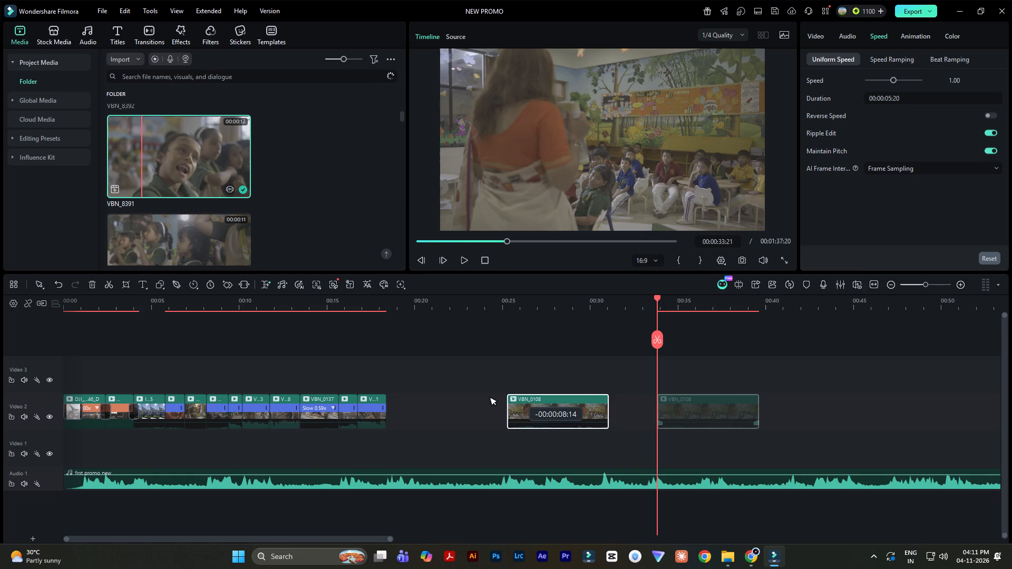
drag(485, 394, 407, 404)
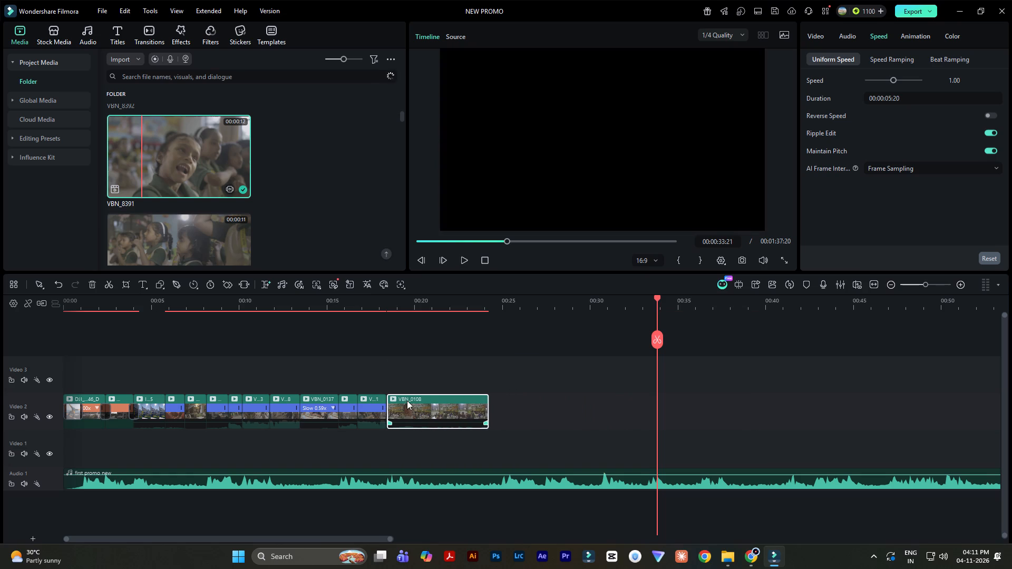
Close the small remaining gap between VBN_8391 and VBN_0108 on the Video 2 track and save the project.
ctrl+click(382, 307)
ctrl+scroll(382, 307, up, 14)
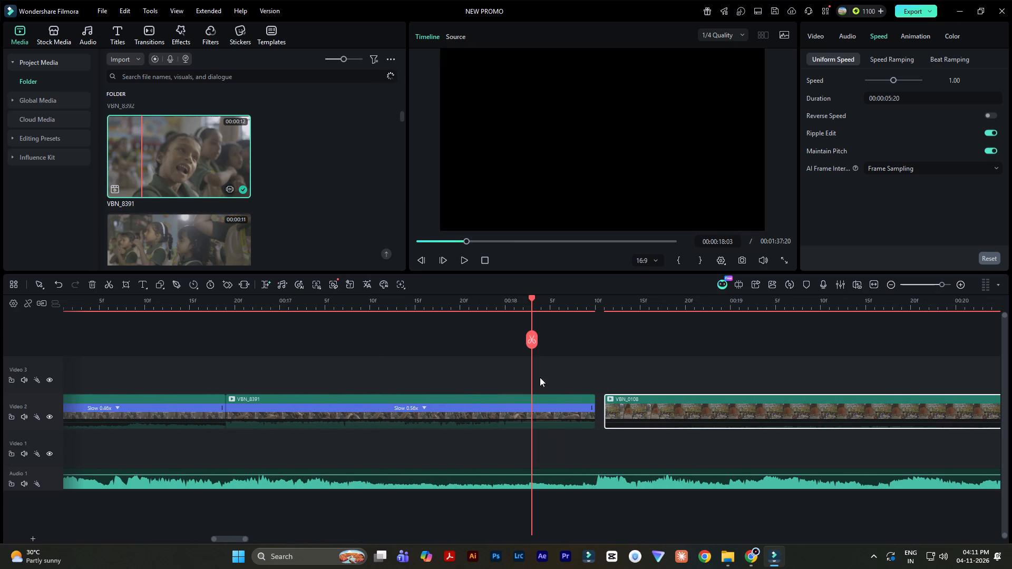
drag(620, 399, 614, 401)
key(space)
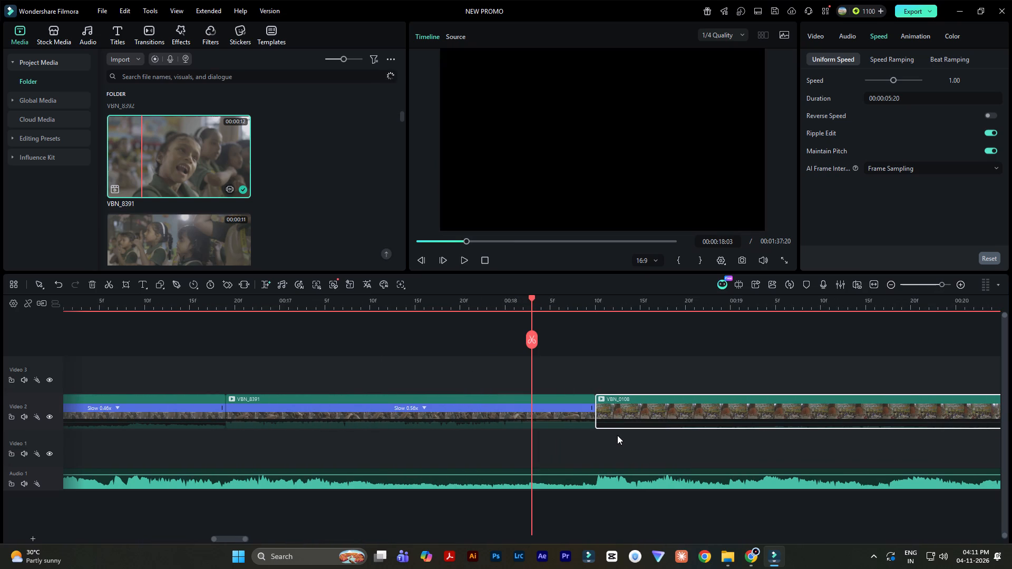
key(ctrl+s)
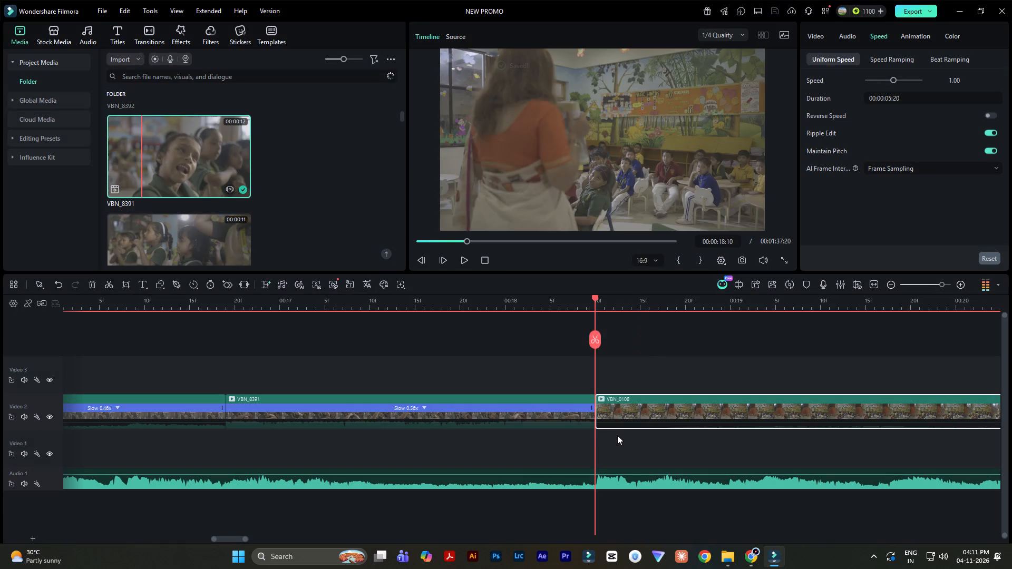
Play back the VBN_0108 clip and the cut from VBN_8391 into it to check the transition.
key(space)
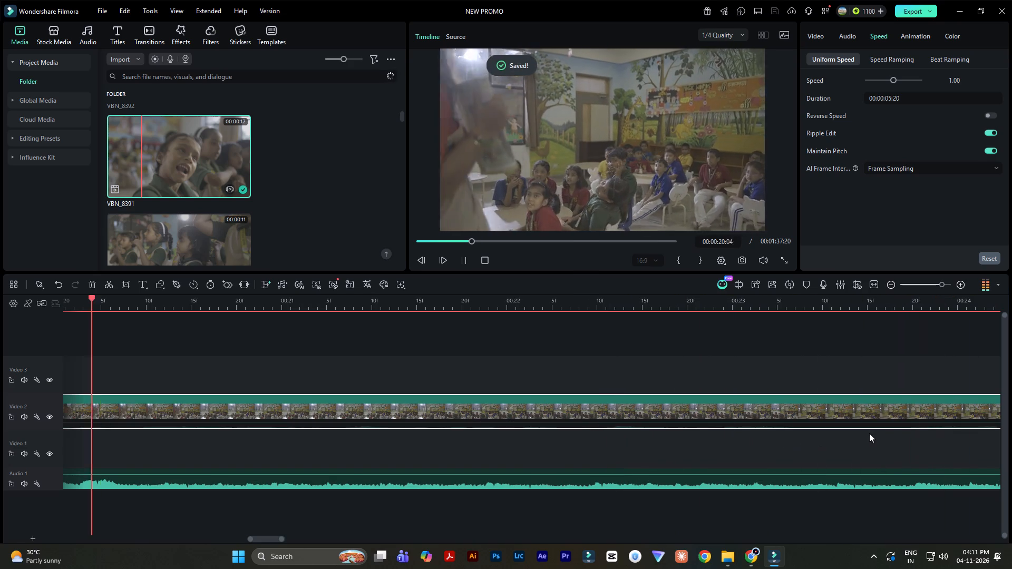
key(space)
ctrl+scroll(630, 397, down, 5)
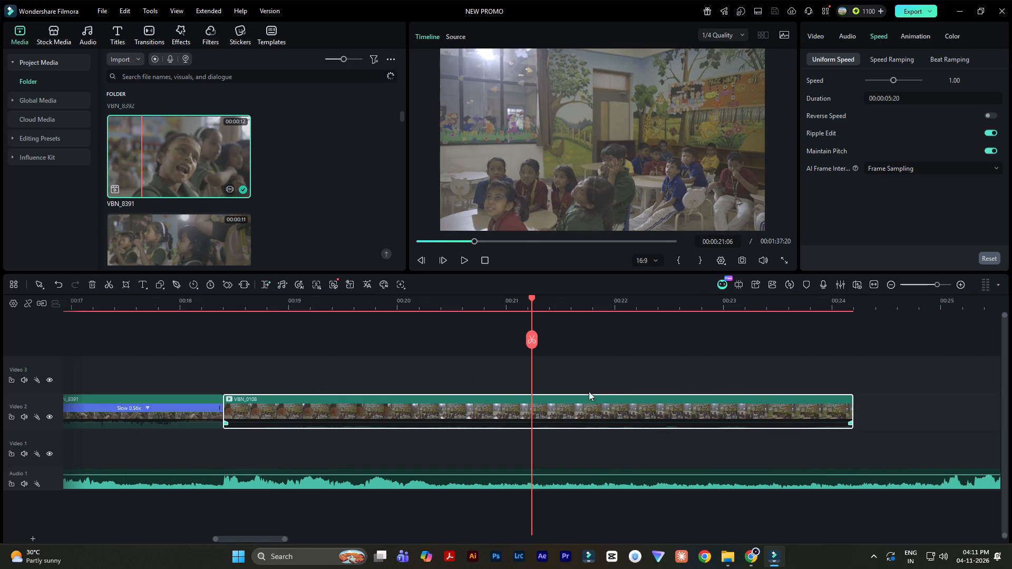
click(193, 309)
key(space)
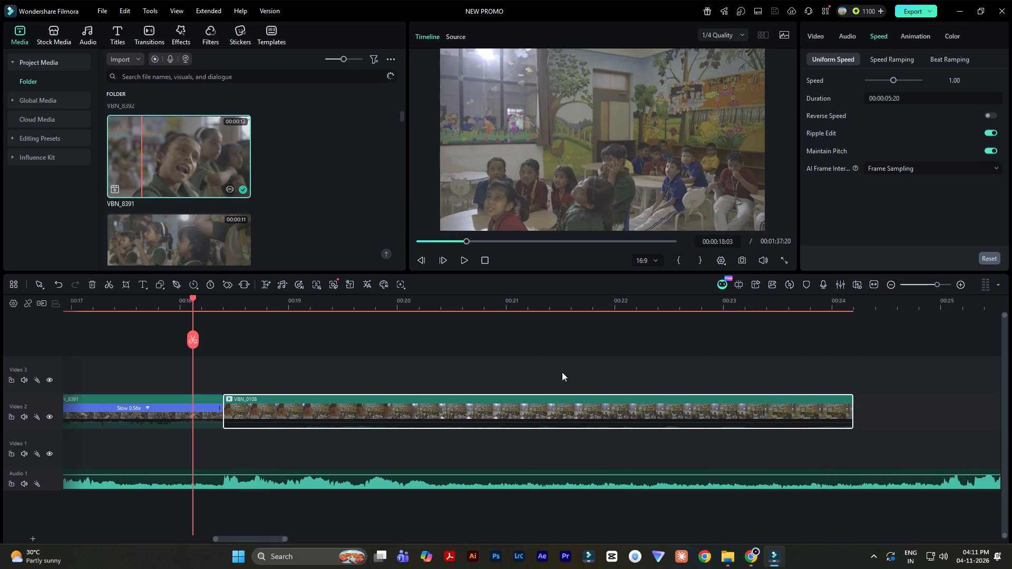
key(space)
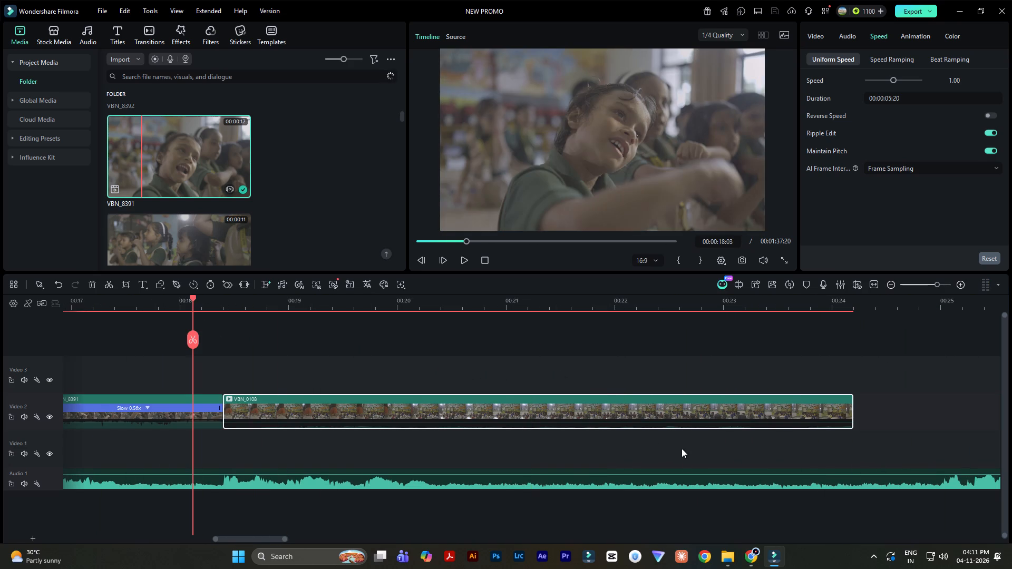
Switch to the Dps 2026 ( Day 3 ) Drive folder in Chrome and preview VBN_0194.MOV and VBN_0198.MOV.
click(754, 555)
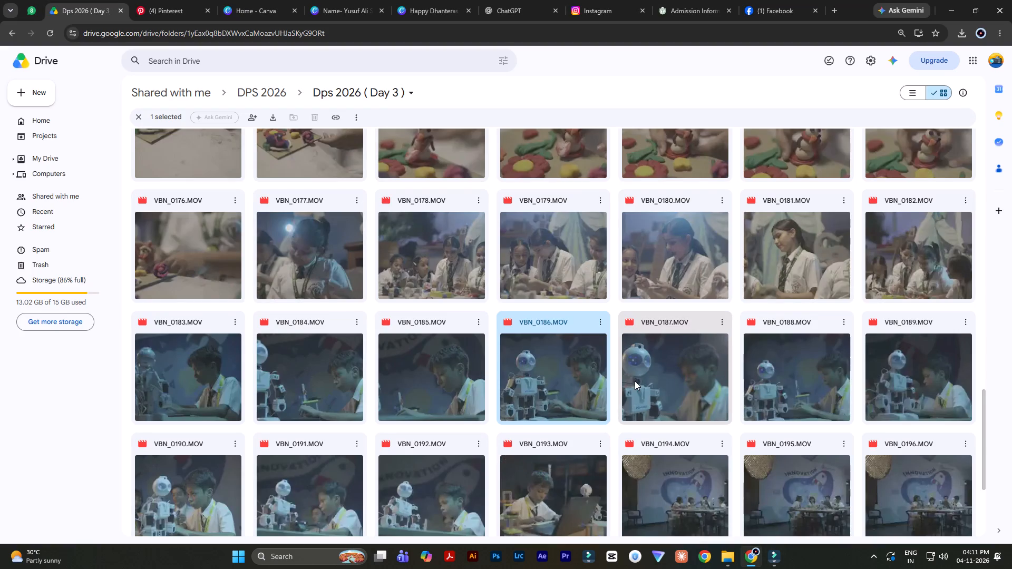
scroll(635, 381, down, 1)
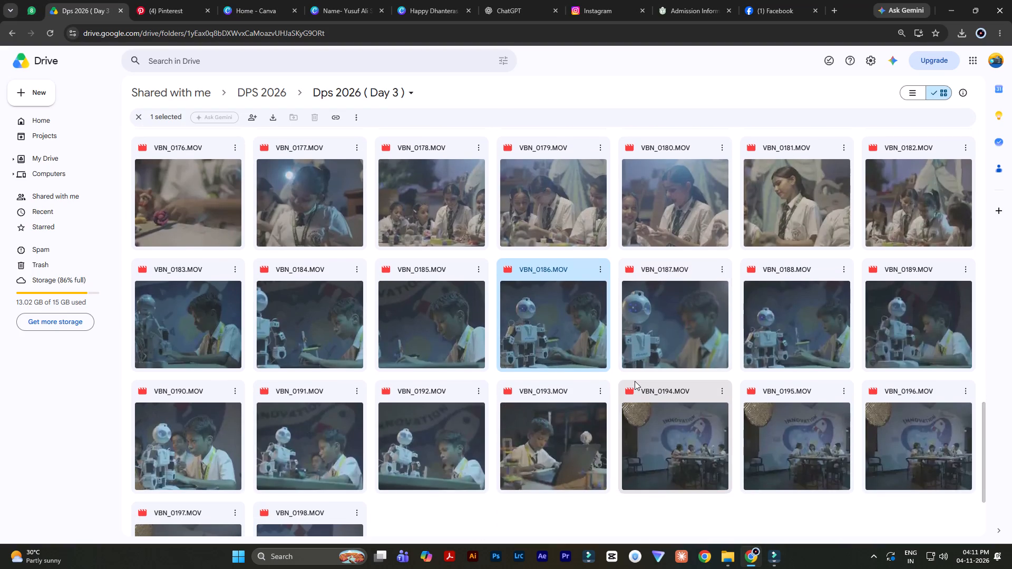
scroll(635, 381, down, 4)
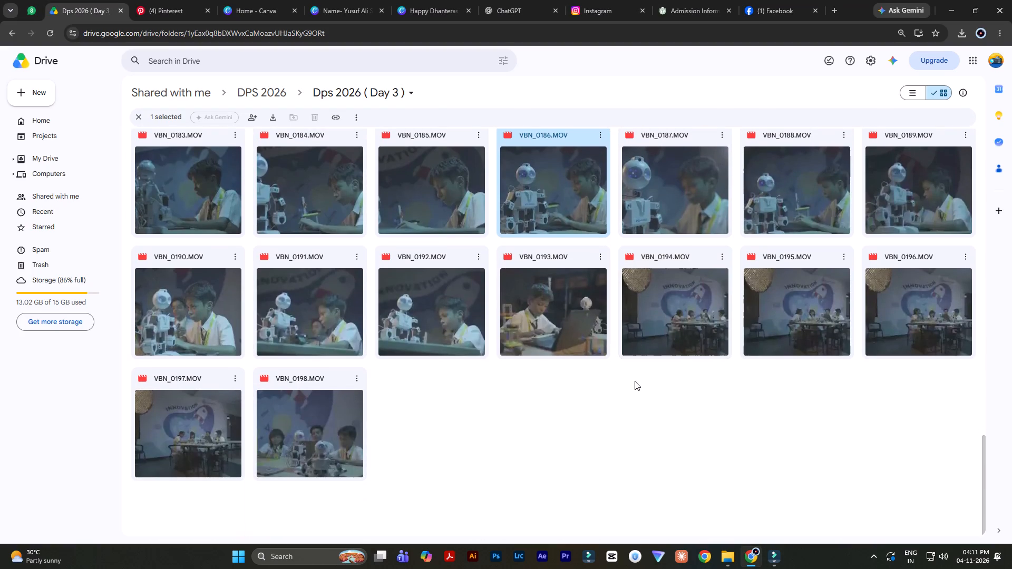
scroll(635, 381, up, 5)
scroll(635, 381, down, 7)
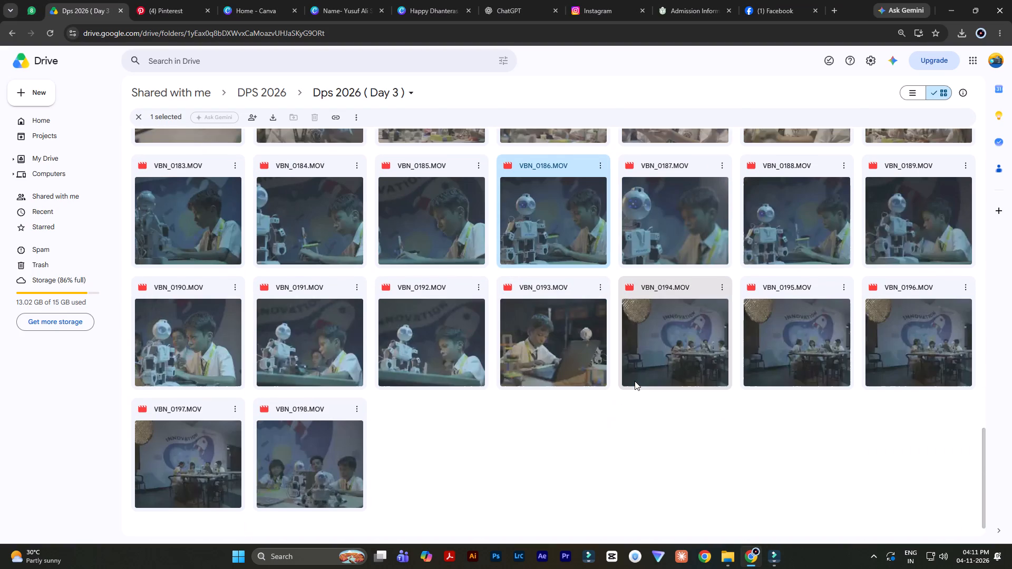
double_click(660, 315)
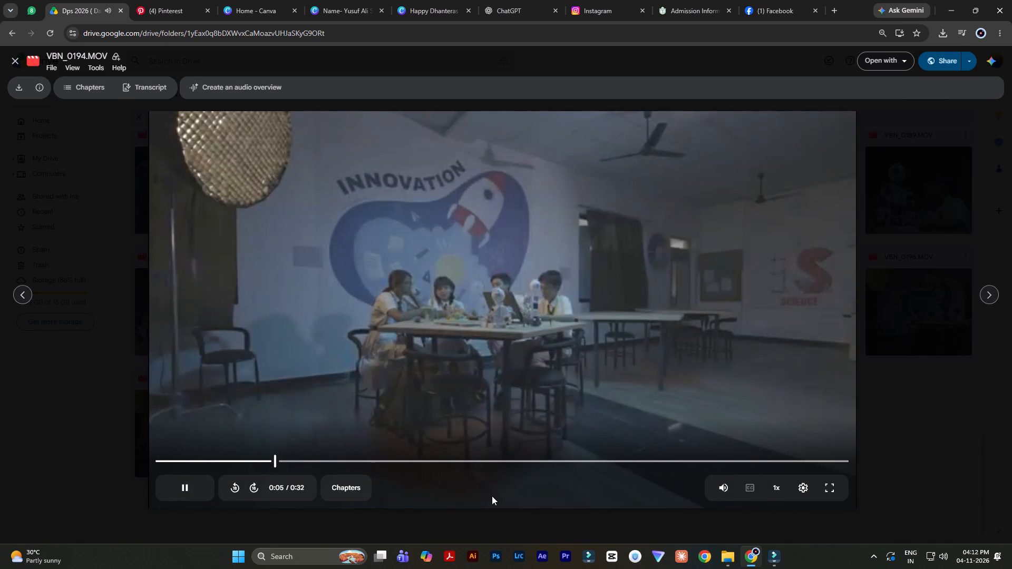
click(452, 462)
click(579, 465)
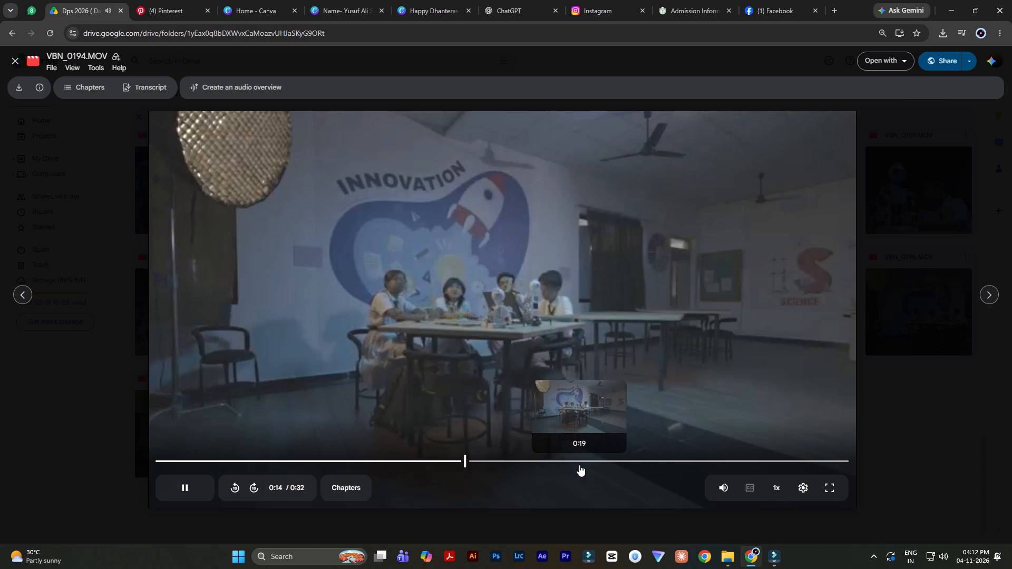
click(706, 462)
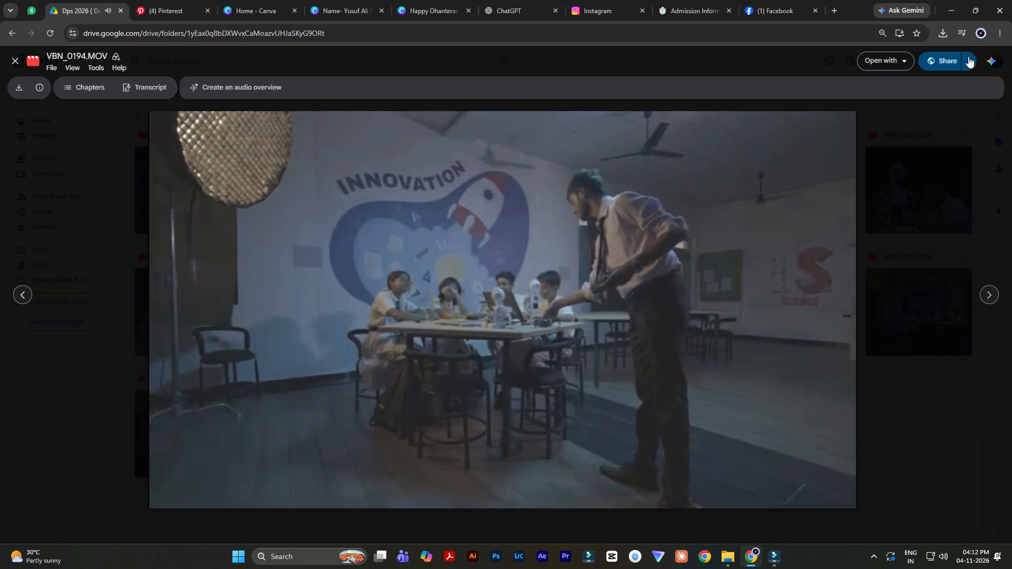
click(898, 184)
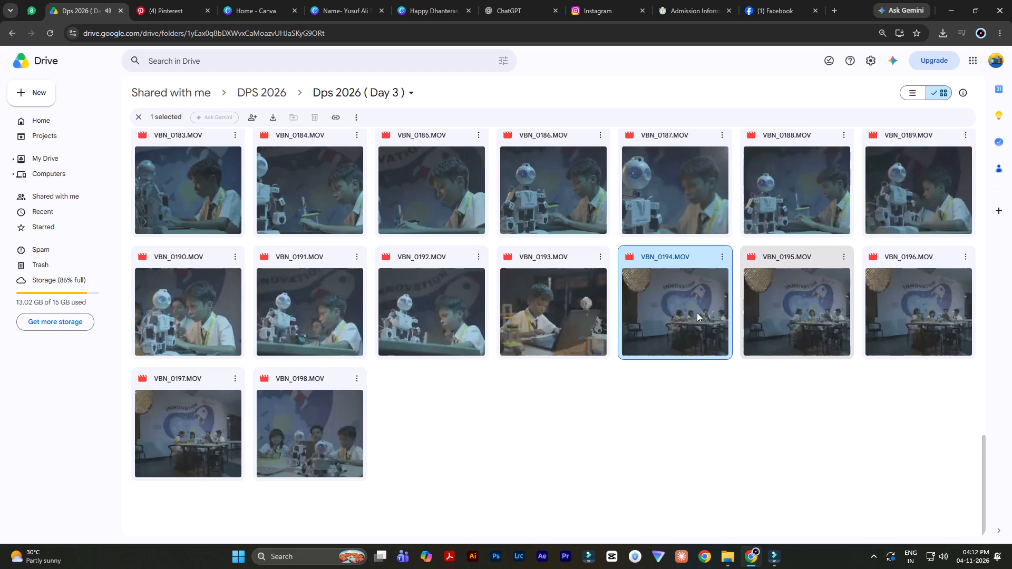
double_click(329, 416)
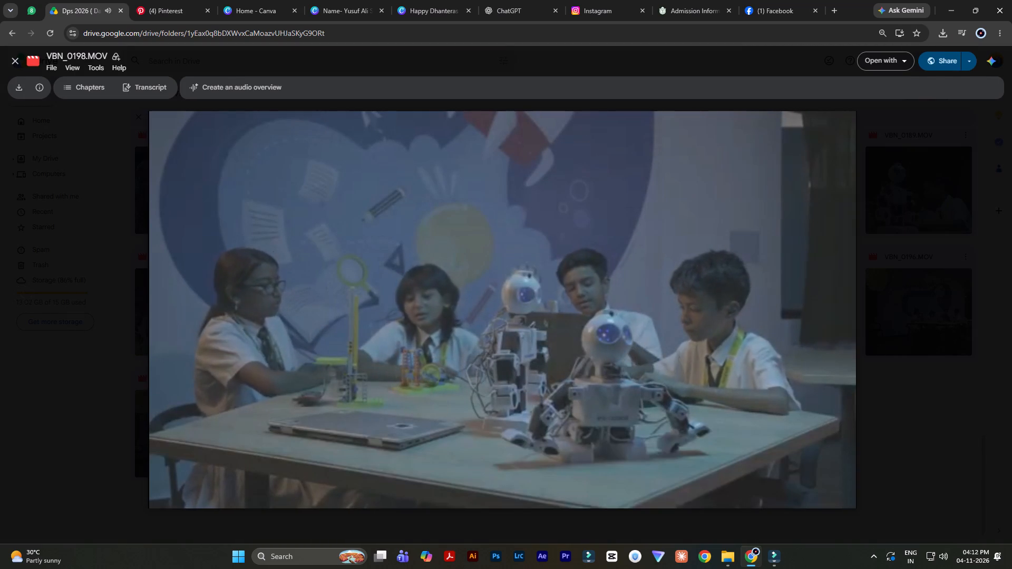
click(896, 243)
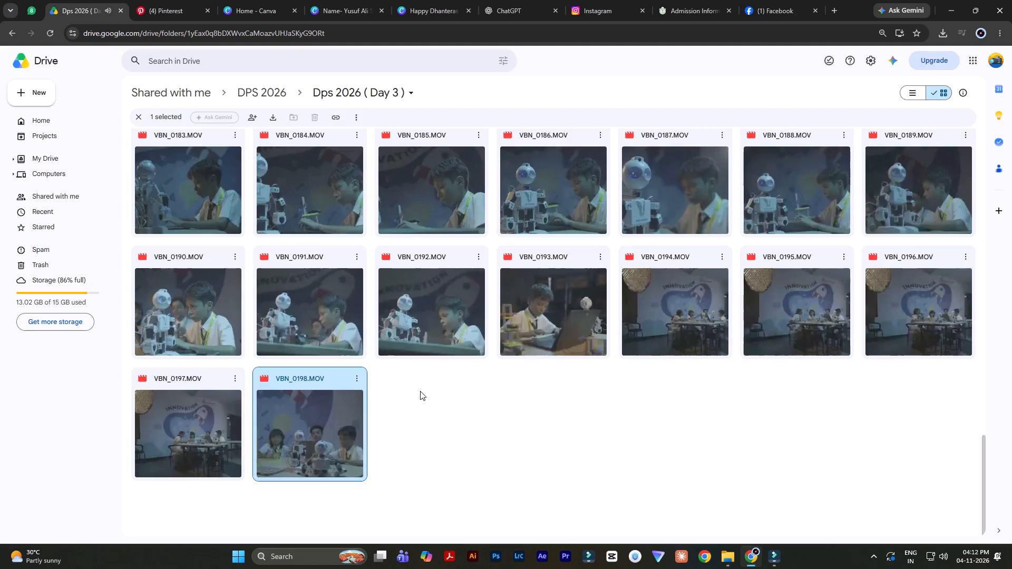
Preview VBN_0192.MOV in the Drive folder and download it to the Clas folder.
double_click(435, 311)
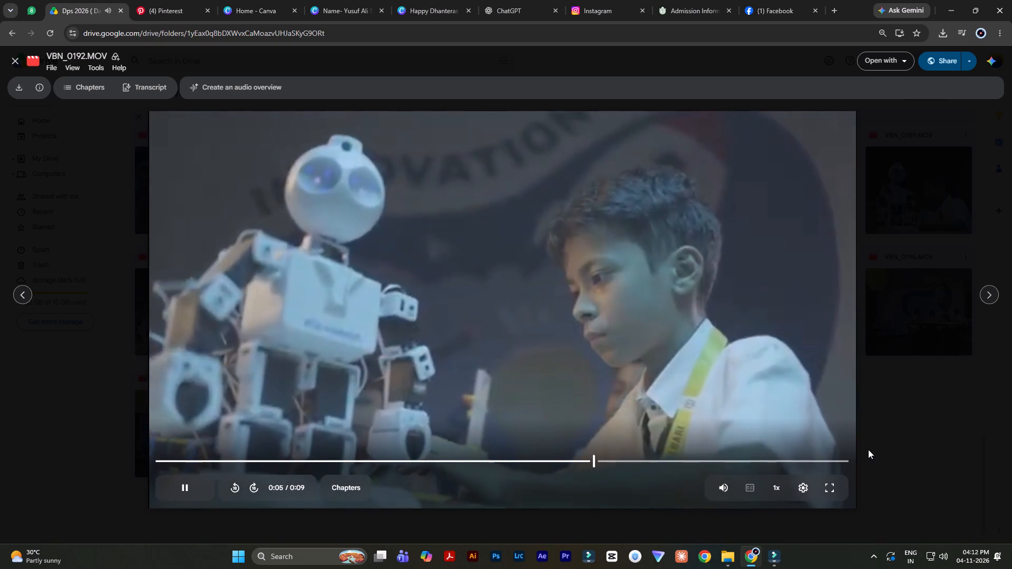
click(959, 276)
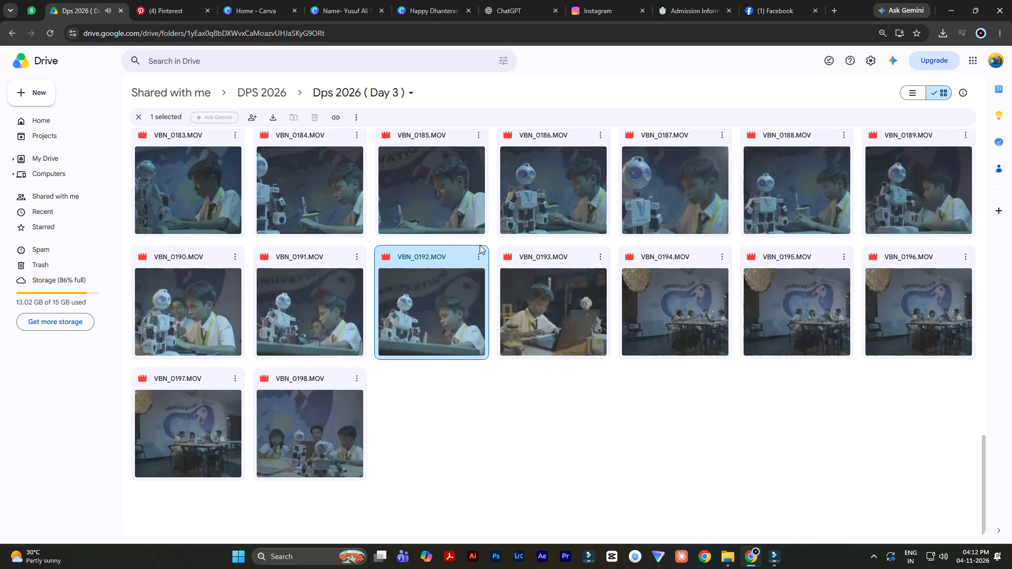
click(477, 253)
click(521, 299)
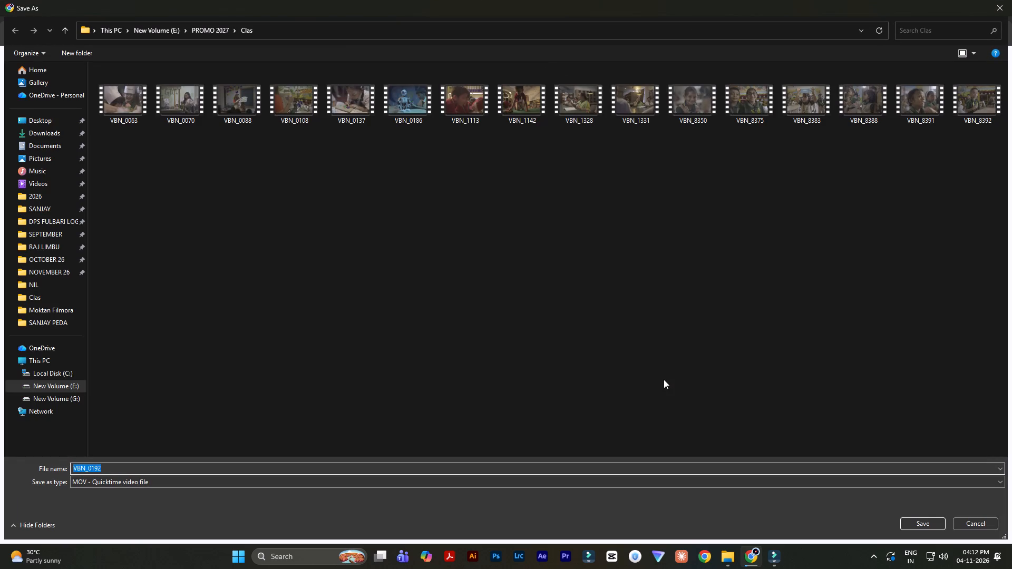
click(911, 519)
click(836, 441)
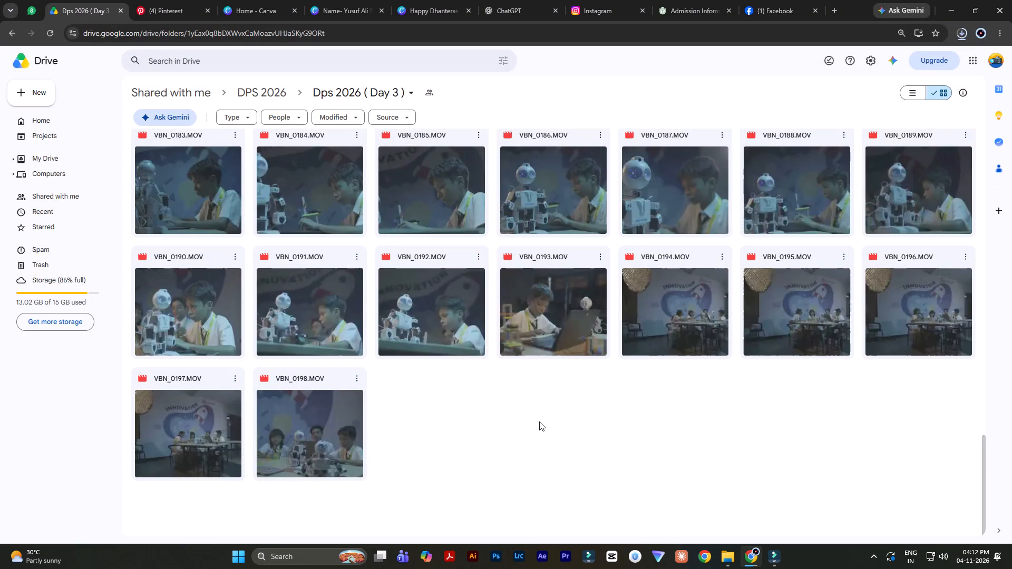
Find VBN_0165.MOV further up the Drive folder, preview it and download it to the Clas folder.
scroll(539, 421, up, 3)
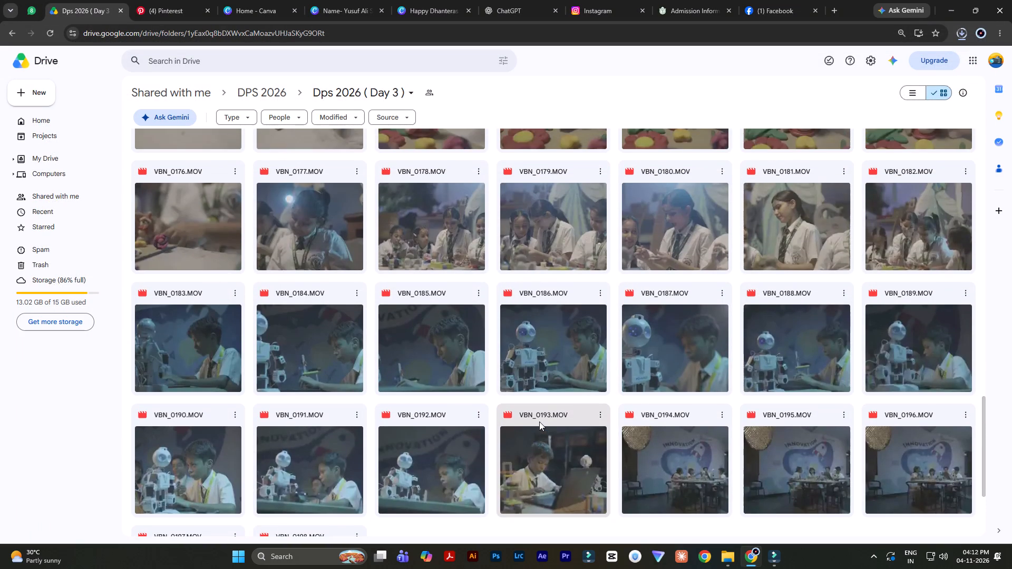
scroll(539, 421, up, 5)
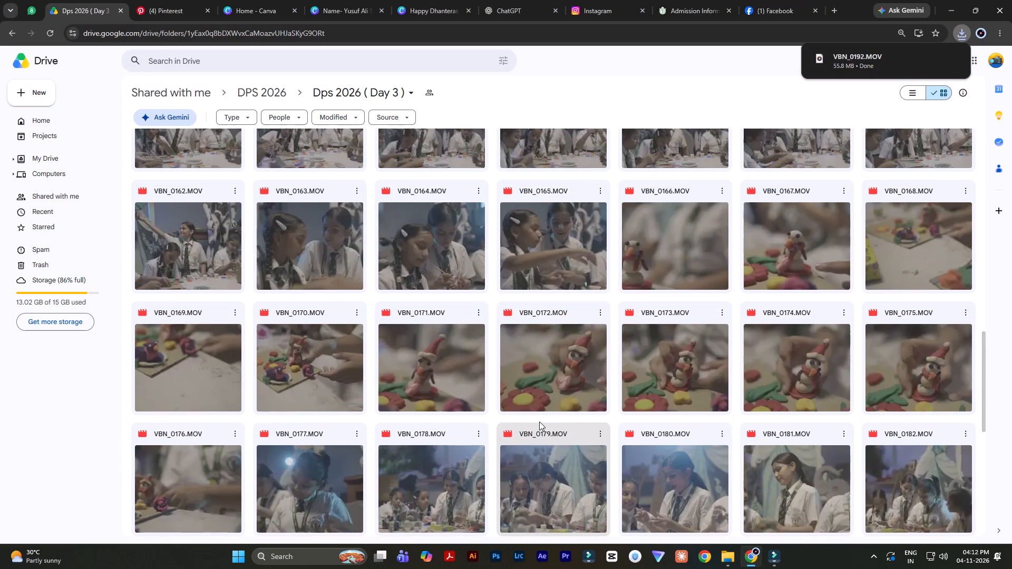
scroll(605, 372, up, 2)
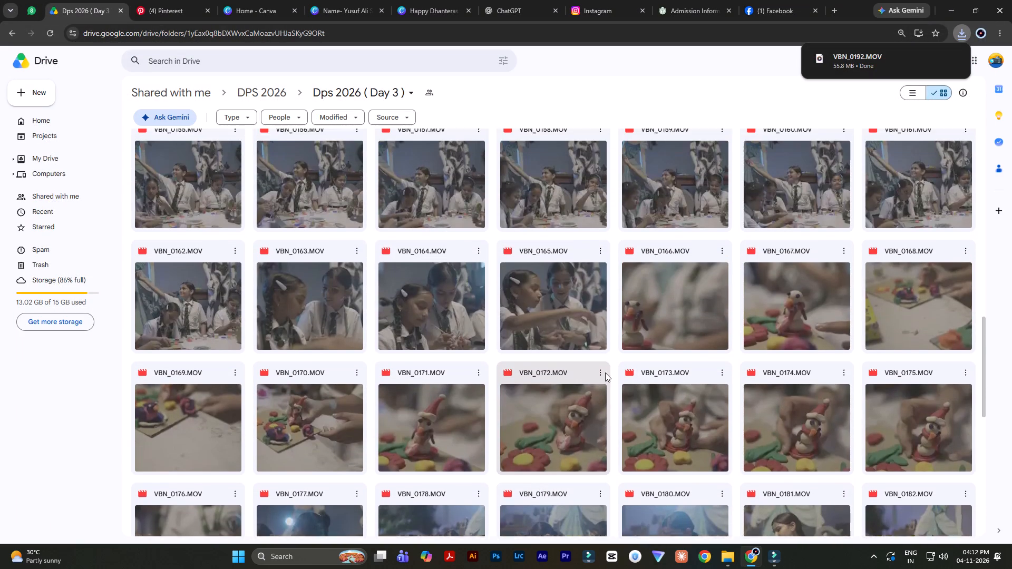
double_click(536, 334)
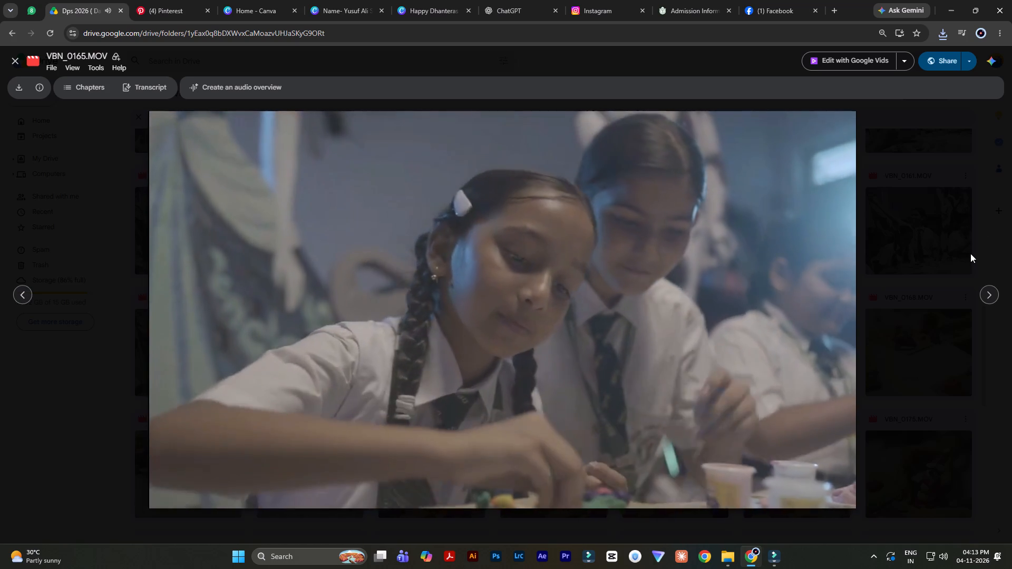
click(970, 253)
click(598, 298)
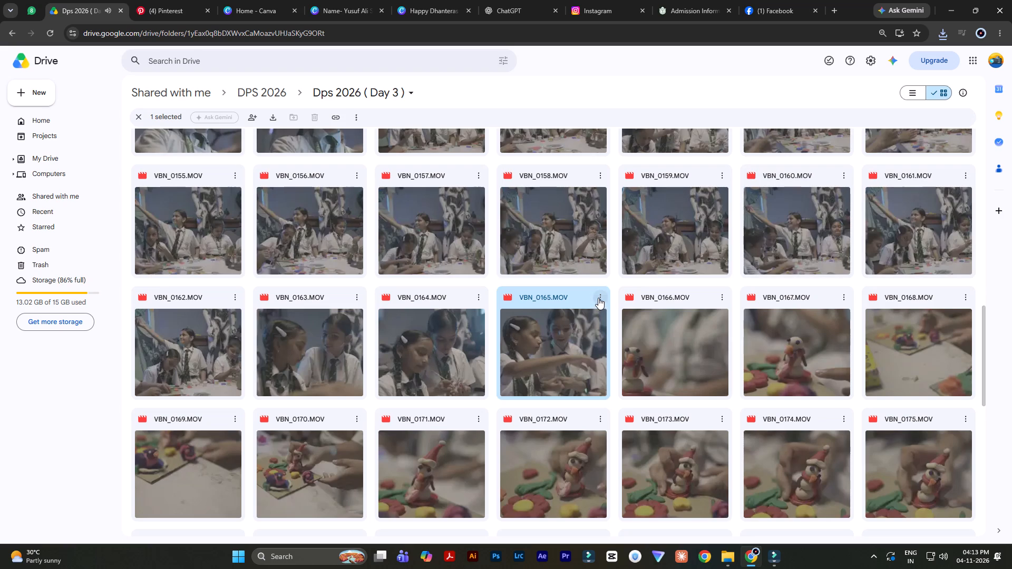
click(635, 346)
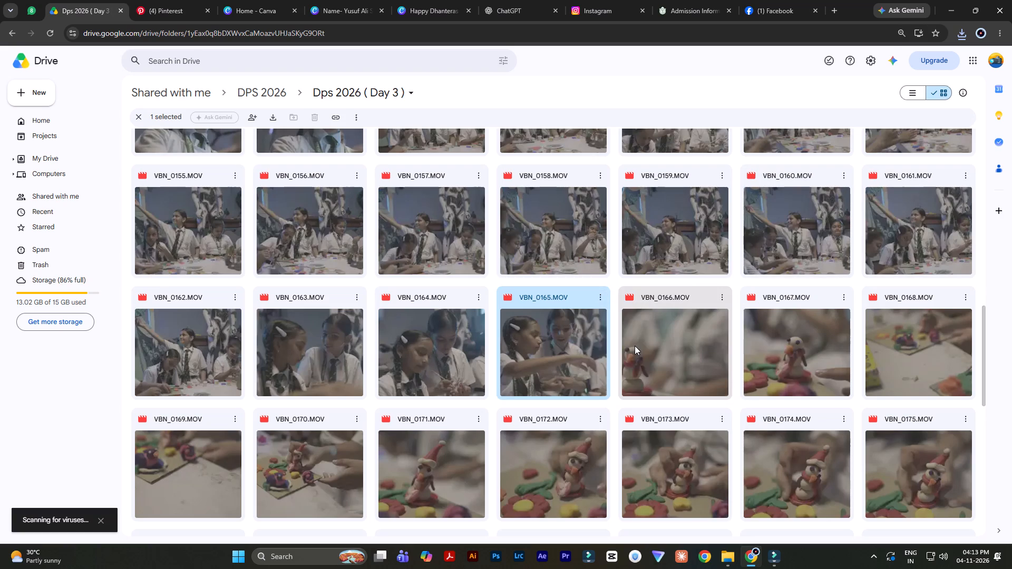
click(593, 328)
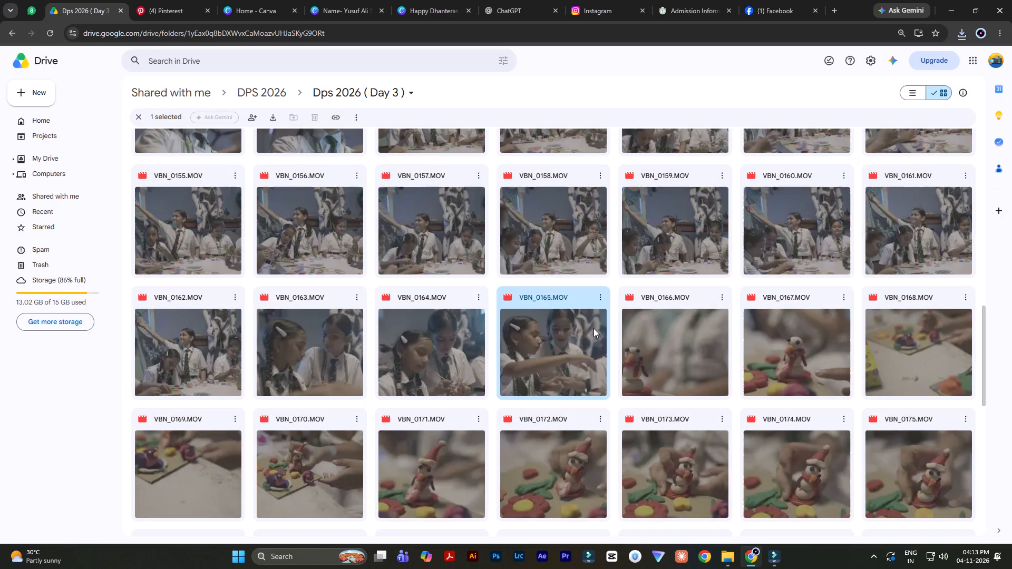
scroll(593, 328, up, 4)
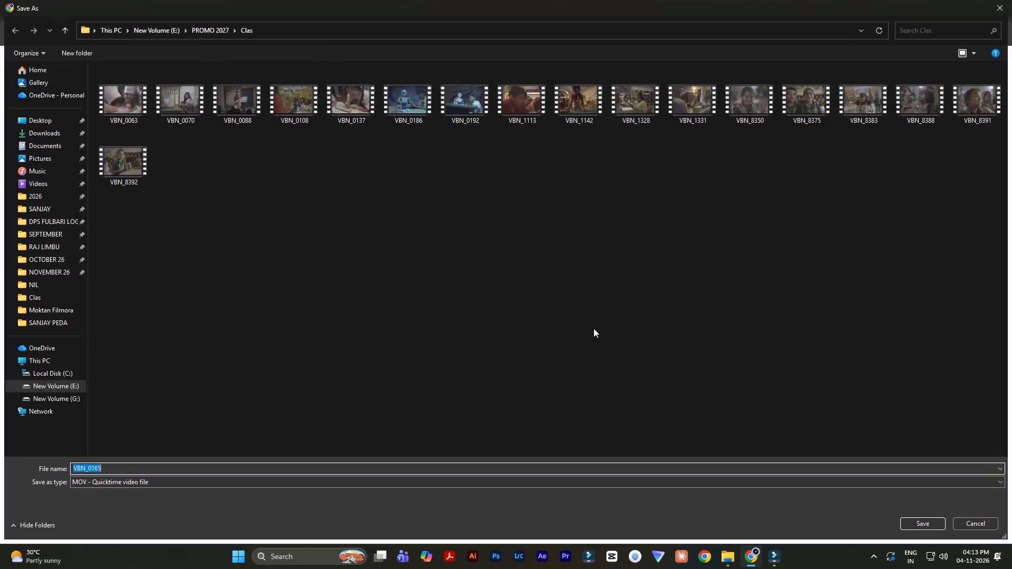
click(920, 522)
Preview VBN_0148.MOV further up the Dps 2026 ( Day 3 ) Drive folder.
scroll(631, 365, up, 2)
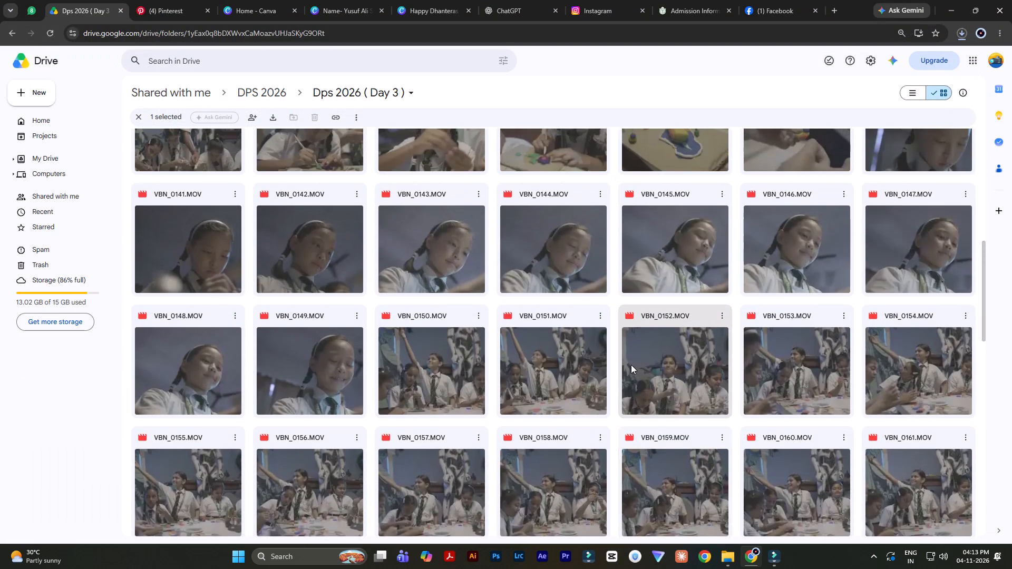
double_click(193, 376)
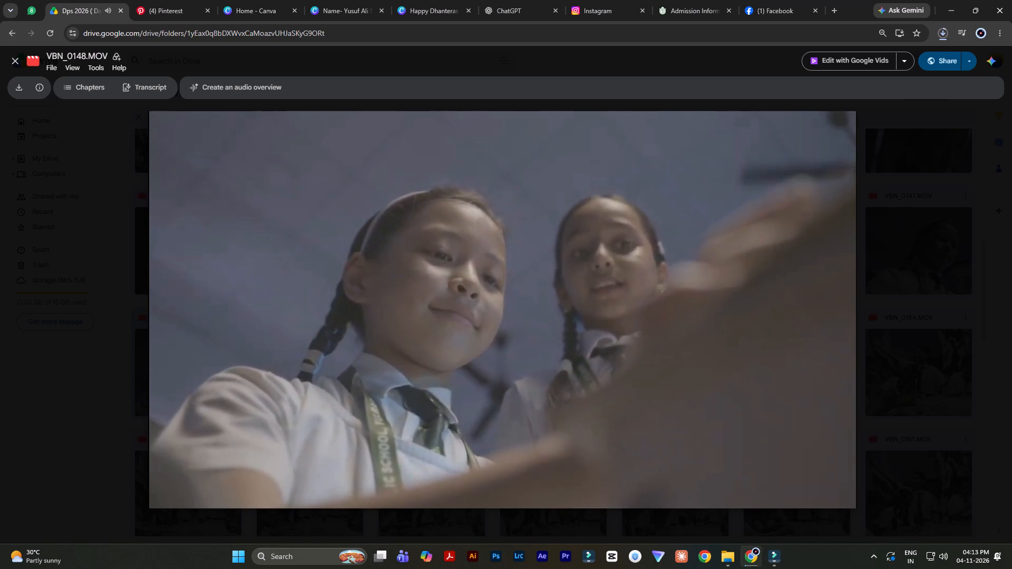
click(900, 297)
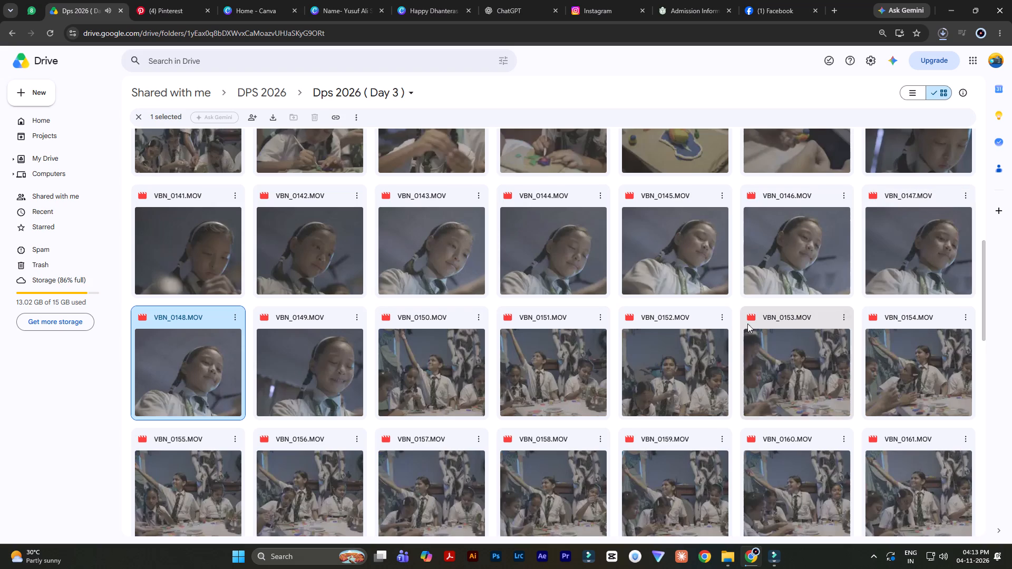
Preview VBN_0147.MOV in the Drive folder and start downloading it.
double_click(942, 243)
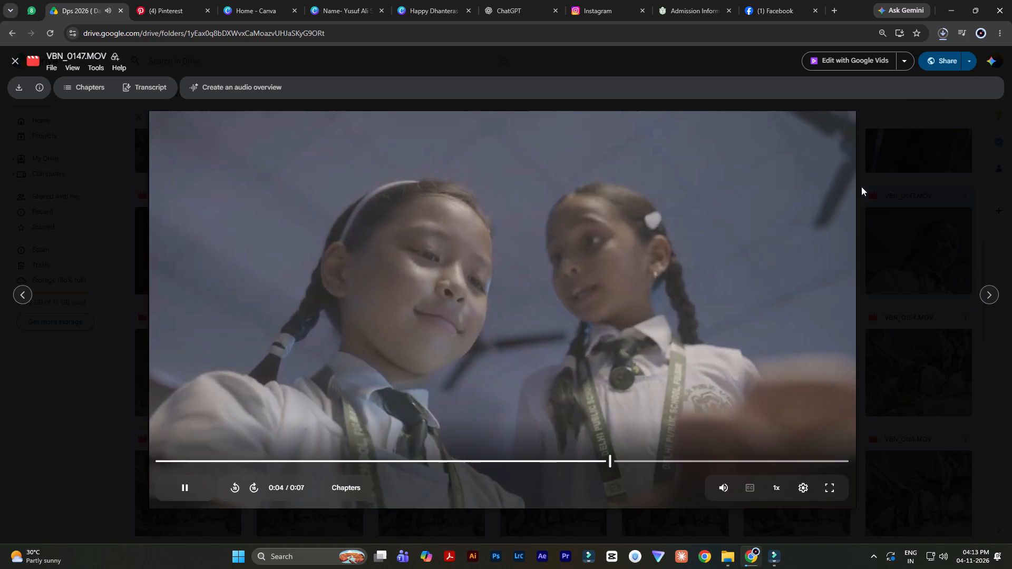
click(911, 187)
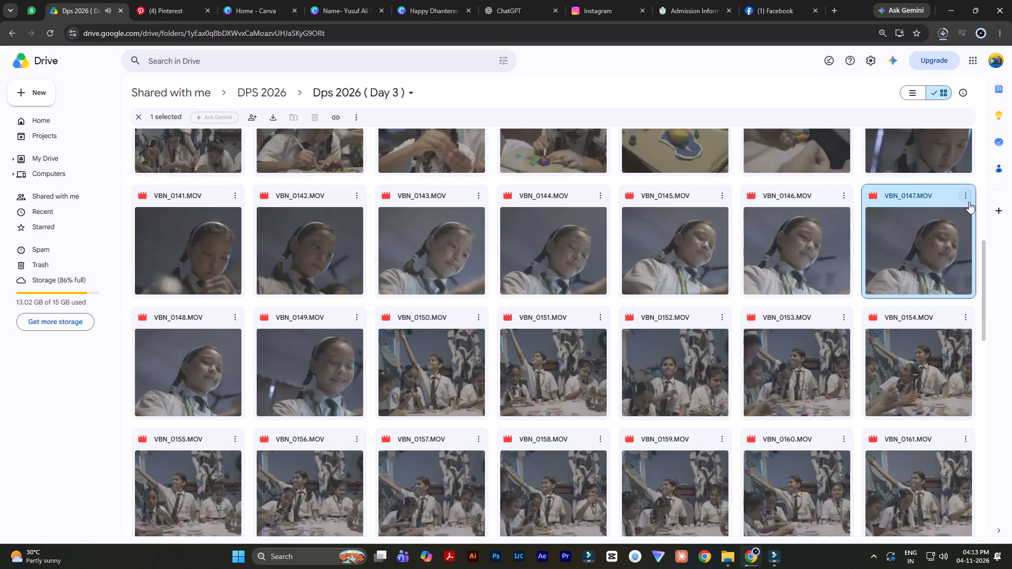
click(970, 200)
click(870, 240)
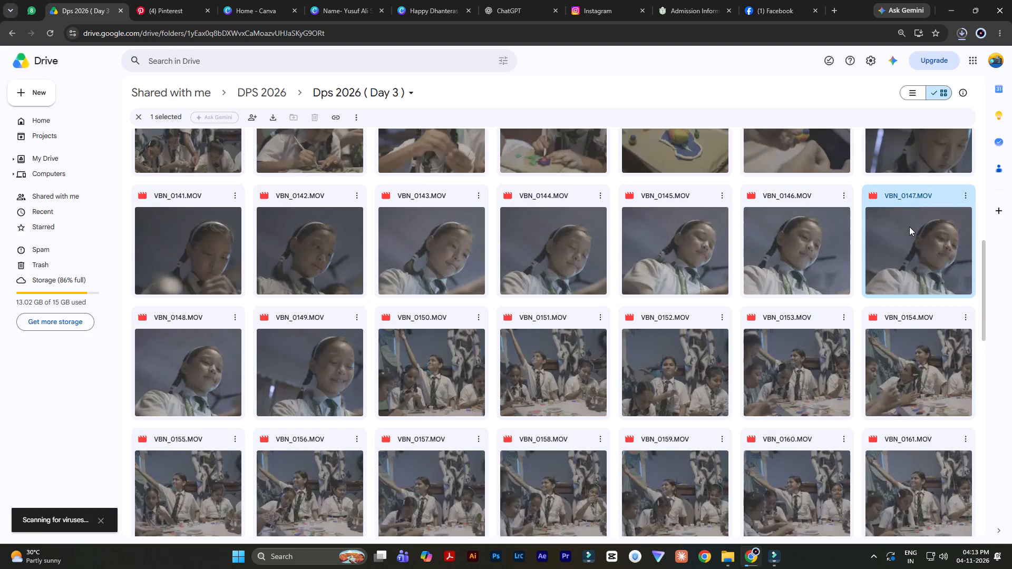
Check the progress of the recent downloads, and close the Instagram page and the two open Canva design pages.
click(962, 28)
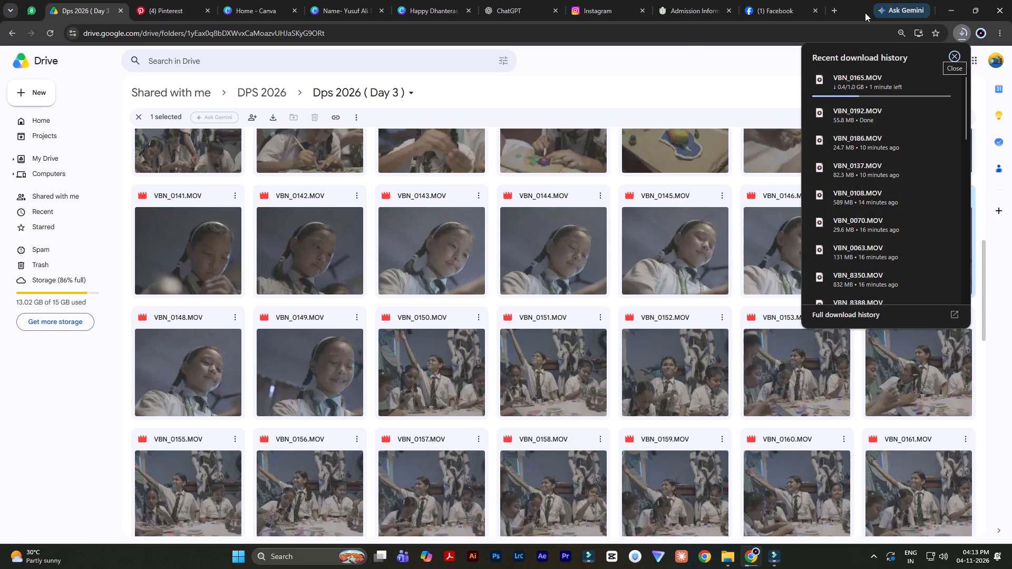
click(642, 13)
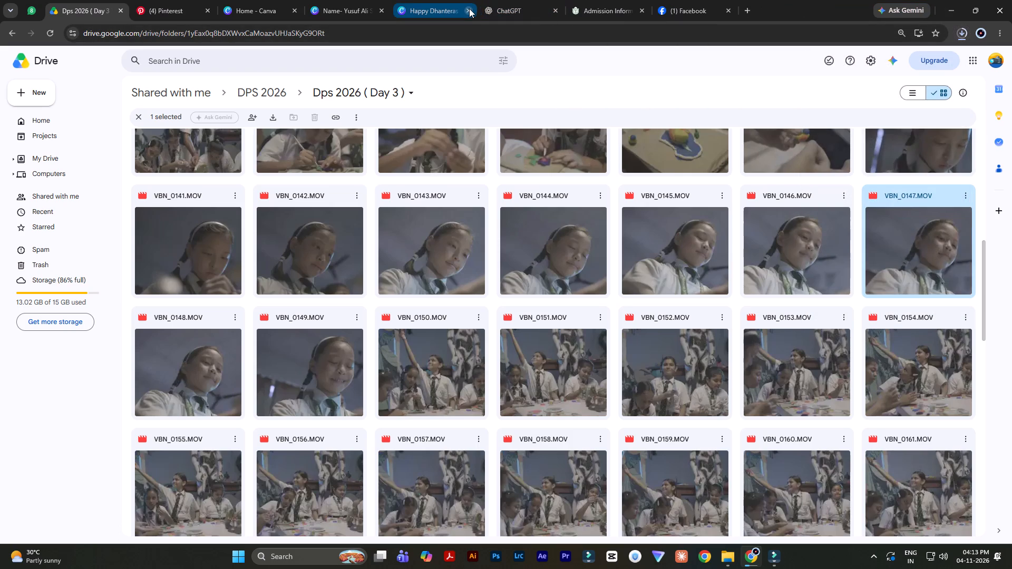
click(469, 8)
click(383, 10)
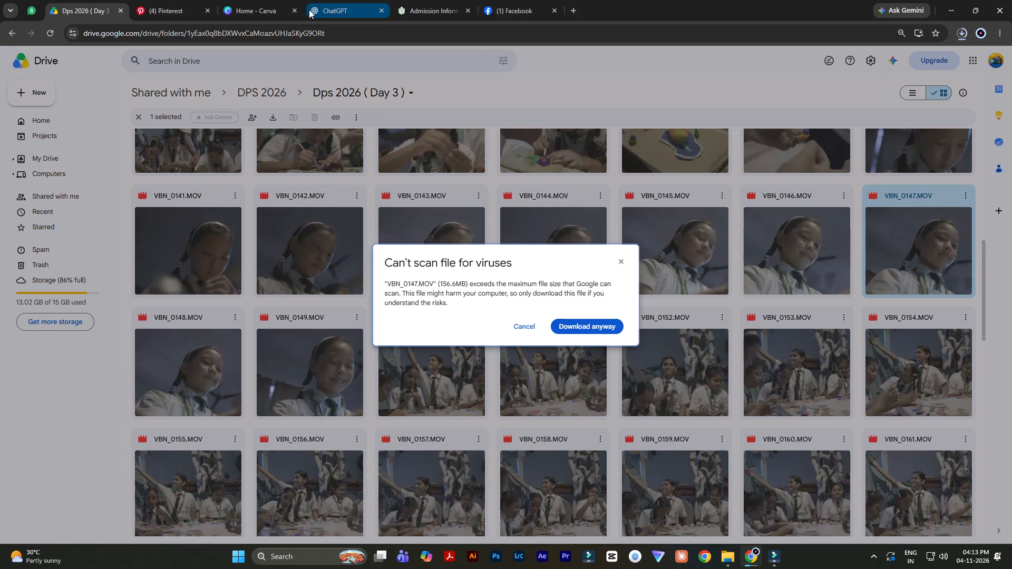
Proceed with the VBN_0147.MOV download, saving it to the Clas folder, and close the Canva home page.
click(590, 319)
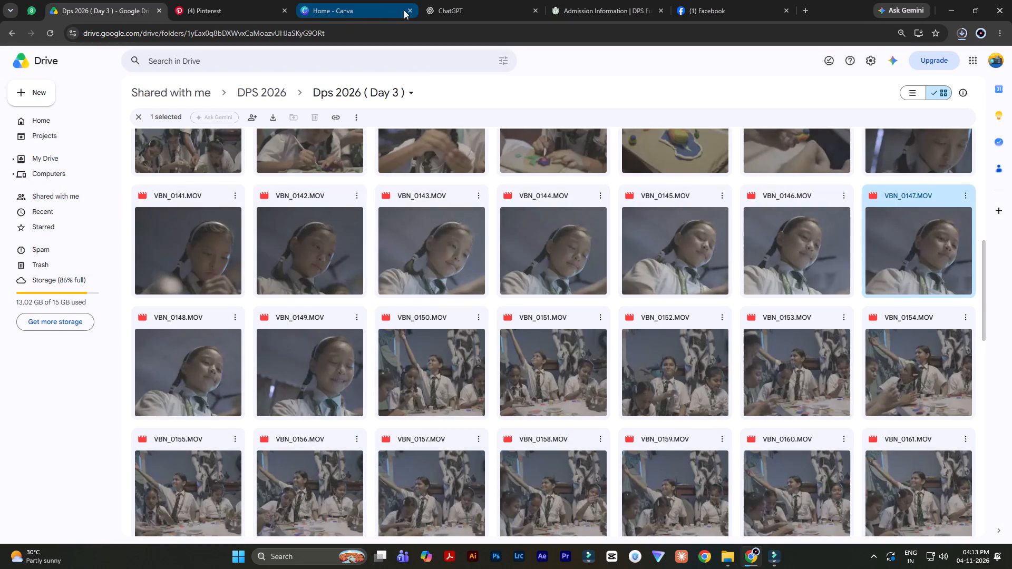
click(407, 10)
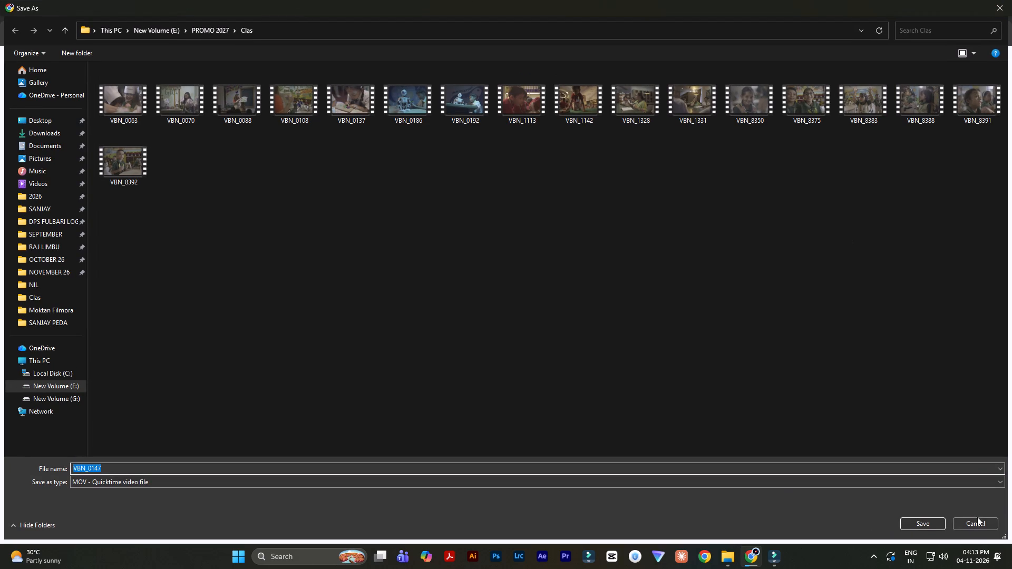
click(943, 523)
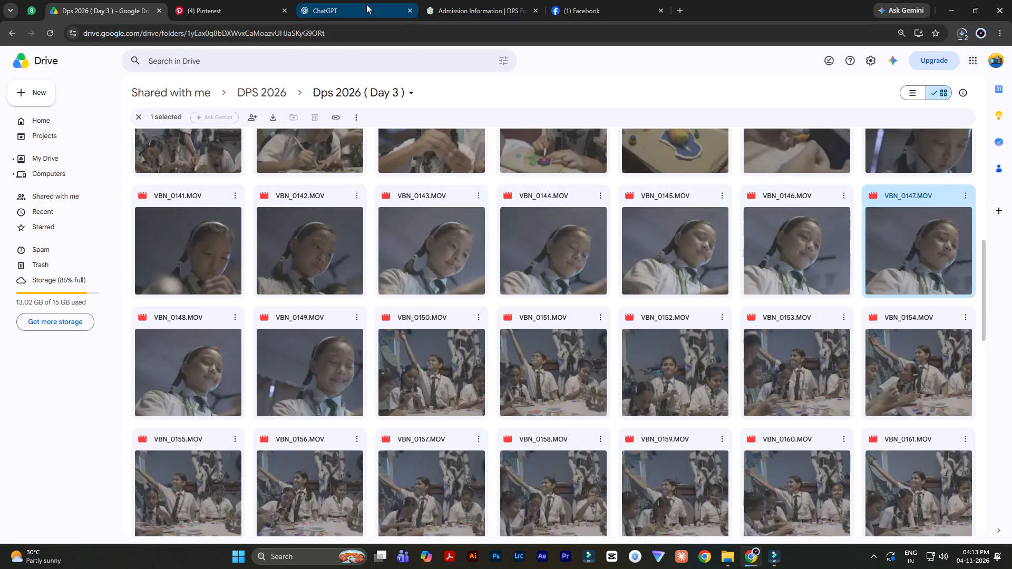
Close the ChatGPT and Admission Information browser tabs.
click(411, 12)
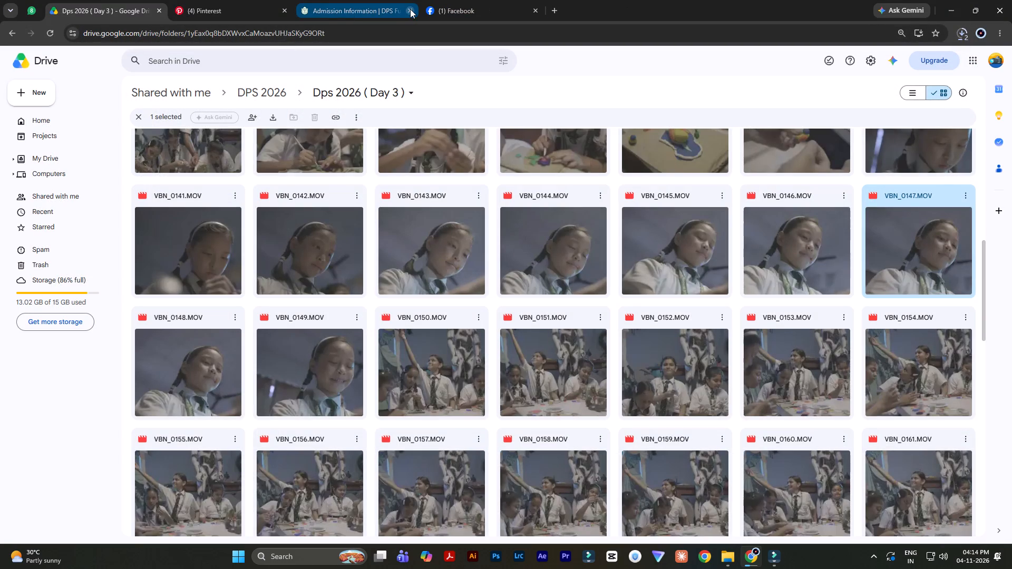
click(412, 8)
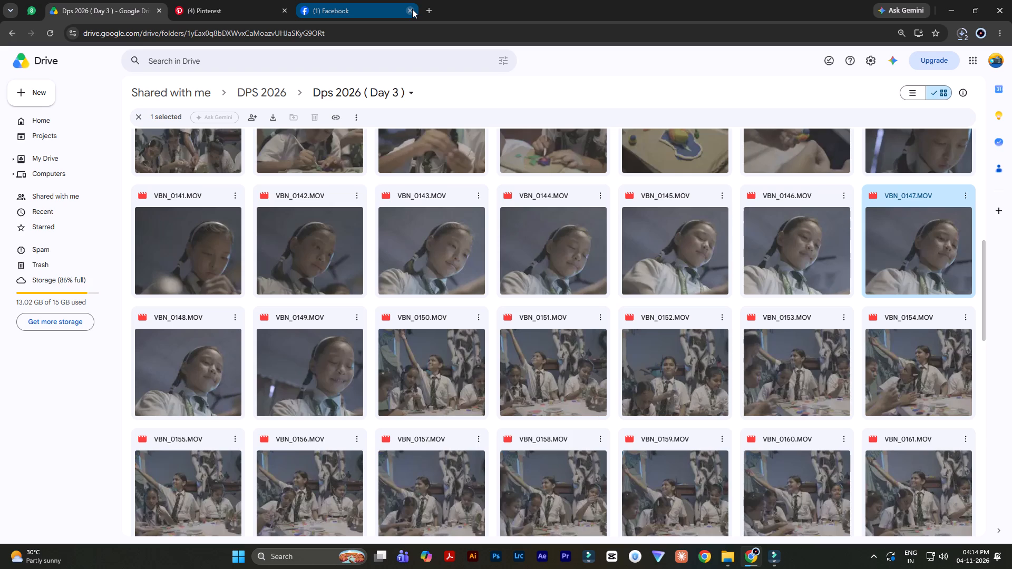
Import VBN_0147 and VBN_0192 from the Clas download folder into the Filmora project media.
click(965, 32)
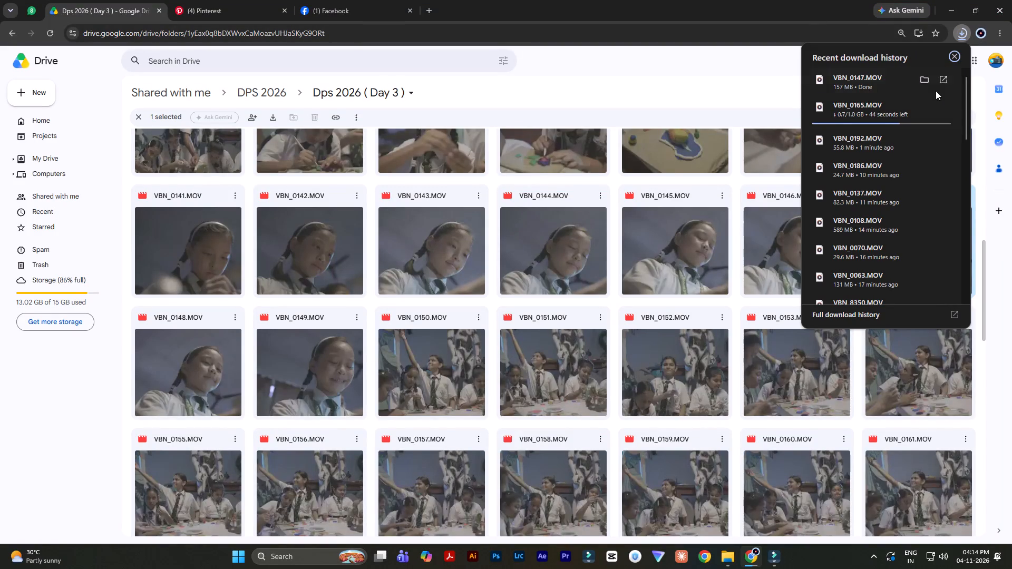
click(925, 81)
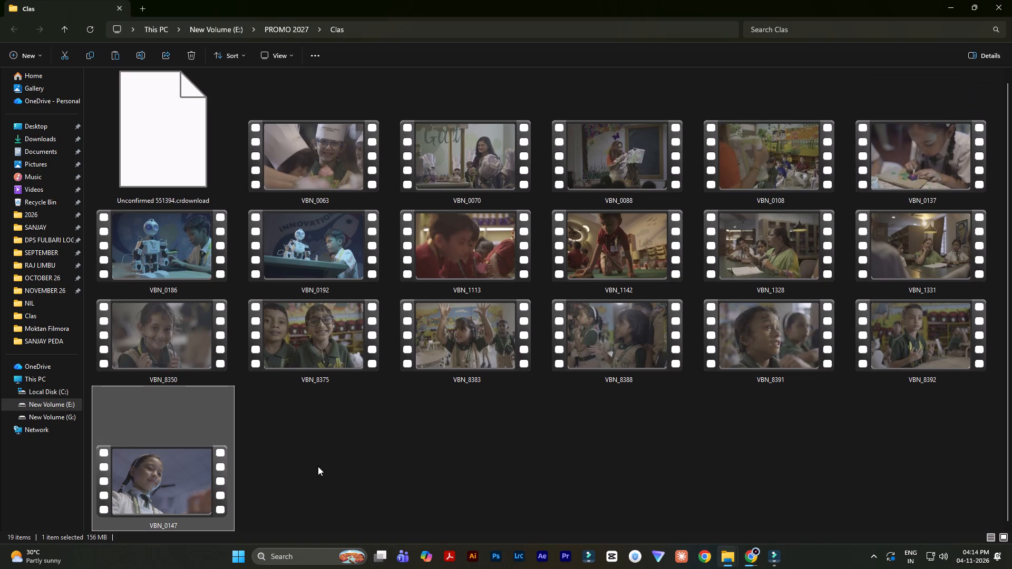
click(320, 467)
click(131, 466)
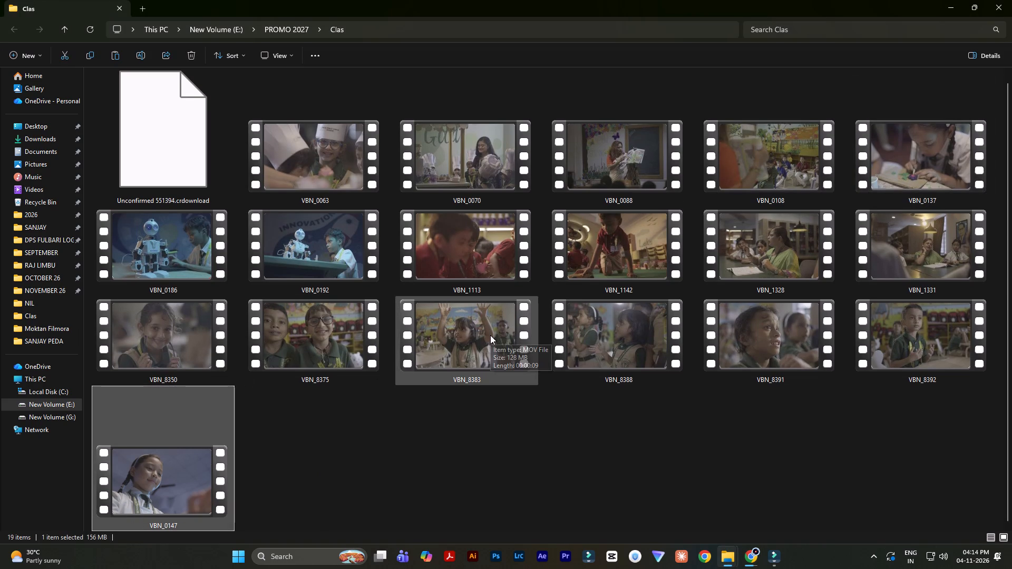
ctrl+click(340, 238)
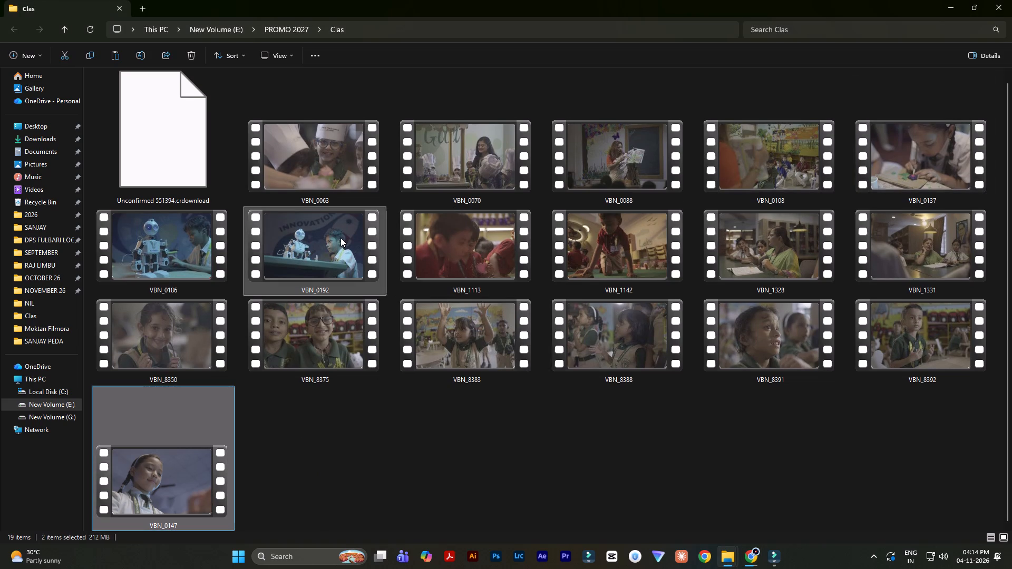
drag(316, 244, 781, 563)
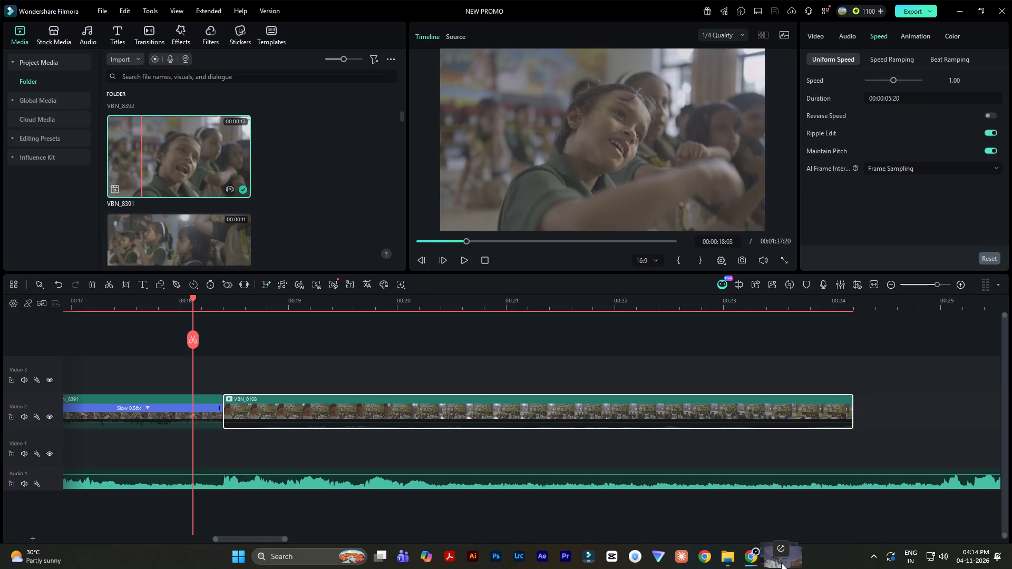
drag(781, 563, 295, 182)
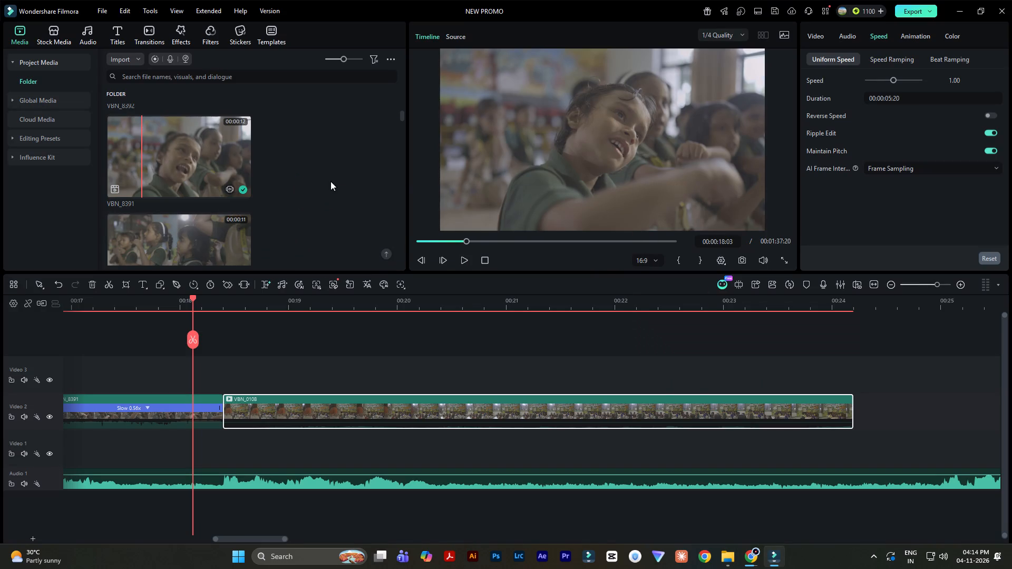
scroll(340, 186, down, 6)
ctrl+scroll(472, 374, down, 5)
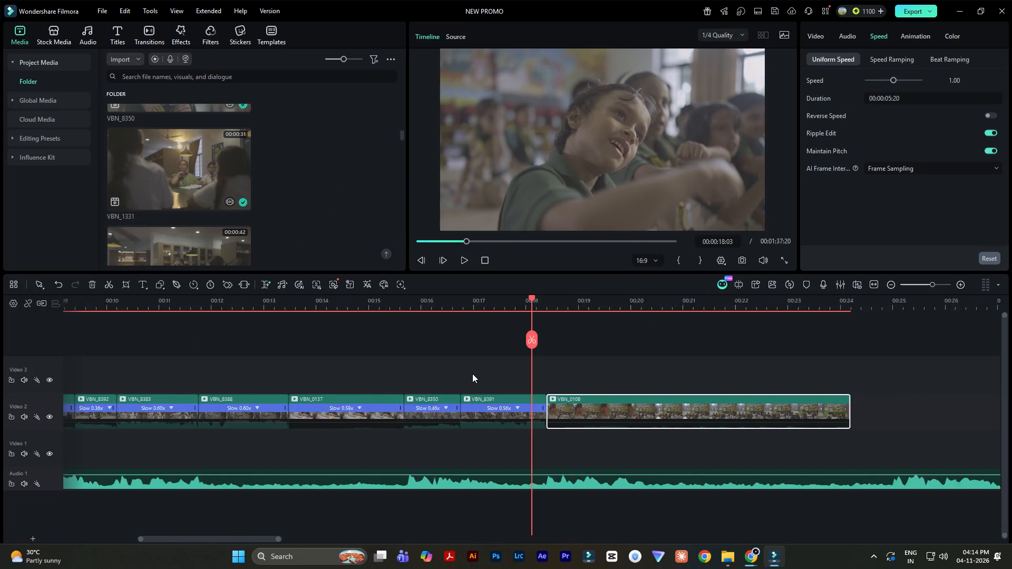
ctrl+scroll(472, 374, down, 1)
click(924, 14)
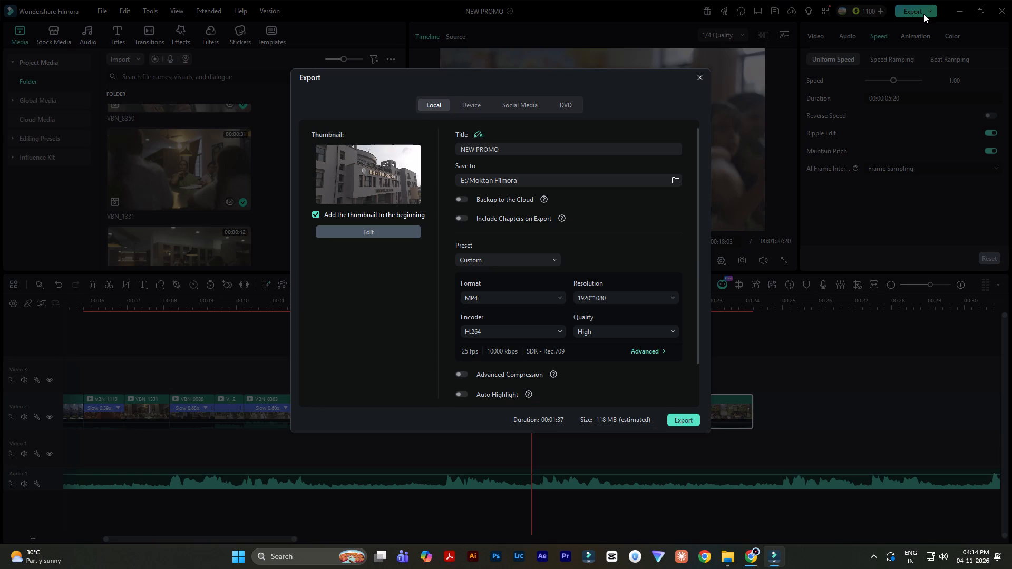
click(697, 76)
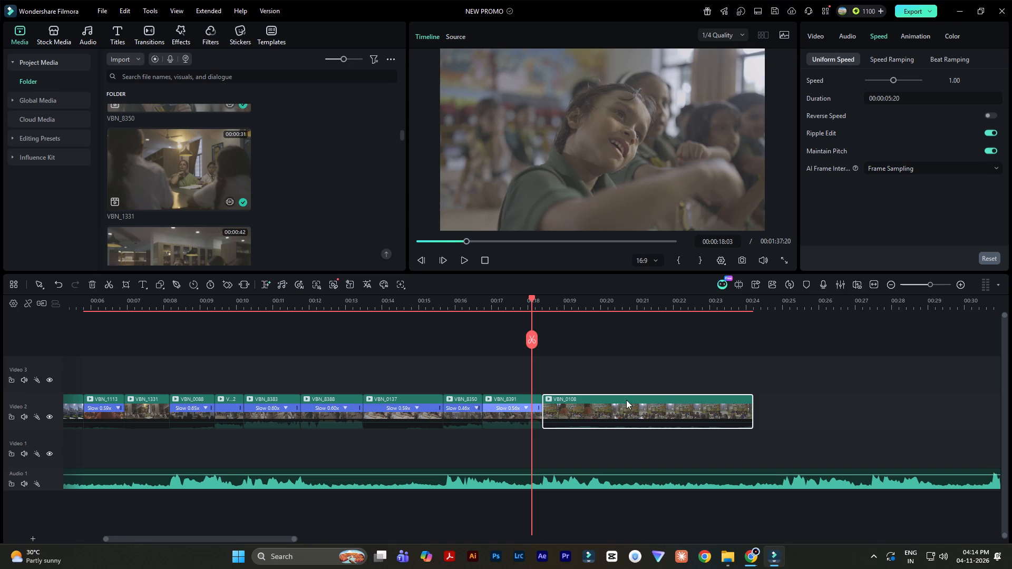
Save the NEW PROMO project, close it, reopen it from the local projects and save it again.
drag(531, 300, 0, 301)
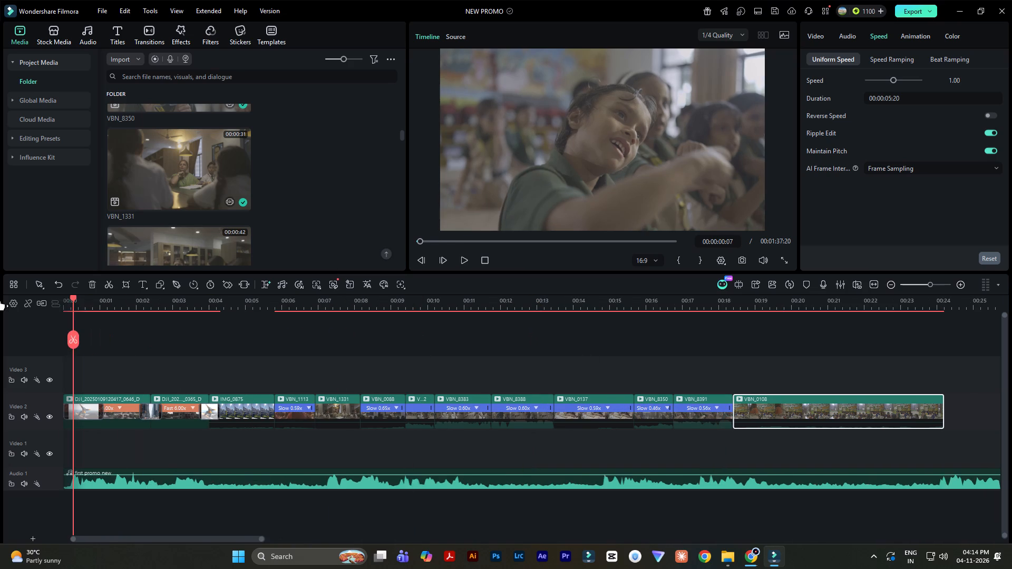
drag(0, 301, 0, 320)
key(ctrl+s)
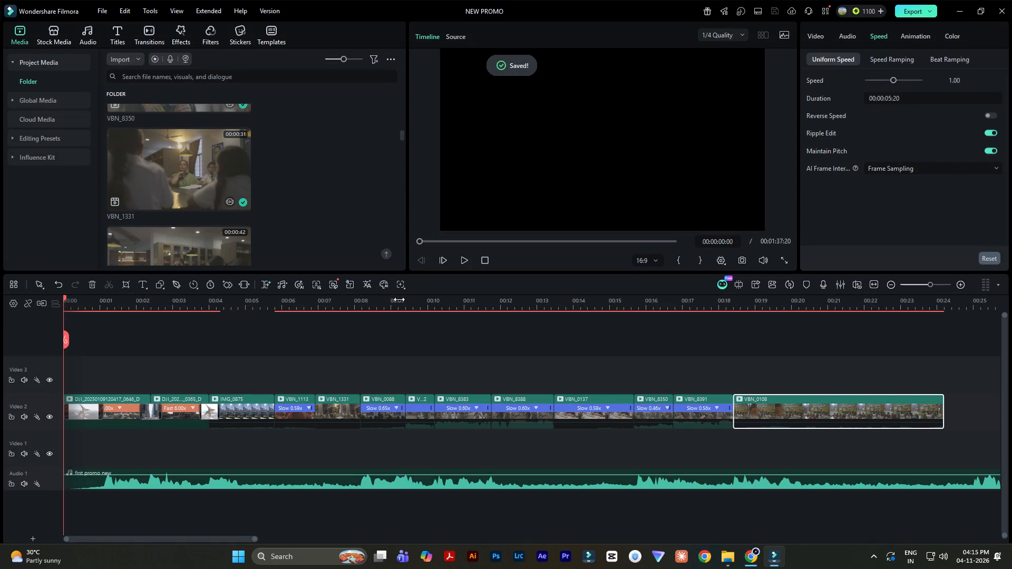
click(1000, 12)
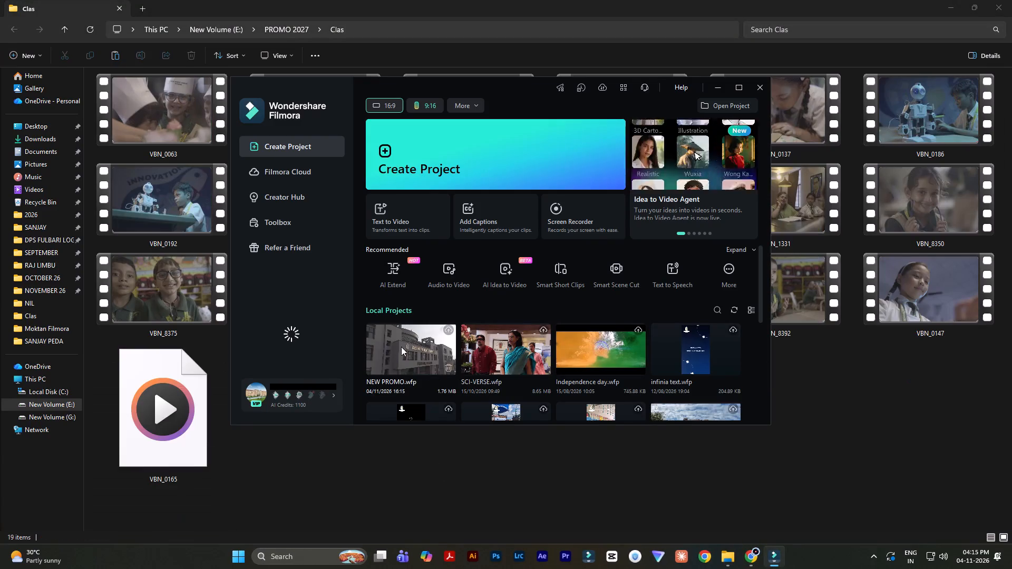
double_click(392, 345)
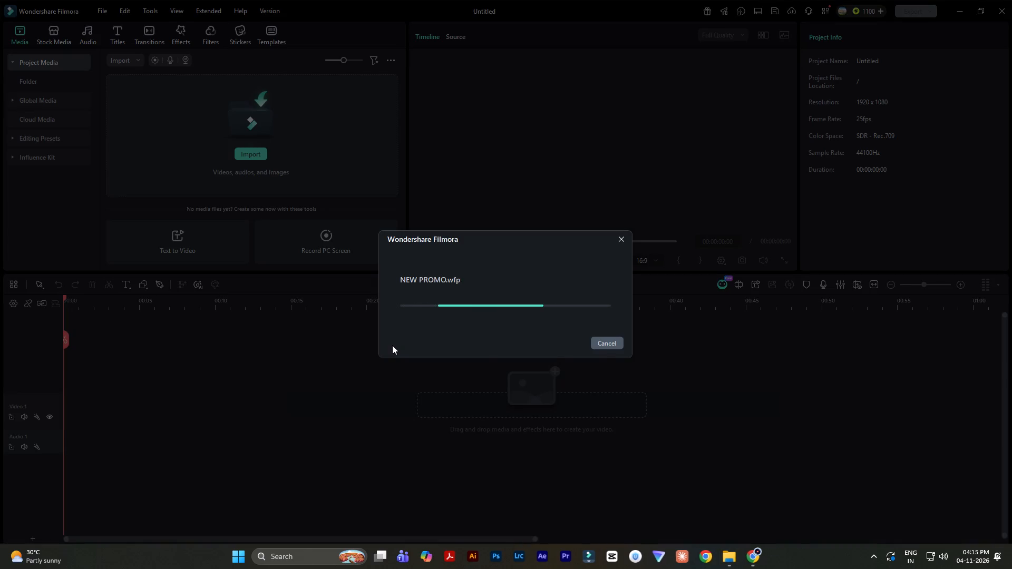
key(ctrl+s)
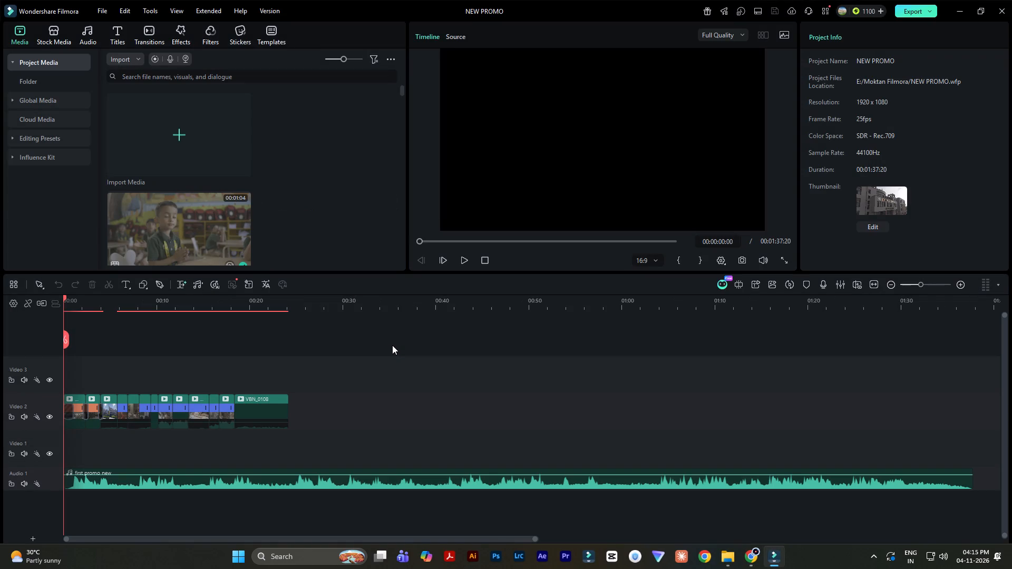
key(ctrl+s)
key(ctrl+s)
key(ctrl+s)
key(ctrl+s)
Play the timeline from the start to review the clip sequence against the music.
ctrl+scroll(442, 366, up, 7)
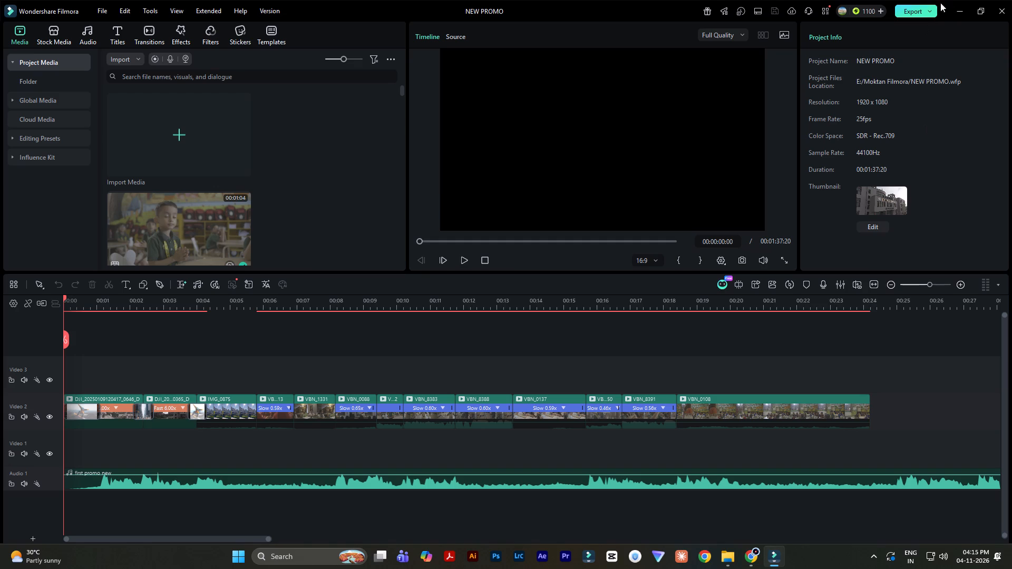
ctrl+scroll(421, 358, up, 6)
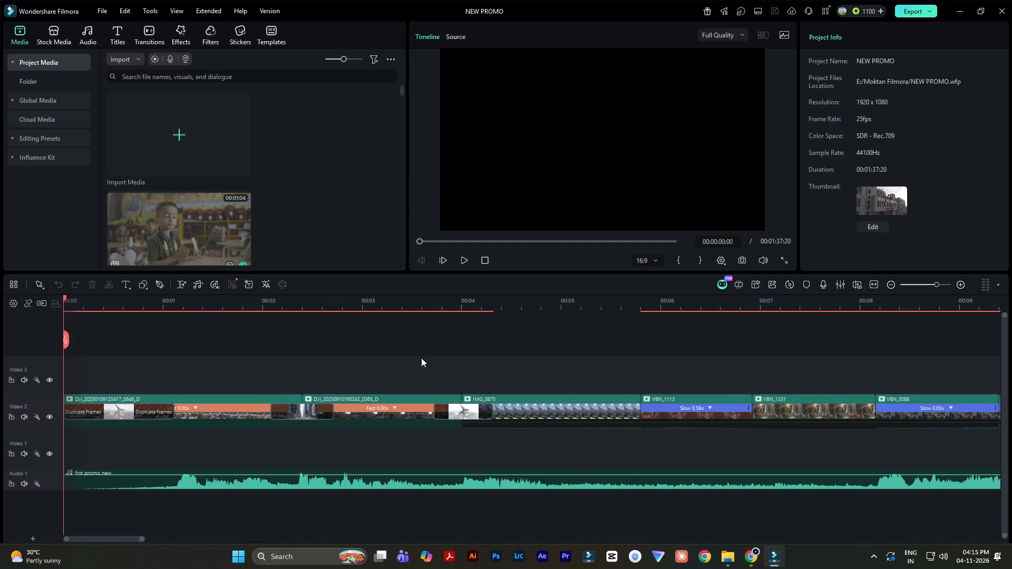
ctrl+scroll(624, 317, up, 4)
ctrl+scroll(624, 317, down, 7)
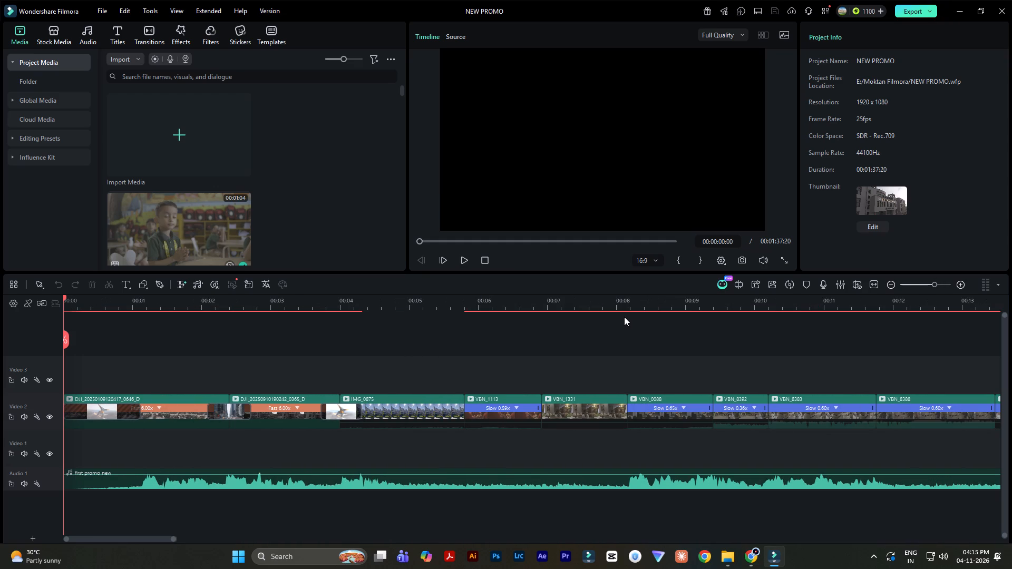
click(394, 300)
ctrl+scroll(509, 314, down, 7)
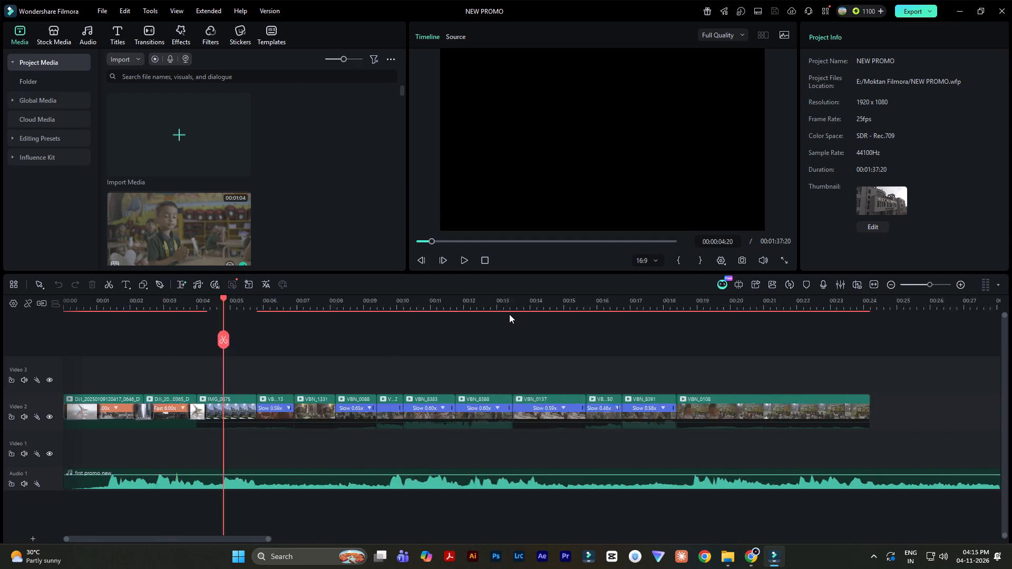
drag(176, 296, 0, 347)
key(space)
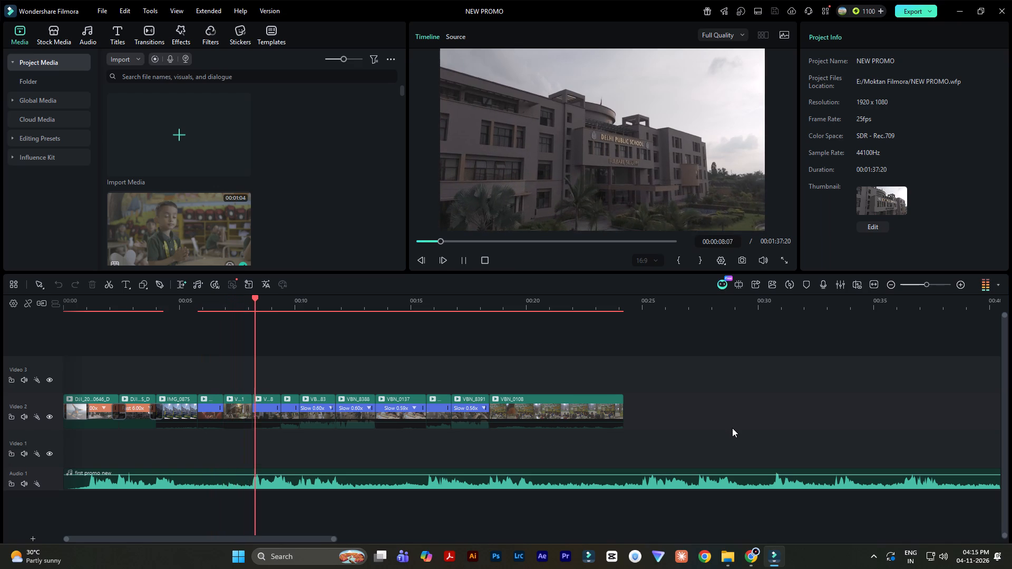
key(space)
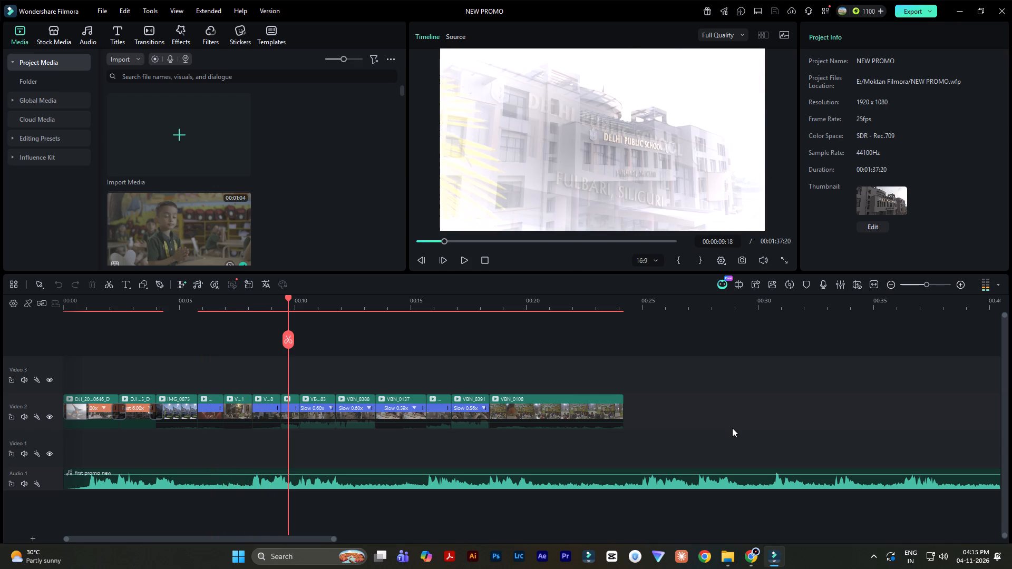
click(246, 305)
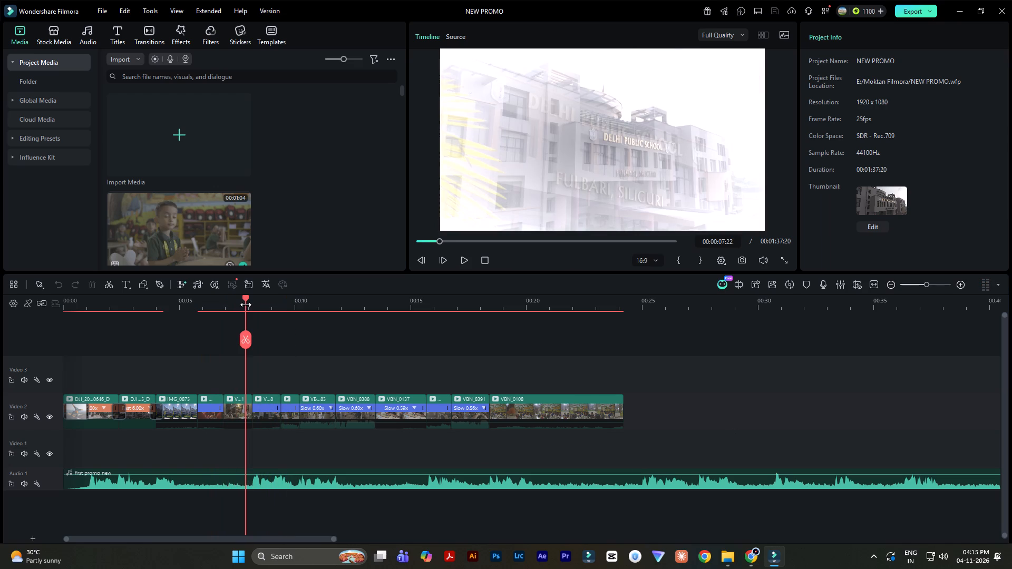
key(space)
ctrl+scroll(454, 328, up, 5)
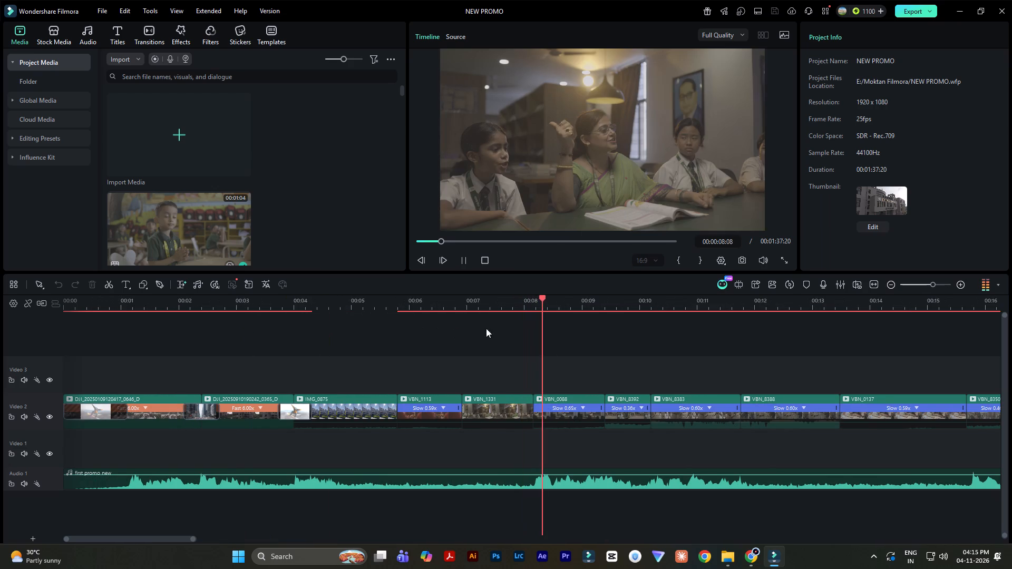
ctrl+scroll(824, 374, down, 3)
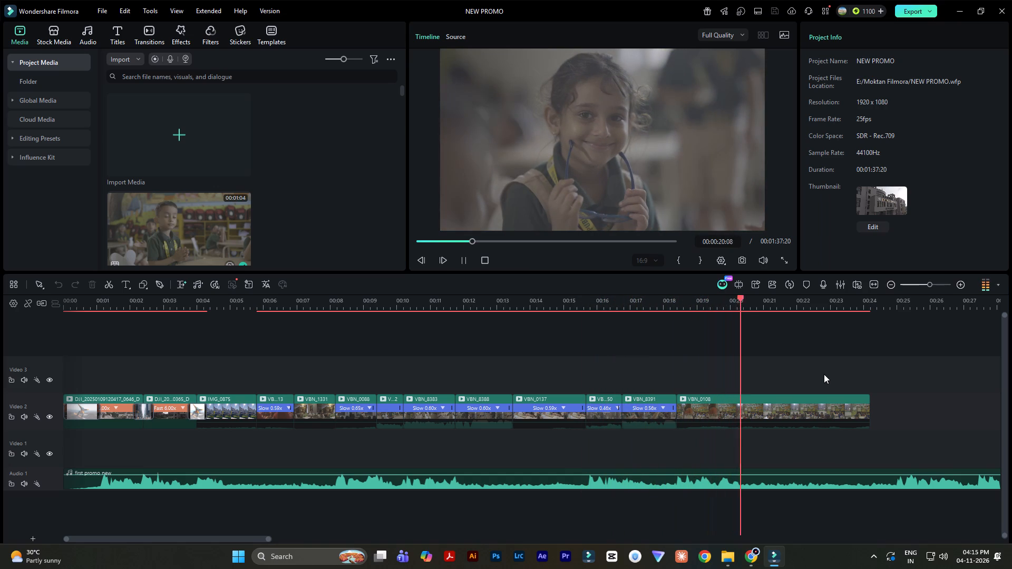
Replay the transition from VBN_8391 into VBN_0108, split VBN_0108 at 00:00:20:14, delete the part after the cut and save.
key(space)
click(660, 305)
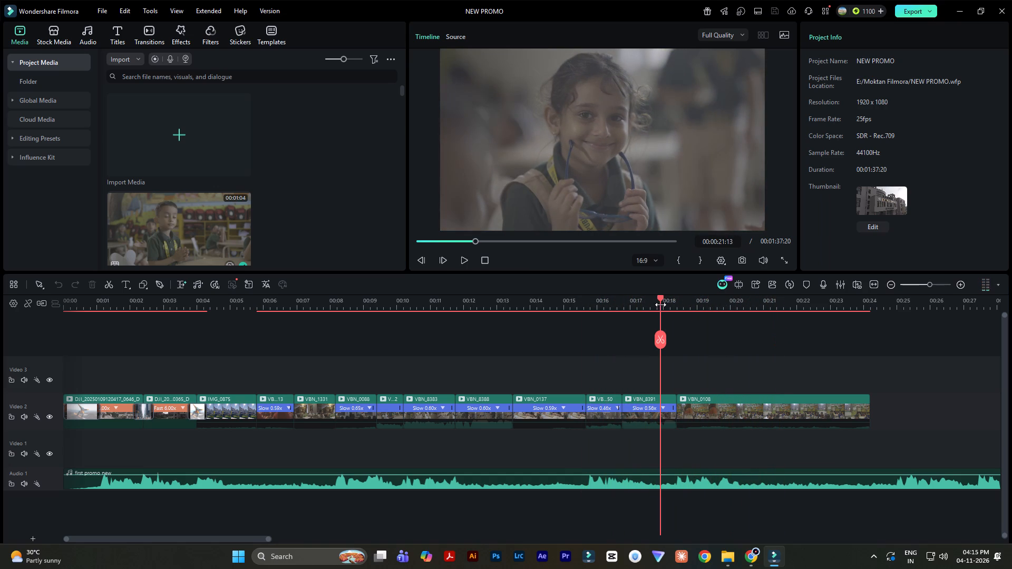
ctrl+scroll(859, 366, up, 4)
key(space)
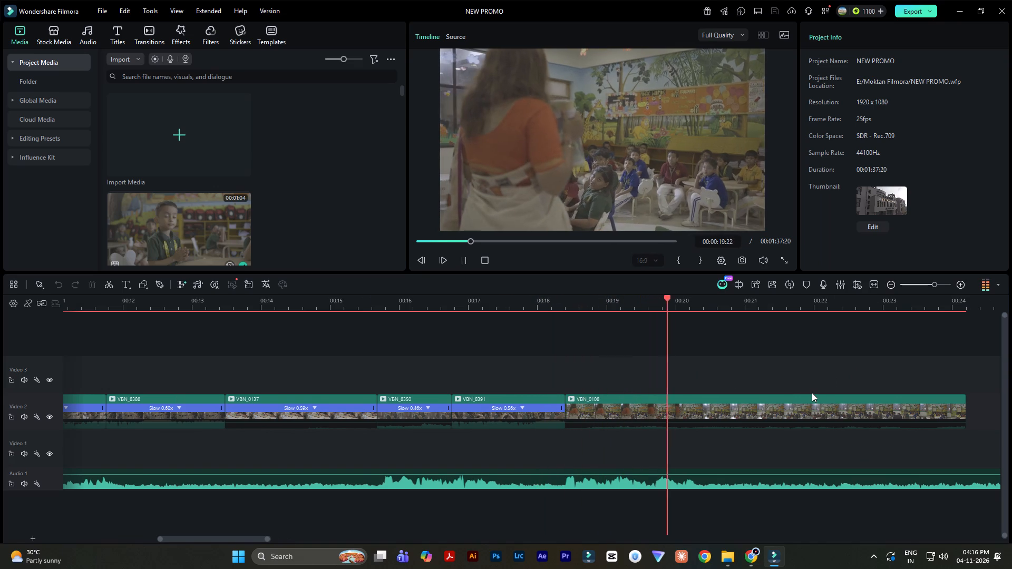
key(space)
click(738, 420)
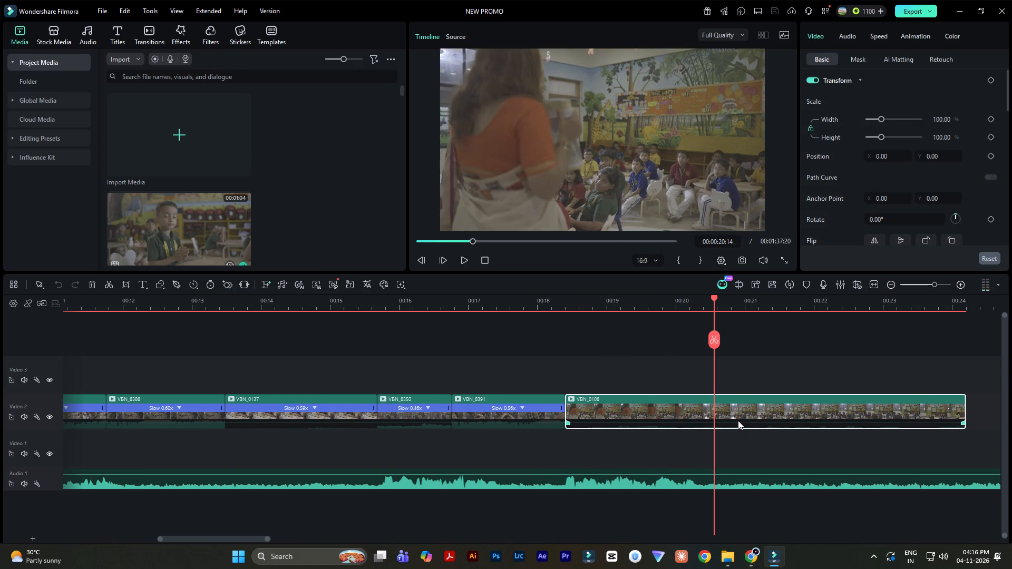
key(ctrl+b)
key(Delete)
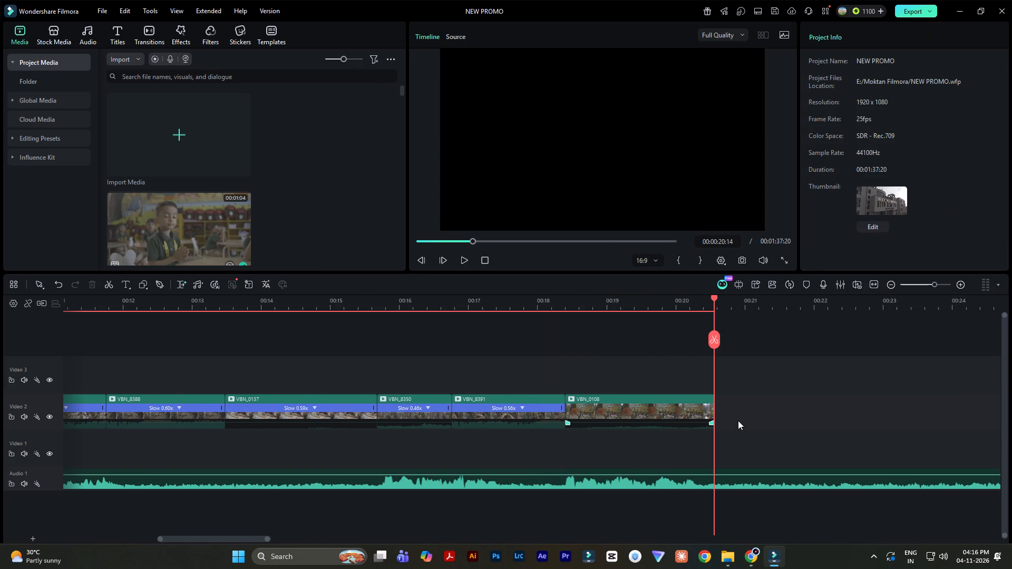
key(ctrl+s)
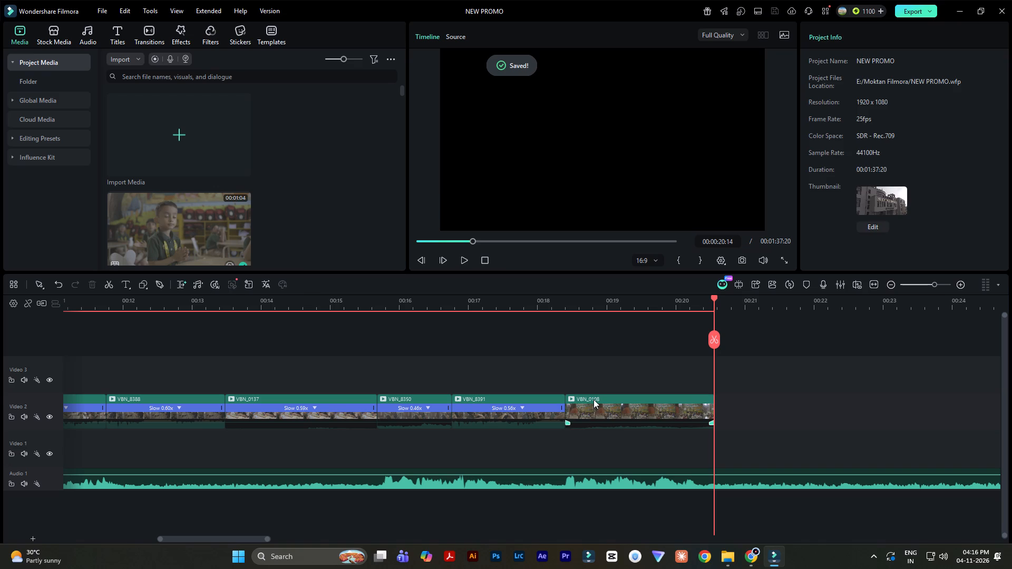
Delete the remaining VBN_0108 clip from the end of the Video 2 track and save the project.
drag(593, 399, 797, 399)
click(816, 397)
key(Delete)
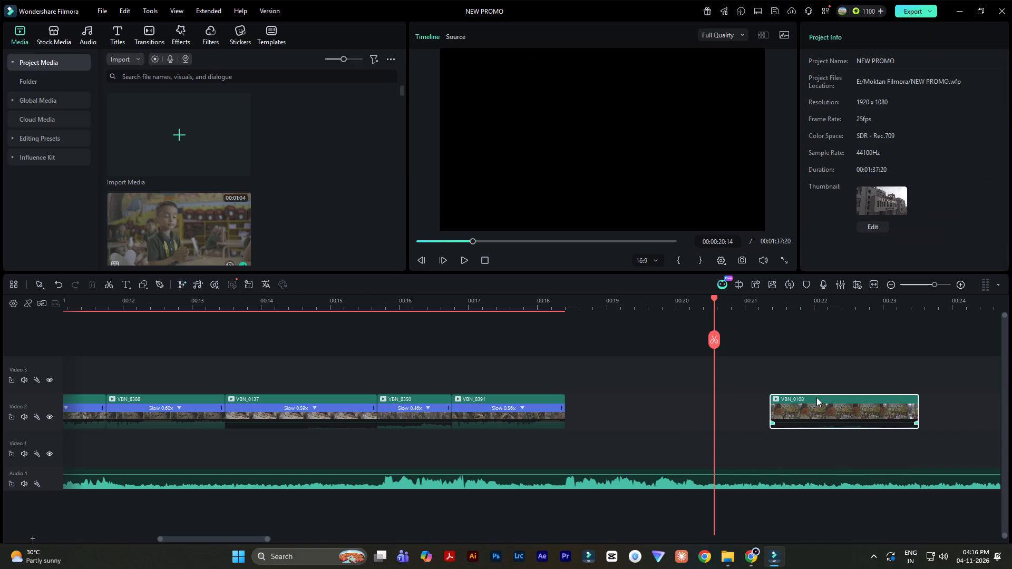
key(ctrl+s)
key(ctrl+w)
Place VBN_0147 from the project media on the Video 2 track directly after VBN_8391 and mute it.
scroll(345, 221, down, 5)
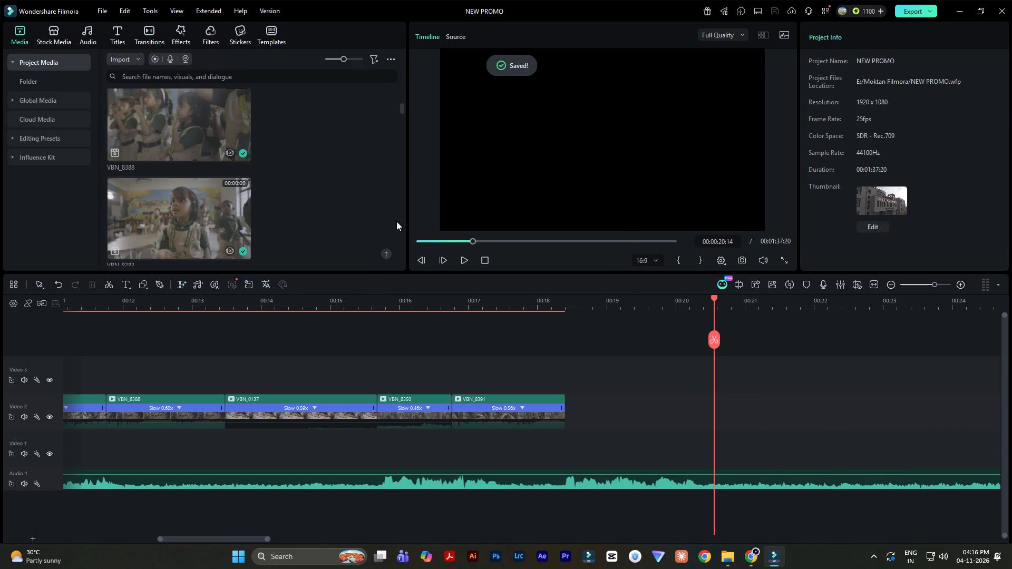
scroll(351, 234, up, 1)
scroll(351, 234, down, 9)
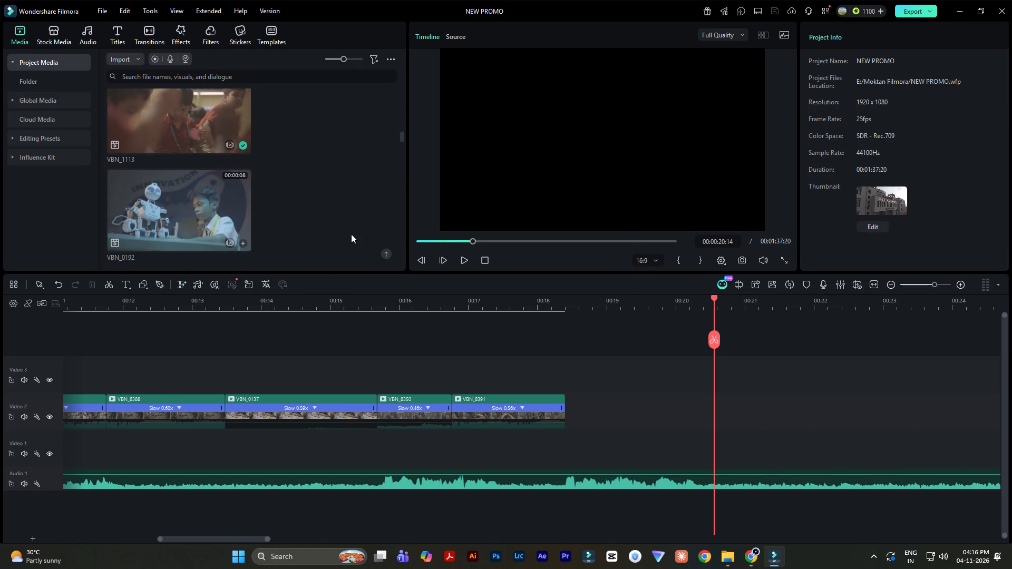
scroll(351, 234, down, 4)
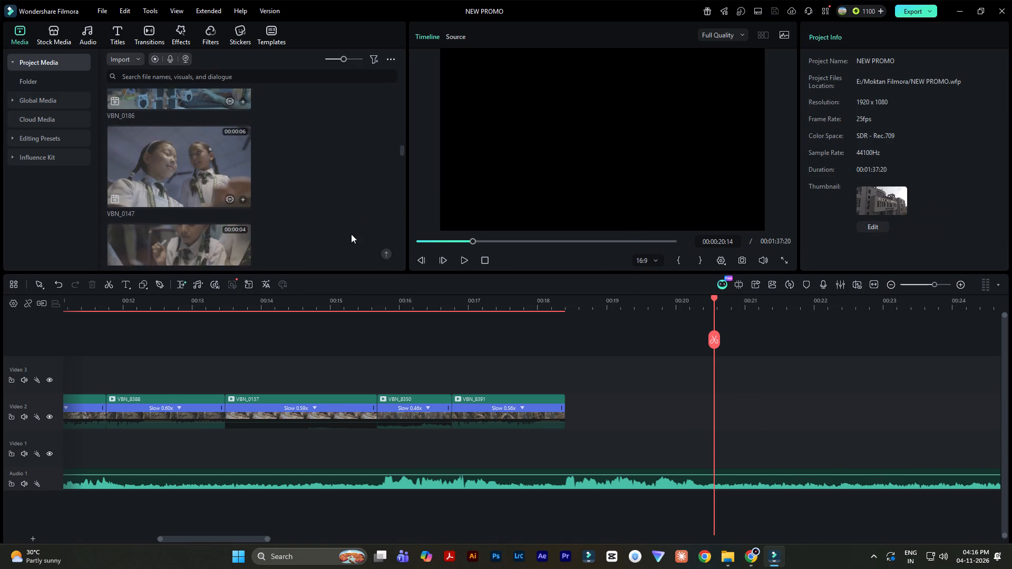
drag(146, 130, 571, 416)
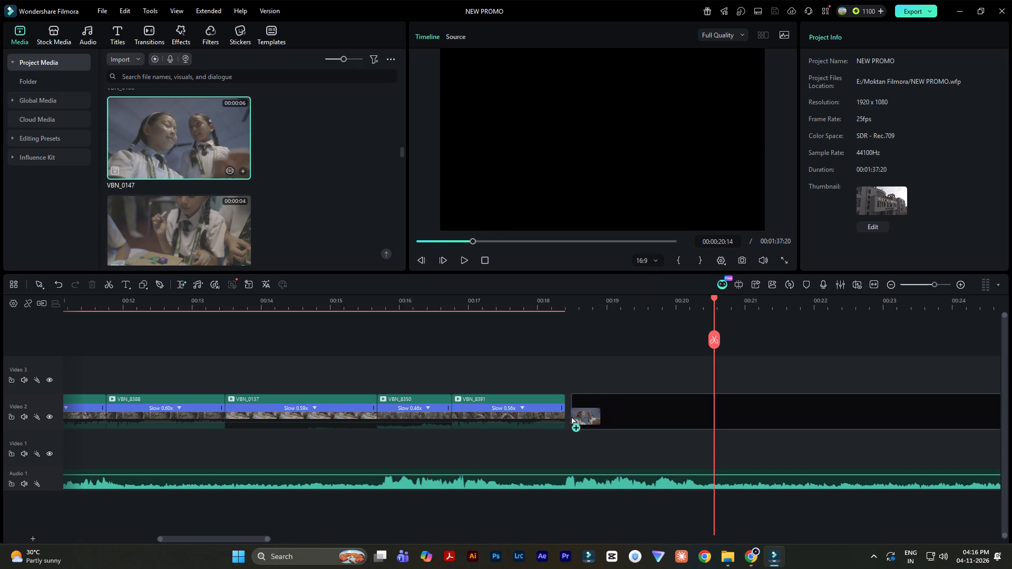
drag(571, 416, 565, 417)
key(ctrl+shift+m)
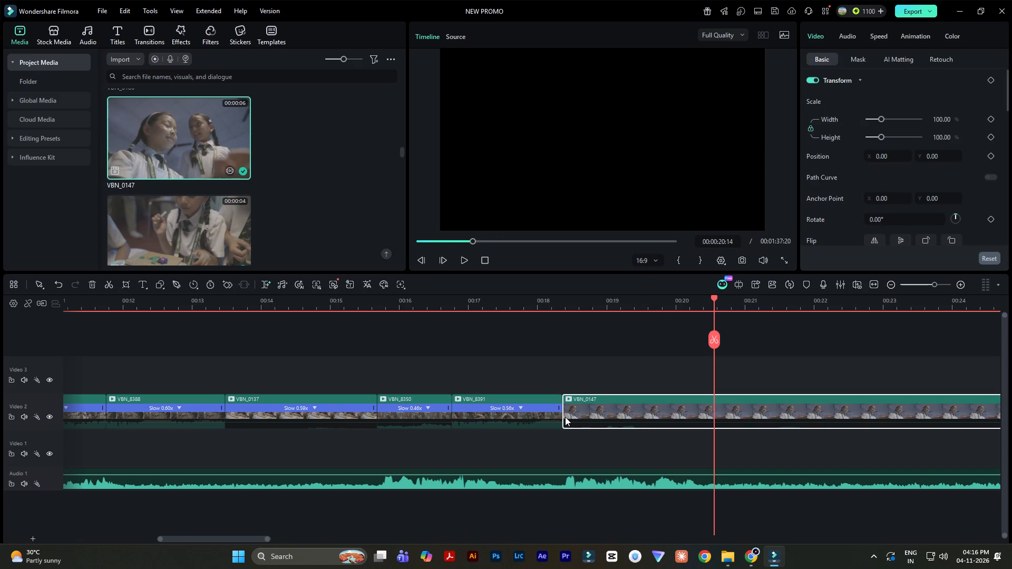
Play back the newly placed VBN_0147 clip on the timeline and save the project.
key(space)
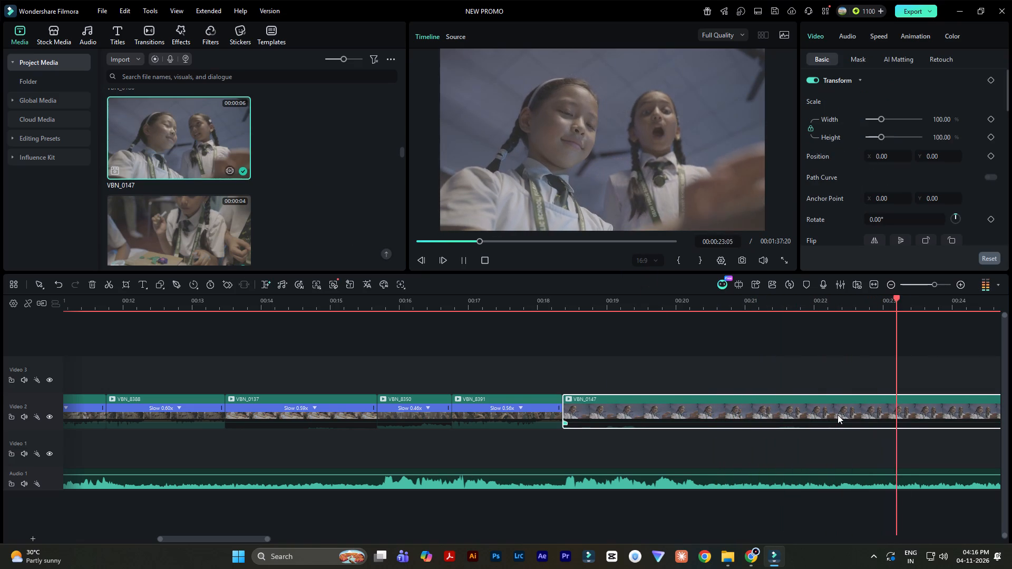
key(space)
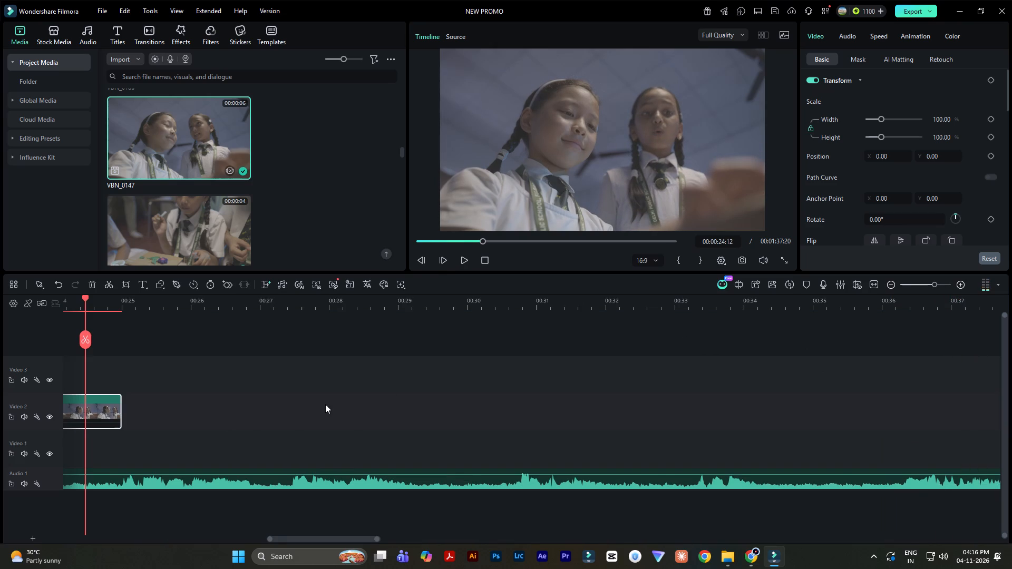
ctrl+scroll(551, 385, down, 3)
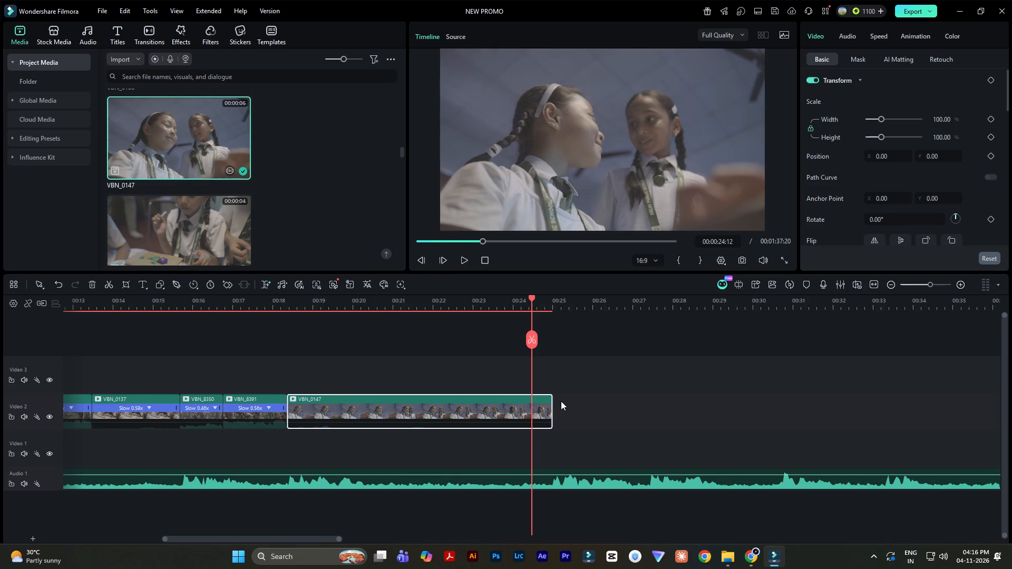
key(ctrl+s)
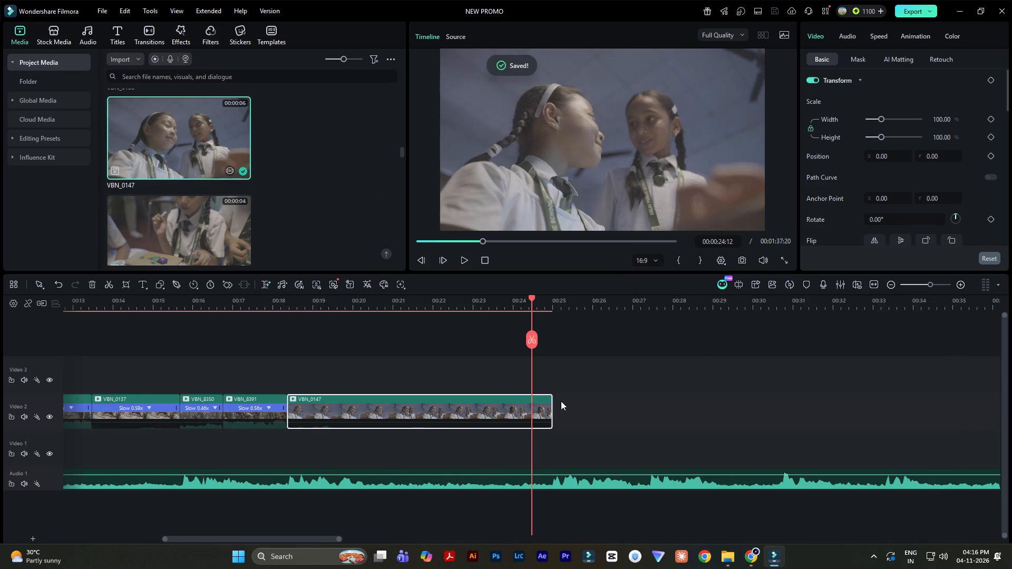
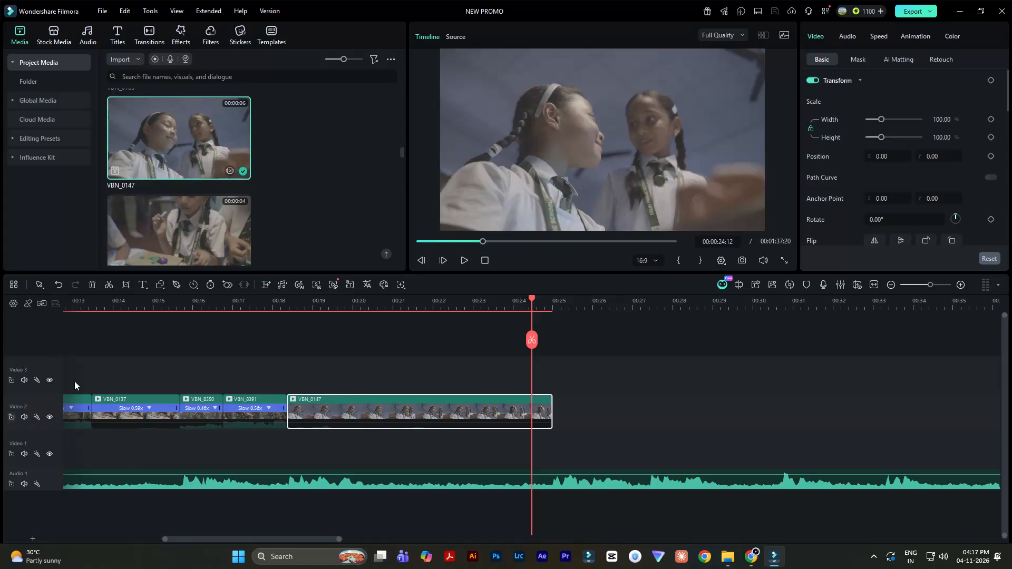
Play back the edited sequence from the start of the timeline into the VBN_0147 clip and save the project.
click(87, 305)
key(space)
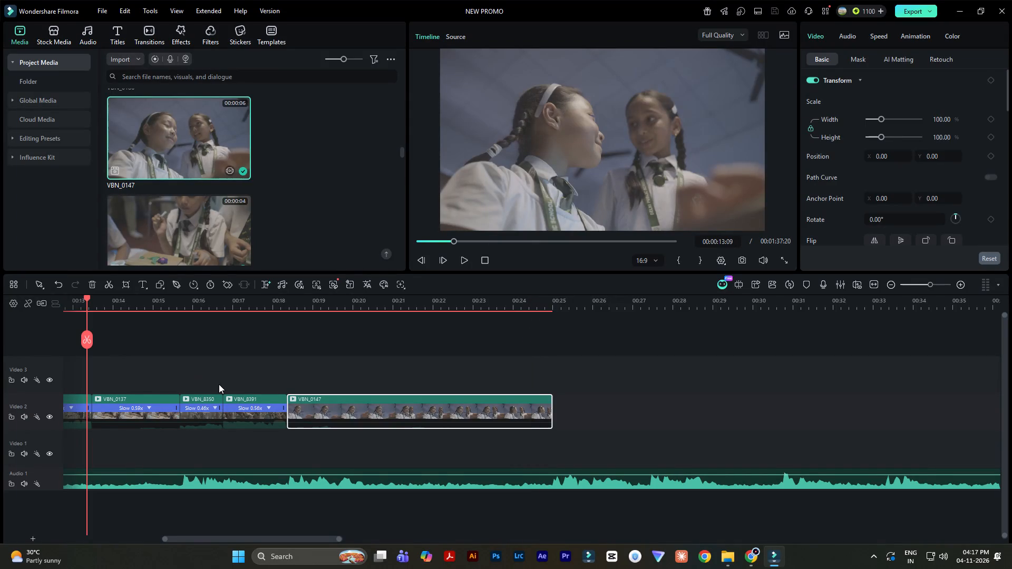
ctrl+scroll(332, 366, down, 4)
key(space)
drag(322, 298, 0, 385)
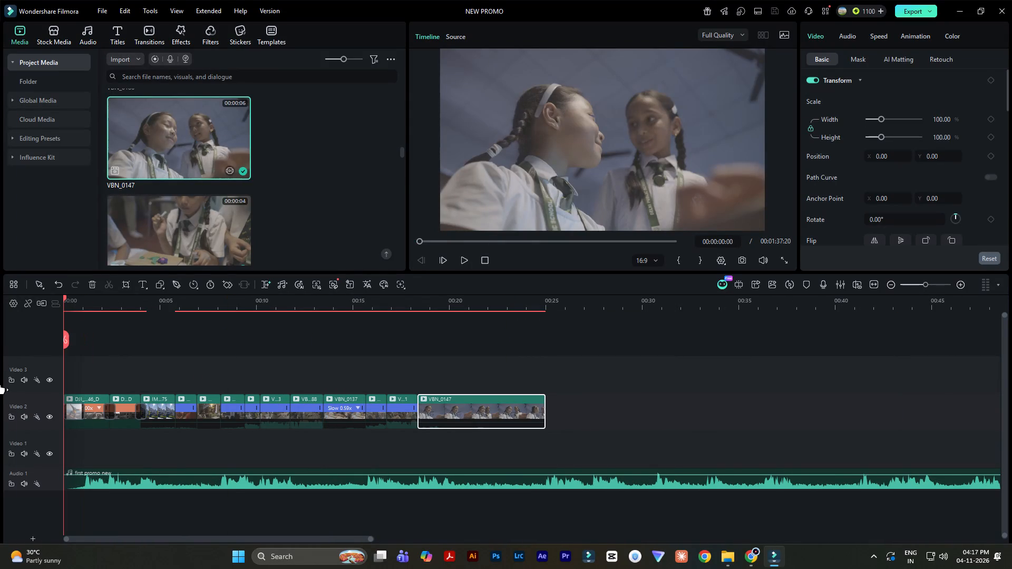
drag(0, 385, 0, 391)
ctrl+scroll(449, 395, up, 10)
key(space)
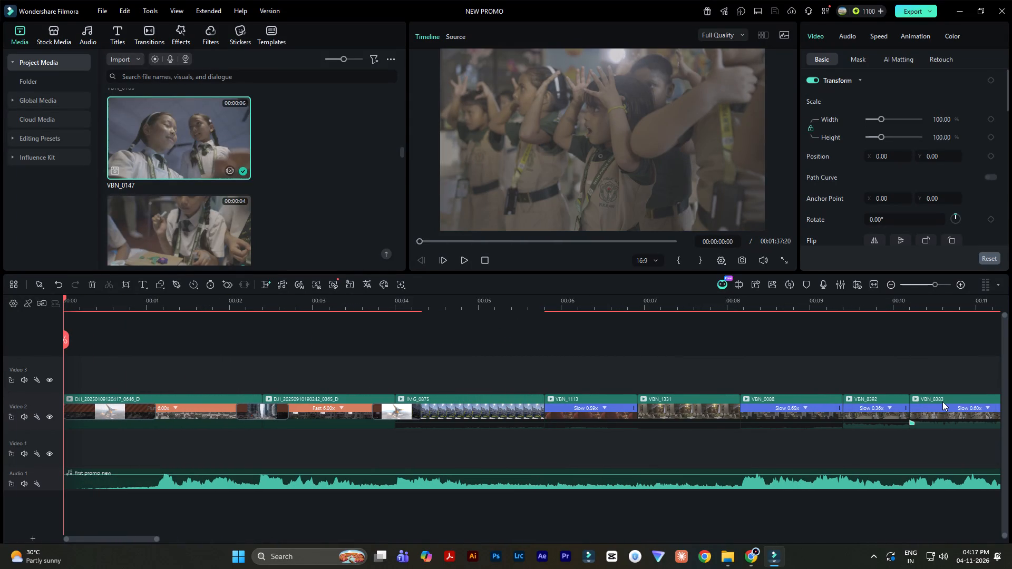
click(562, 356)
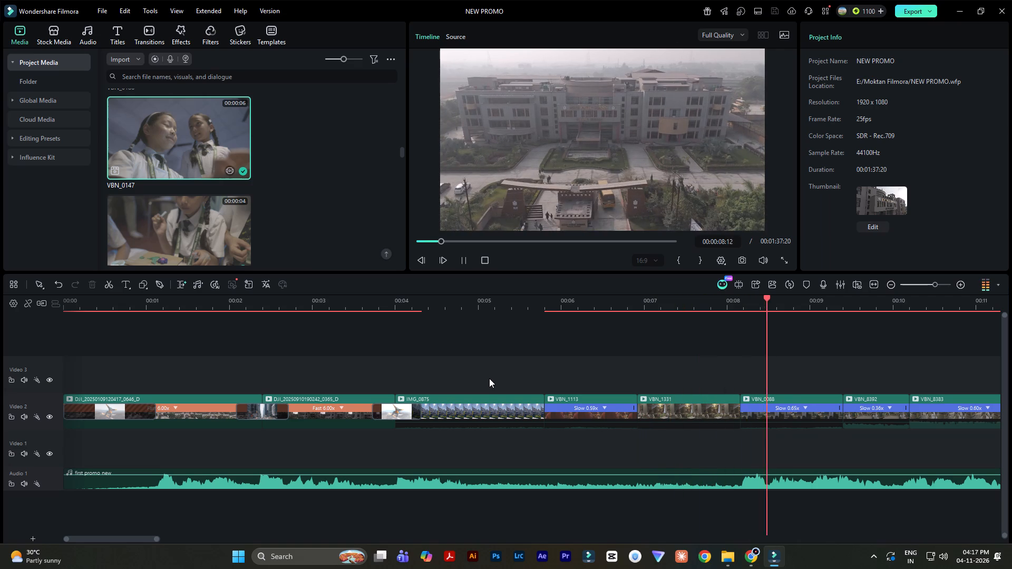
ctrl+scroll(461, 385, down, 5)
ctrl+scroll(557, 410, down, 4)
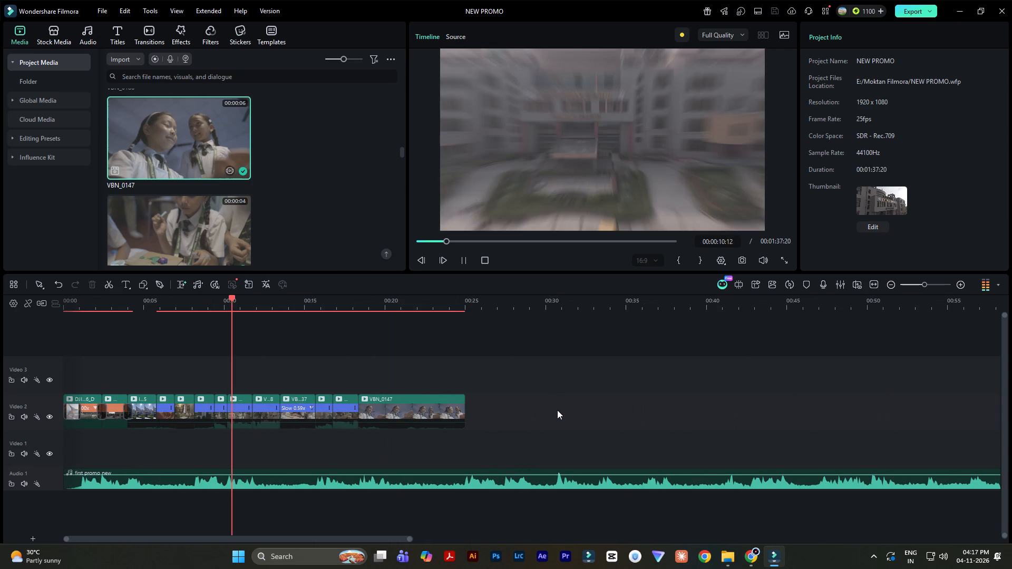
scroll(557, 410, up, 6)
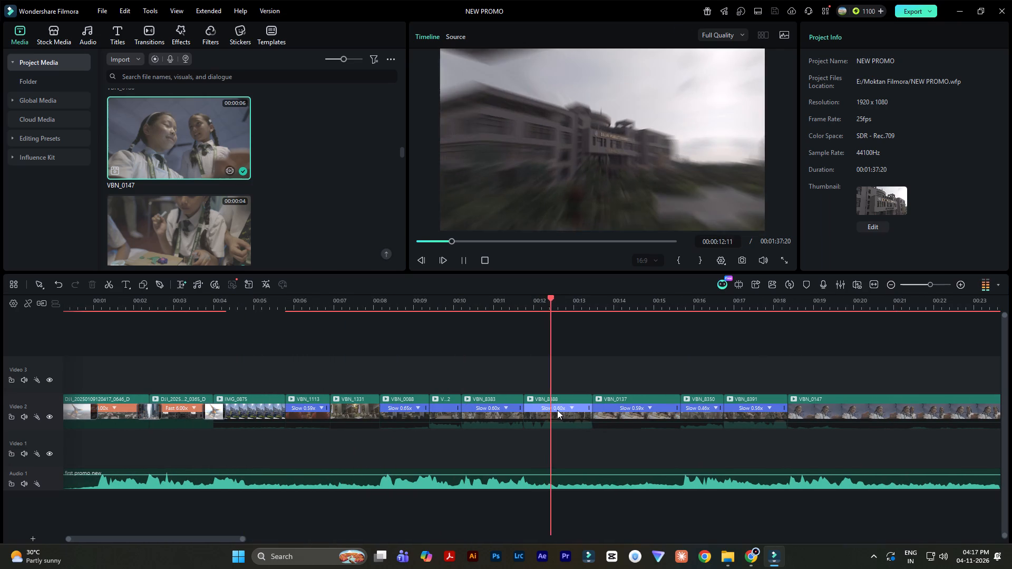
key(ctrl+s)
key(ctrl+s)
key(ctrl+s)
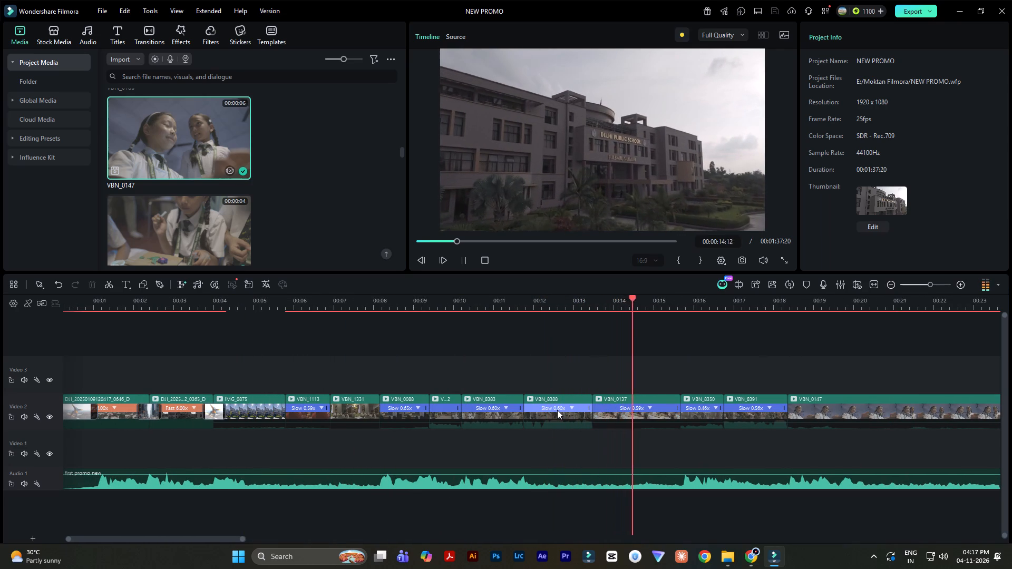
ctrl+scroll(557, 410, down, 3)
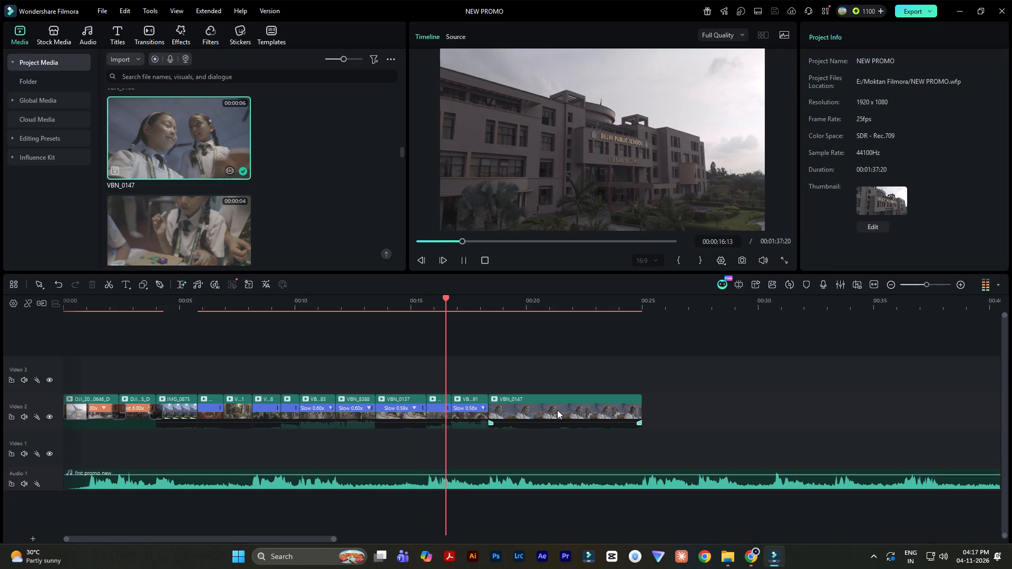
ctrl+scroll(557, 410, down, 2)
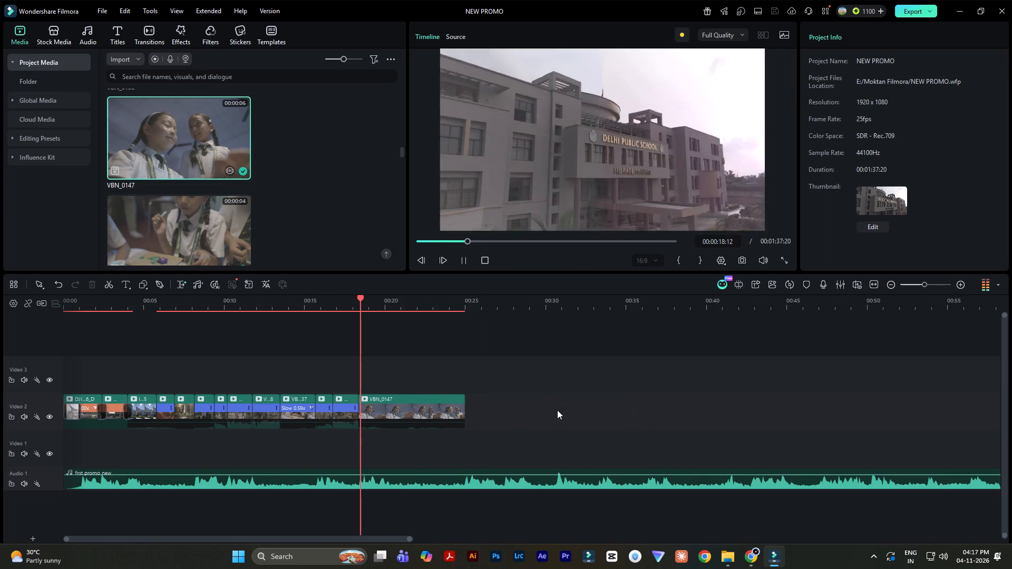
ctrl+scroll(557, 410, up, 5)
key(ctrl+s)
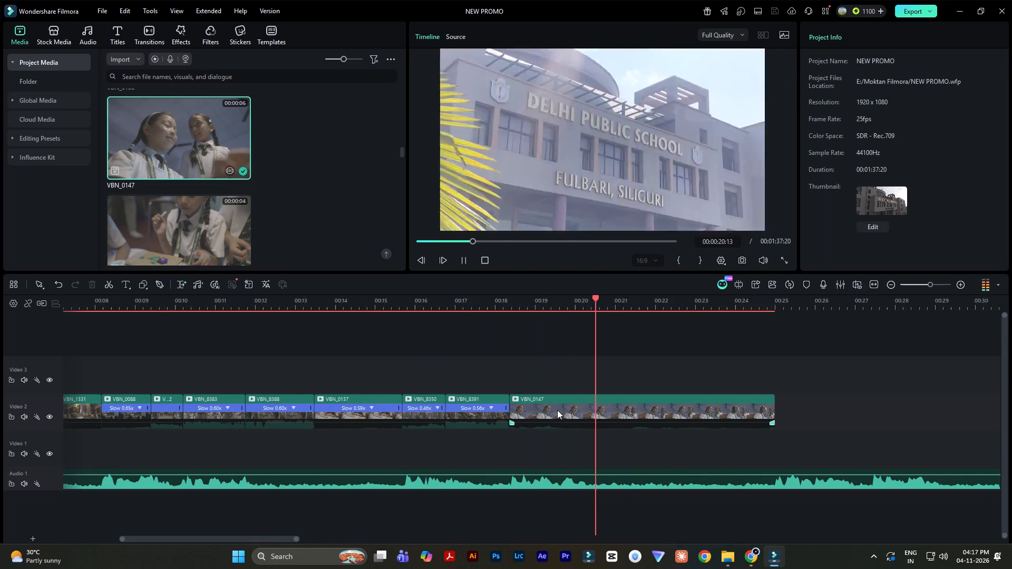
key(space)
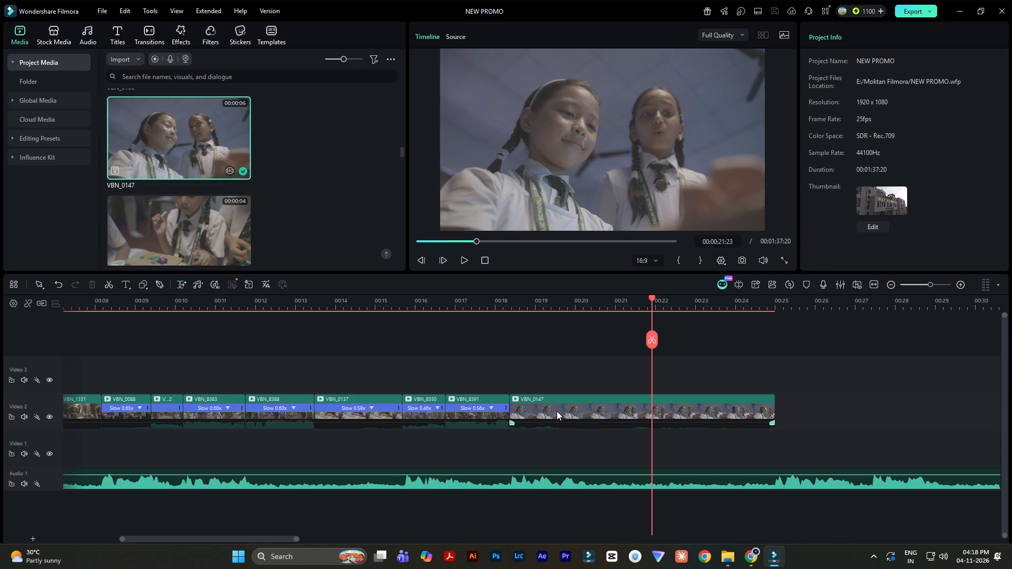
key(ctrl+s)
Switch to the Windows Prefetch folder, delete all of its contents while skipping files in use, and close the folder.
key(super+r)
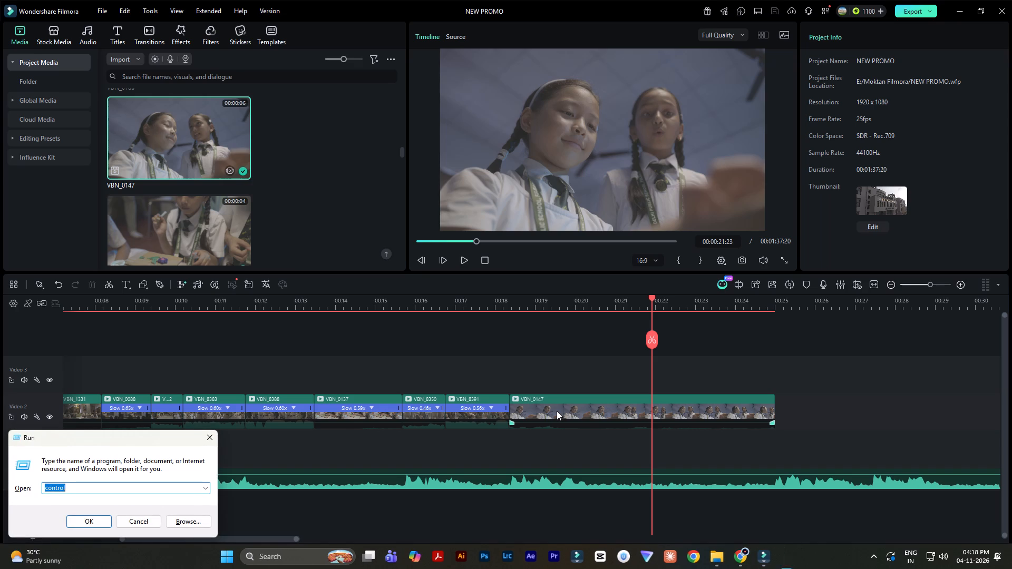
key(Down)
key(Down)
key(Return)
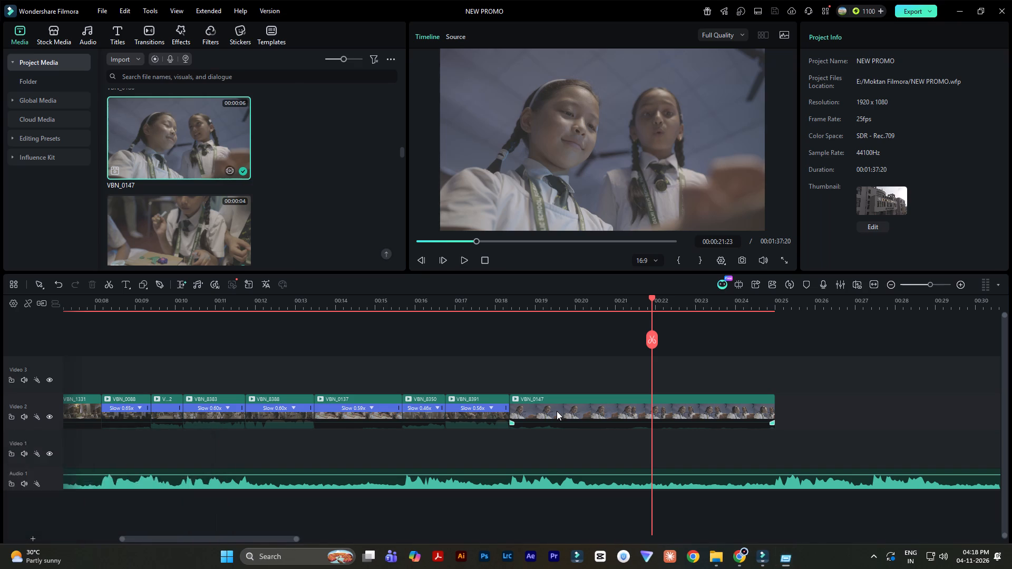
key(Return)
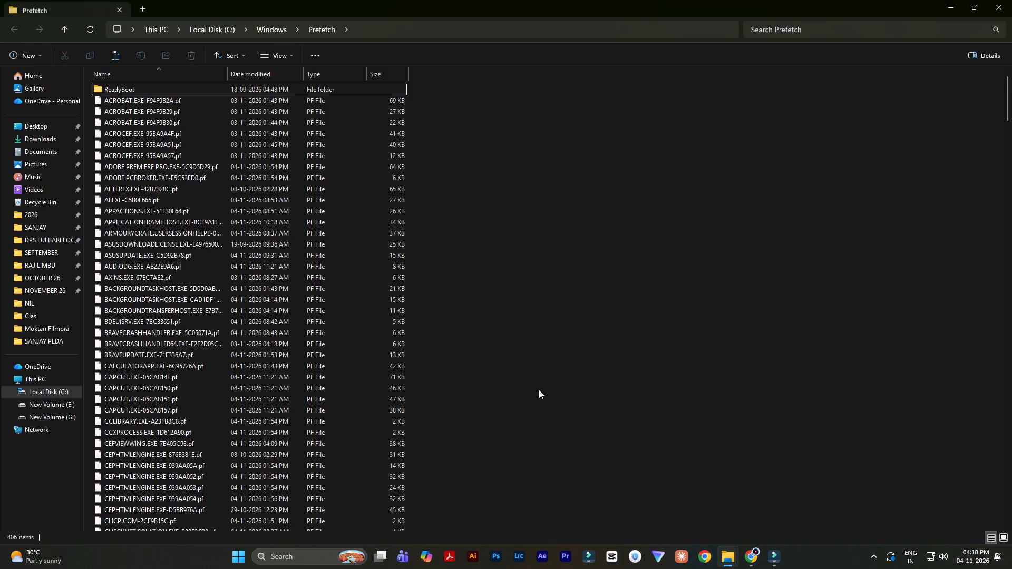
key(ctrl+a)
key(Delete)
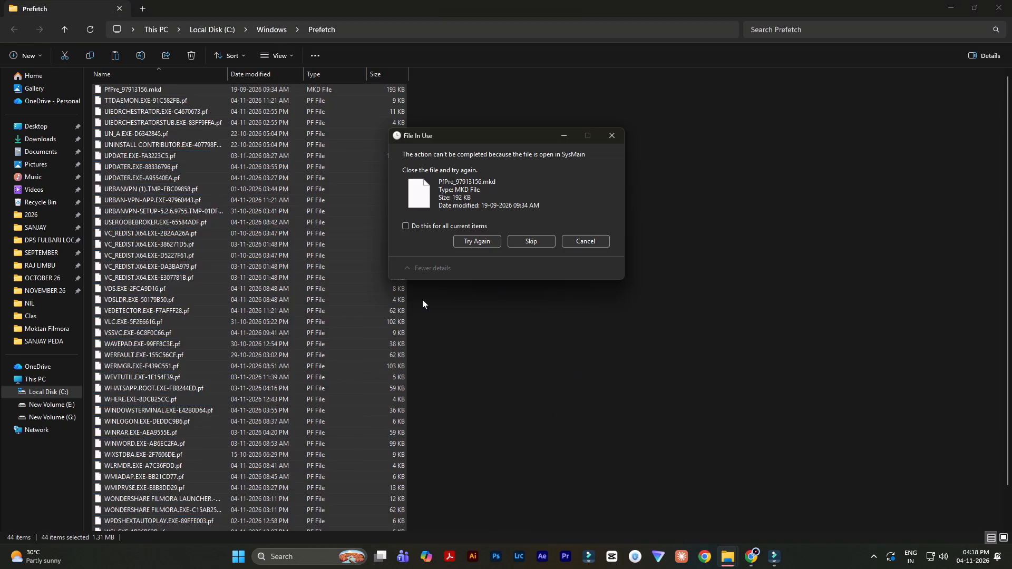
click(438, 228)
click(531, 244)
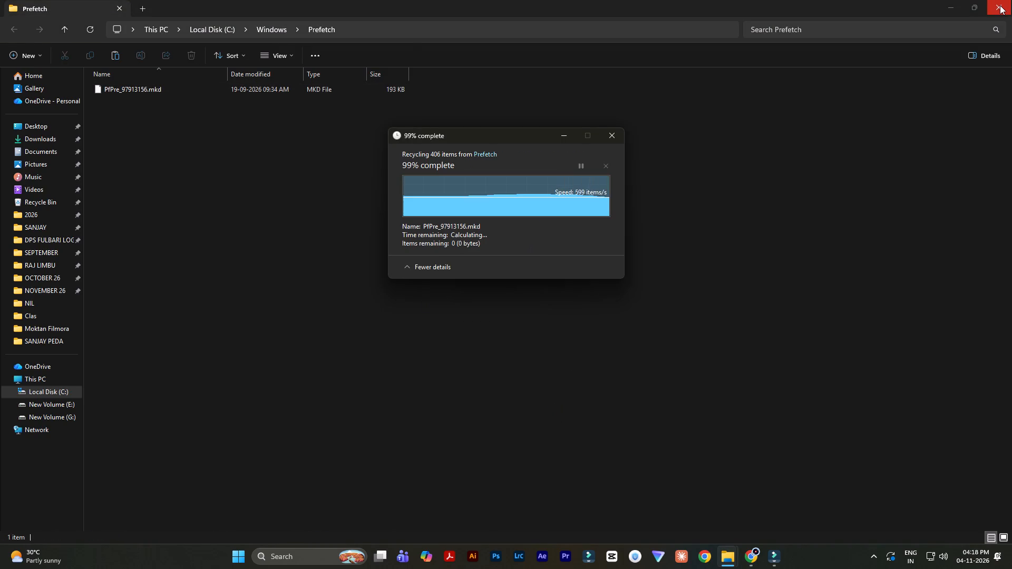
click(1000, 5)
Open the user's AppData Local Temp folder, permanently delete all of its contents while skipping items in use, and close the folder.
click(965, 8)
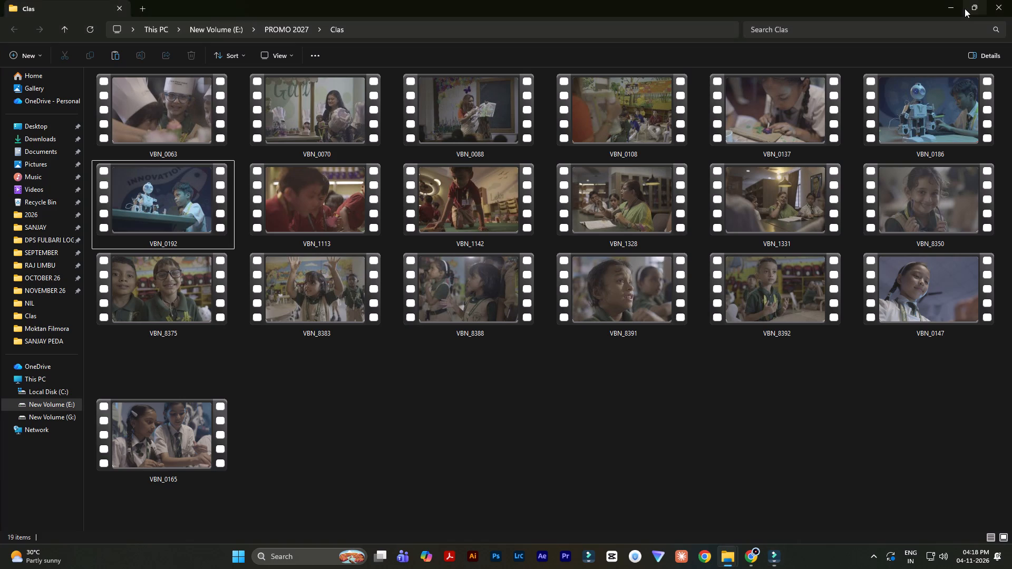
key(super+r)
key(Down)
key(Down)
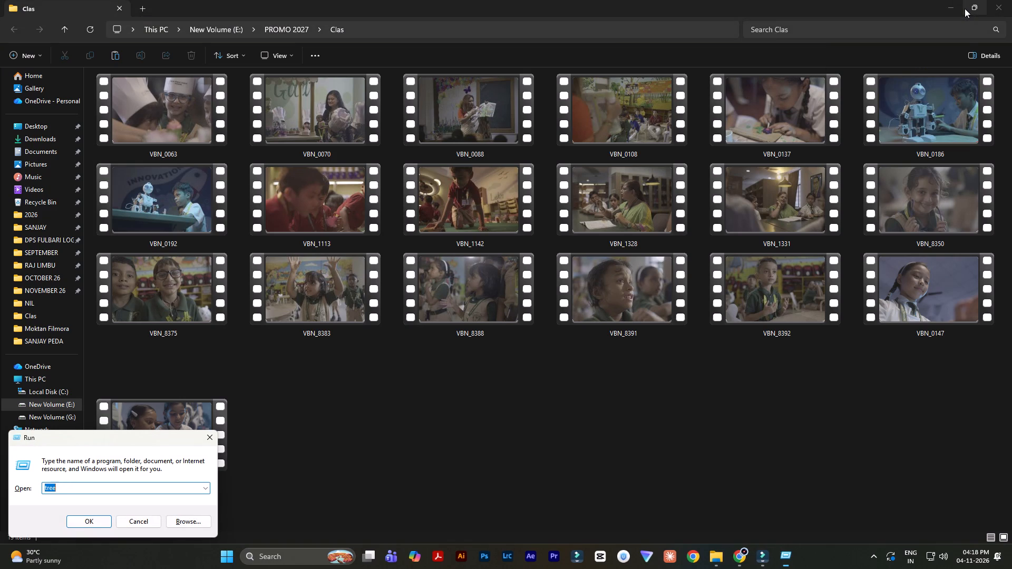
key(Down)
key(Return)
key(ctrl+a)
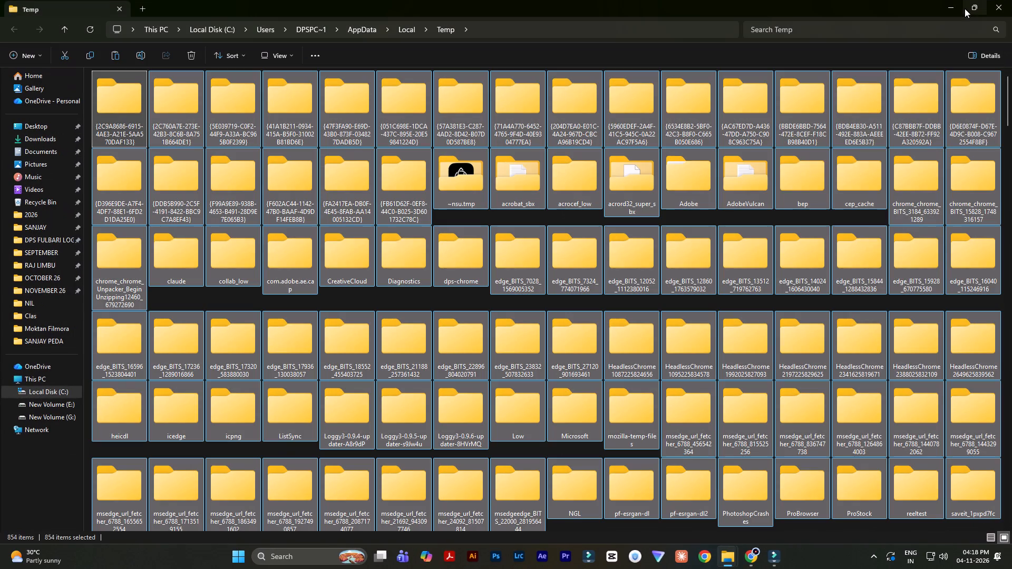
key(Delete)
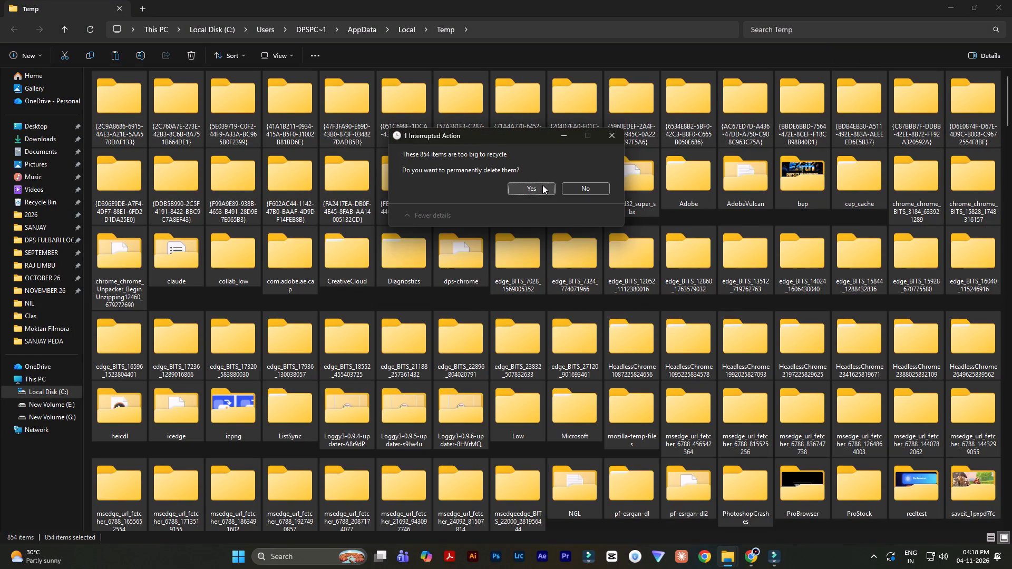
click(542, 185)
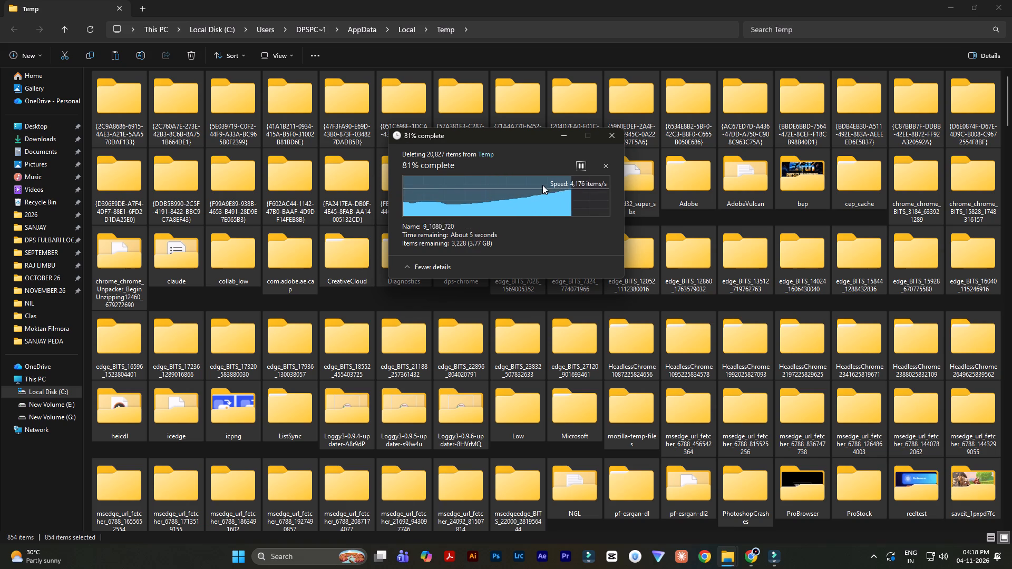
click(443, 234)
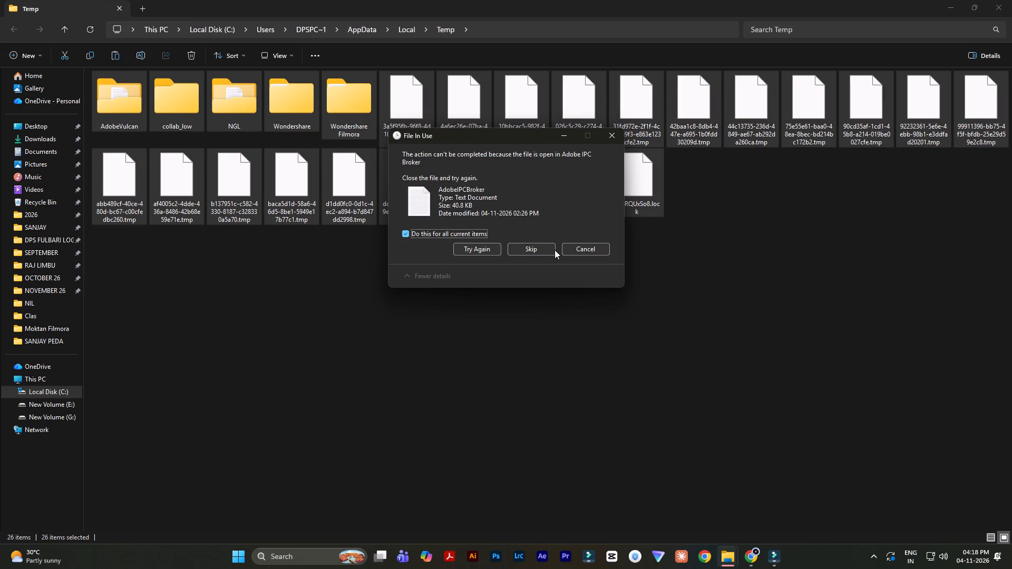
click(543, 250)
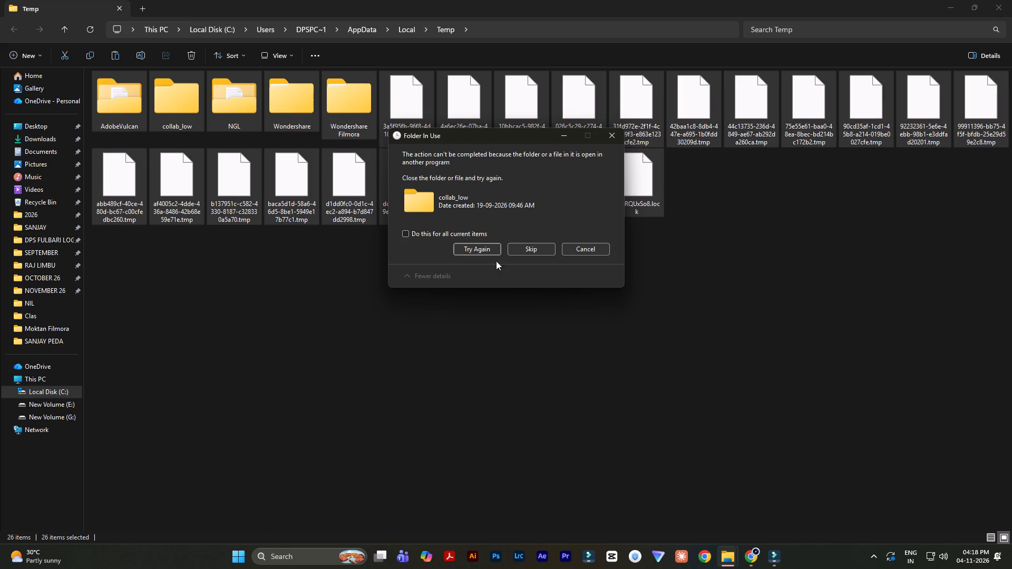
click(458, 234)
click(539, 255)
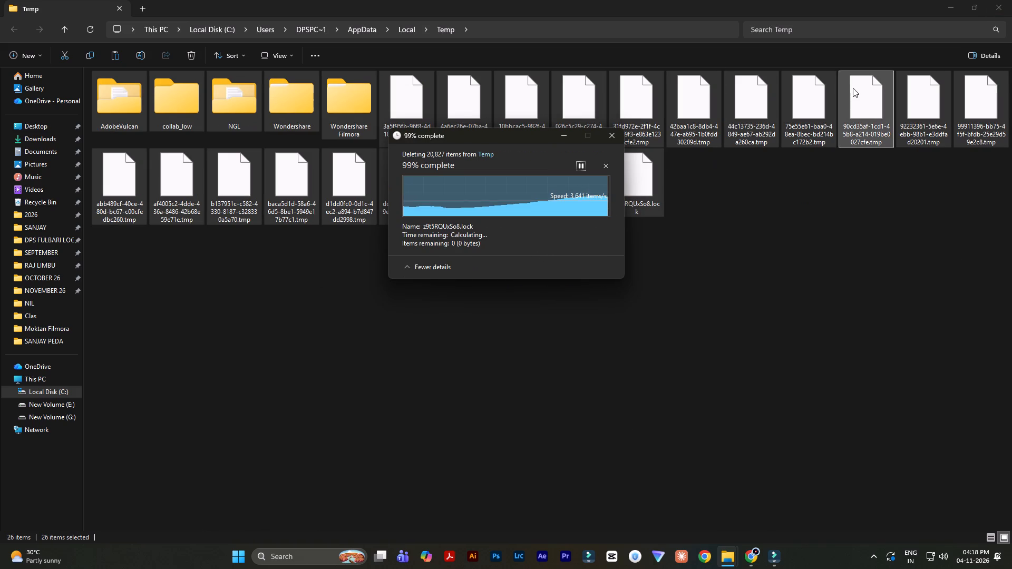
click(1004, 10)
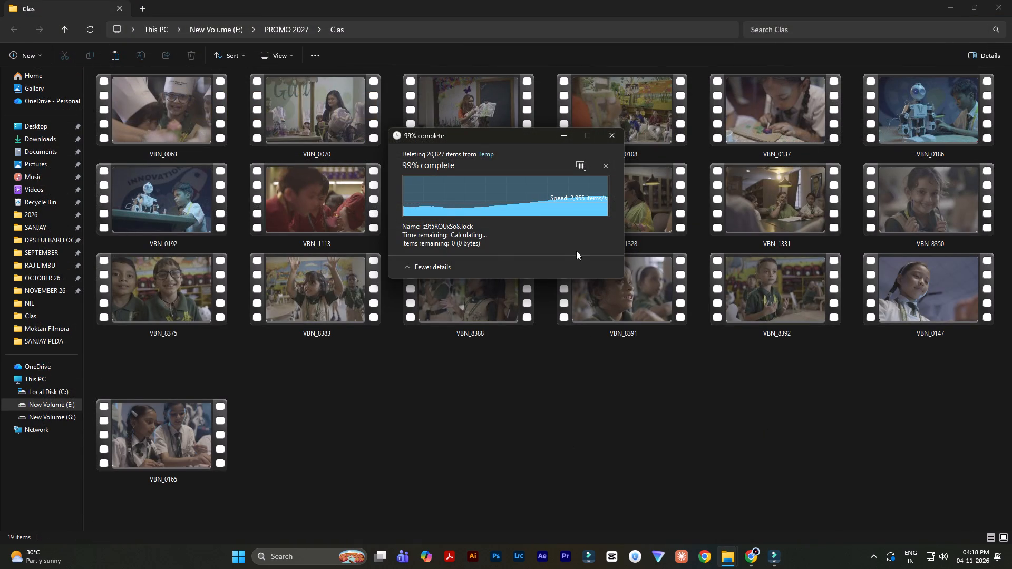
Clear the Clas, Drive and NIL windows off the desktop and empty the Recycle Bin.
click(511, 137)
click(953, 1)
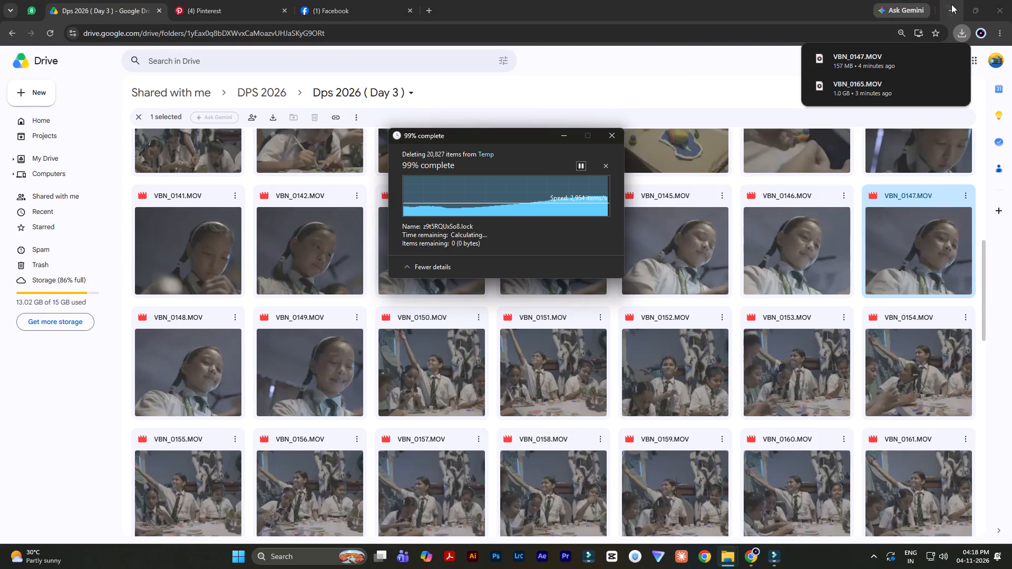
click(953, 4)
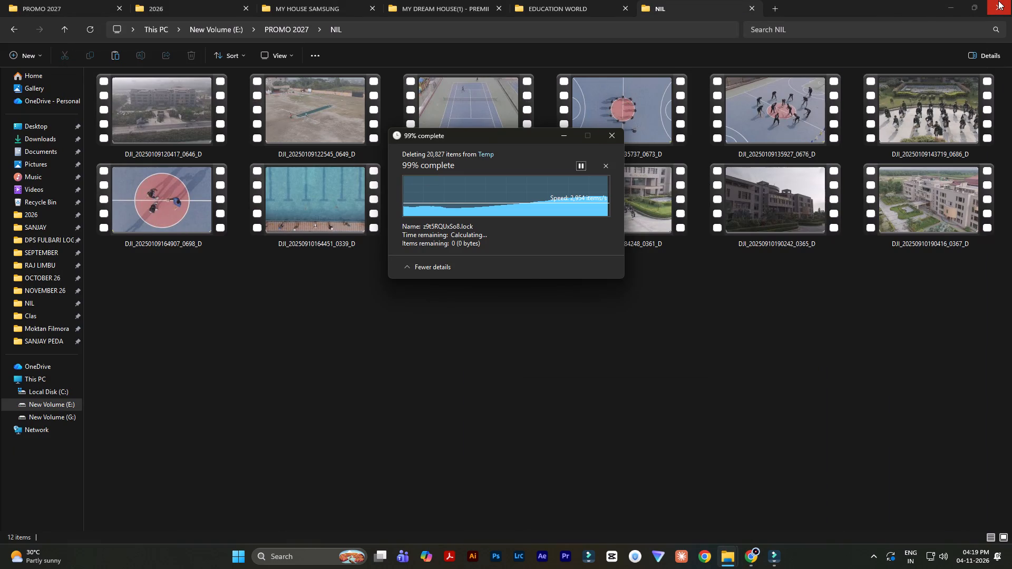
click(1000, 4)
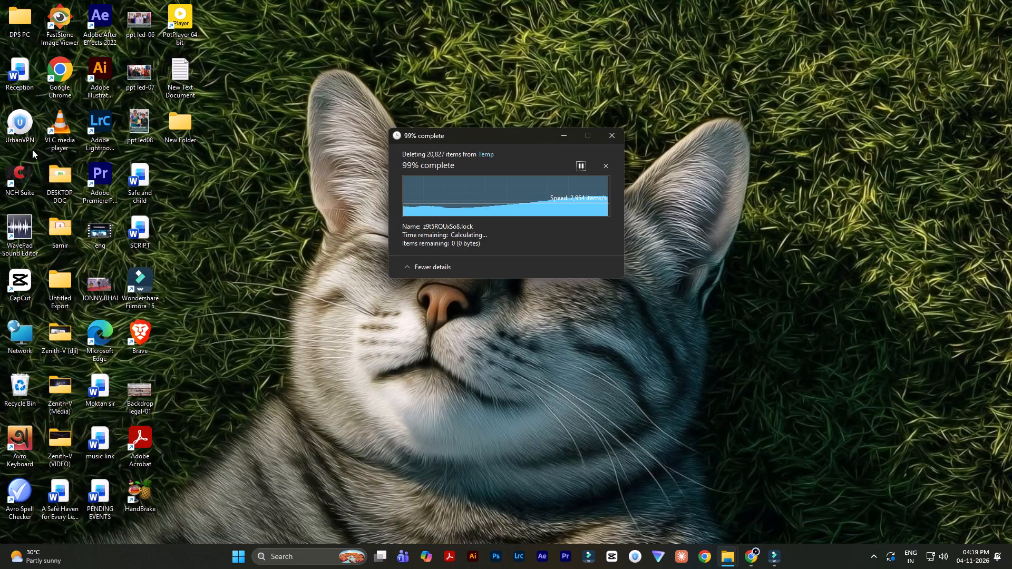
right_click(22, 393)
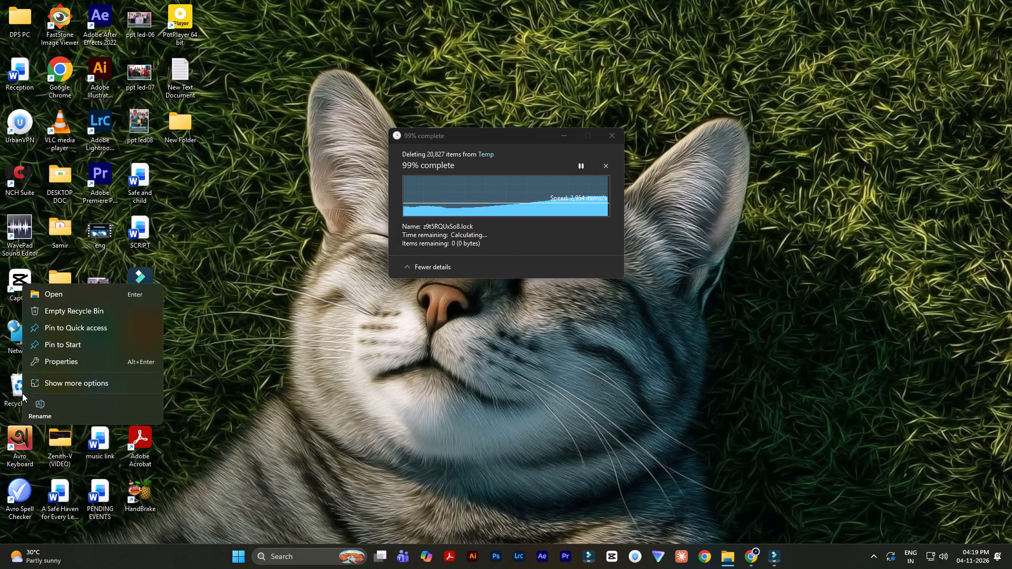
click(81, 308)
click(550, 288)
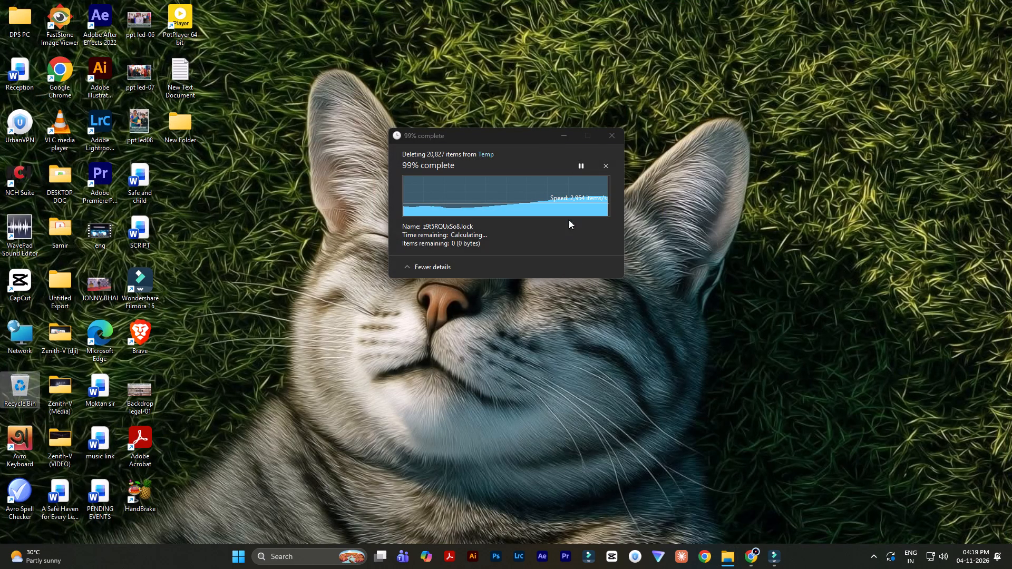
Cancel the stalled Temp folder deletion and close its progress window.
click(578, 165)
click(578, 165)
click(605, 165)
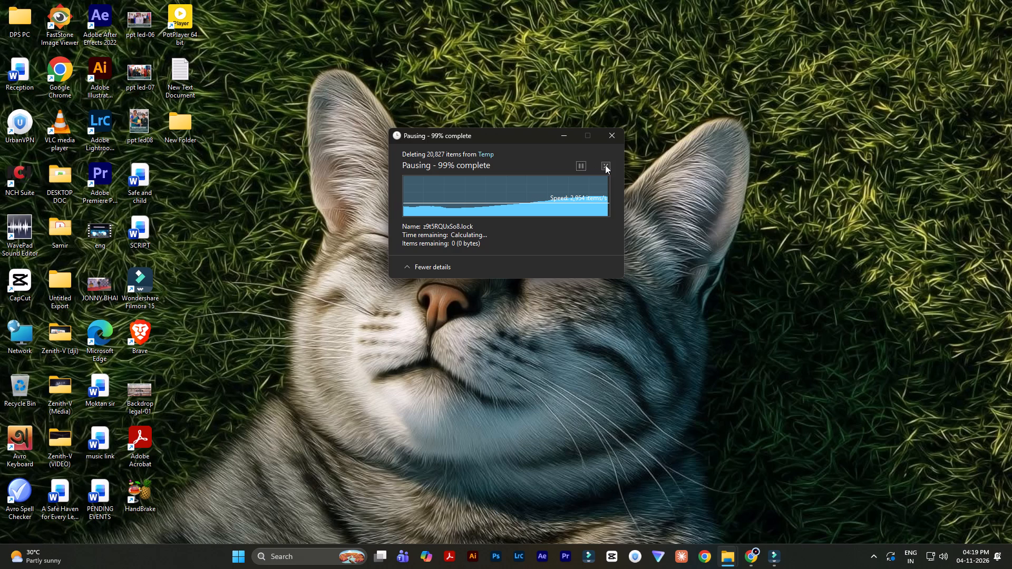
click(618, 137)
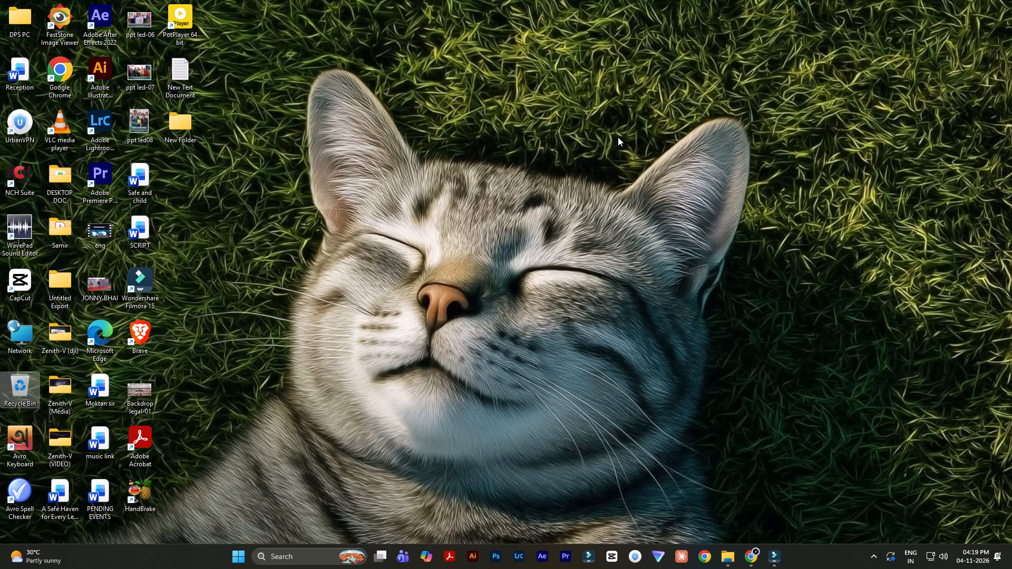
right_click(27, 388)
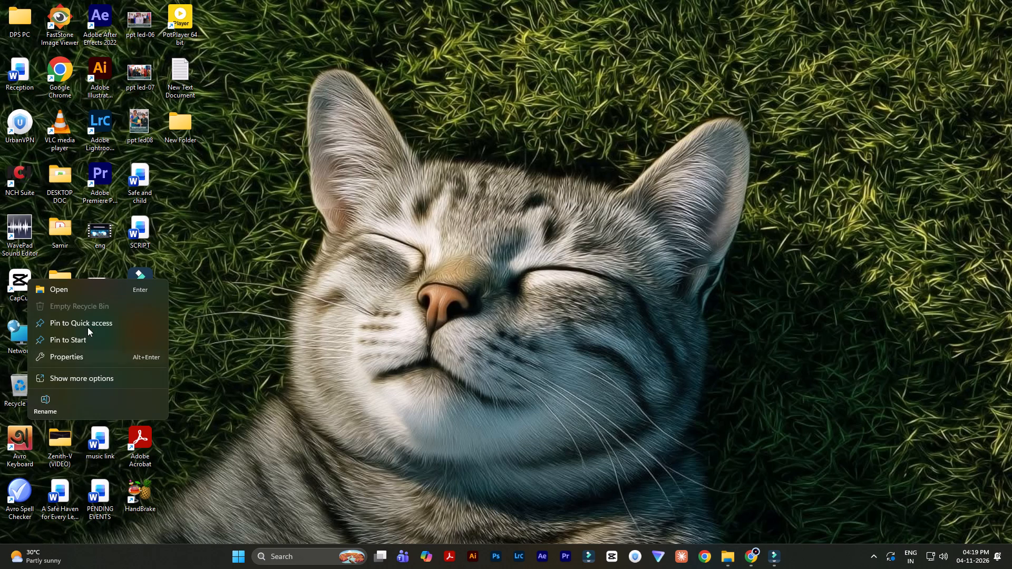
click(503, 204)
Open the user's AppData Local Temp folder with %temp%, delete all of its contents while skipping items in use, and close the folder.
key(super+r)
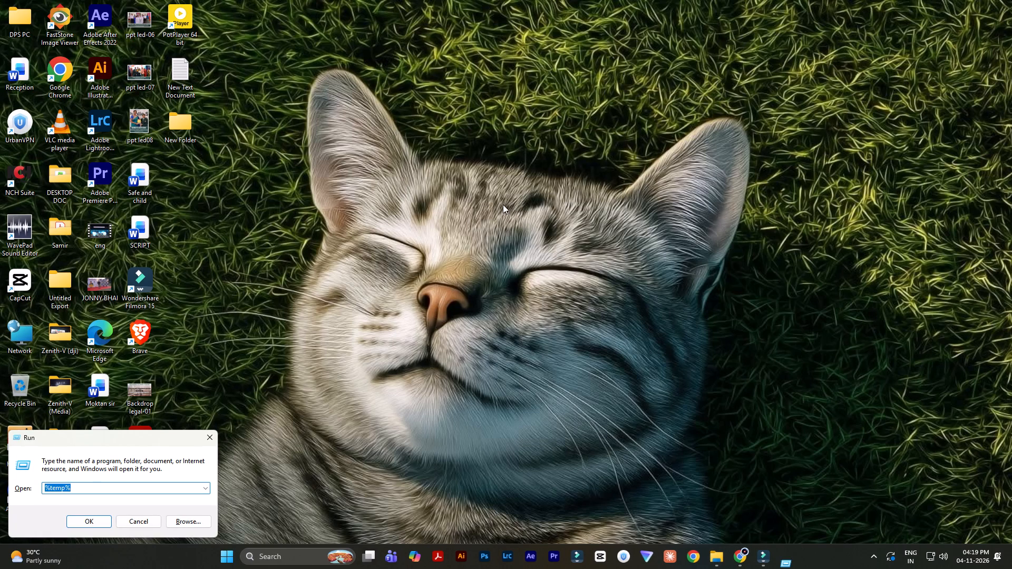
key(Return)
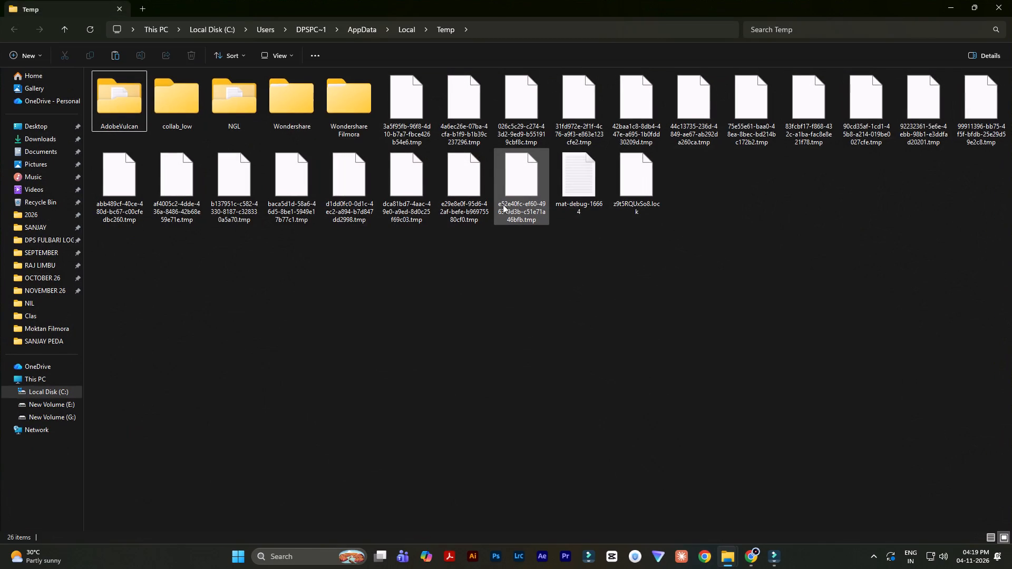
key(ctrl+a)
key(Delete)
click(437, 341)
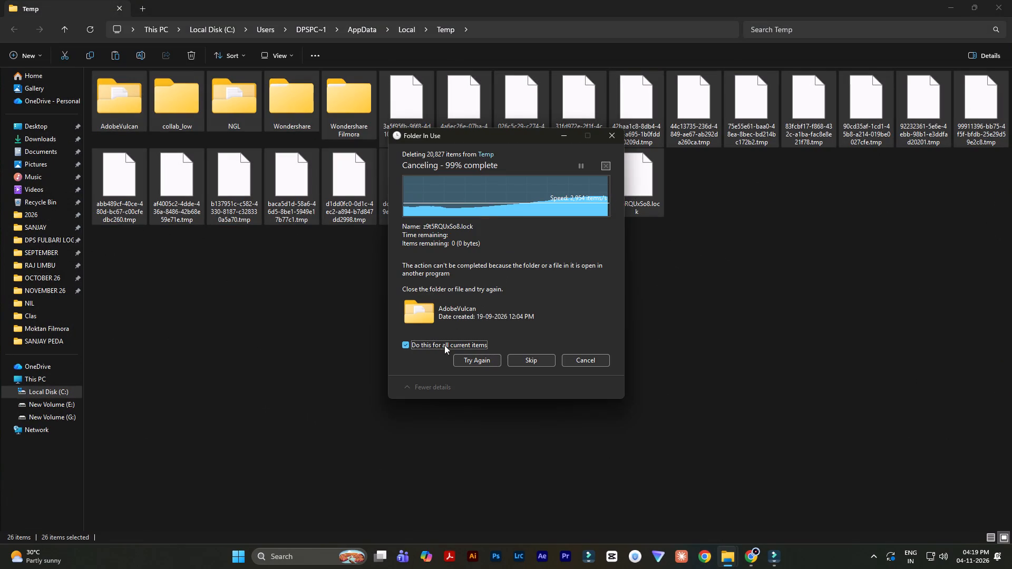
click(529, 364)
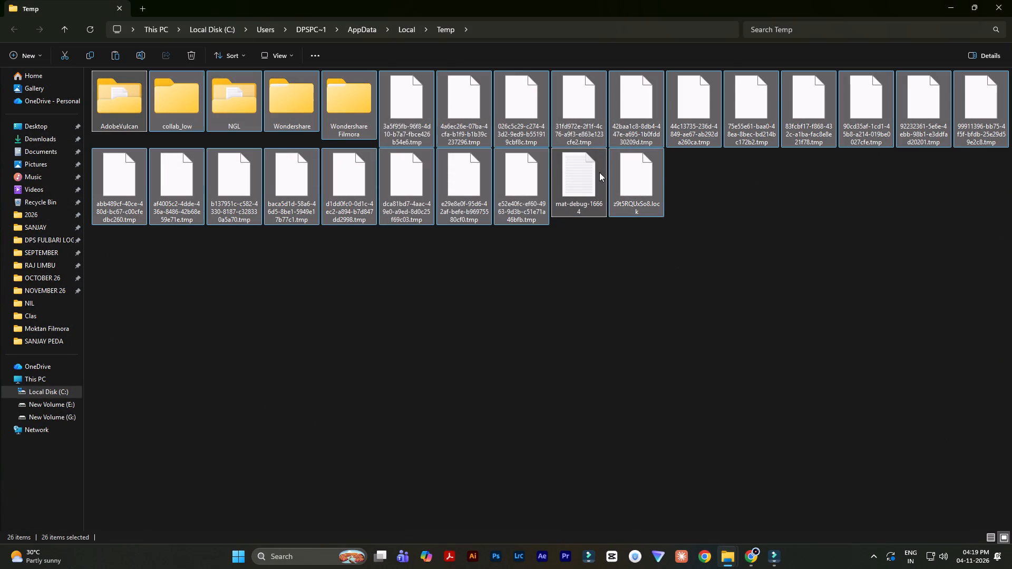
click(1007, 2)
Open the Windows Temp folder, granting access to it, delete all of its contents while skipping items in use, and close the folder.
key(super+r)
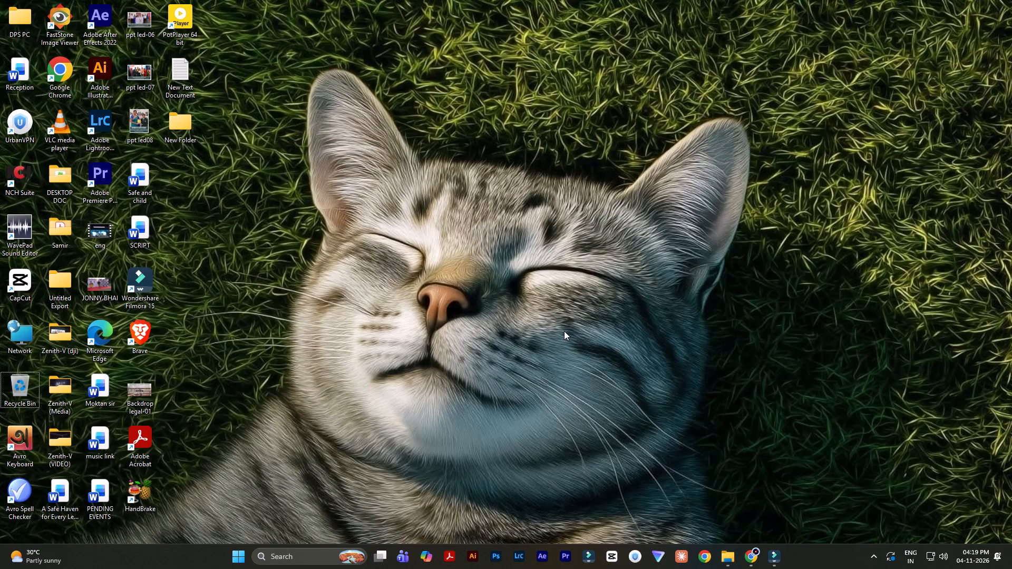
key(Down)
key(Down)
key(Down)
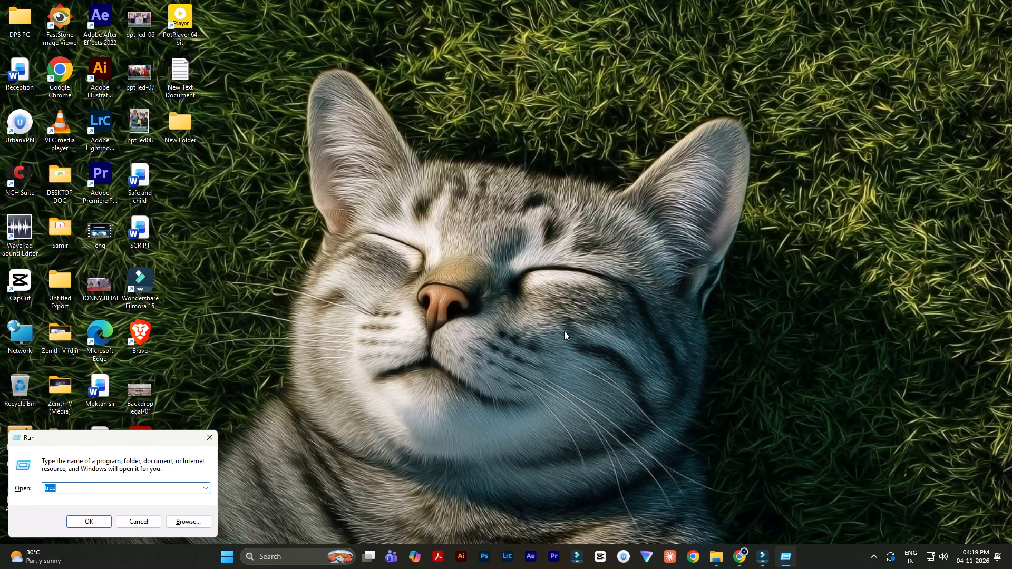
key(Down)
key(Return)
key(ctrl+a)
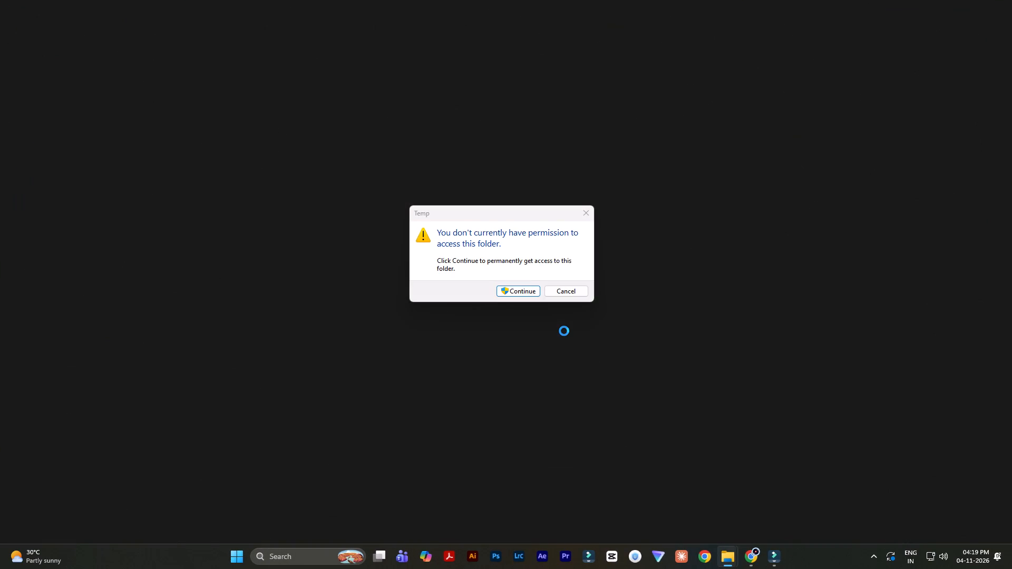
click(525, 292)
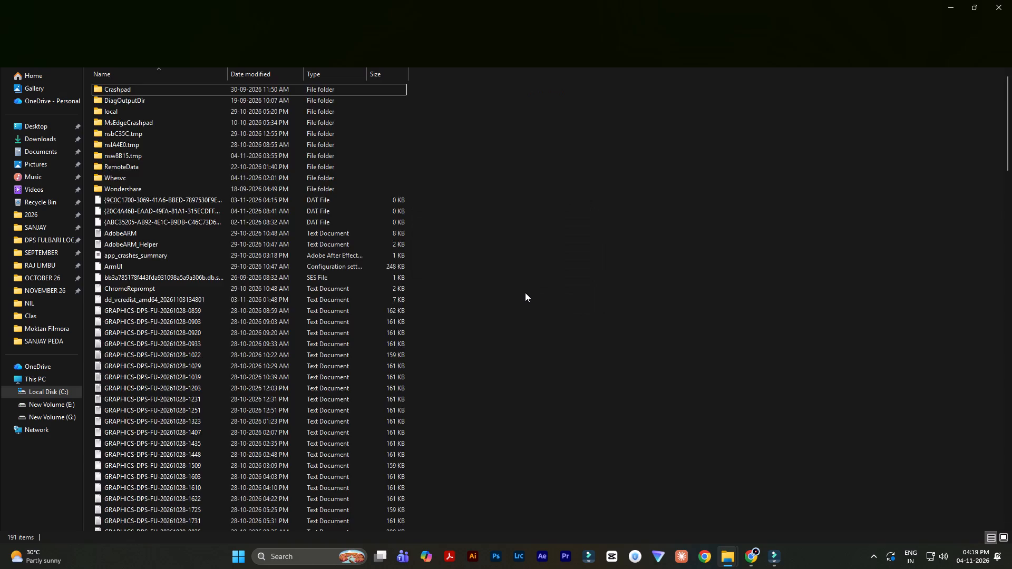
key(ctrl+a)
key(Delete)
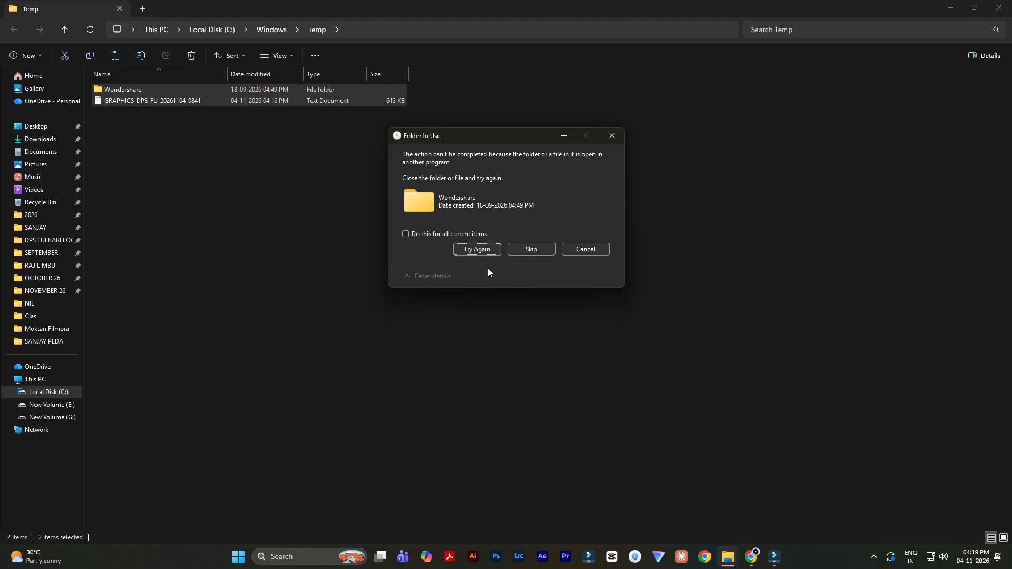
click(467, 233)
click(541, 250)
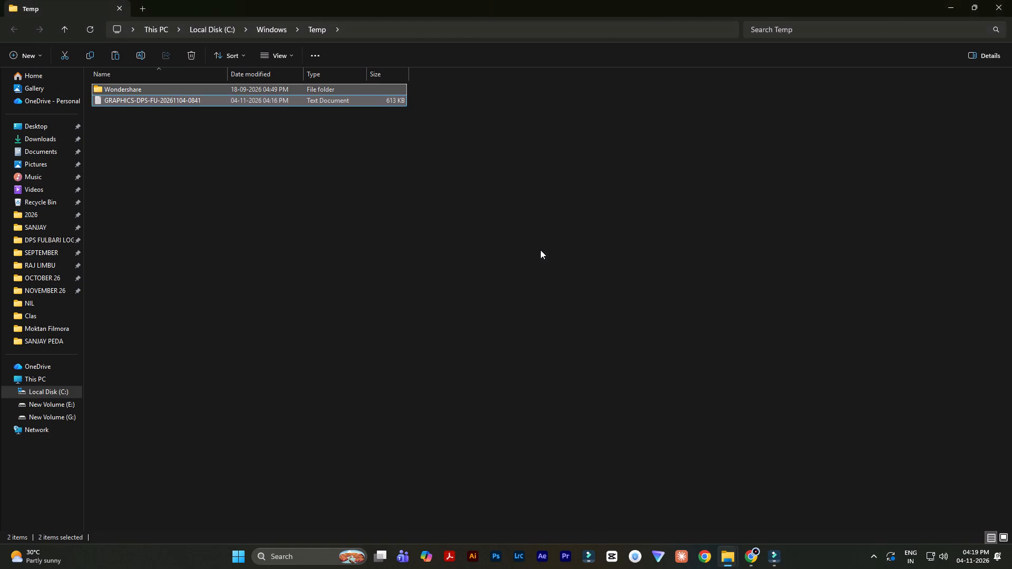
click(1005, 11)
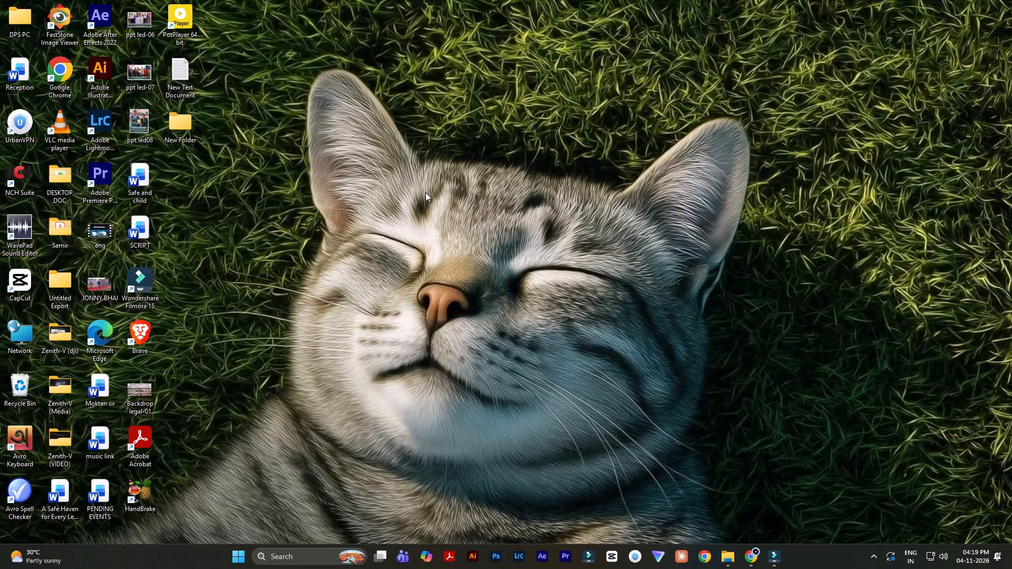
Open the Windows Prefetch folder, delete all of its contents while skipping files in use, and close the folder.
key(super+r)
key(Down)
key(Down)
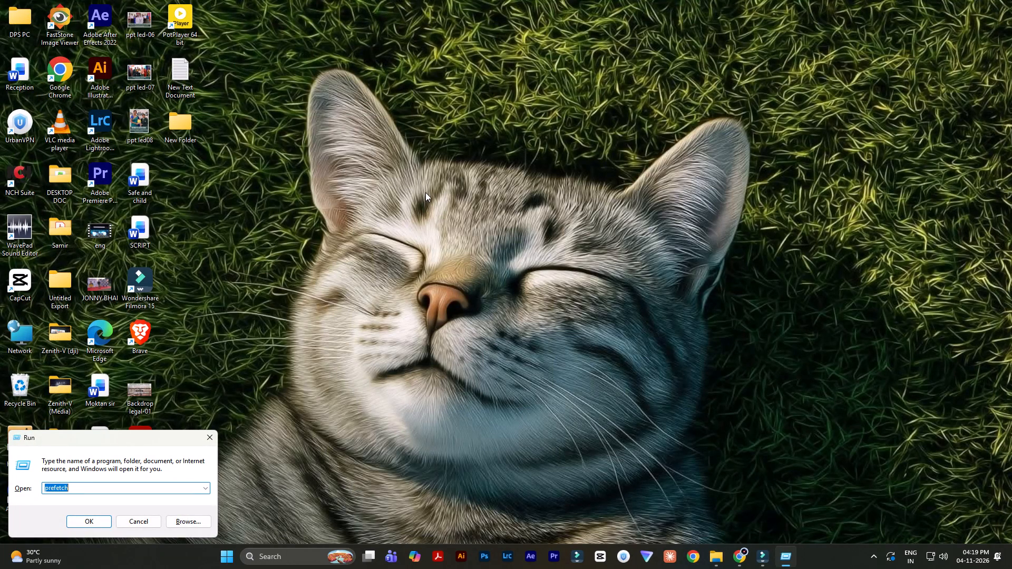
key(Return)
key(ctrl+a)
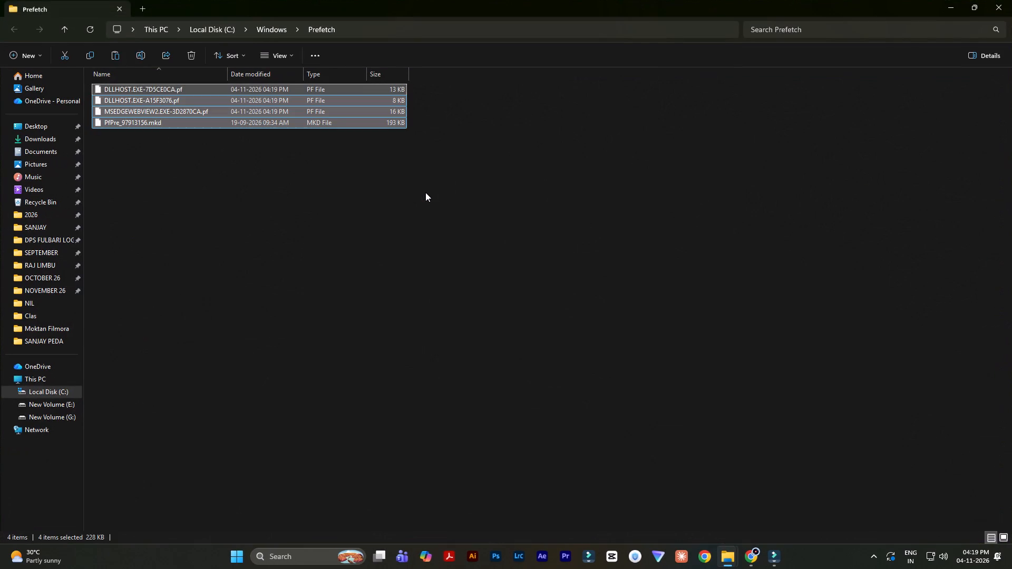
key(Delete)
click(446, 227)
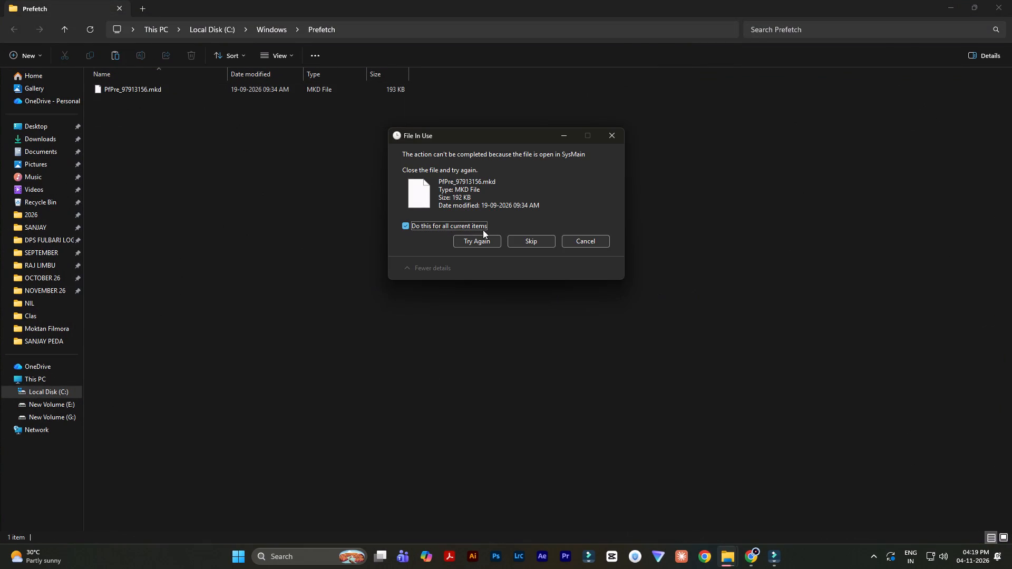
click(530, 239)
click(989, 8)
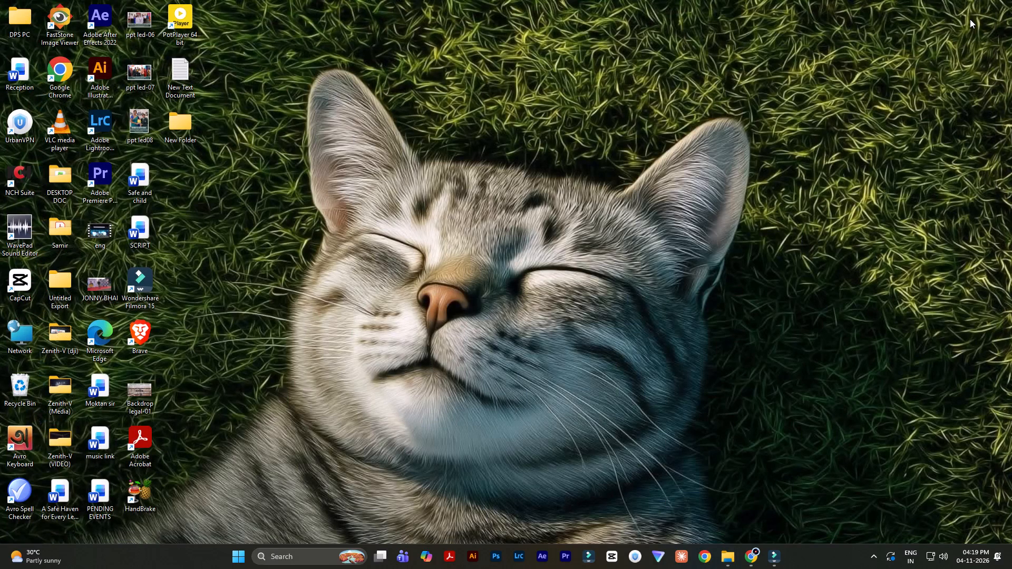
Reopen the user's AppData Local Temp folder, delete its remaining contents while skipping items in use, and close the folder.
key(super+r)
key(Down)
key(Down)
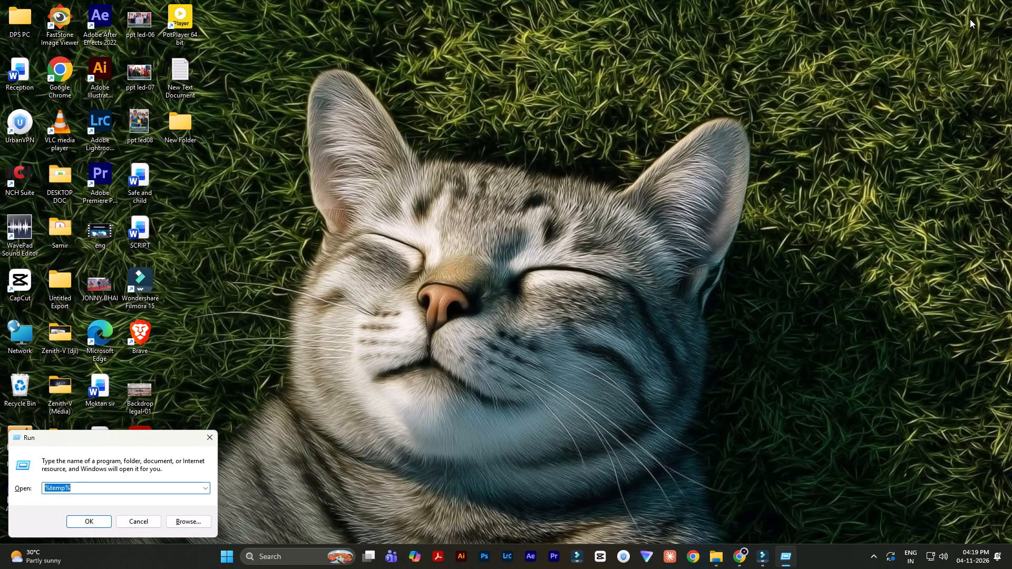
key(Return)
key(ctrl+a)
key(Delete)
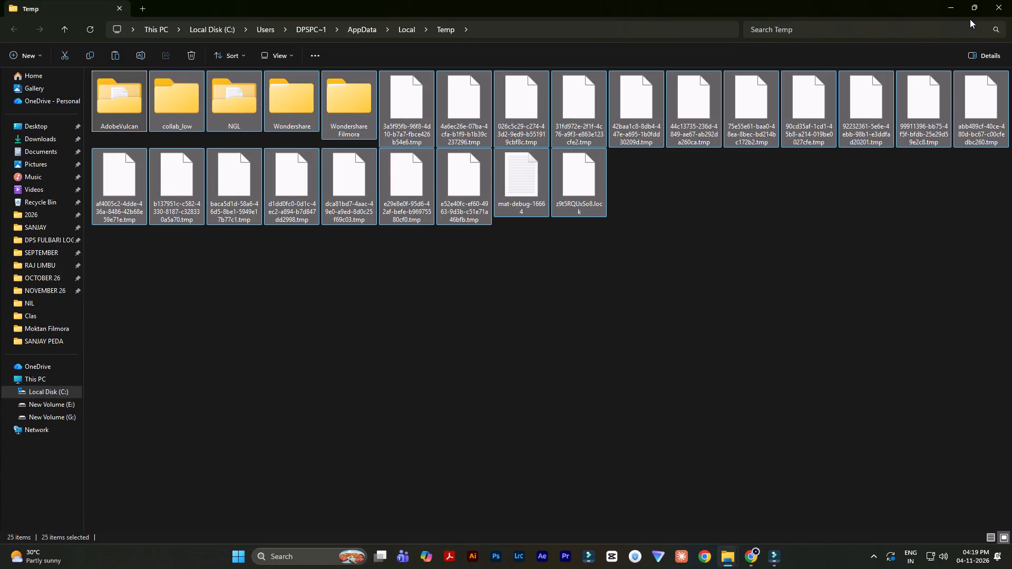
click(459, 229)
click(526, 245)
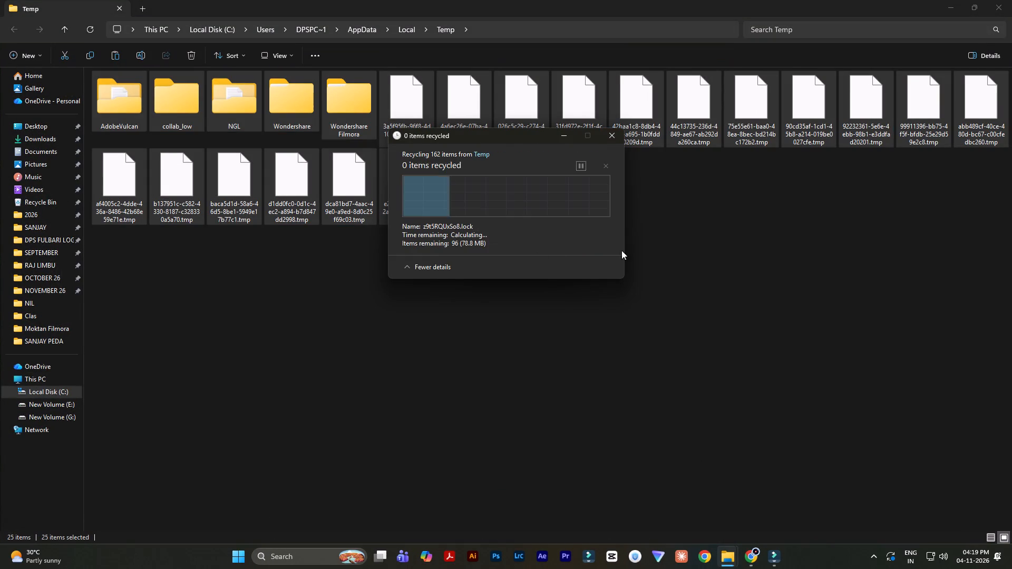
click(1004, 4)
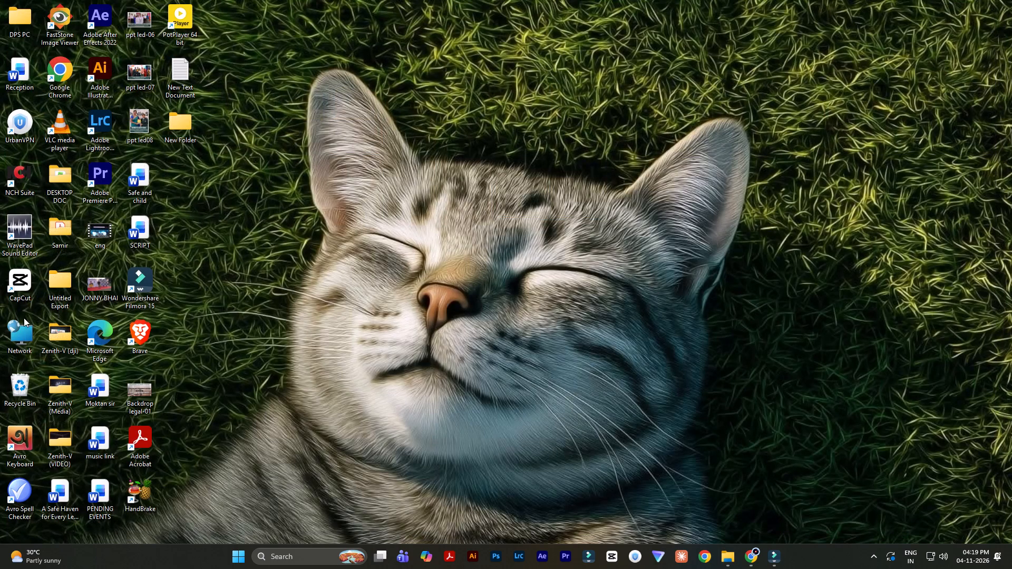
Empty the Recycle Bin permanently.
right_click(18, 388)
click(79, 307)
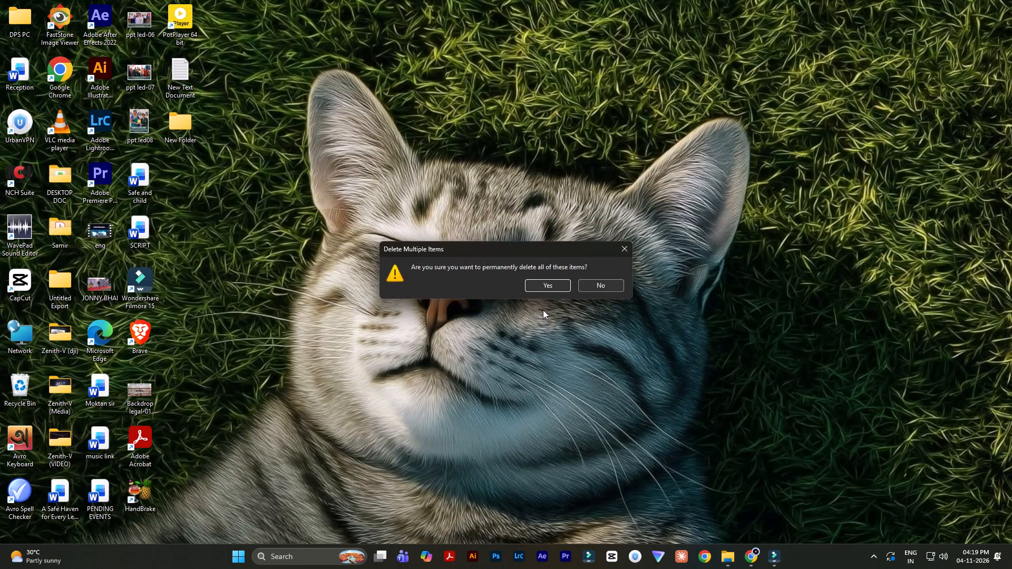
click(554, 280)
Switch to Wondershare Filmora and start the NEW PROMO preview from the beginning of the timeline.
click(773, 554)
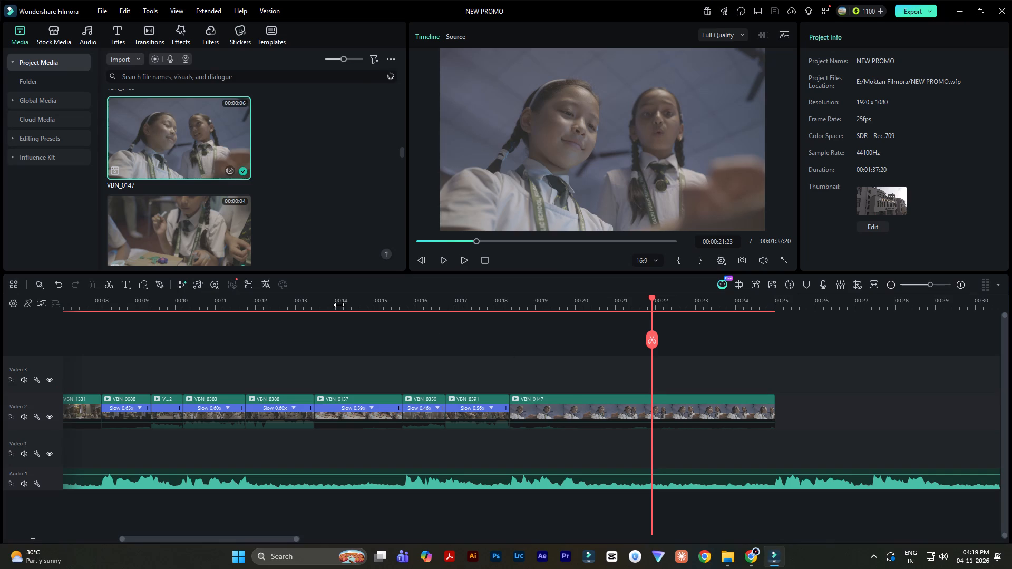
click(70, 304)
key(space)
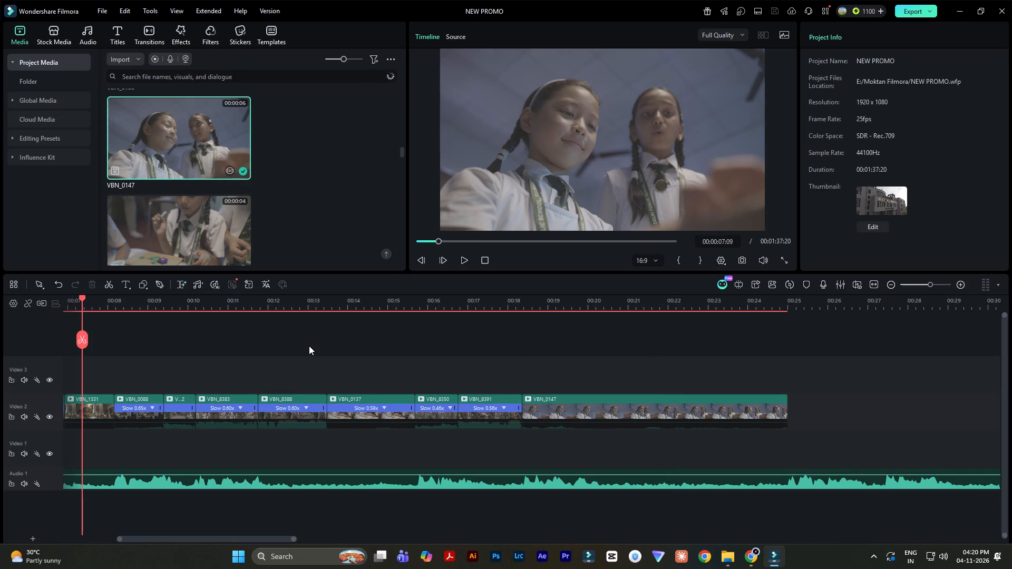
click(486, 259)
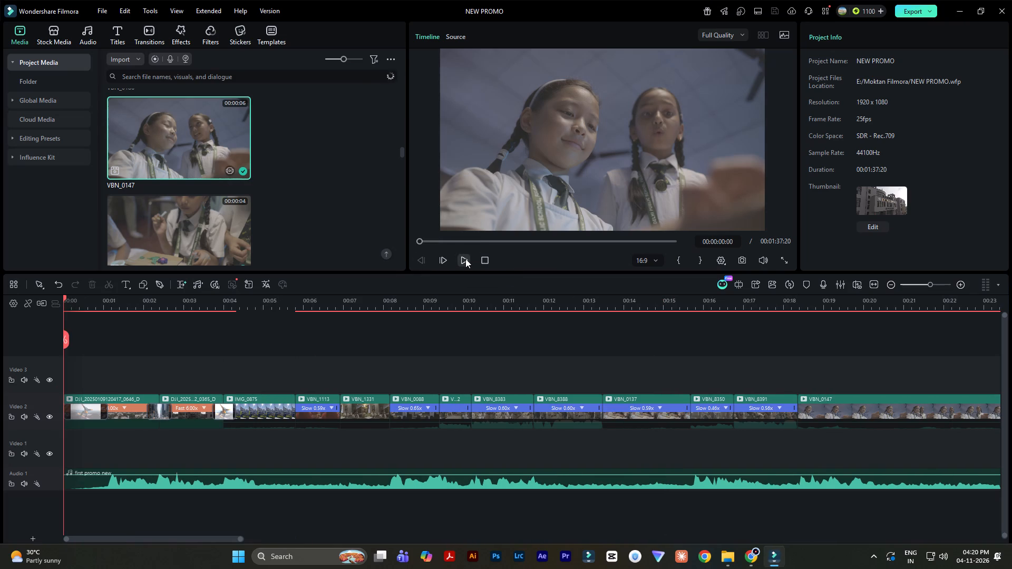
click(465, 259)
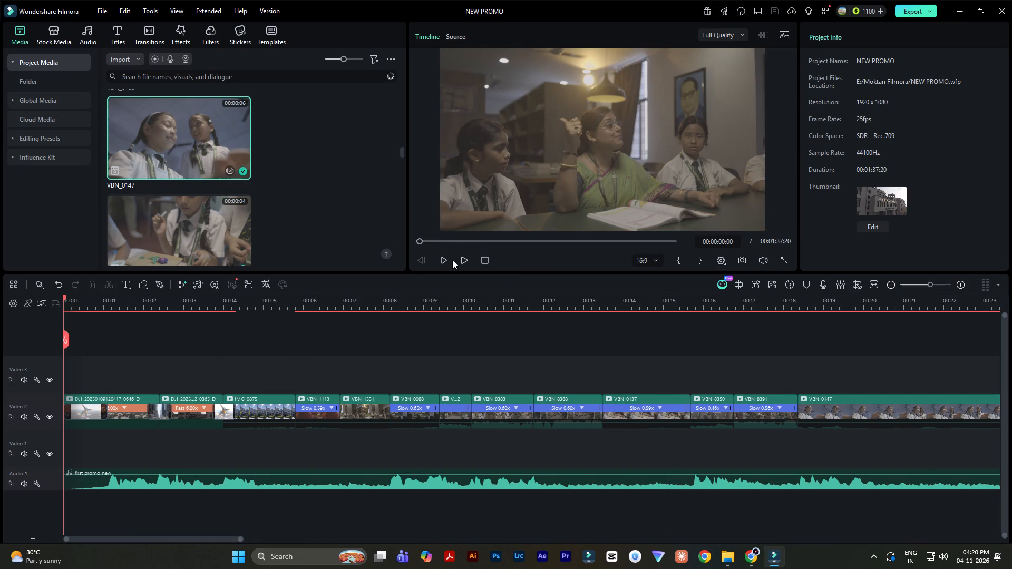
click(465, 259)
Save the NEW PROMO project.
ctrl+scroll(570, 341, down, 6)
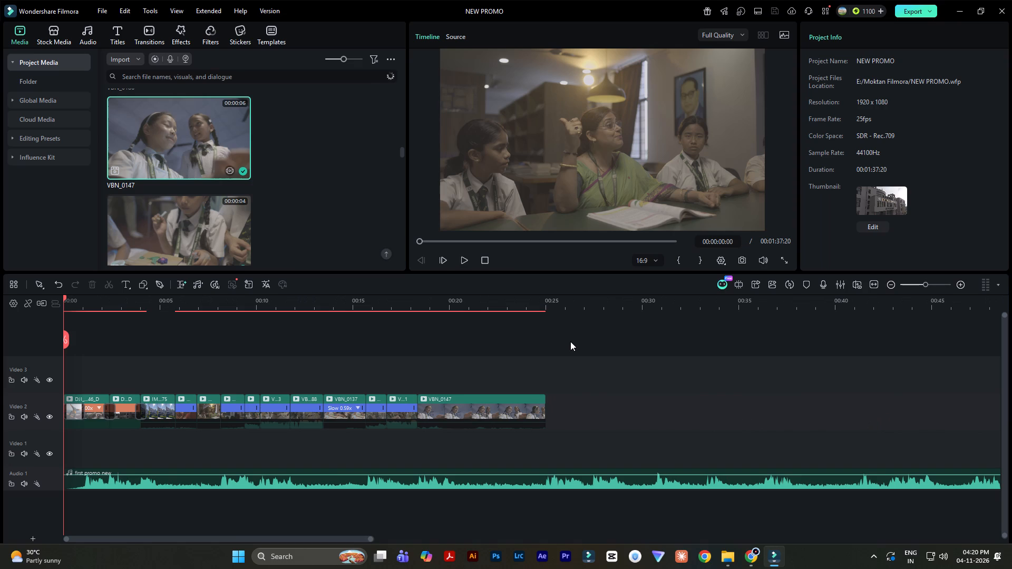
key(ctrl+s)
Watch the preview through to the VBN_0147 clip, and replay it from about 4 seconds at the IMG_0875 clip.
ctrl+scroll(537, 395, up, 3)
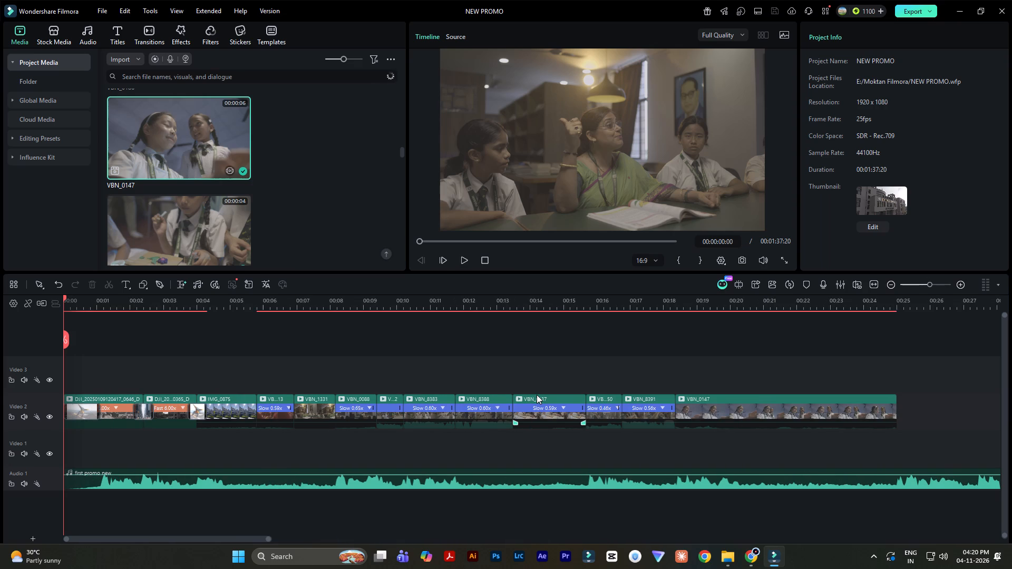
scroll(537, 395, up, 1)
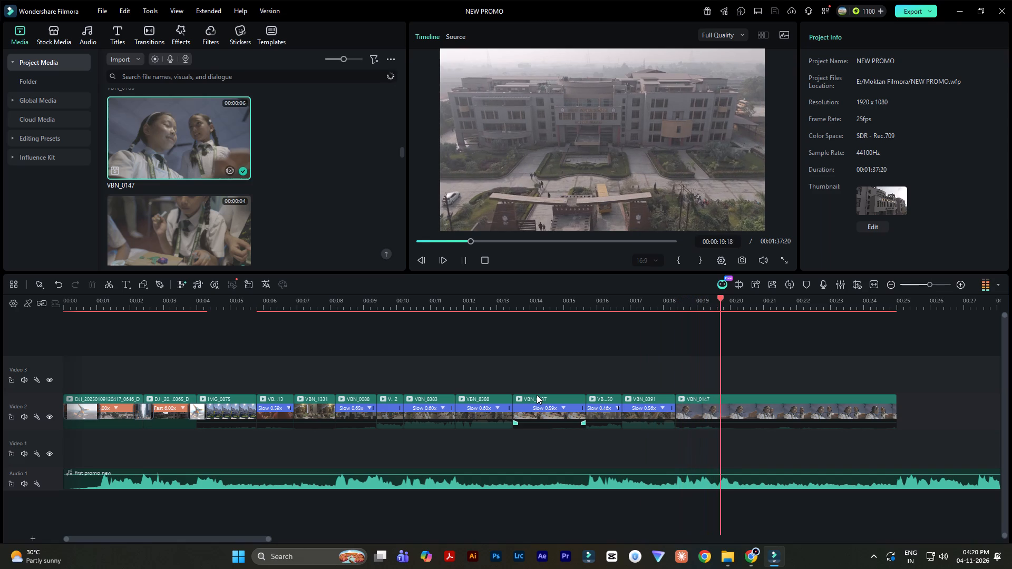
key(space)
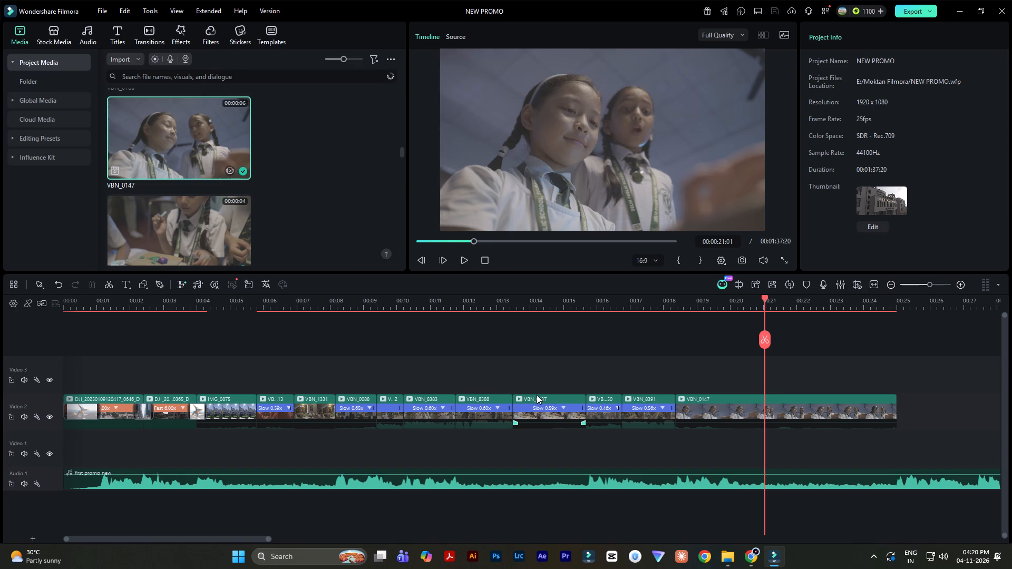
click(203, 292)
click(199, 306)
key(space)
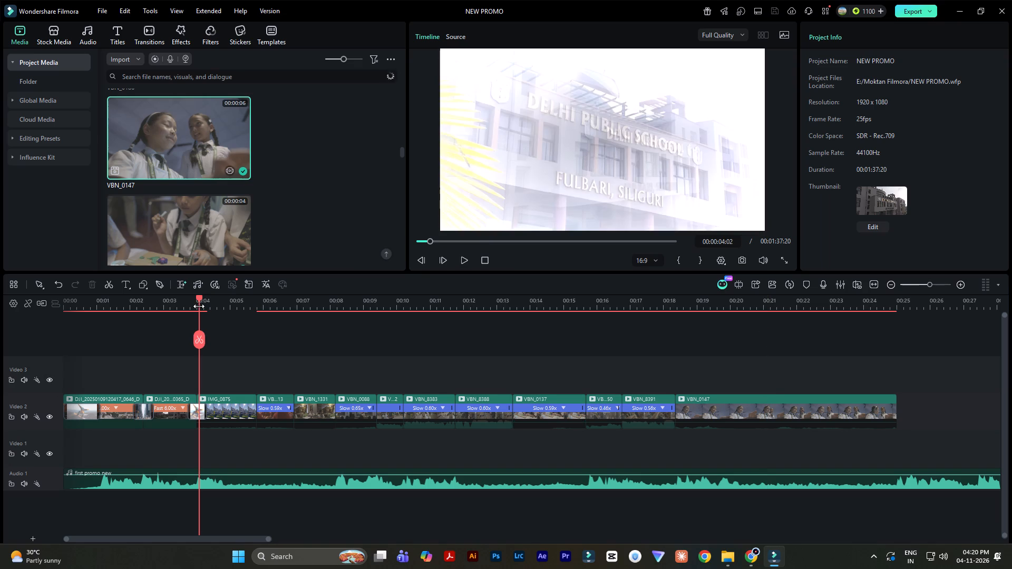
Check the NEW PROMO export settings for device and local output, and close the export window without exporting.
click(928, 6)
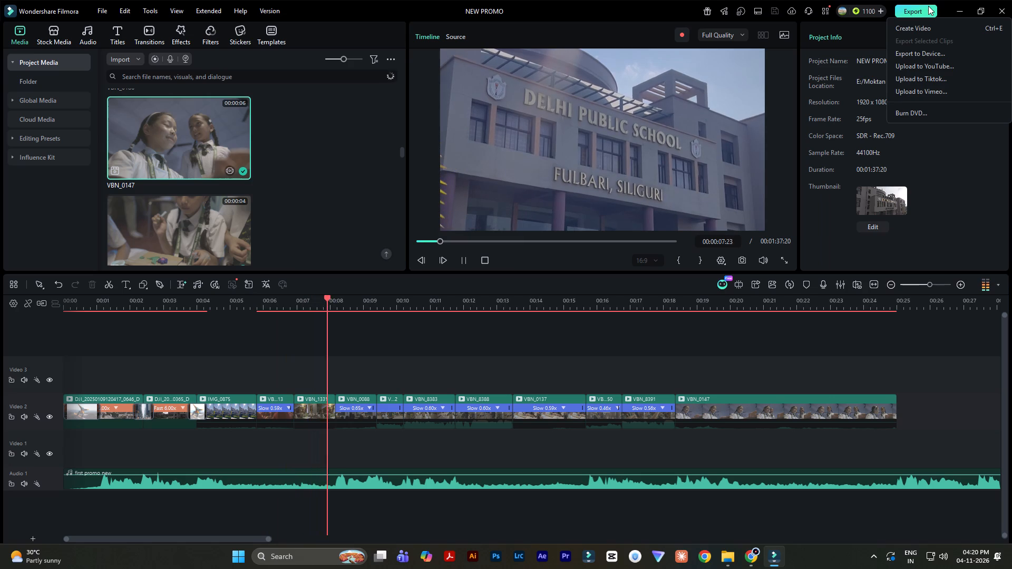
click(915, 10)
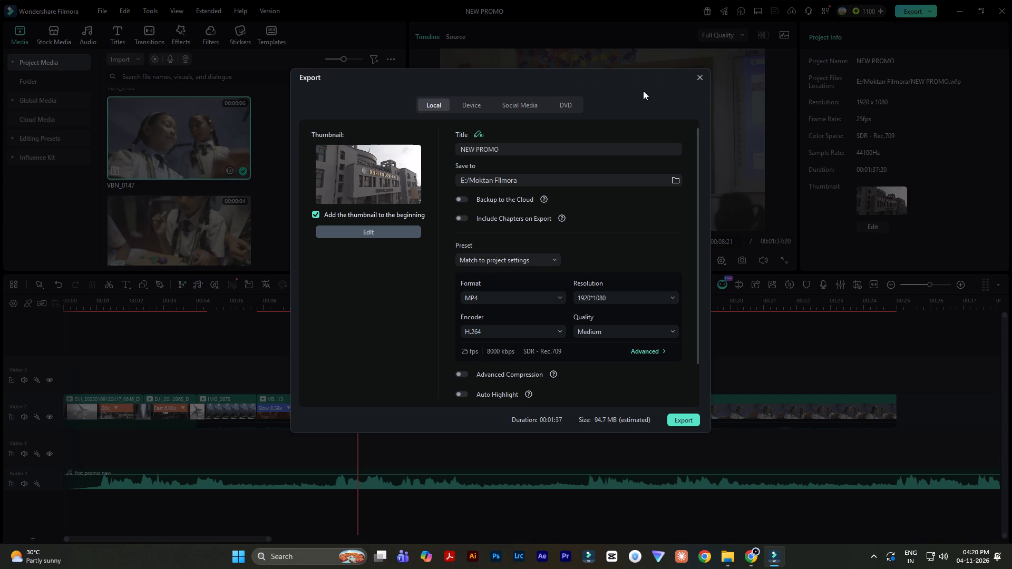
click(477, 106)
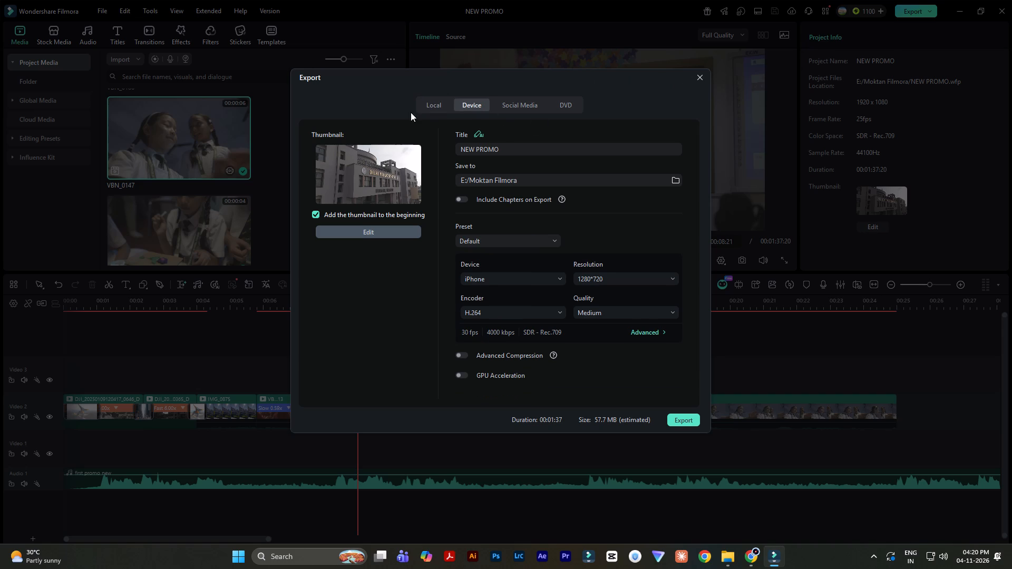
click(436, 103)
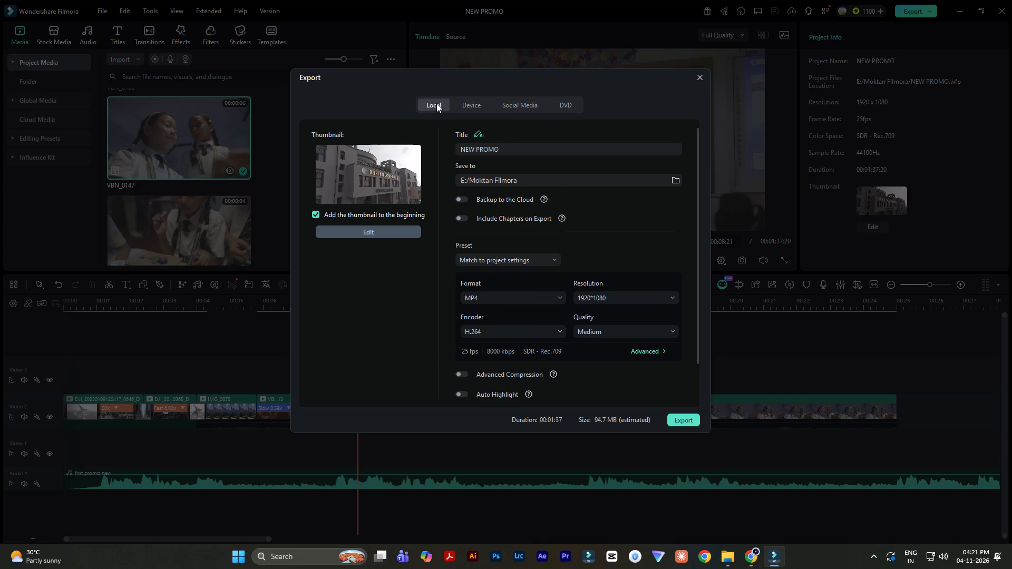
click(697, 76)
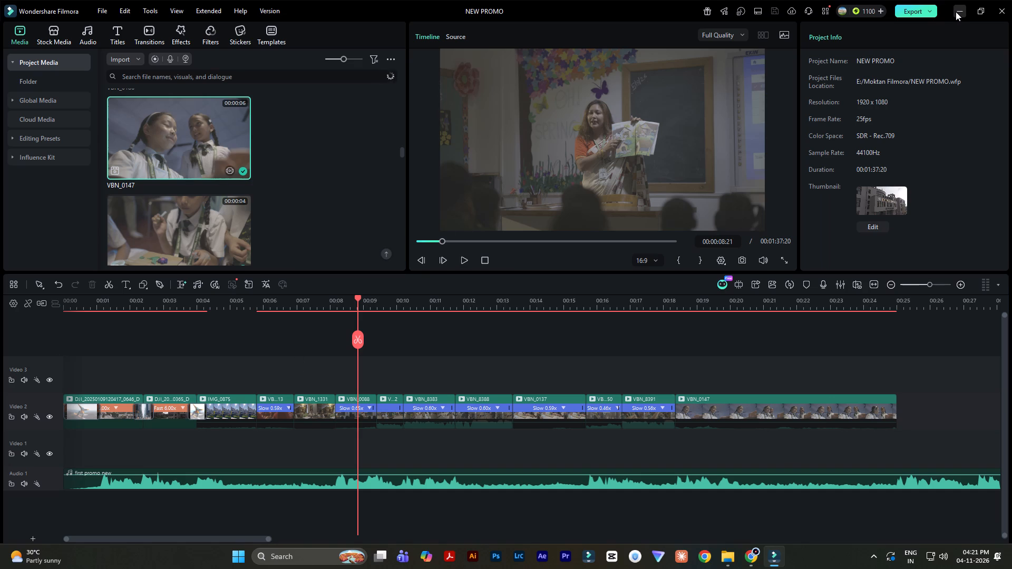
Replay the preview from 00:00:03:00, add a timeline marker at about 00:00:09:17, and stop playback there.
click(163, 309)
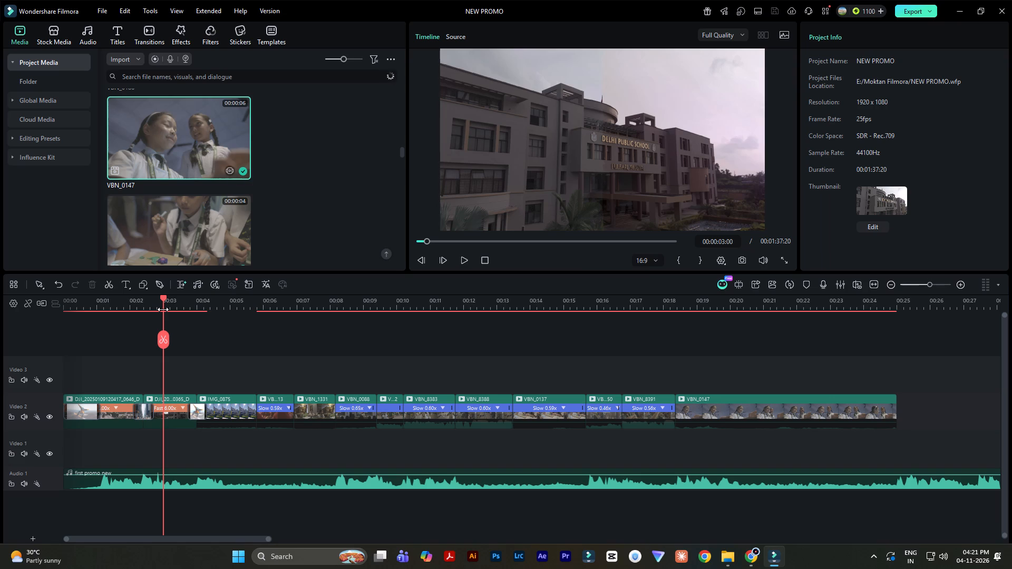
key(space)
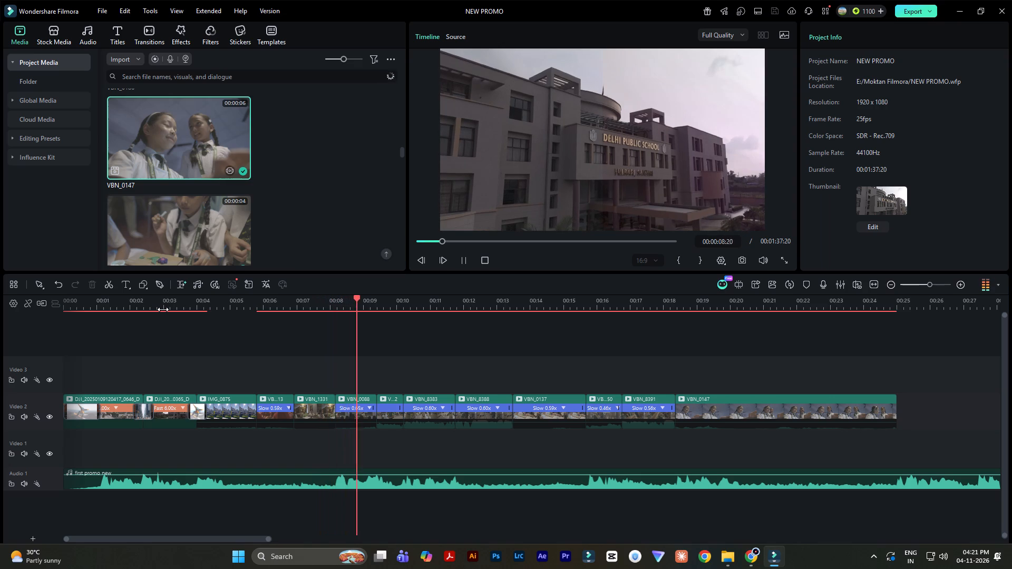
text(m)
key(space)
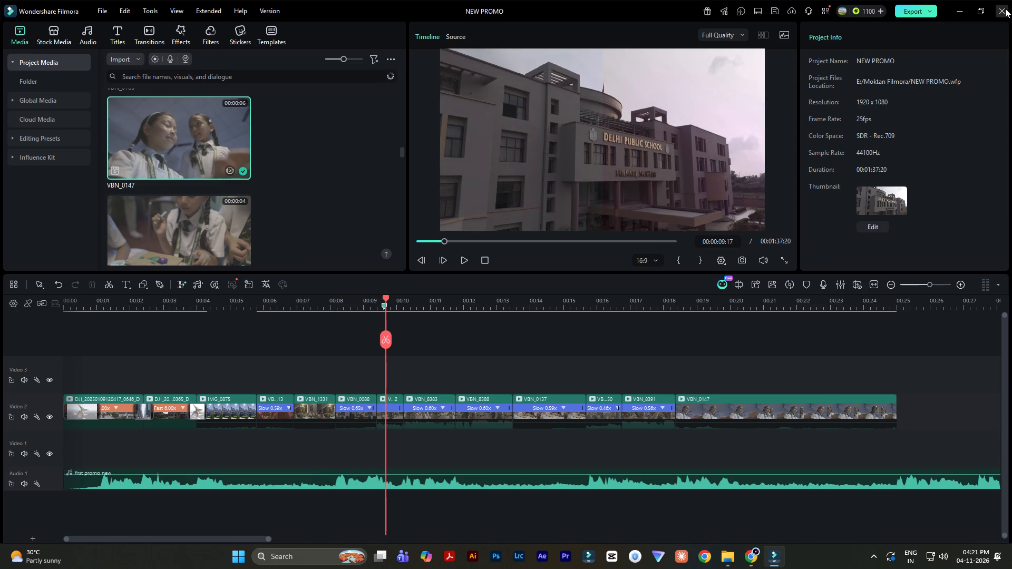
Save the NEW PROMO project and close Wondershare Filmora.
click(1005, 8)
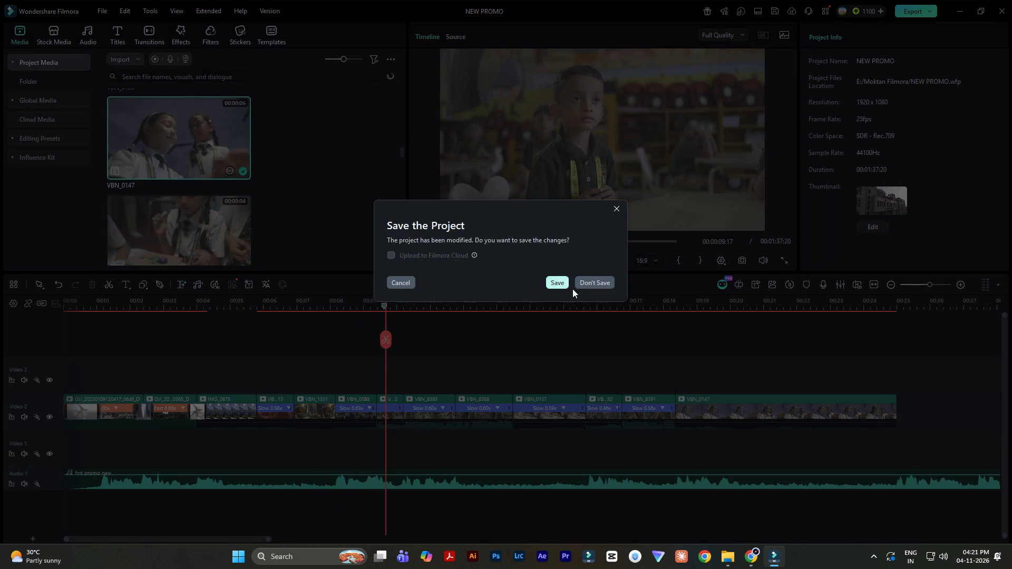
click(614, 211)
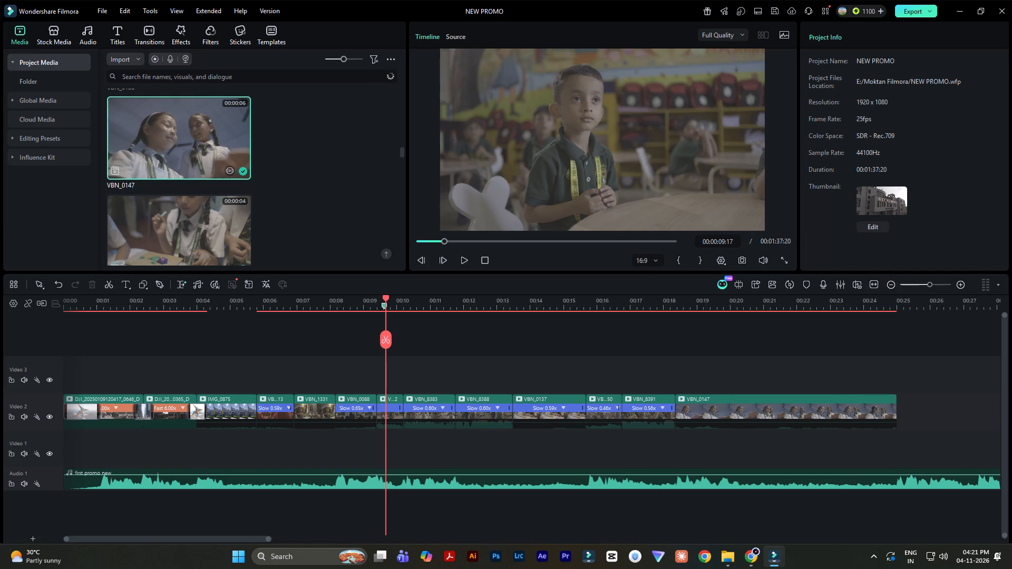
key(ctrl+s)
key(ctrl+s)
key(ctrl+s)
key(ctrl+s)
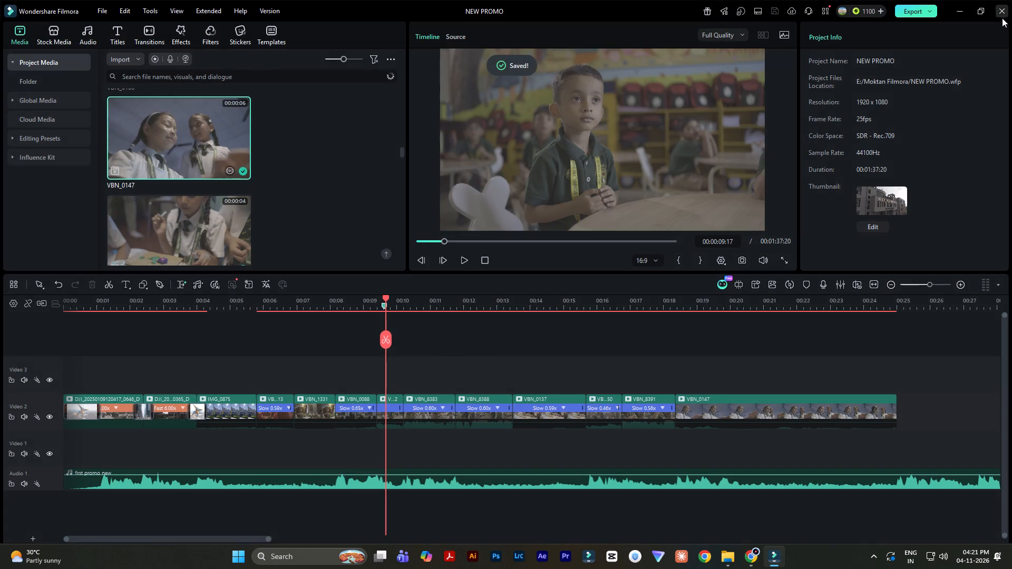
click(1002, 12)
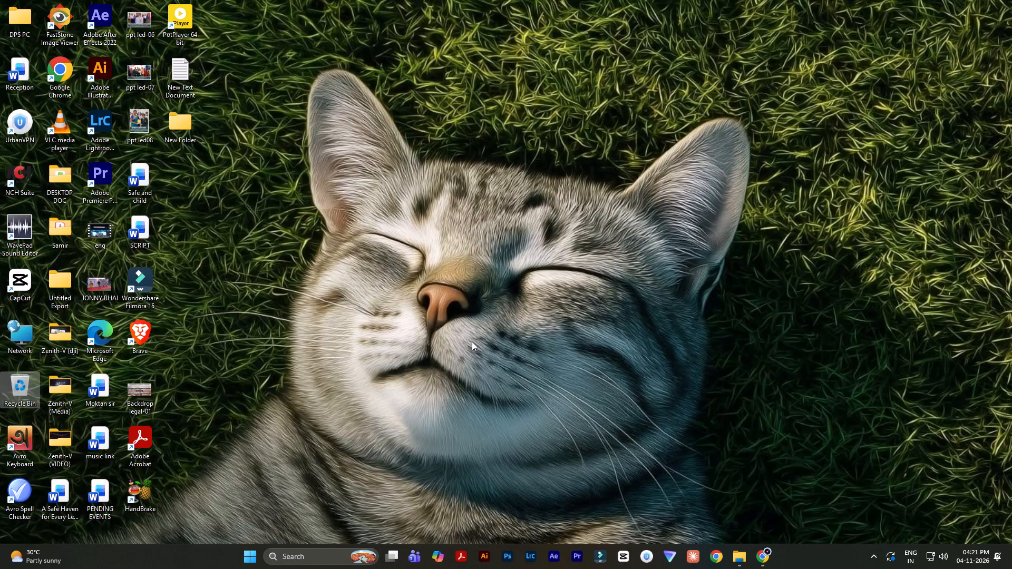
Restart the computer from the Windows desktop.
click(762, 83)
click(688, 519)
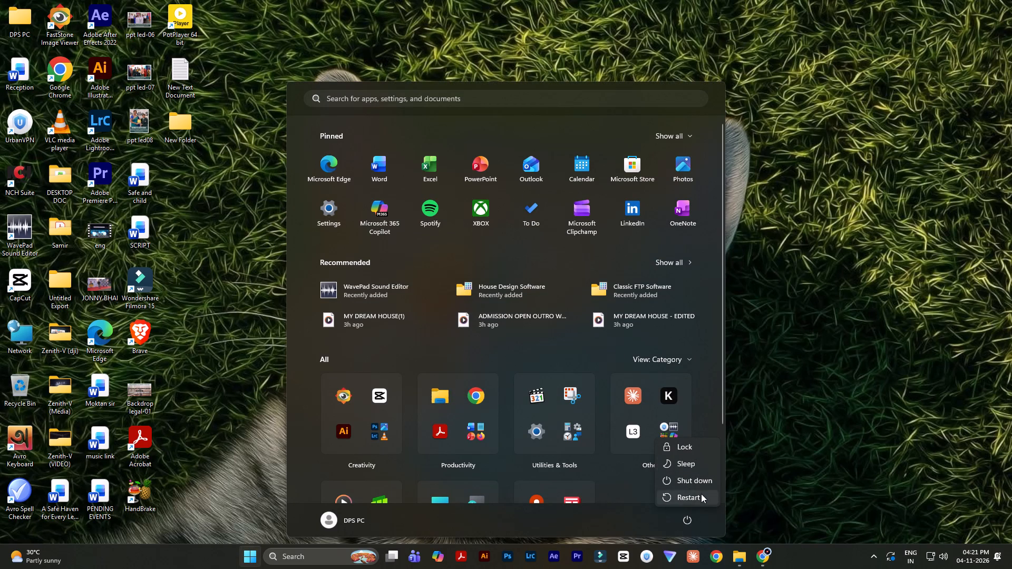
click(701, 494)
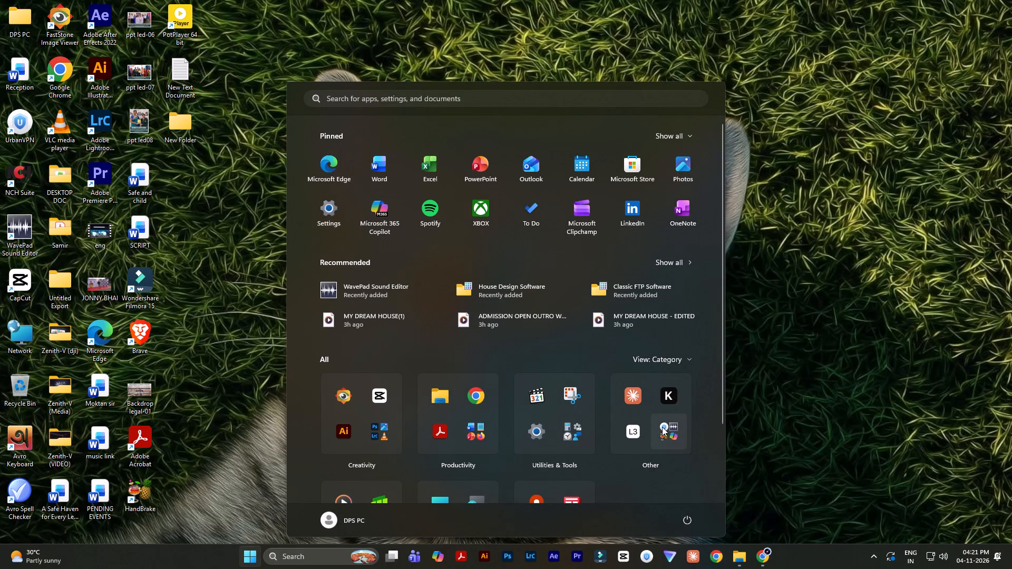